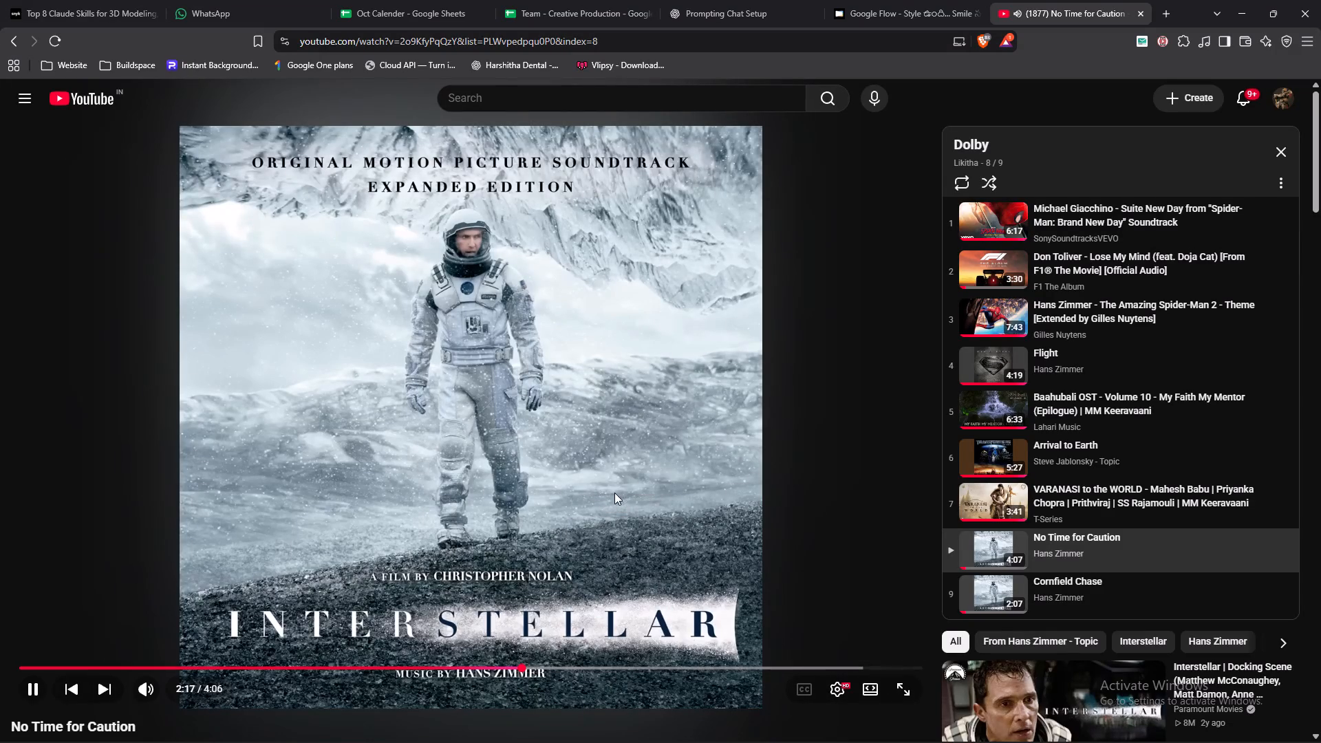
Skip ahead through the No Time for Caution track while it plays.
{"action": "key", "text": "Right"}
{"action": "key", "text": "Right"}
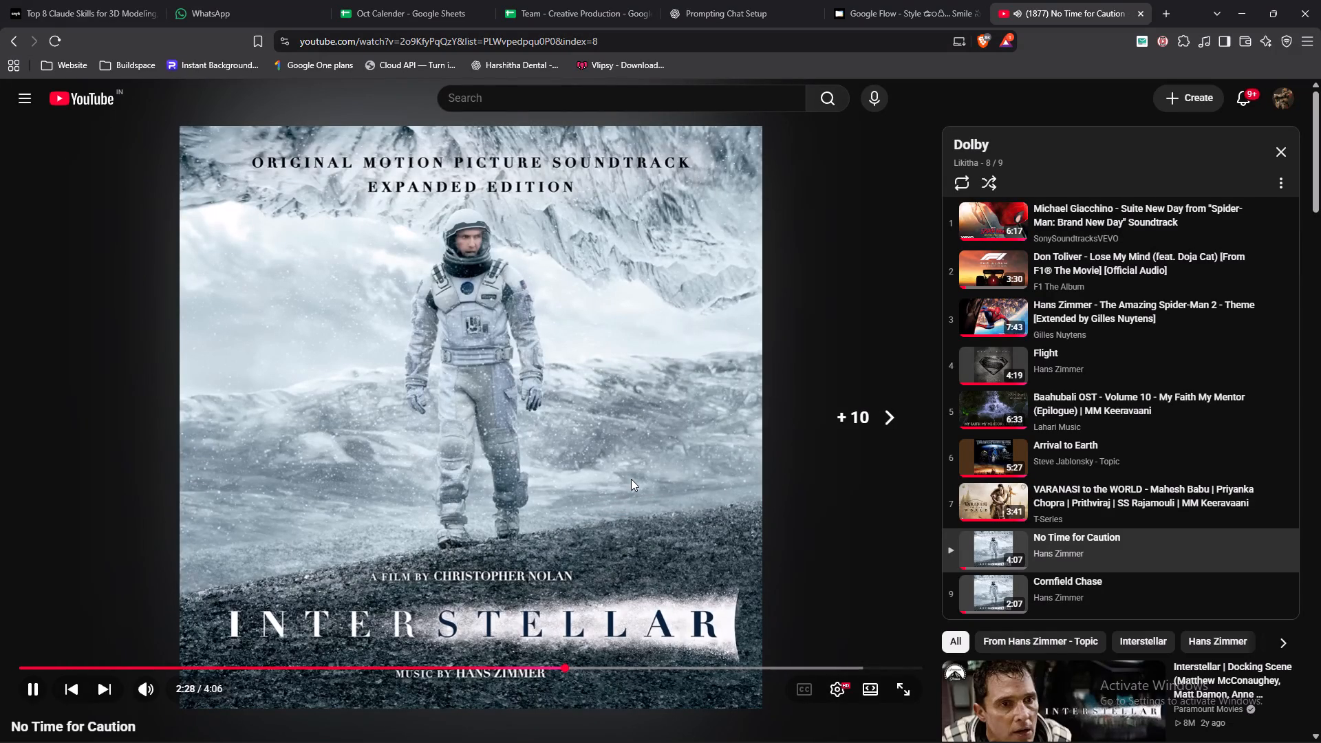
{"action": "key", "text": "Right"}
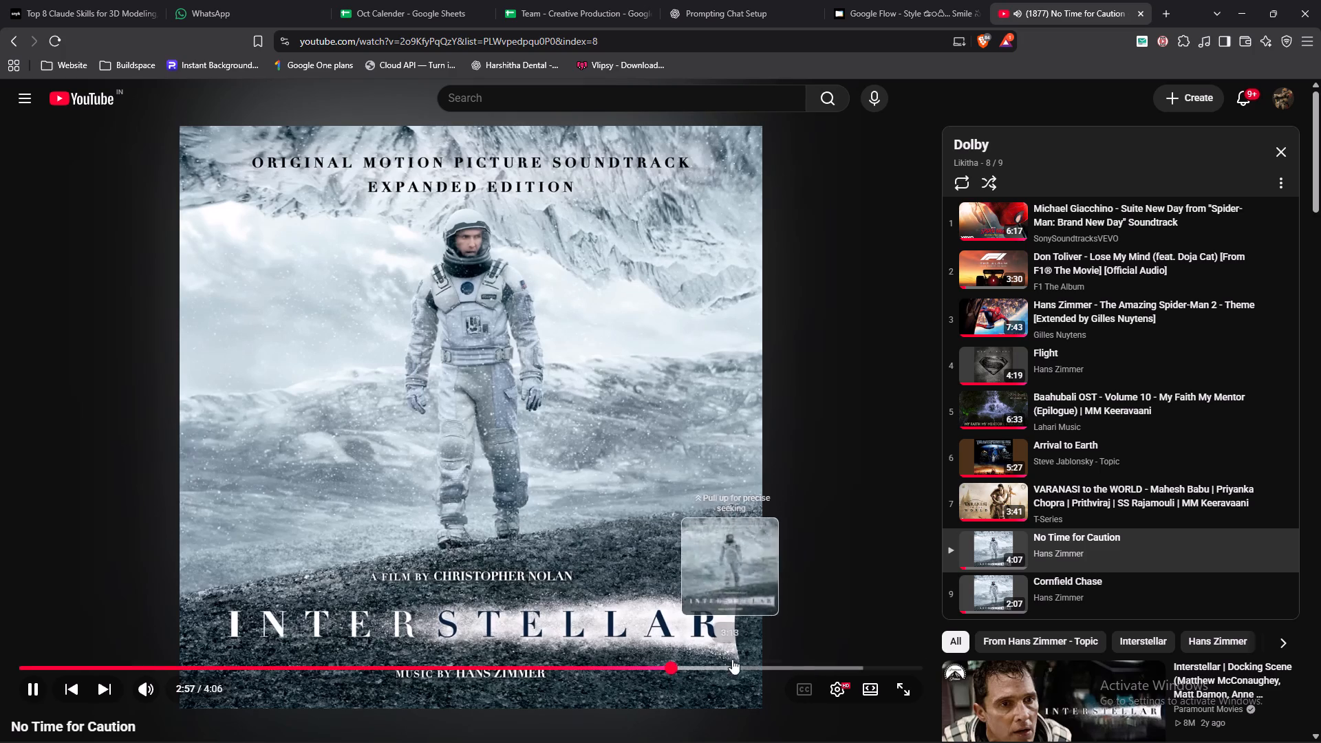
{"action": "left_click", "coordinate": [790, 538]}
{"action": "left_click", "coordinate": [760, 505]}
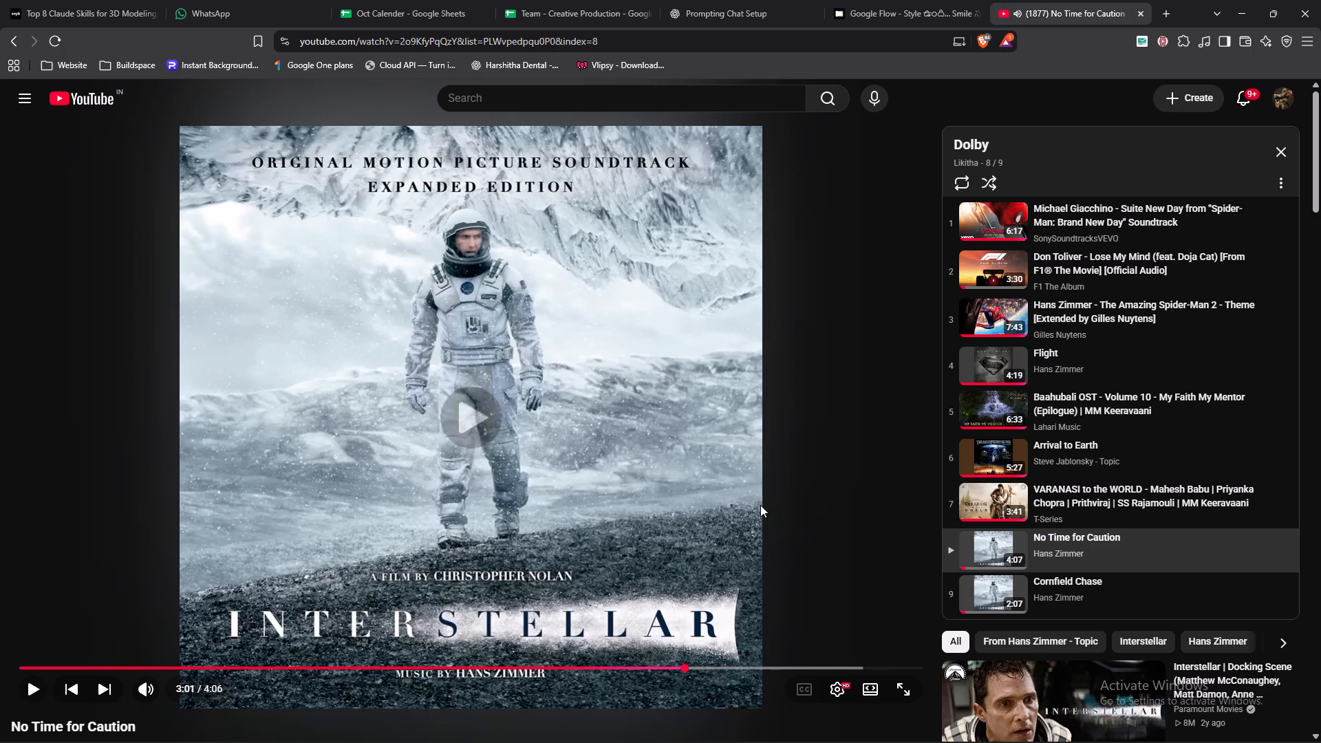
{"action": "left_click", "coordinate": [760, 505]}
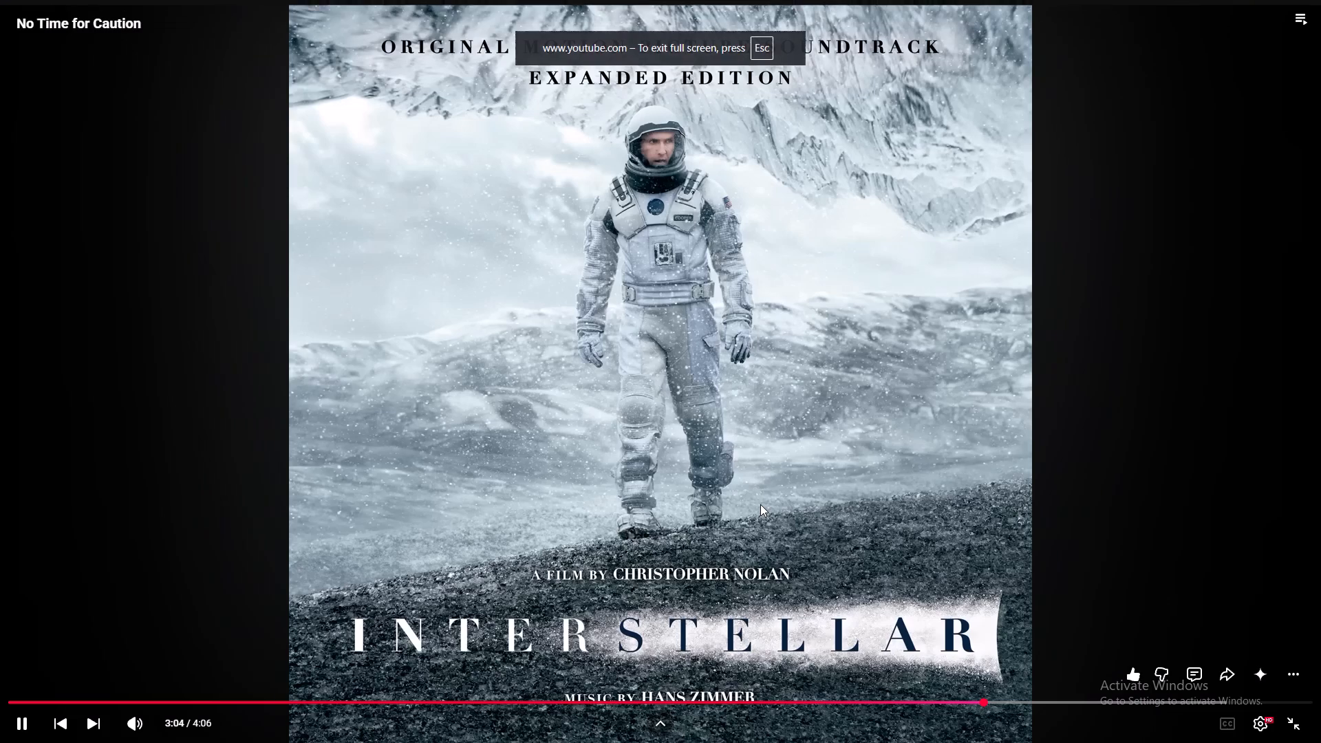
{"action": "key", "text": "Escape"}
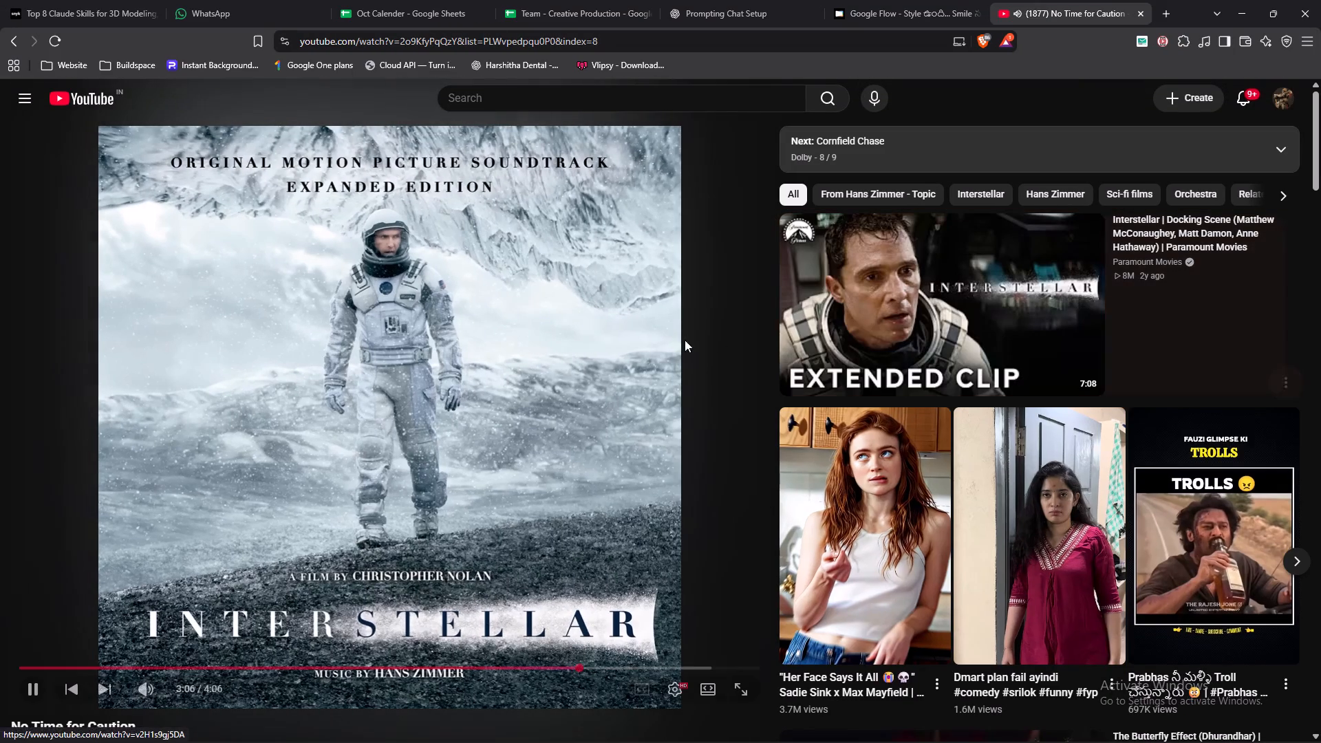
{"action": "scroll", "coordinate": [414, 287], "scroll_direction": "down", "scroll_amount": 6}
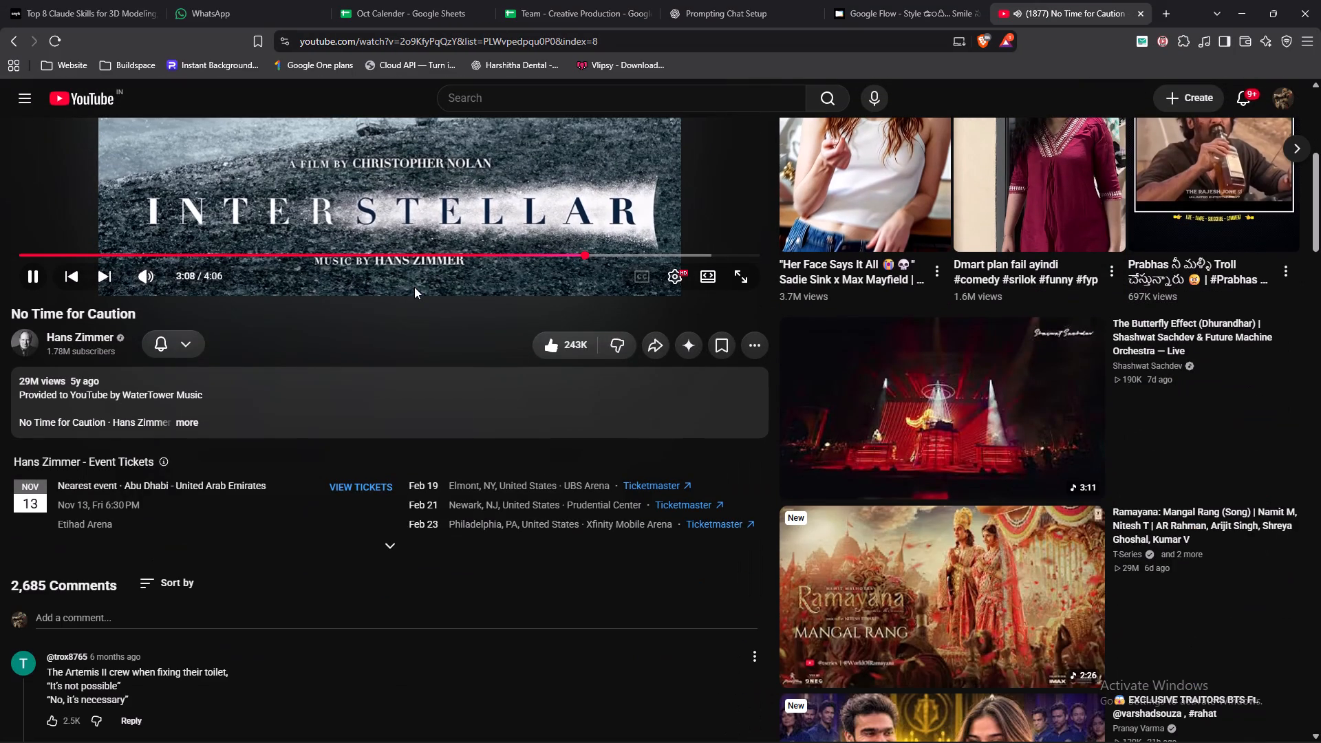
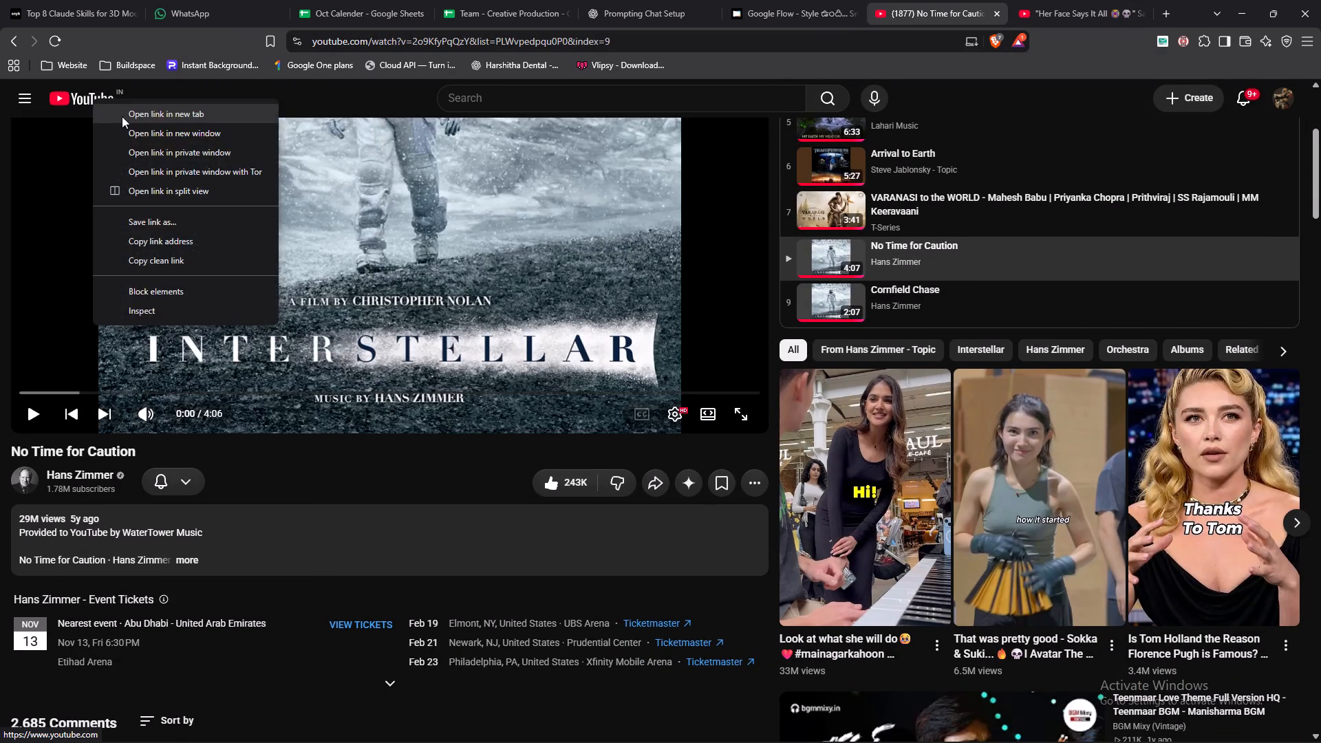
{"action": "left_click", "coordinate": [122, 116]}
{"action": "left_click", "coordinate": [886, 14]}
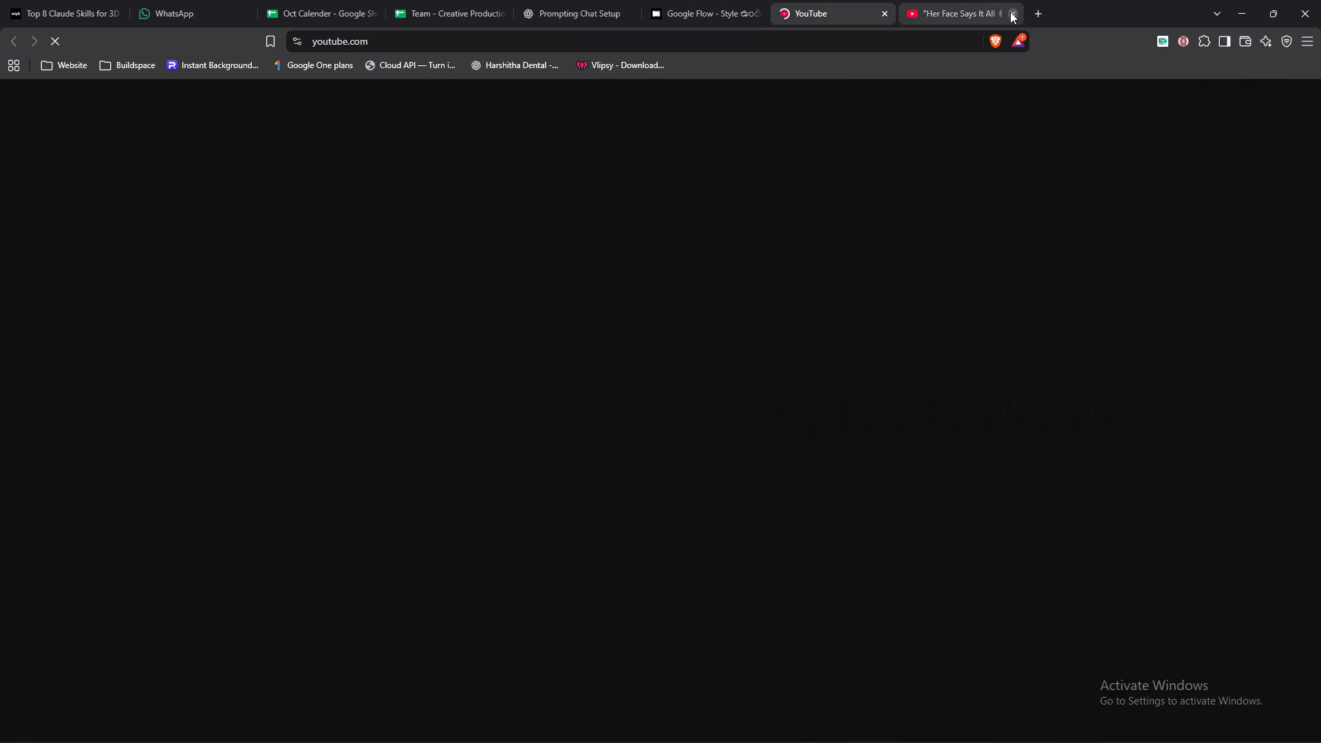
{"action": "left_click", "coordinate": [1009, 12]}
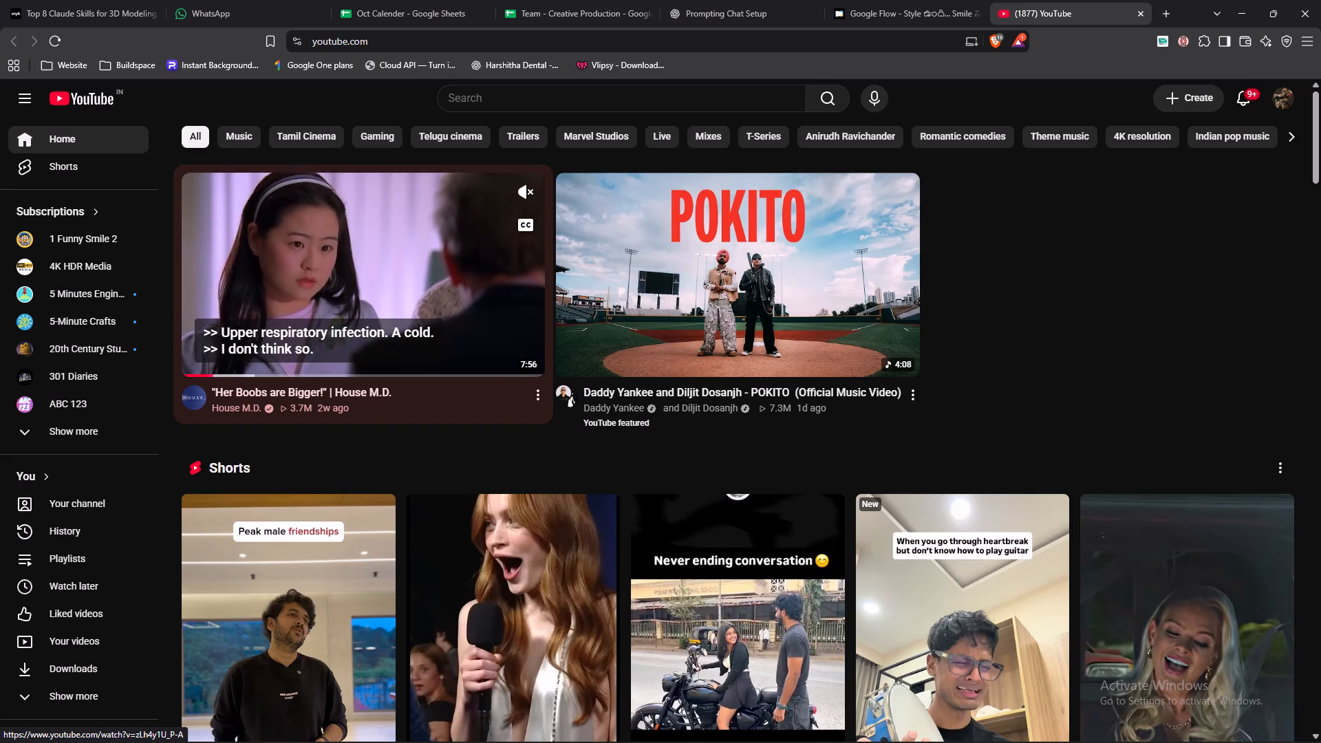
Unmute the playing preview of the House M.D. video on the YouTube home page.
{"action": "left_click", "coordinate": [530, 198]}
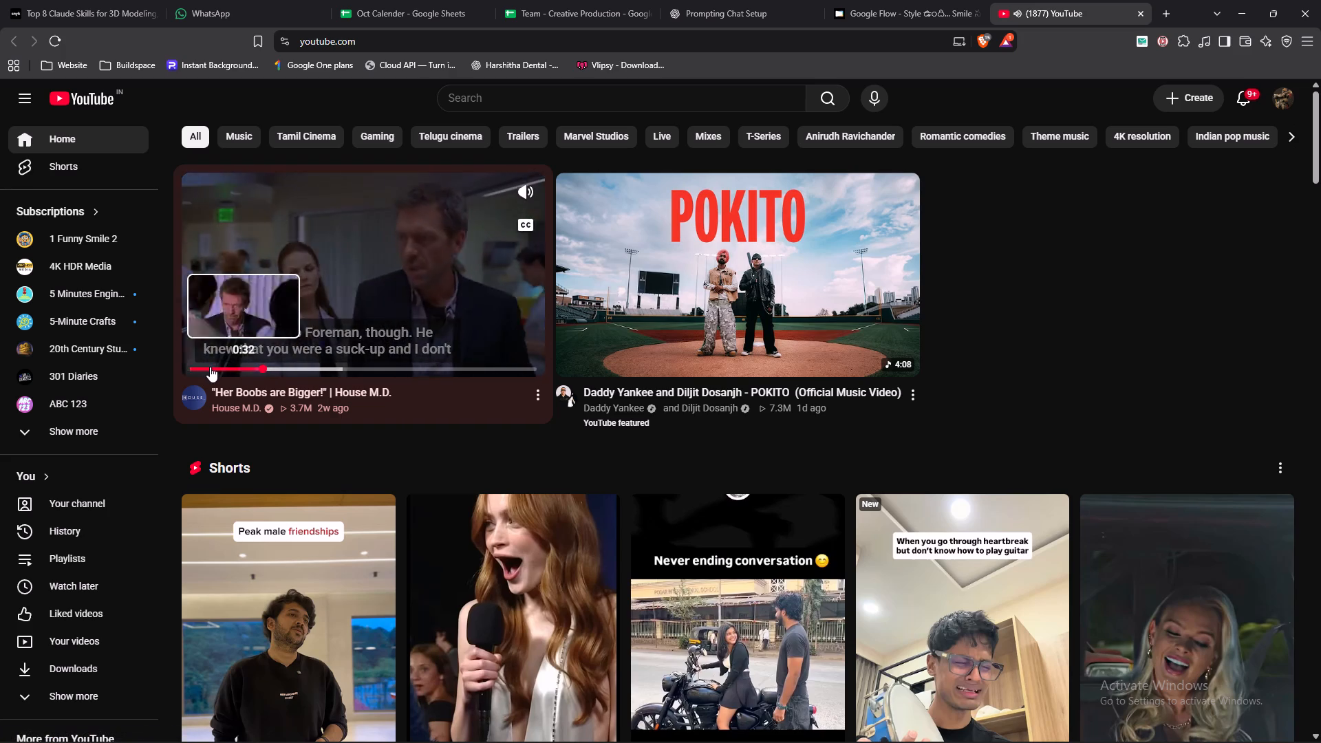
Rewind the House M.D. video preview on the YouTube home page to near its start.
{"action": "left_click_drag", "start_coordinate": [210, 367], "coordinate": [193, 363]}
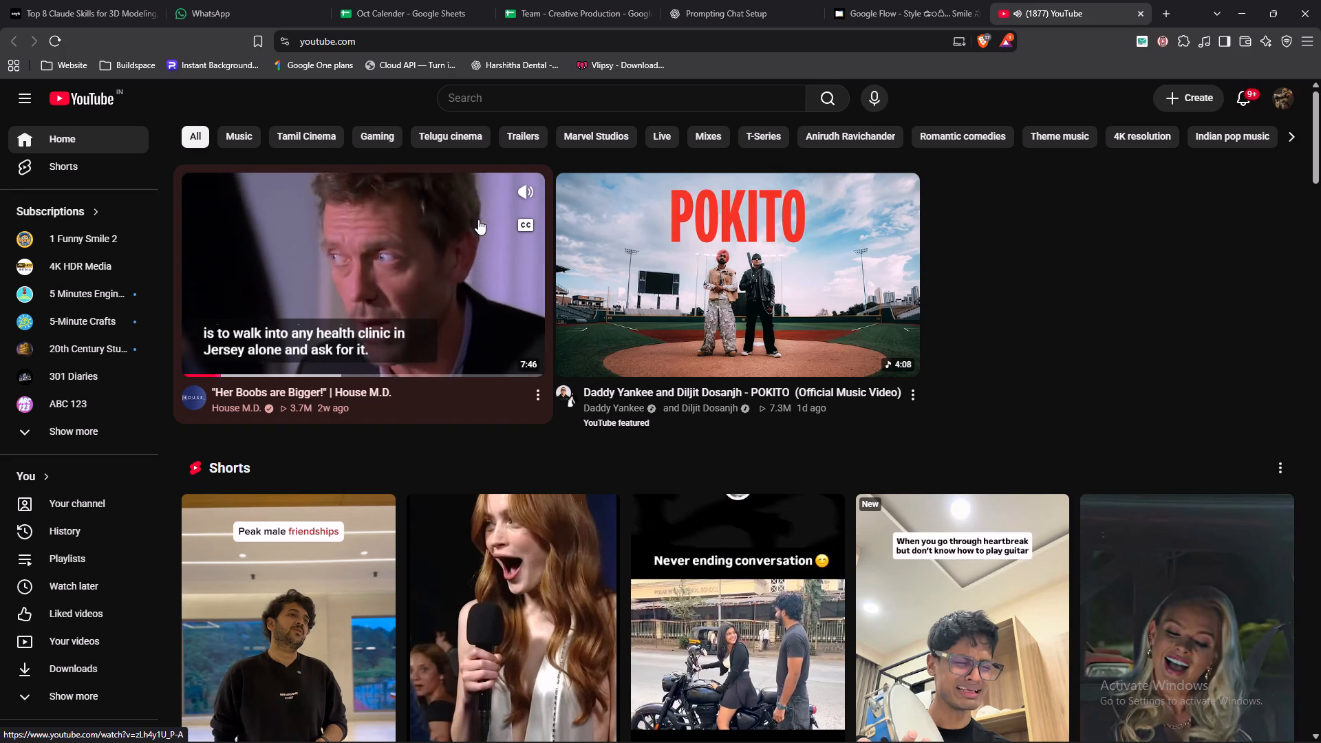
{"action": "left_click", "coordinate": [666, 94]}
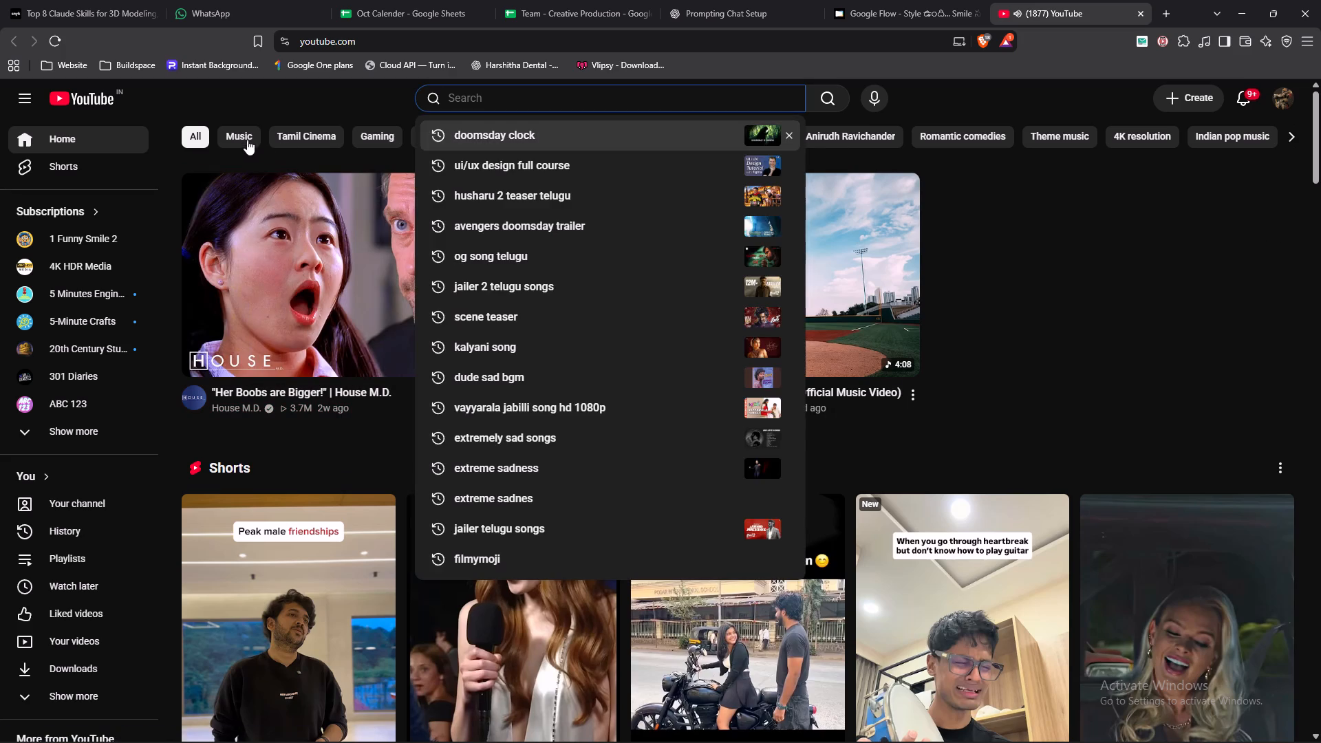
{"action": "left_click", "coordinate": [247, 140]}
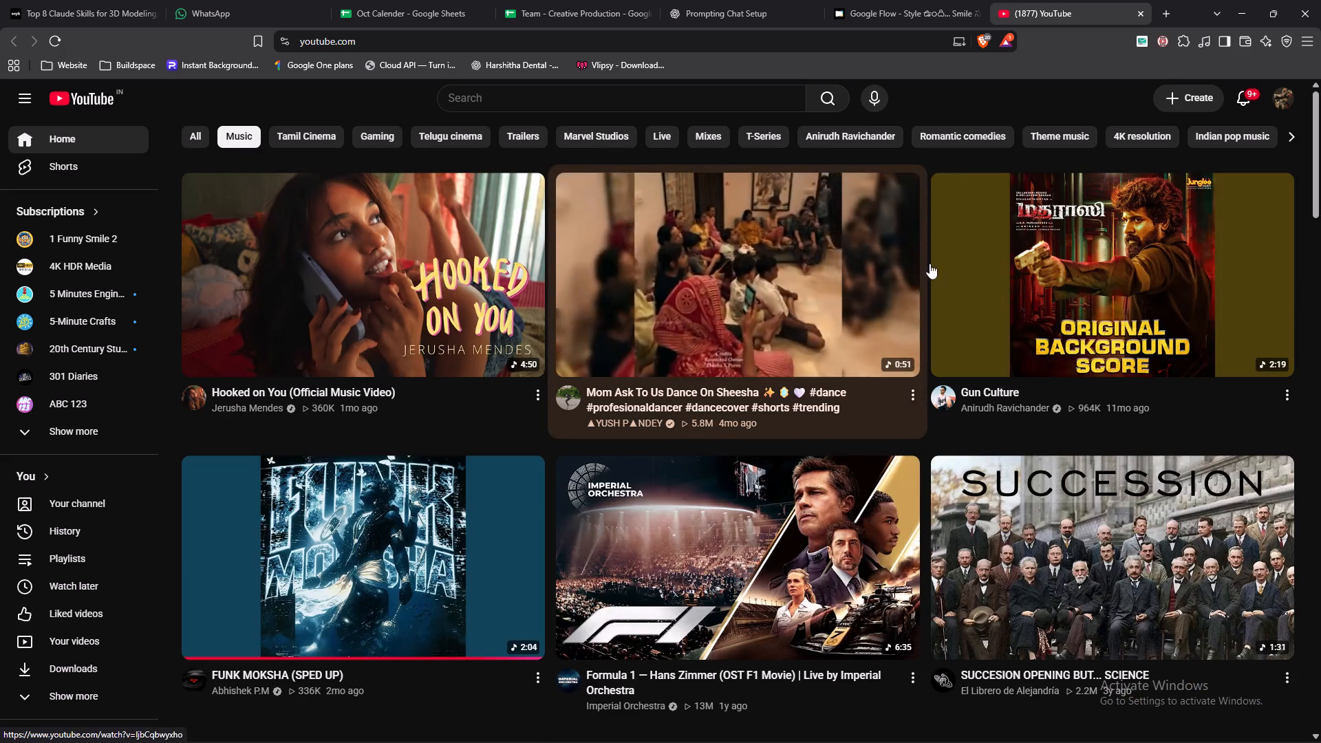
{"action": "scroll", "coordinate": [1261, 276], "scroll_direction": "down", "scroll_amount": 2}
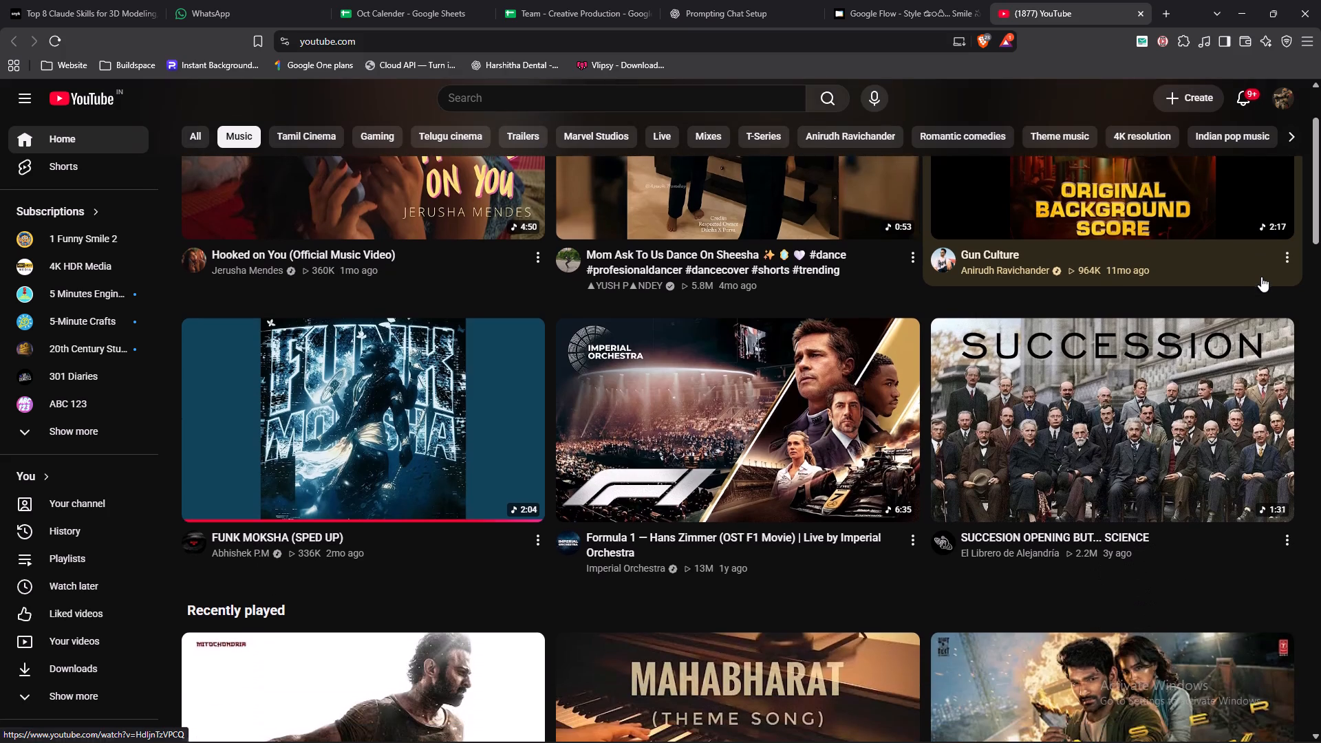
{"action": "scroll", "coordinate": [1259, 287], "scroll_direction": "down", "scroll_amount": 4}
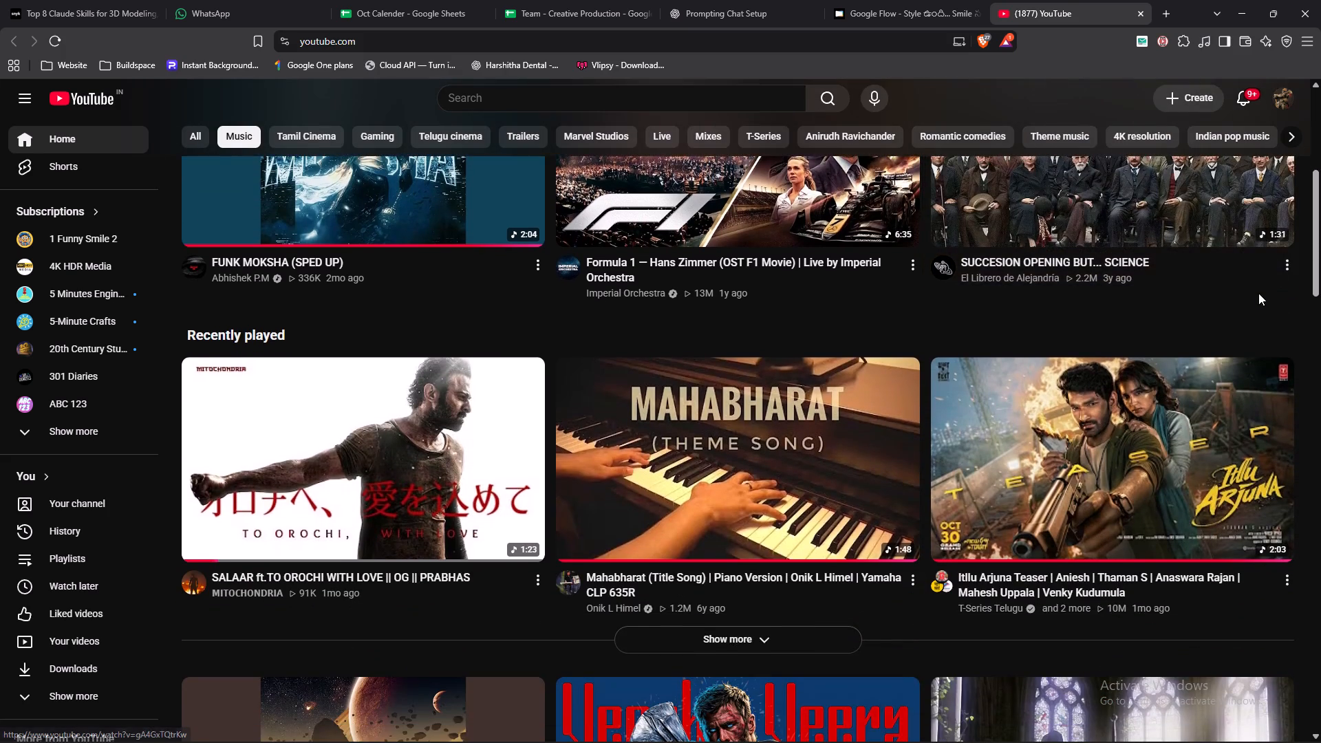
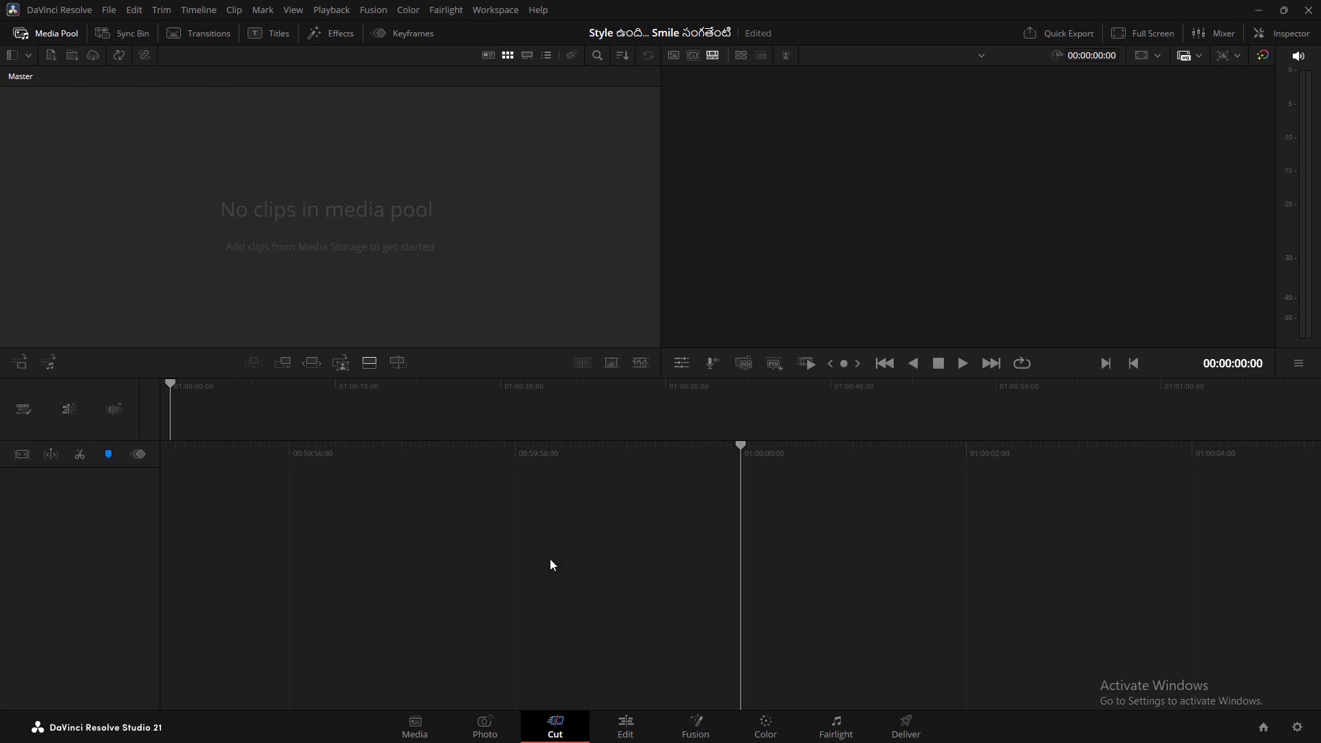
{"action": "left_click", "coordinate": [620, 733]}
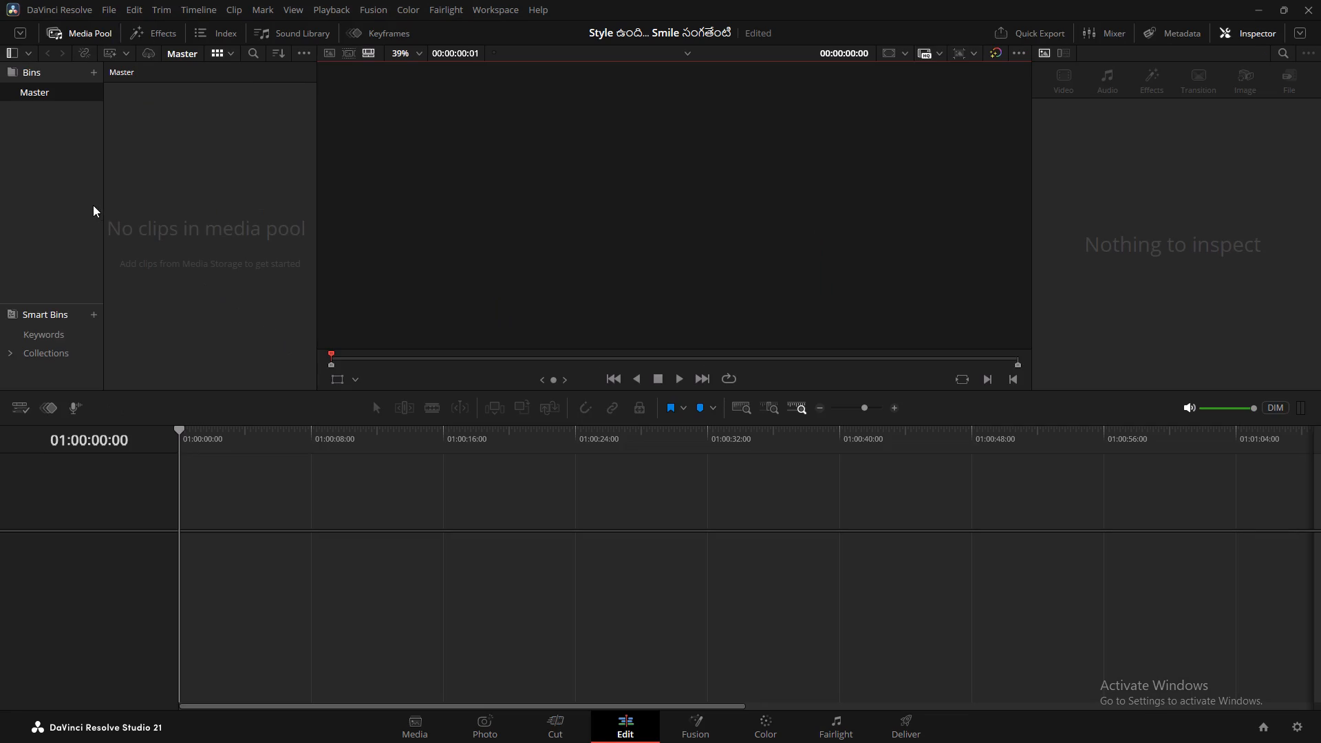
{"action": "left_click", "coordinate": [96, 72]}
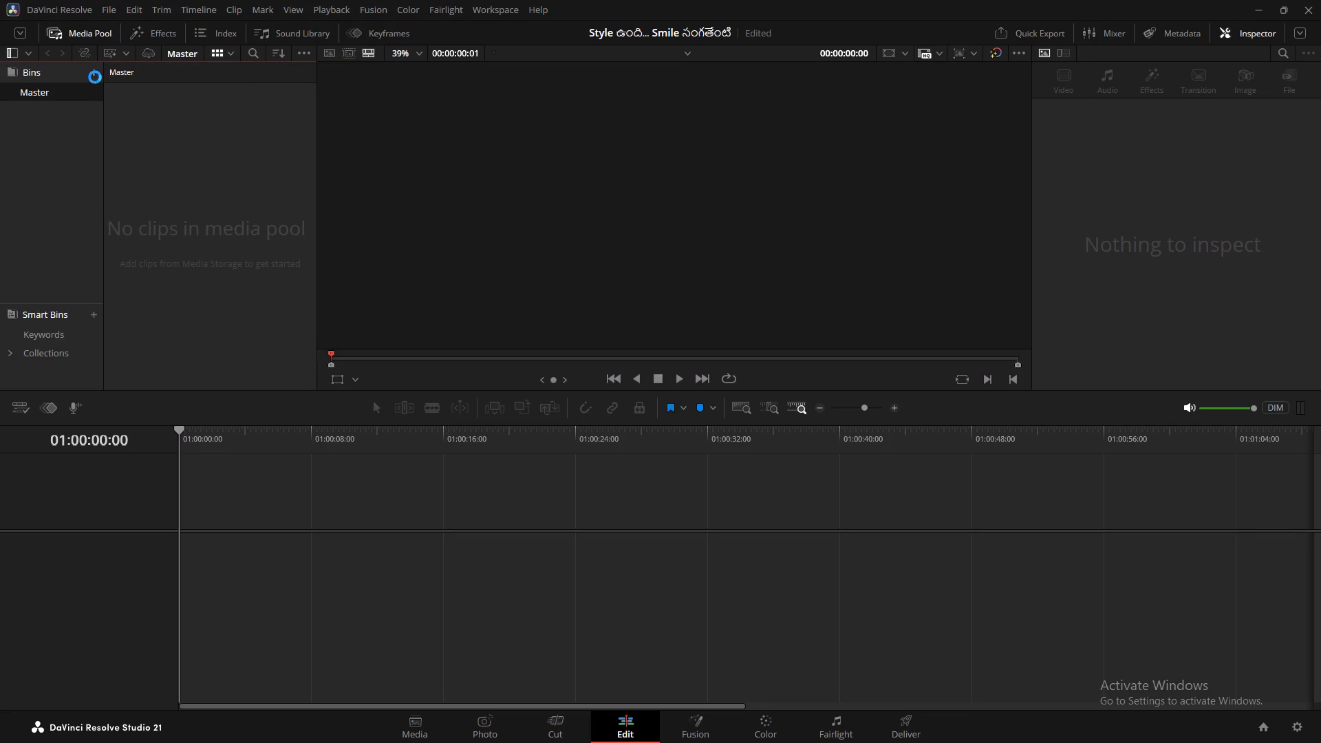
{"action": "type", "text": "Ass"}
{"action": "type", "text": "ets"}
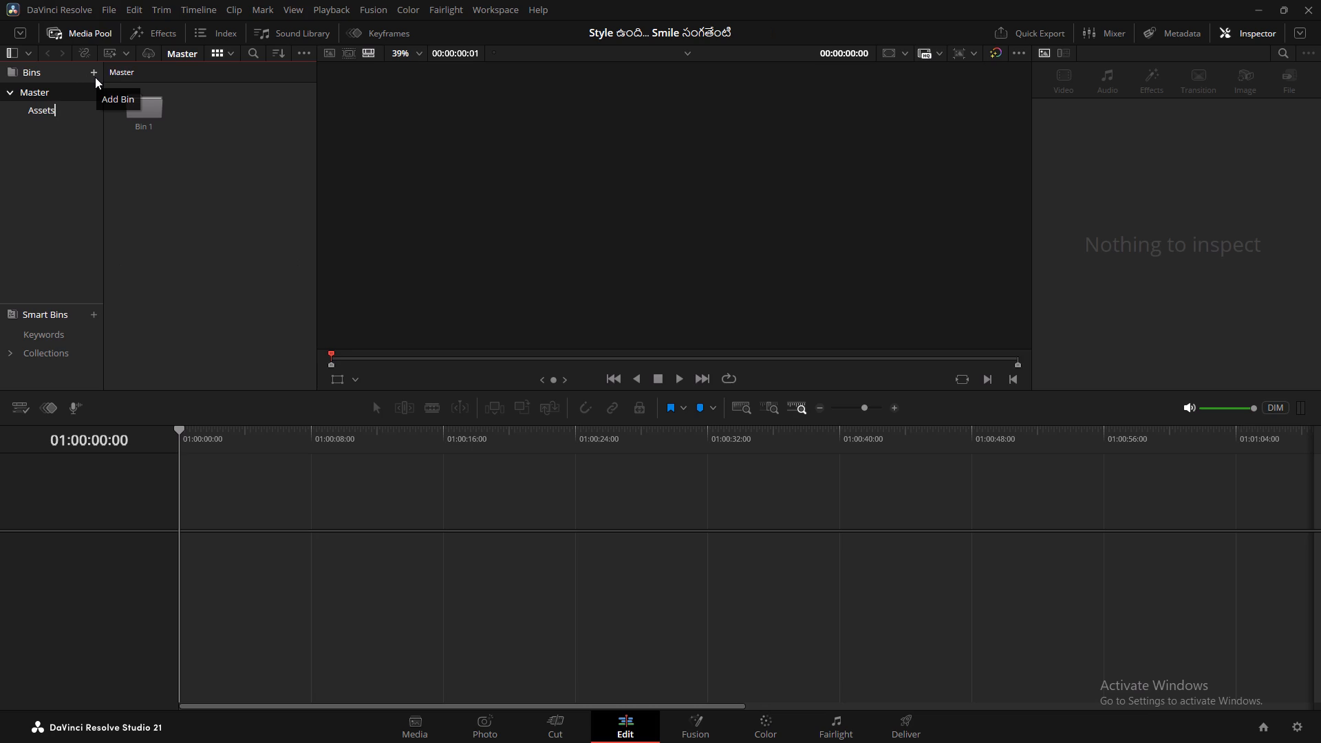
{"action": "key", "text": "Return"}
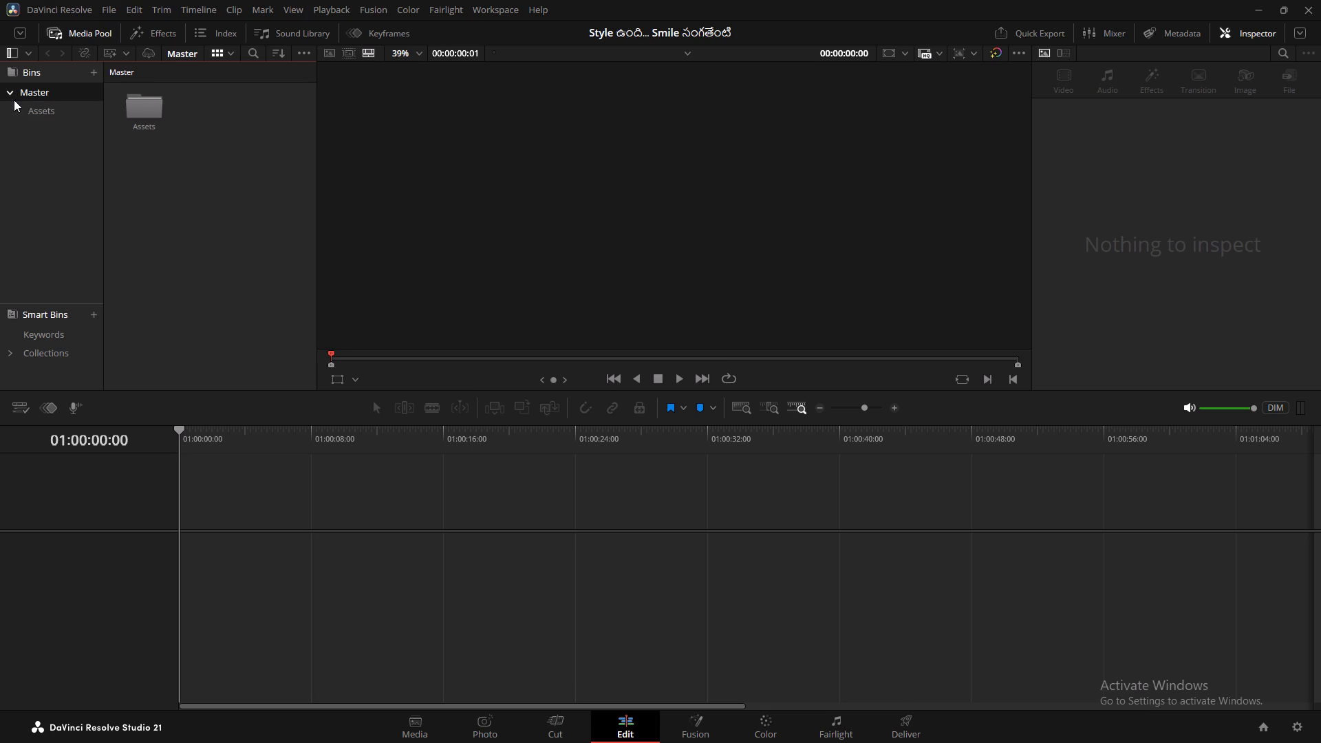
Add a second bin named Clips under Master and open it.
{"action": "left_click", "coordinate": [13, 100]}
{"action": "left_click", "coordinate": [100, 72]}
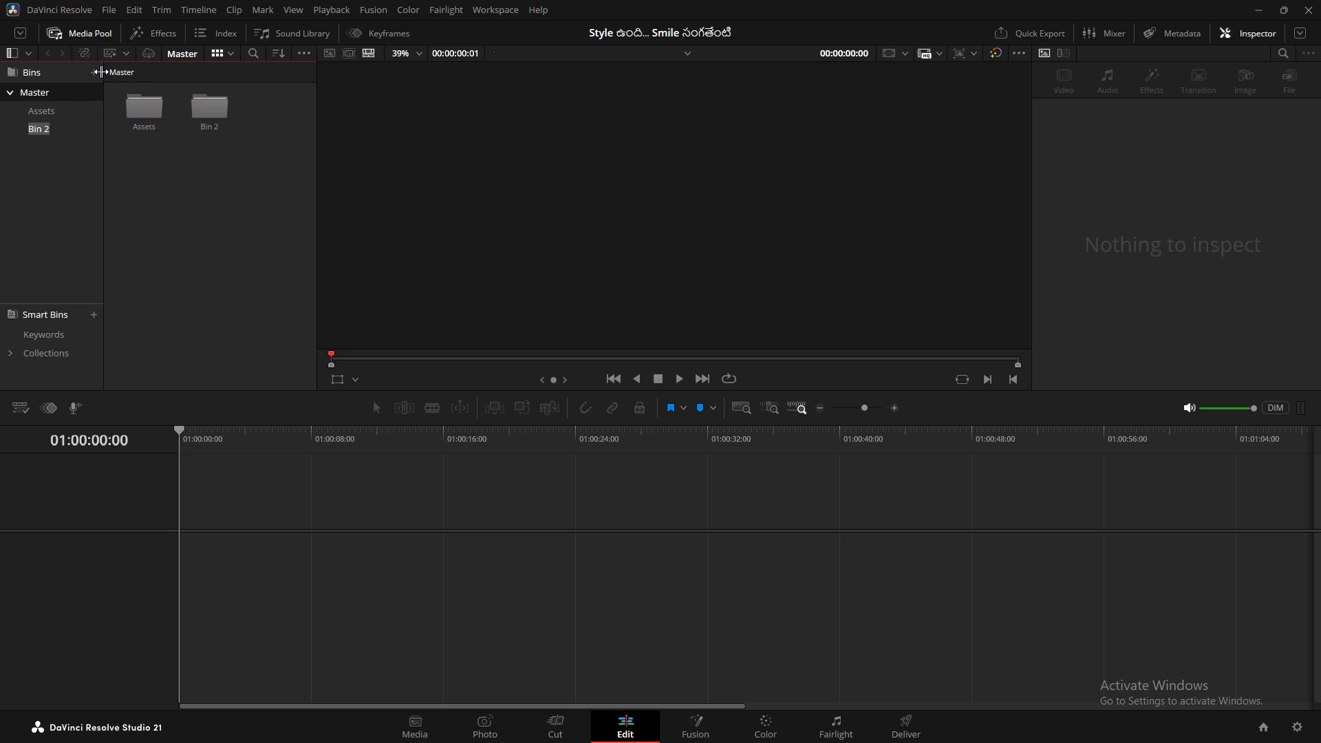
{"action": "type", "text": "Clips"}
{"action": "key", "text": "Return"}
{"action": "left_click", "coordinate": [214, 99]}
{"action": "double_click", "coordinate": [214, 99]}
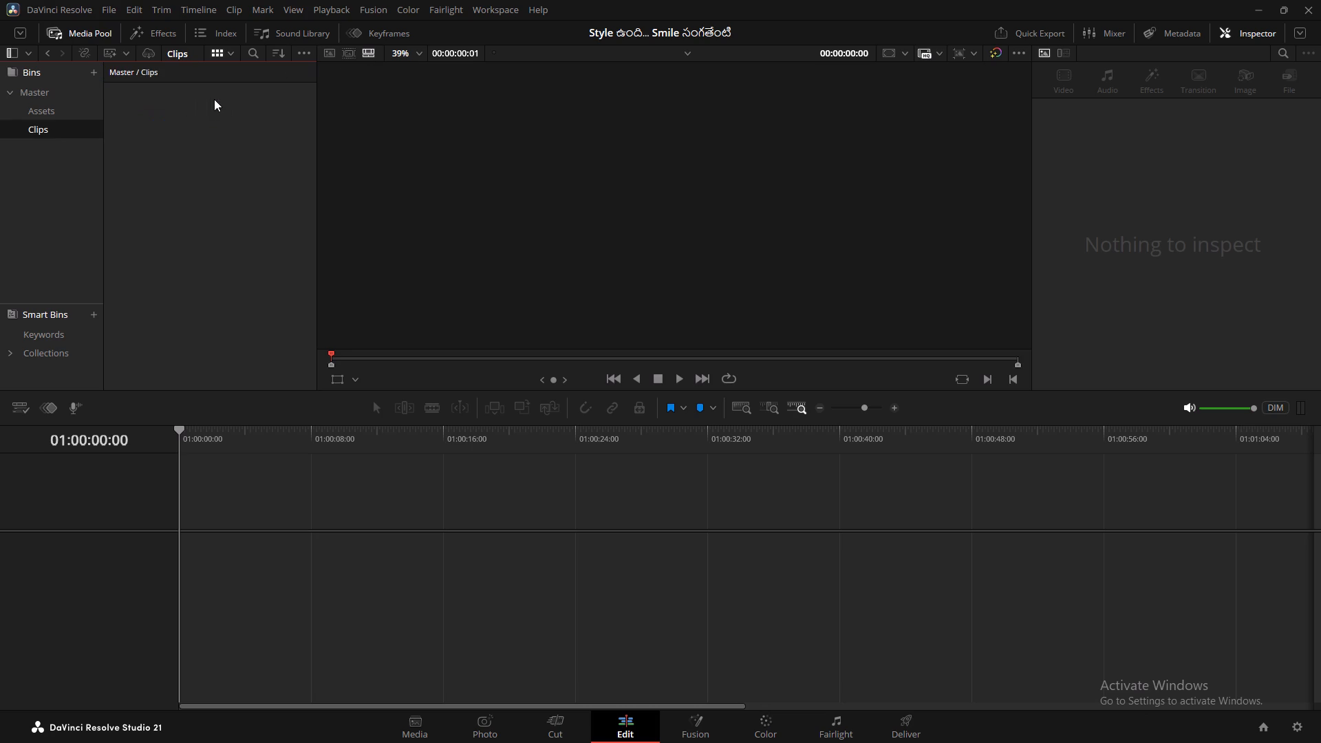
Set the project's timeline to vertical resolution, 1080 x 1920 HD, and save the project settings.
{"action": "left_click", "coordinate": [1296, 724]}
{"action": "left_click", "coordinate": [623, 195]}
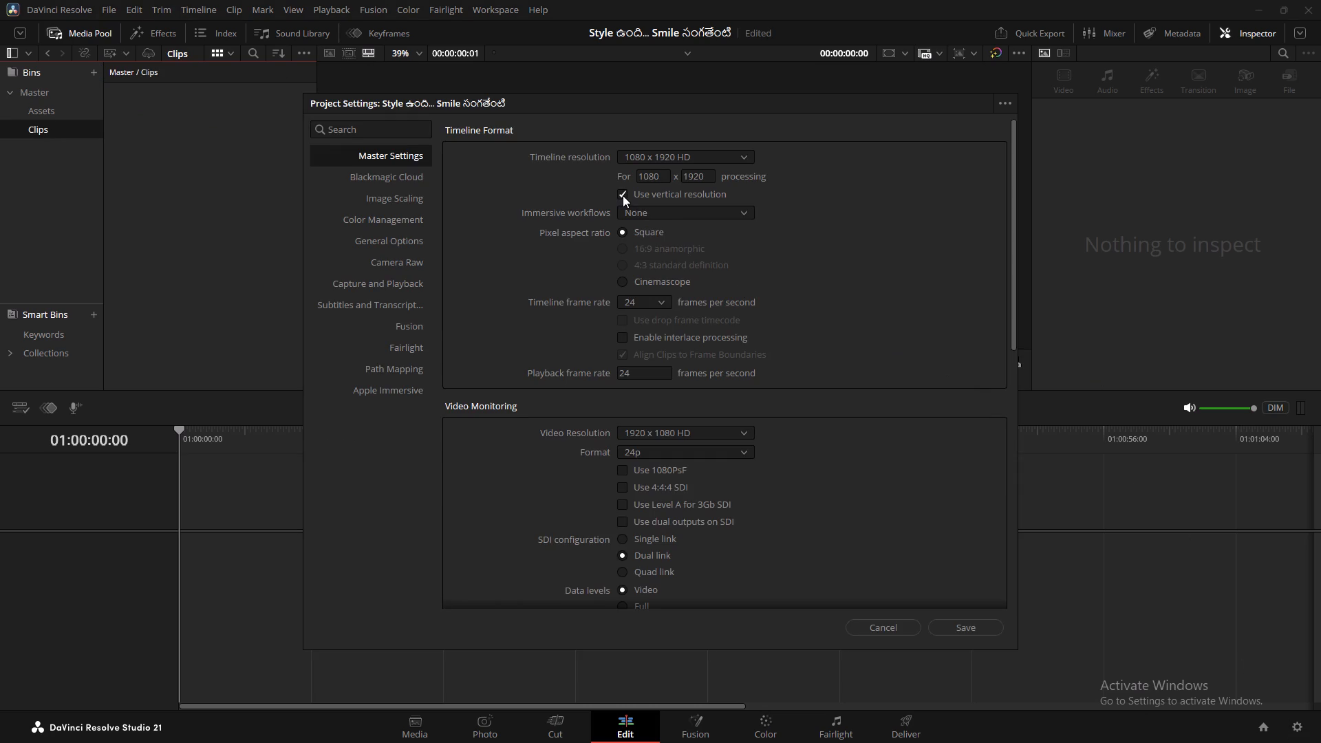
{"action": "left_click", "coordinate": [960, 627]}
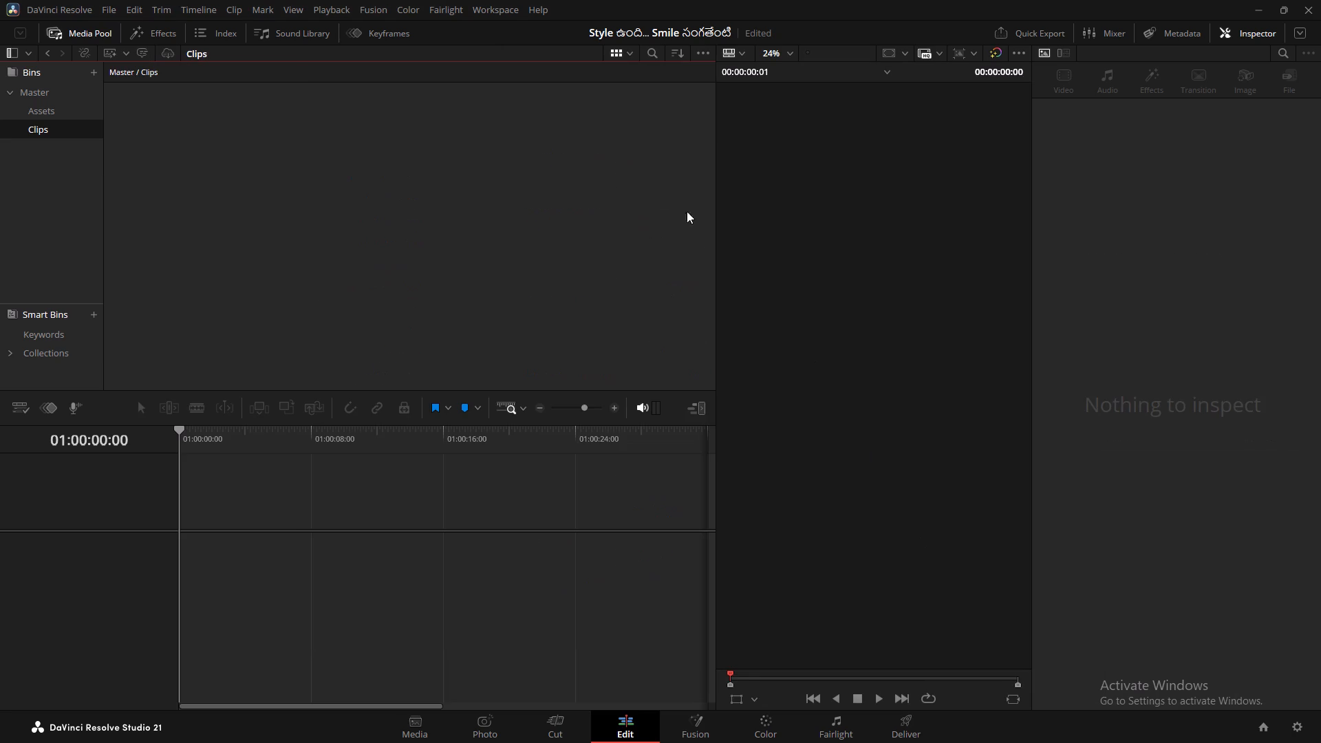
Switch to YouTube in Brave, search for "line without a hook" and play Ricky Montgomery's official lyric video.
{"action": "key", "text": "alt+Tab"}
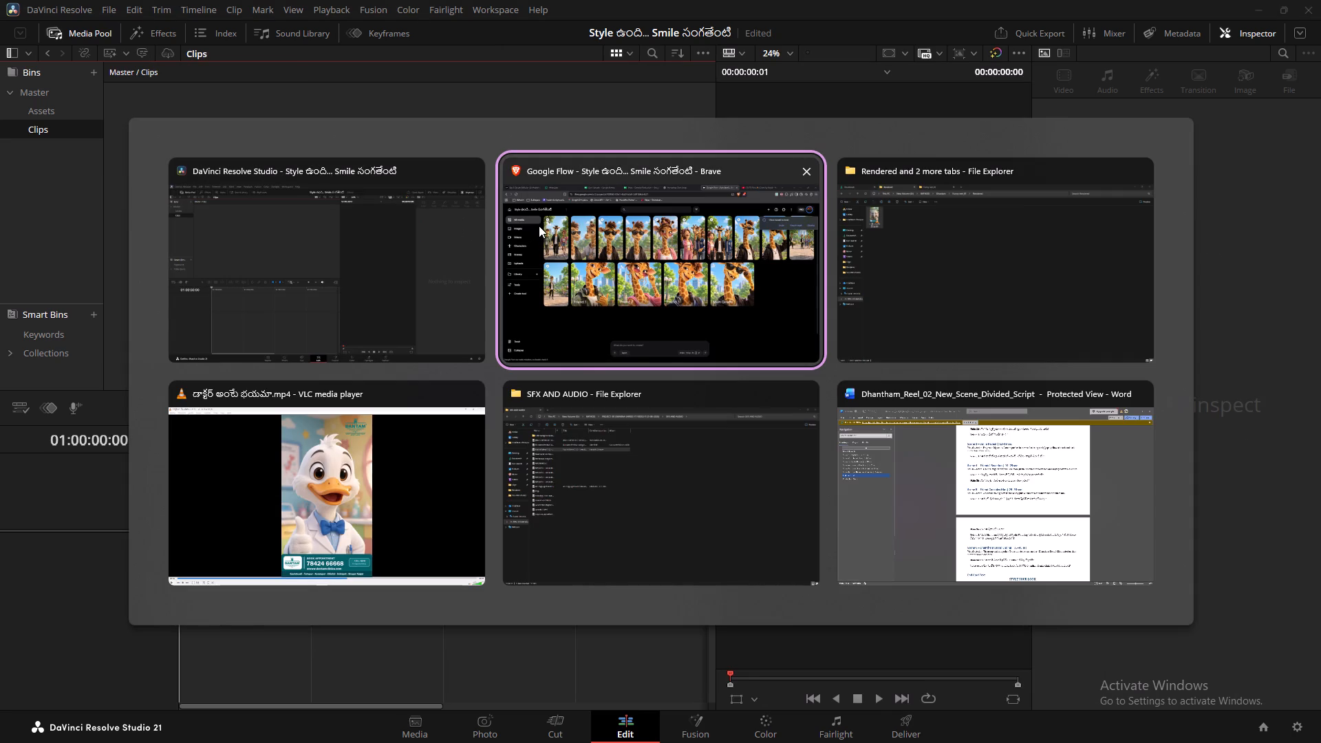
{"action": "left_click", "coordinate": [1040, 0]}
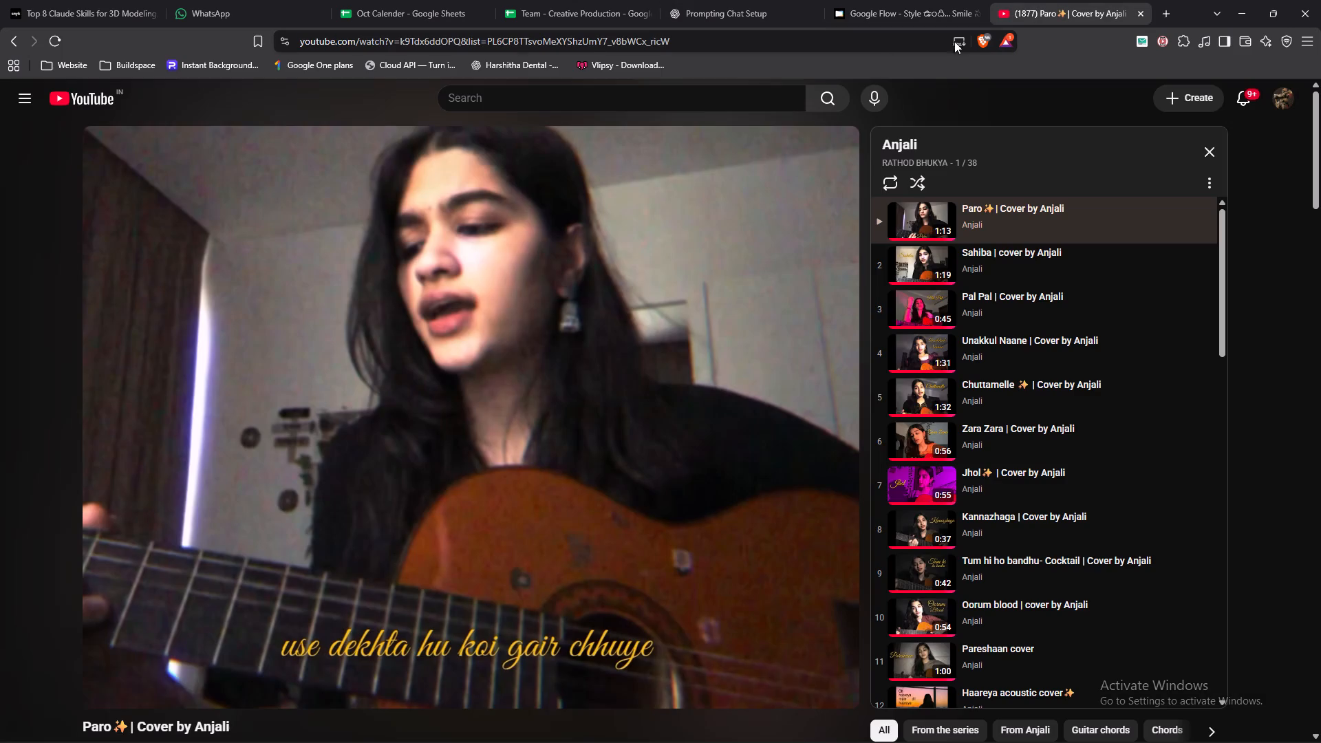
{"action": "left_click", "coordinate": [574, 94]}
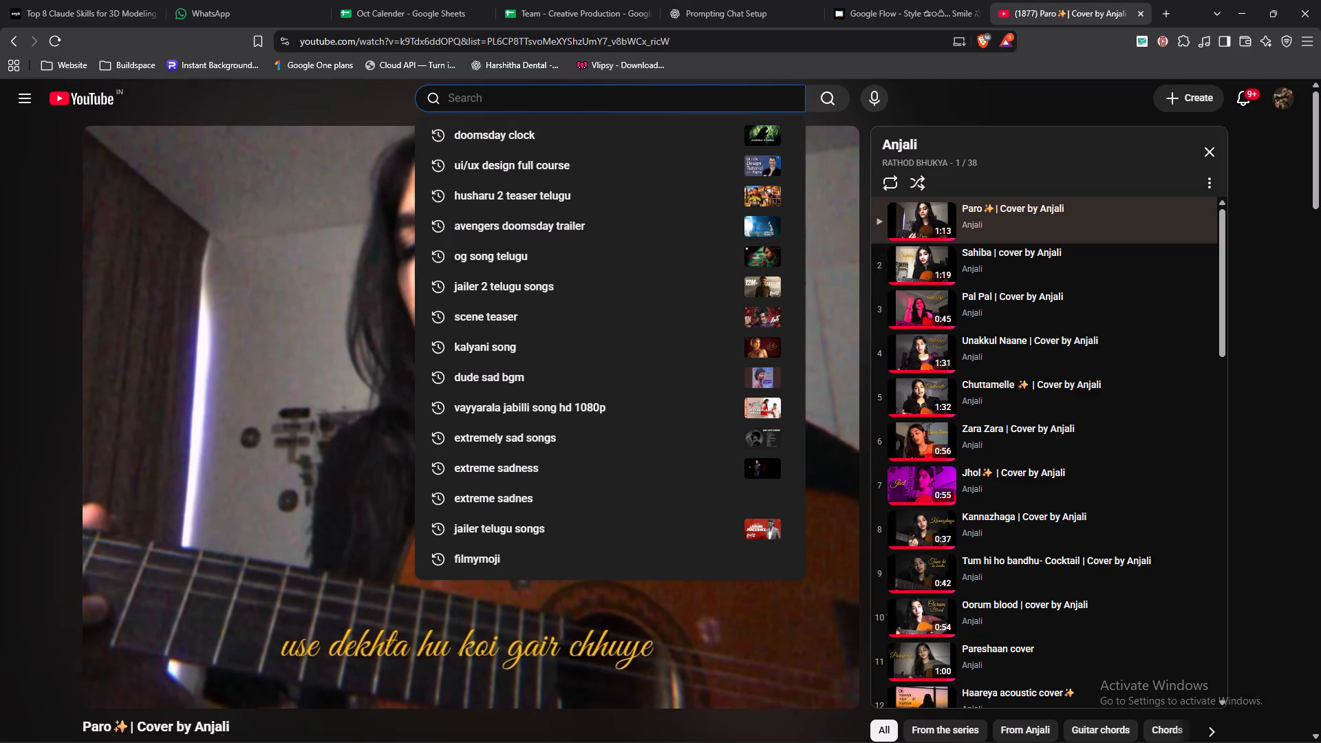
{"action": "type", "text": "line"}
{"action": "key", "text": "space"}
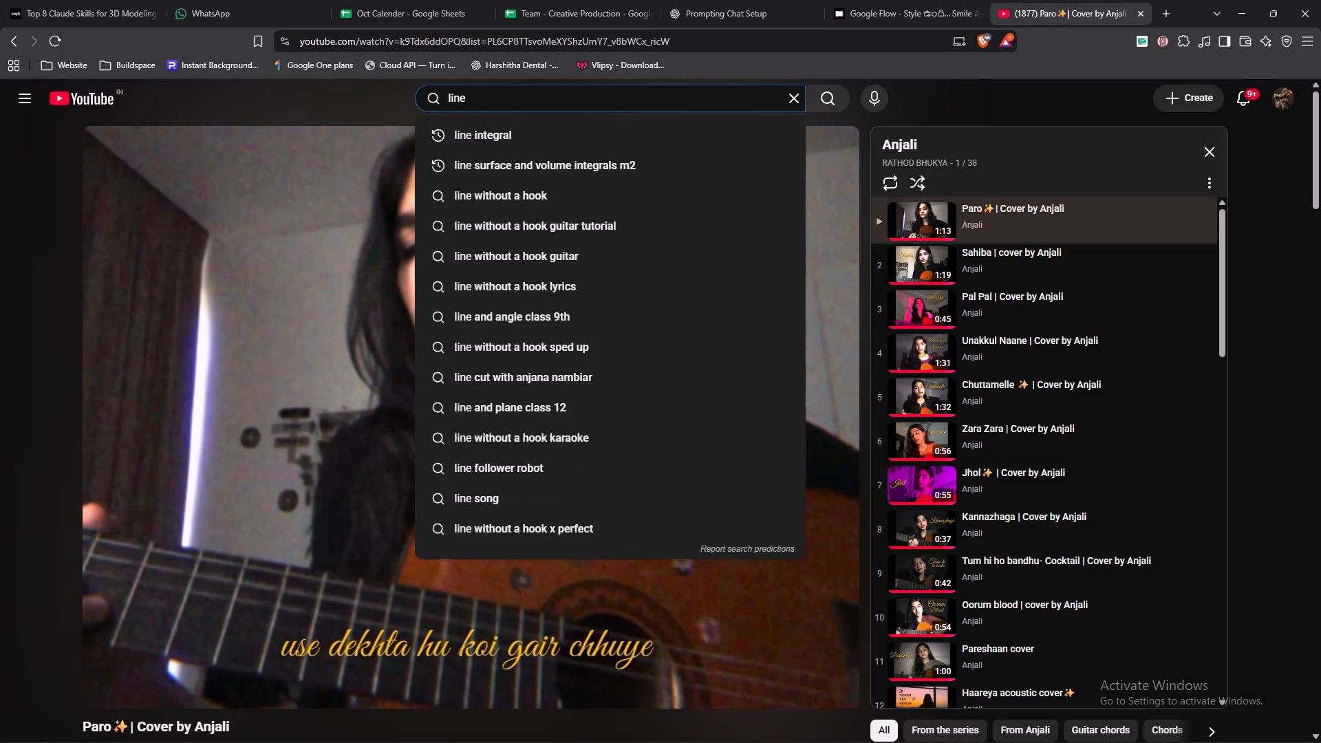
{"action": "type", "text": "wi"}
{"action": "key", "text": "Down"}
{"action": "key", "text": "Return"}
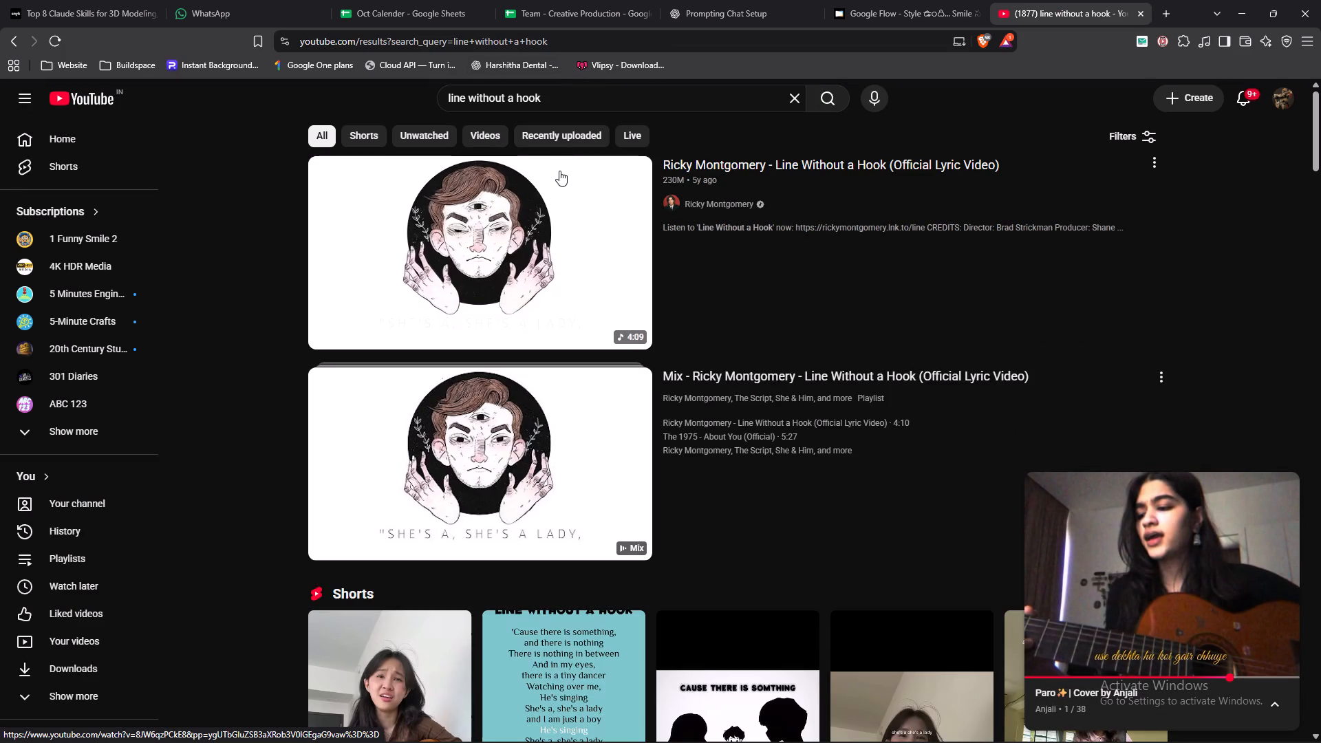
{"action": "left_click", "coordinate": [515, 261]}
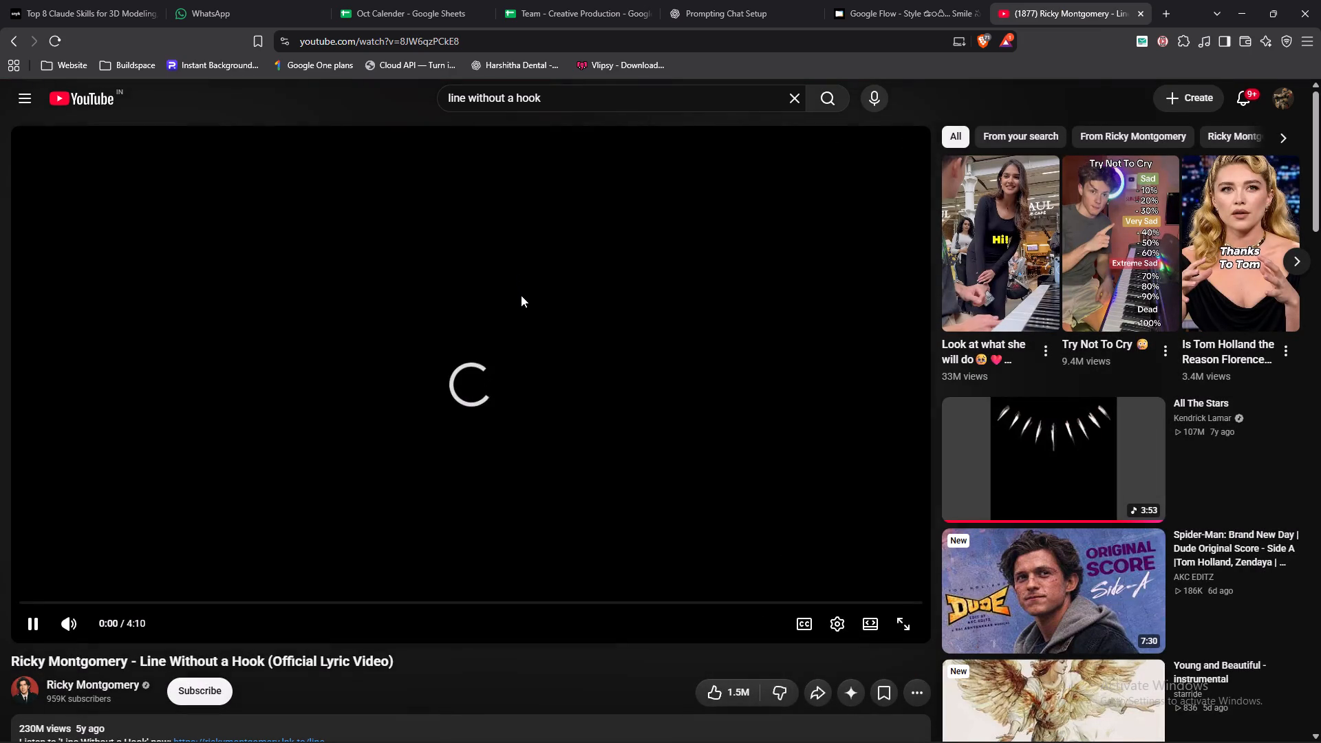
{"action": "scroll", "coordinate": [521, 295], "scroll_direction": "down", "scroll_amount": 6}
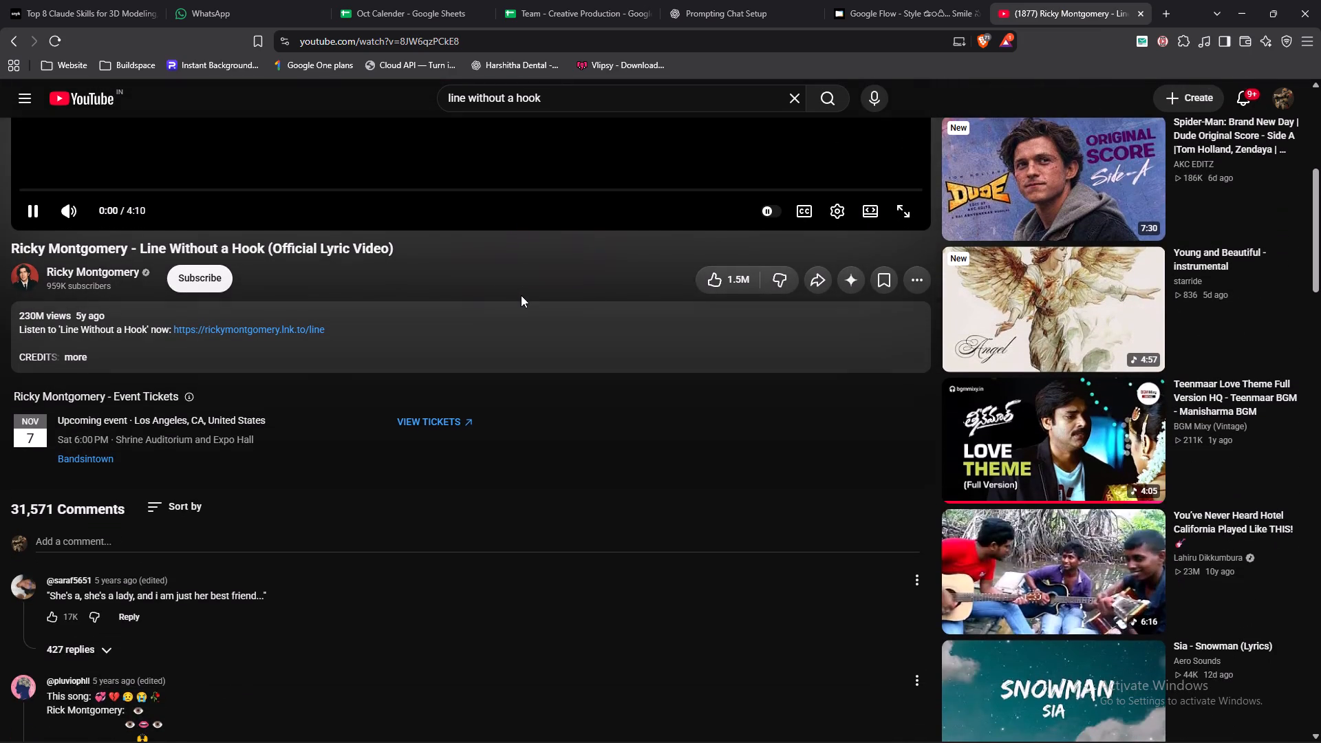
{"action": "scroll", "coordinate": [521, 295], "scroll_direction": "down", "scroll_amount": 1}
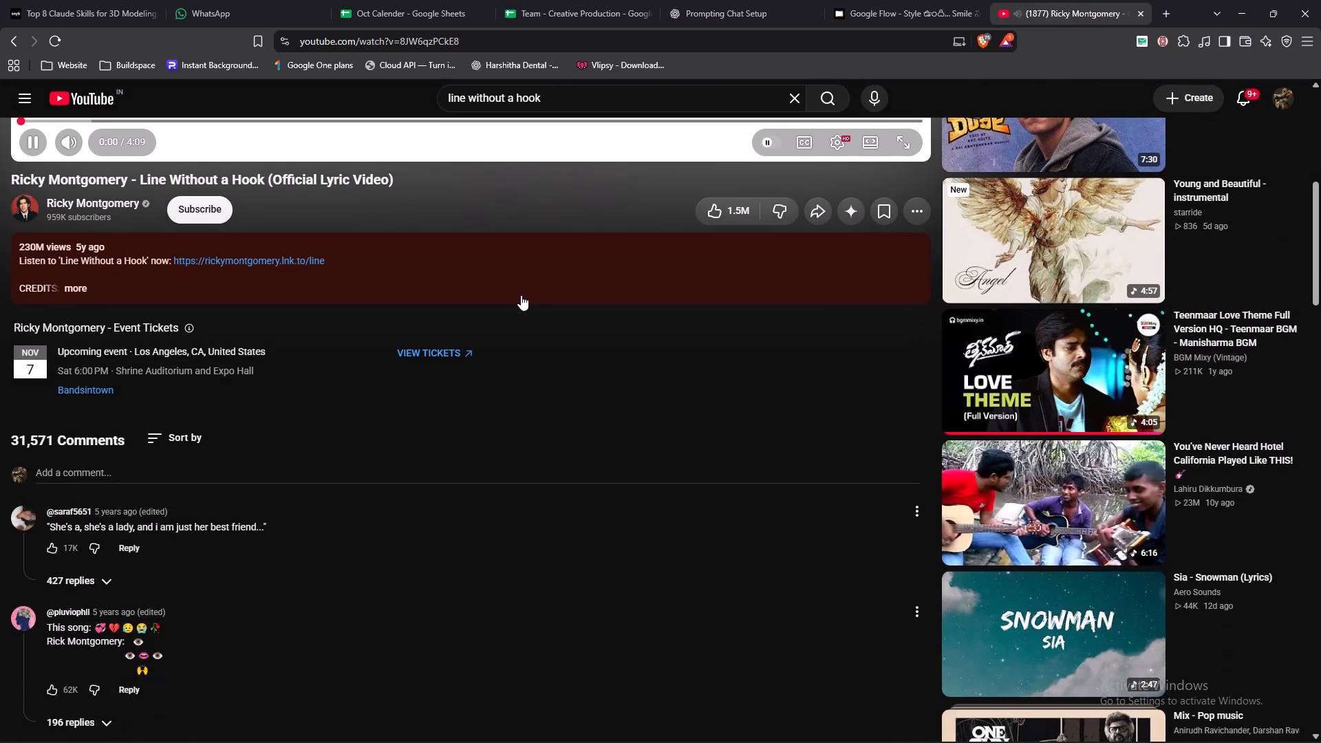
Browse the comments and suggested videos below the lyric video, ending back at the player.
{"action": "scroll", "coordinate": [521, 295], "scroll_direction": "down", "scroll_amount": 5}
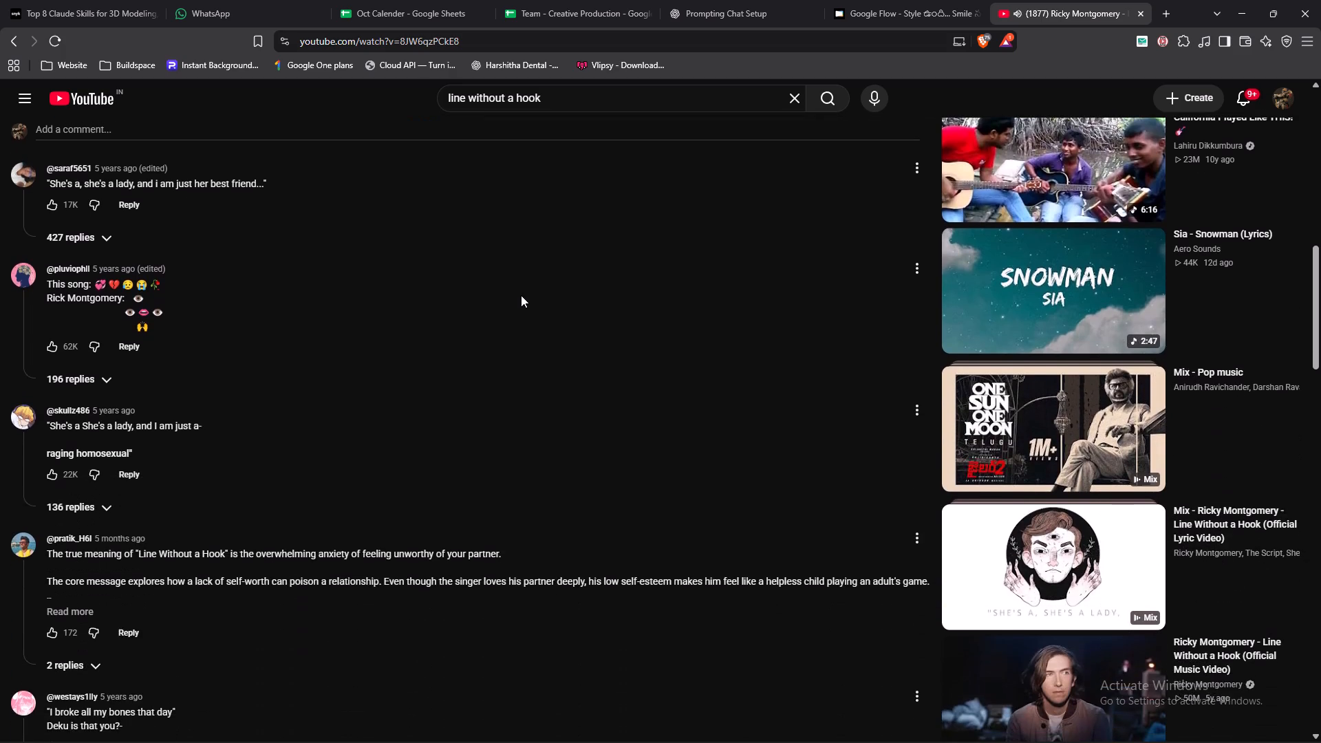
{"action": "scroll", "coordinate": [521, 295], "scroll_direction": "down", "scroll_amount": 9}
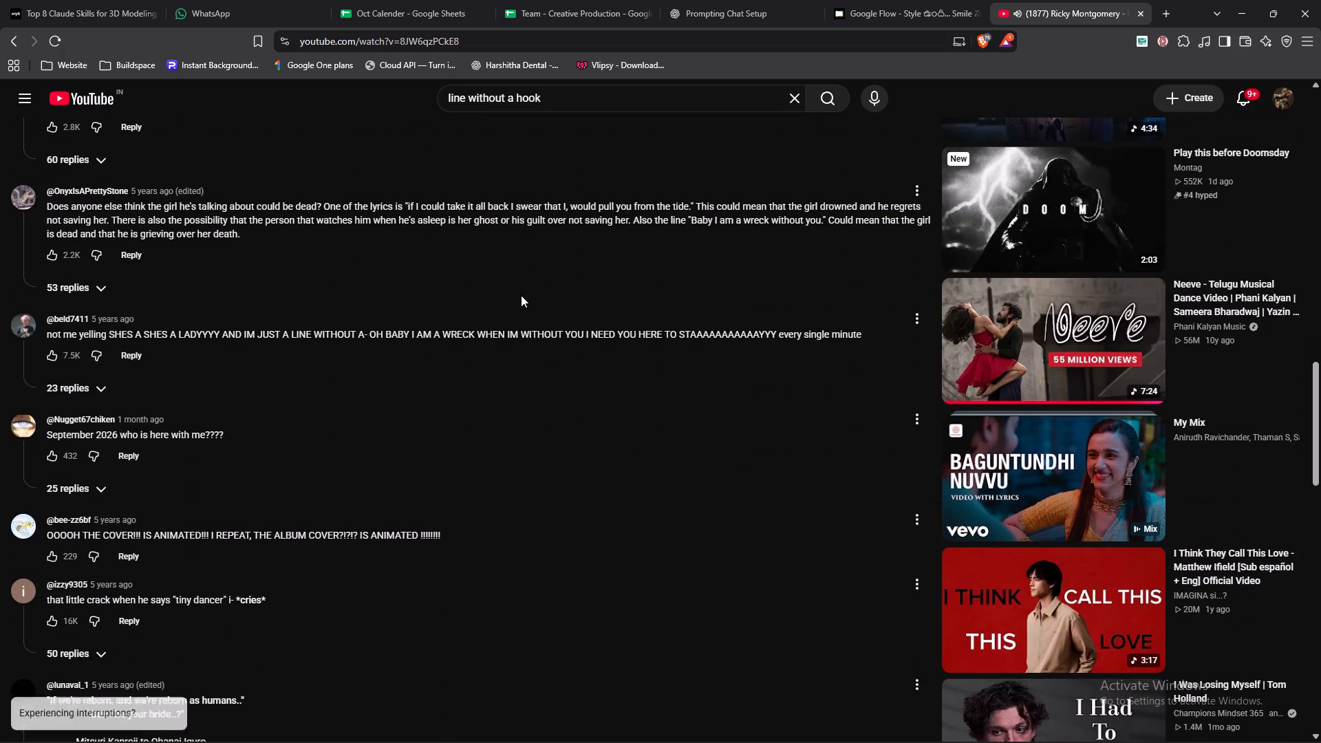
{"action": "scroll", "coordinate": [521, 295], "scroll_direction": "down", "scroll_amount": 6}
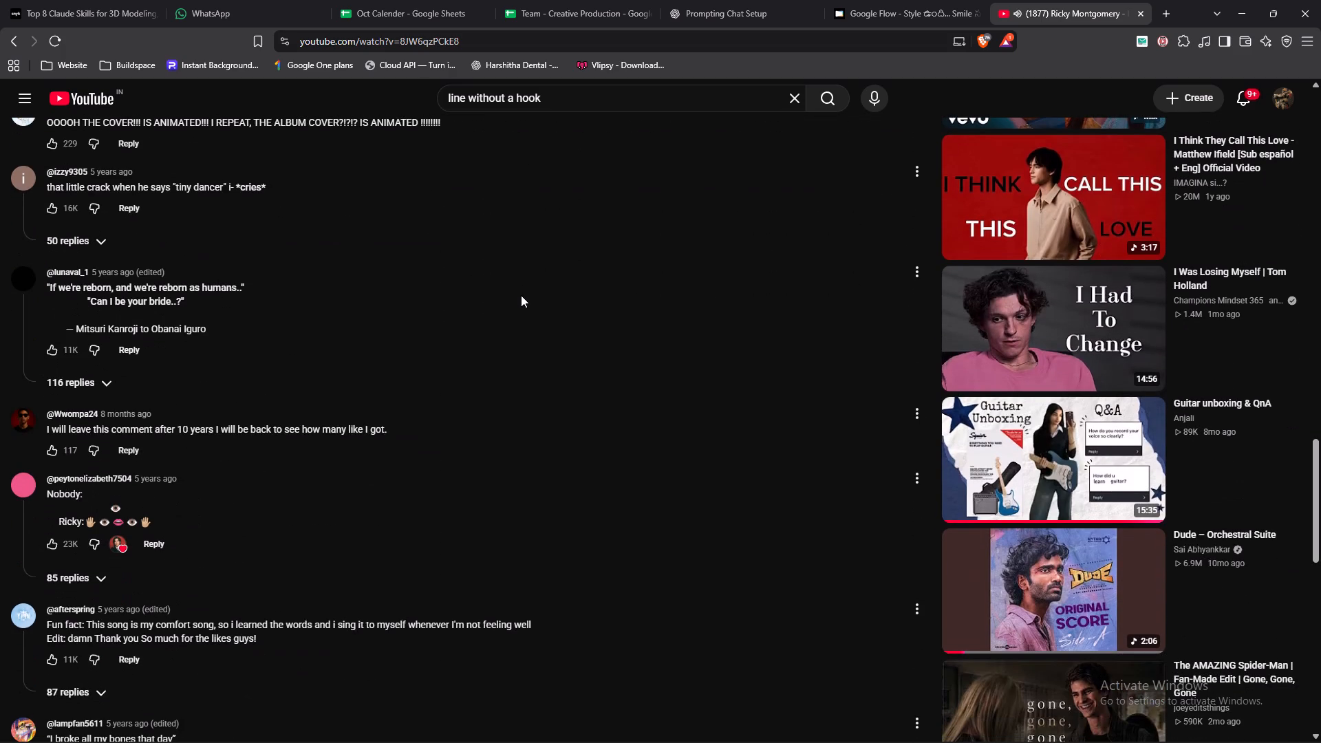
{"action": "scroll", "coordinate": [521, 295], "scroll_direction": "up", "scroll_amount": 4}
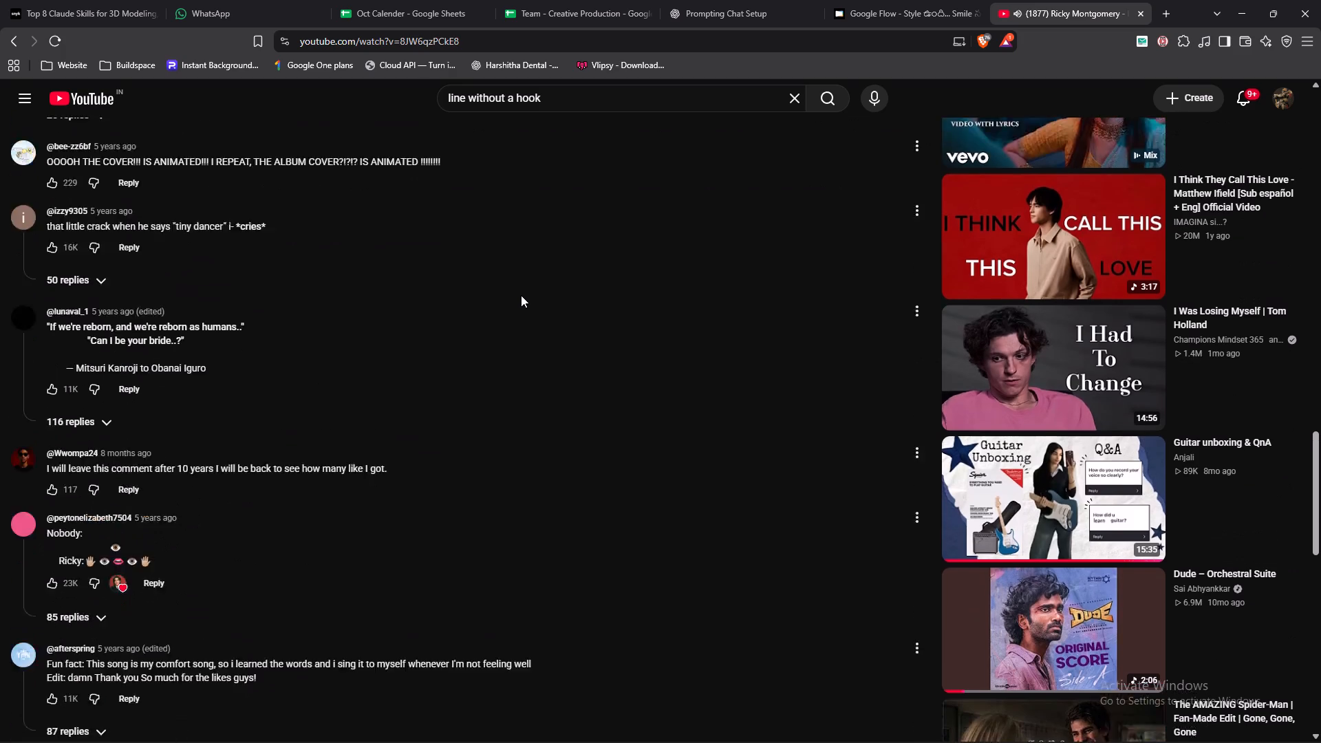
{"action": "scroll", "coordinate": [521, 295], "scroll_direction": "up", "scroll_amount": 15}
{"action": "scroll", "coordinate": [521, 295], "scroll_direction": "up", "scroll_amount": 13}
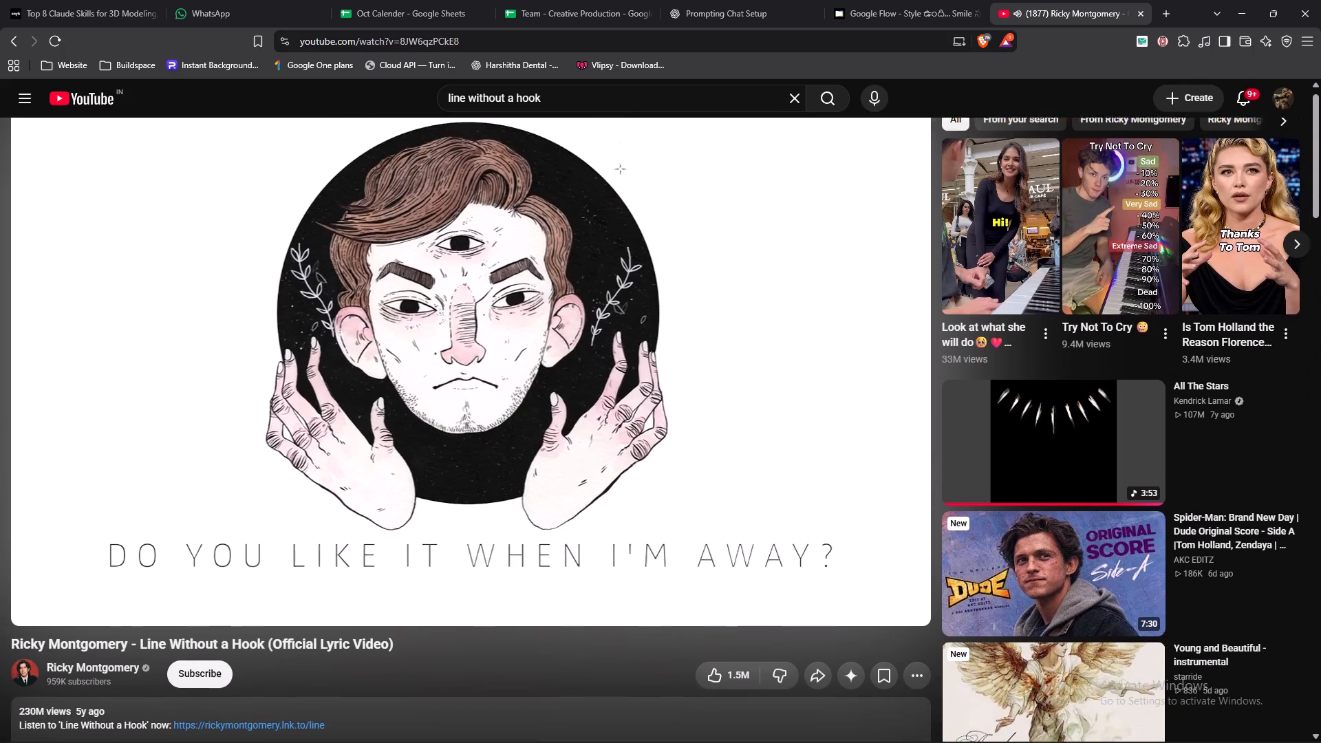
{"action": "scroll", "coordinate": [521, 295], "scroll_direction": "up", "scroll_amount": 5}
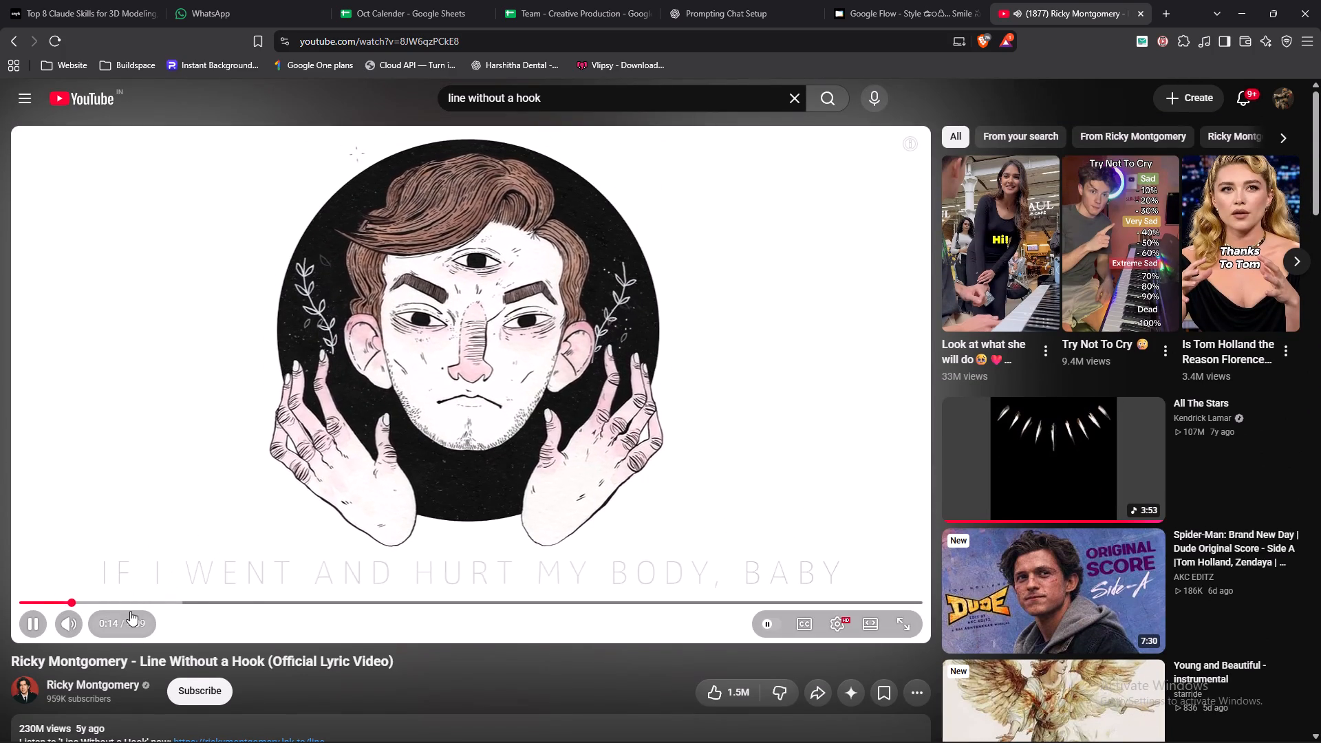
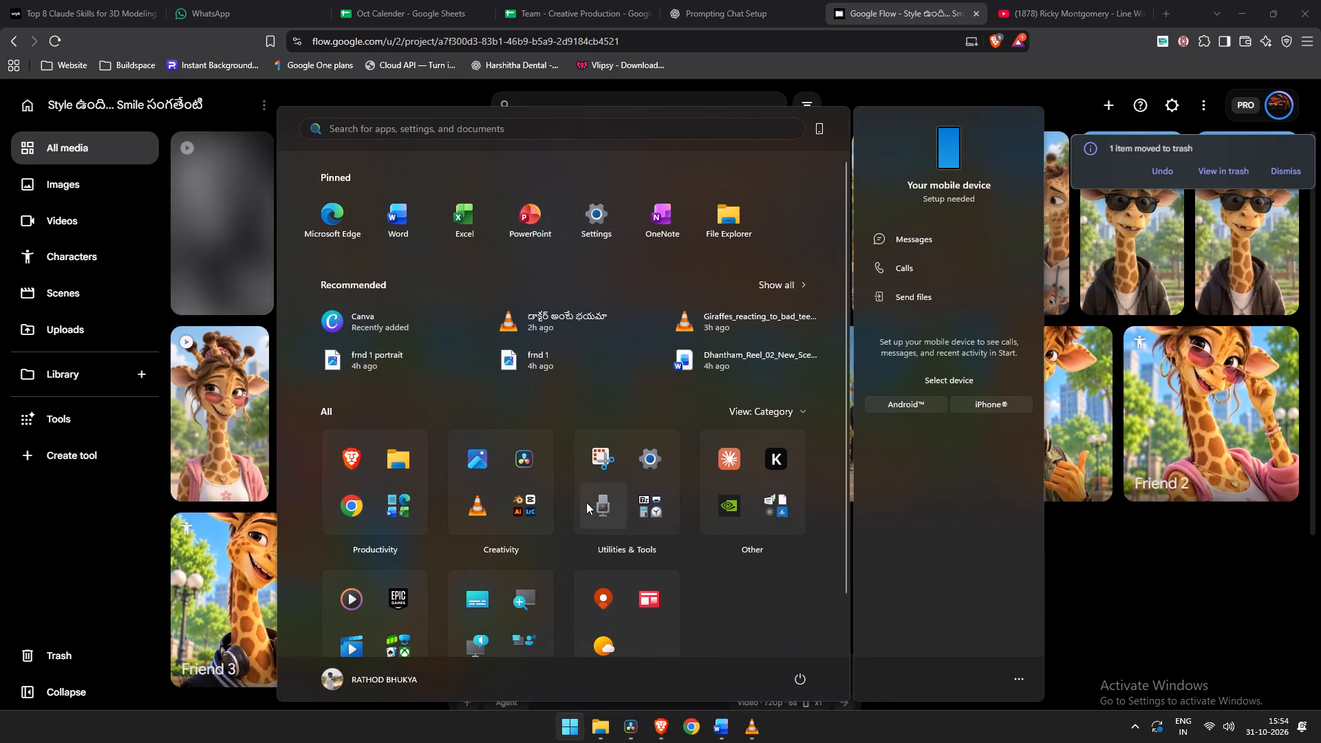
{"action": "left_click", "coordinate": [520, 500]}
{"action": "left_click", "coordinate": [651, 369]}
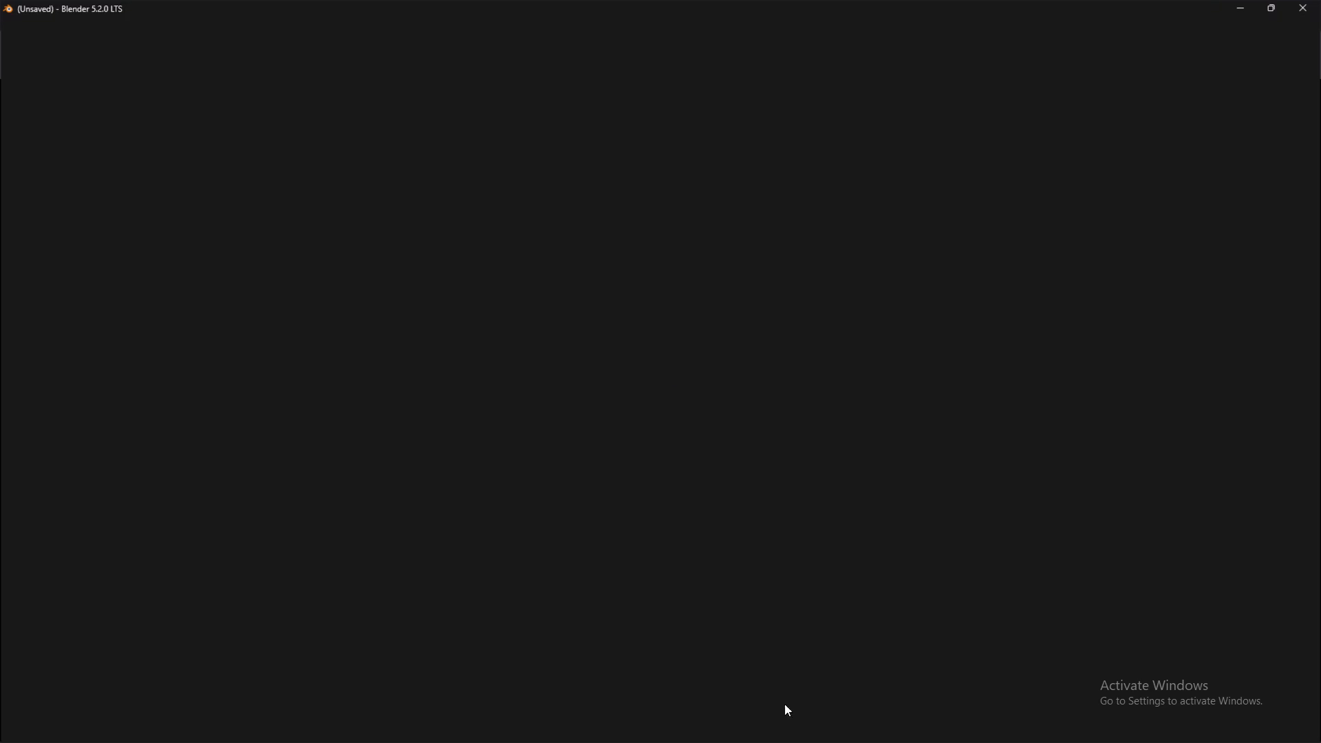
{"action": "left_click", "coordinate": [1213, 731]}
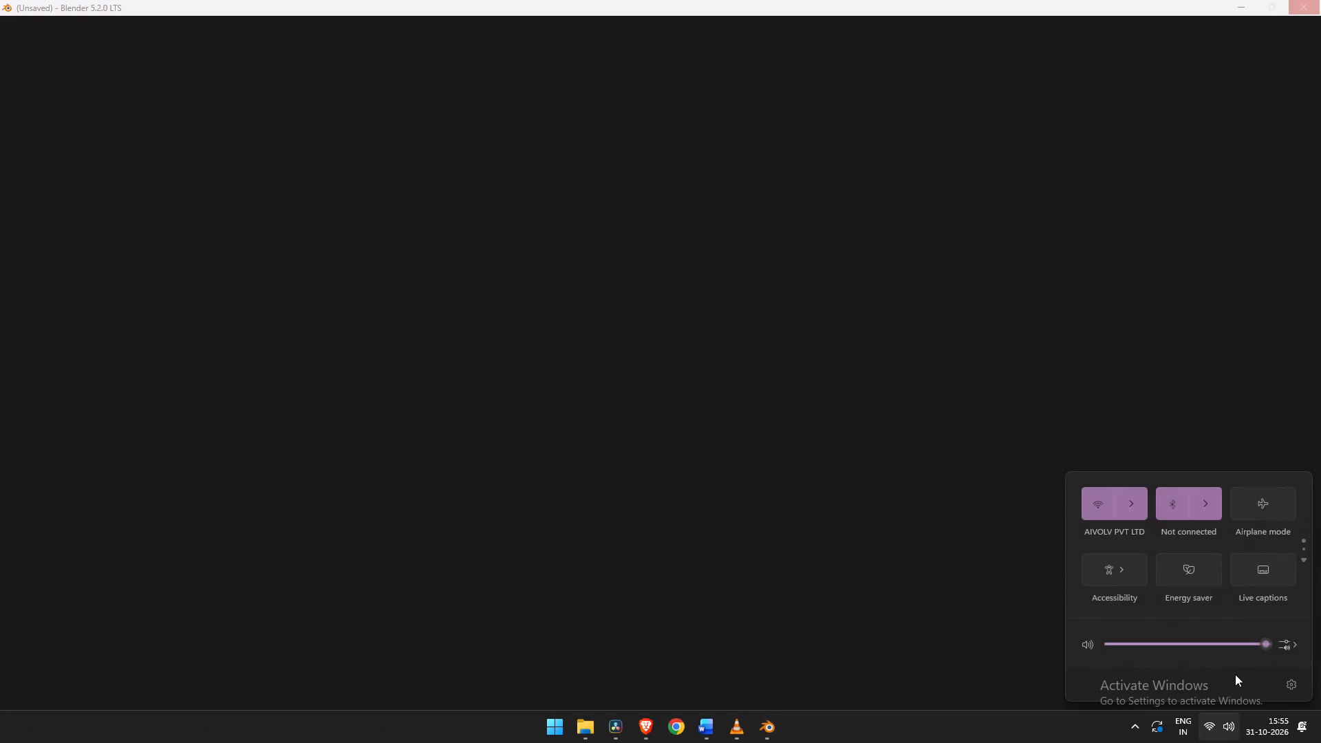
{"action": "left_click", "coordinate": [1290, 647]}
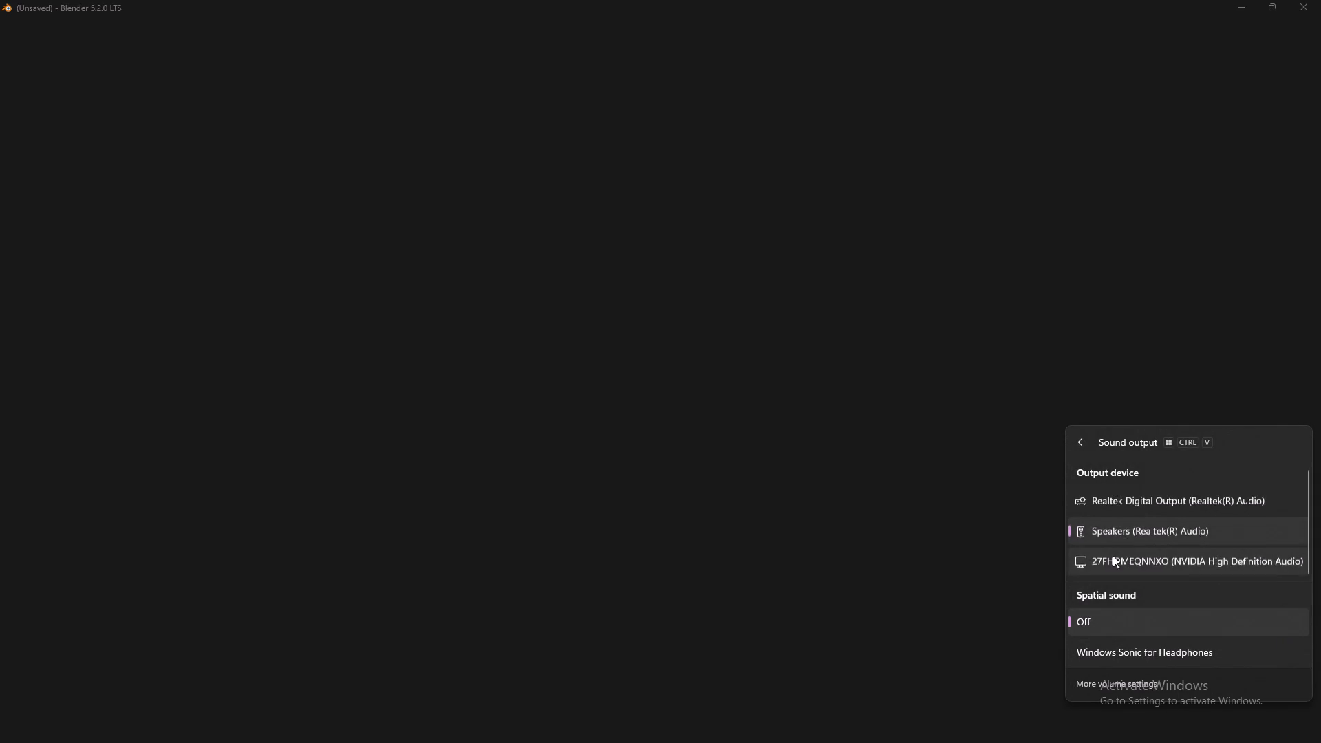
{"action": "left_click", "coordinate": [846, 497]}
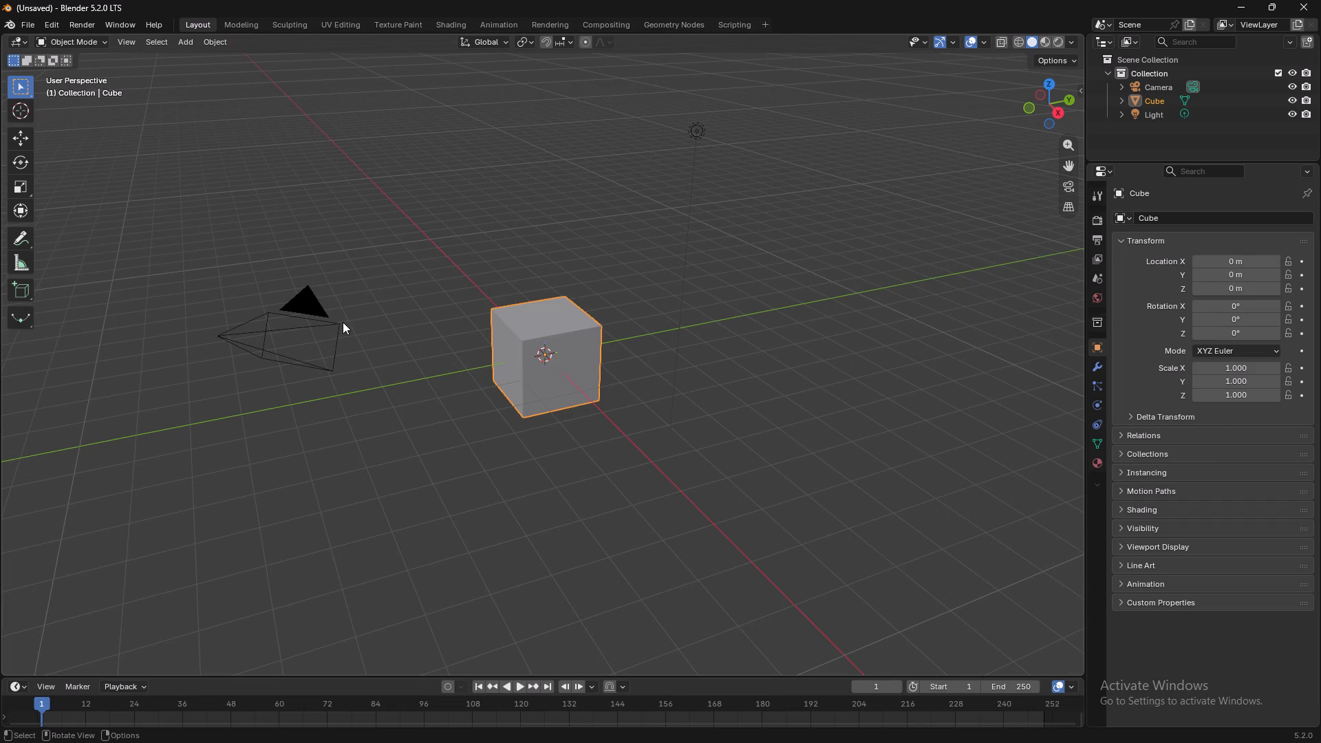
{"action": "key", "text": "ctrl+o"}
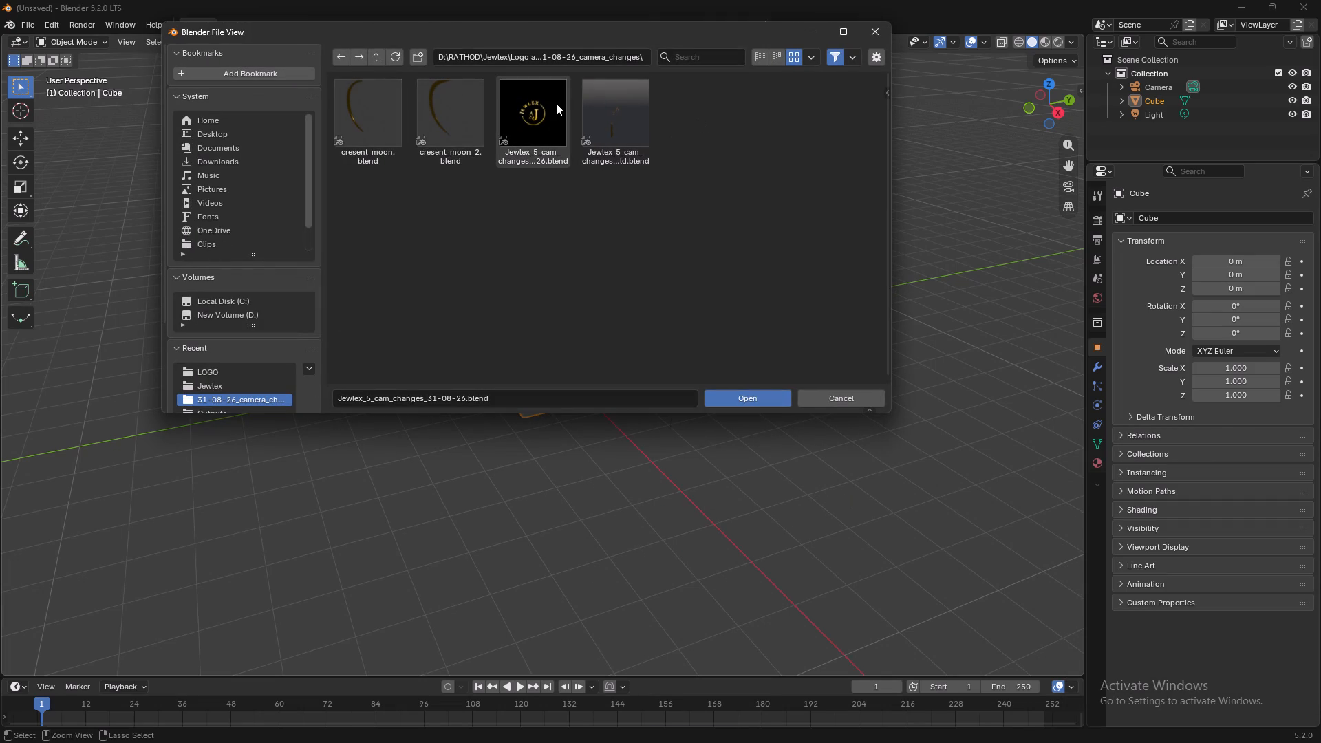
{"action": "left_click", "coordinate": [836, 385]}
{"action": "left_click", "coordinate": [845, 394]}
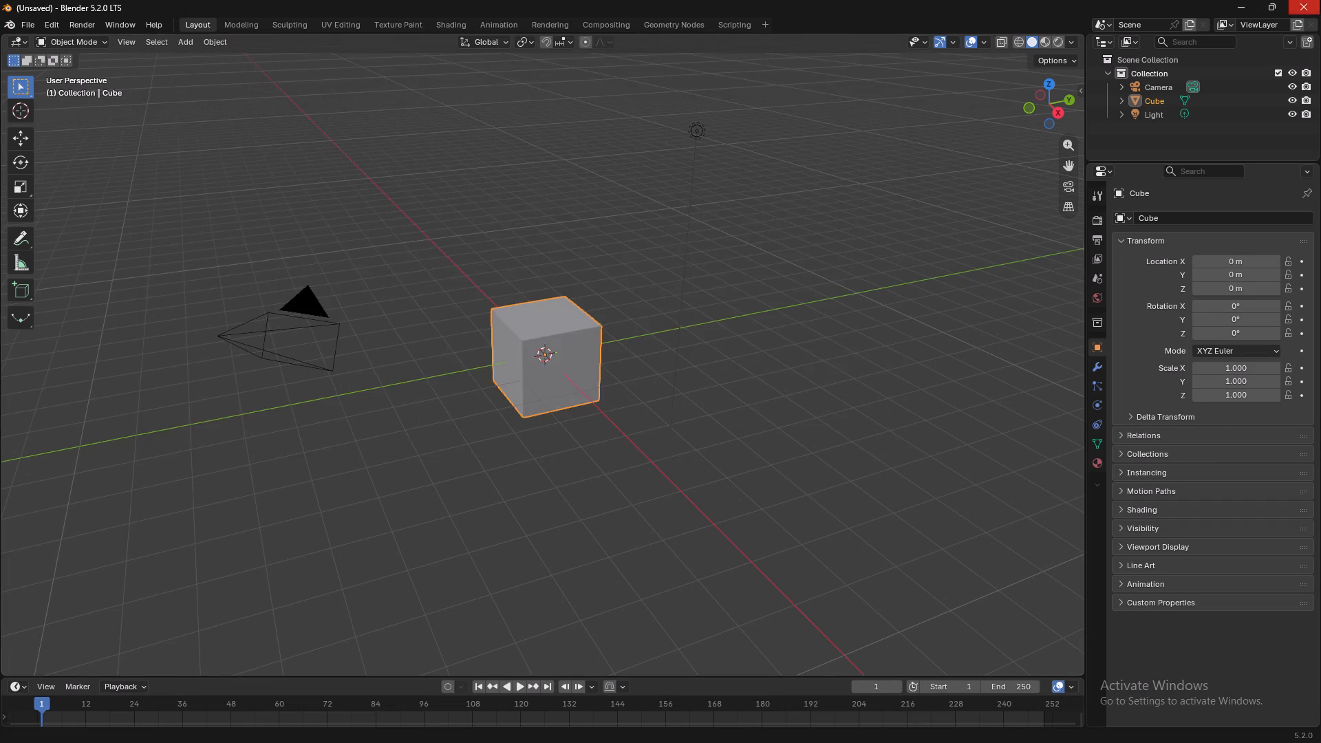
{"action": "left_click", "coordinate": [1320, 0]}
Launch Blender 5.2 and open the recent project Jewlex_5_cam_changes_31-08-26.blend.
{"action": "key", "text": "b"}
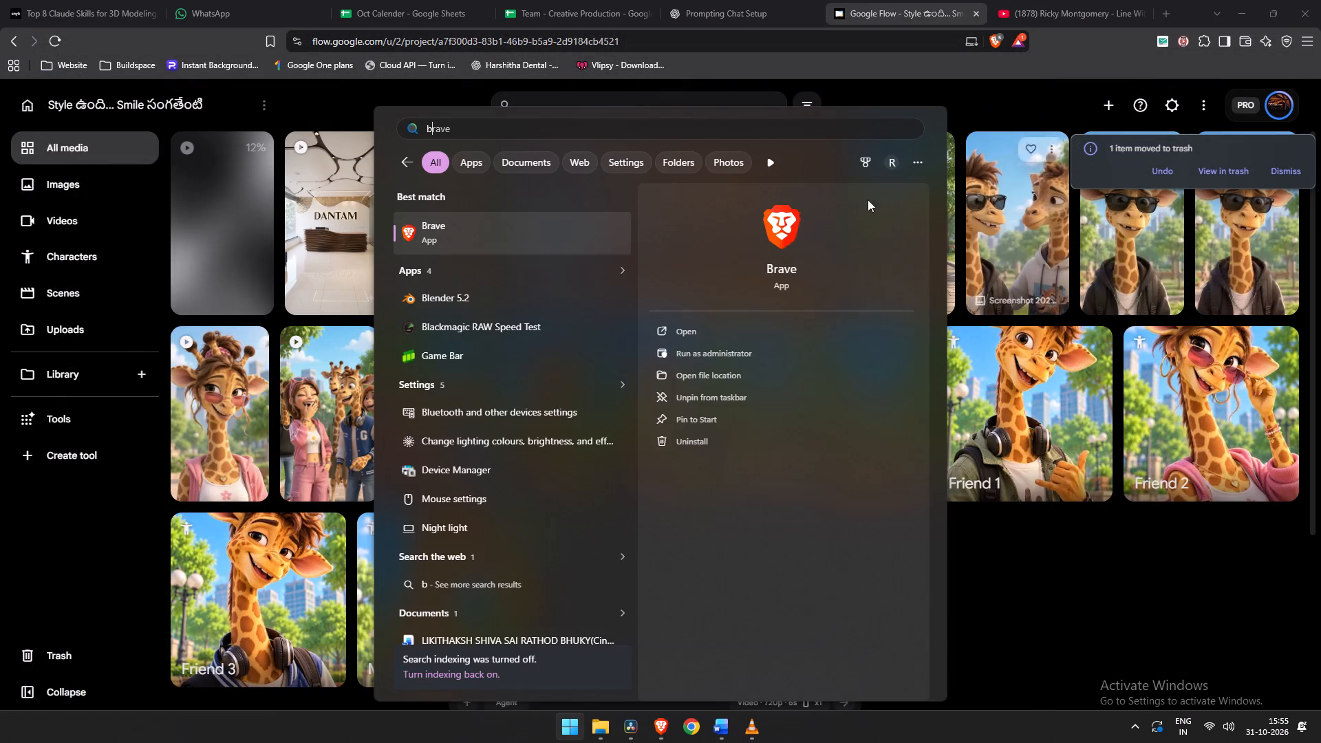
{"action": "left_click", "coordinate": [521, 311]}
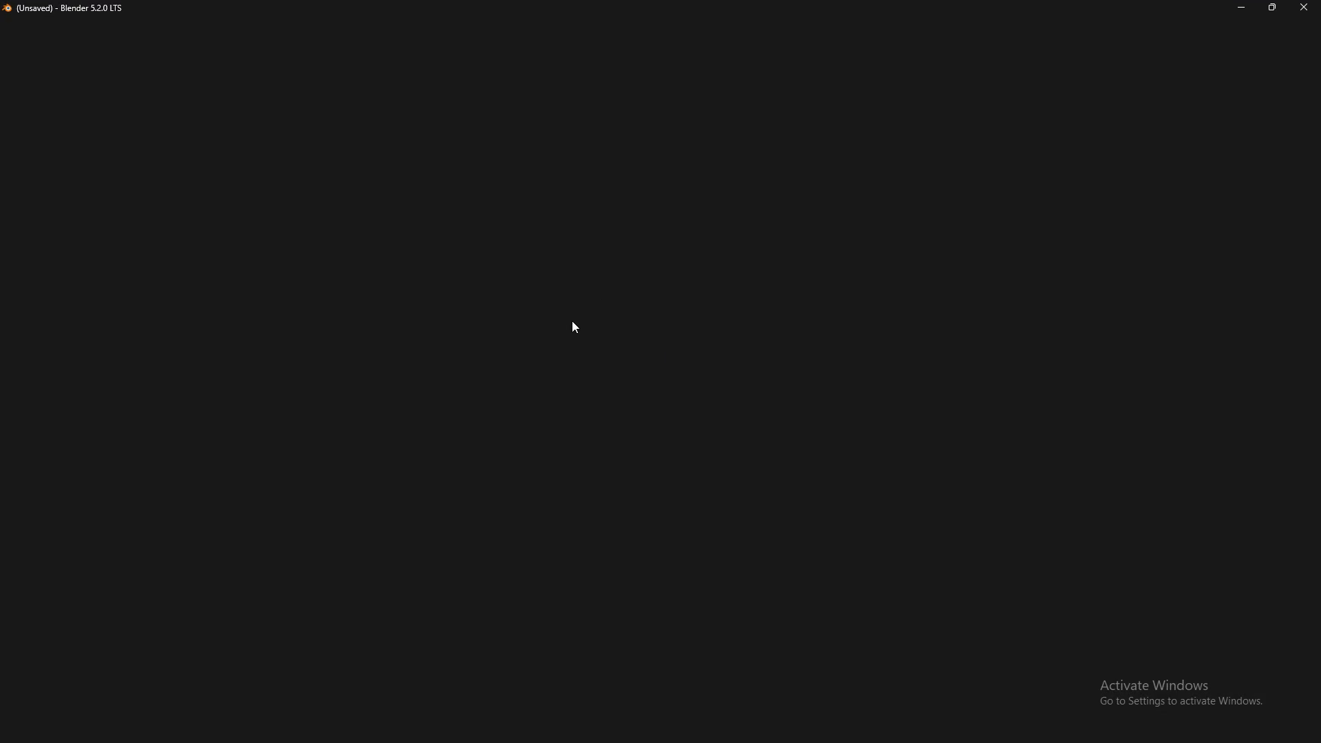
{"action": "left_click", "coordinate": [690, 408]}
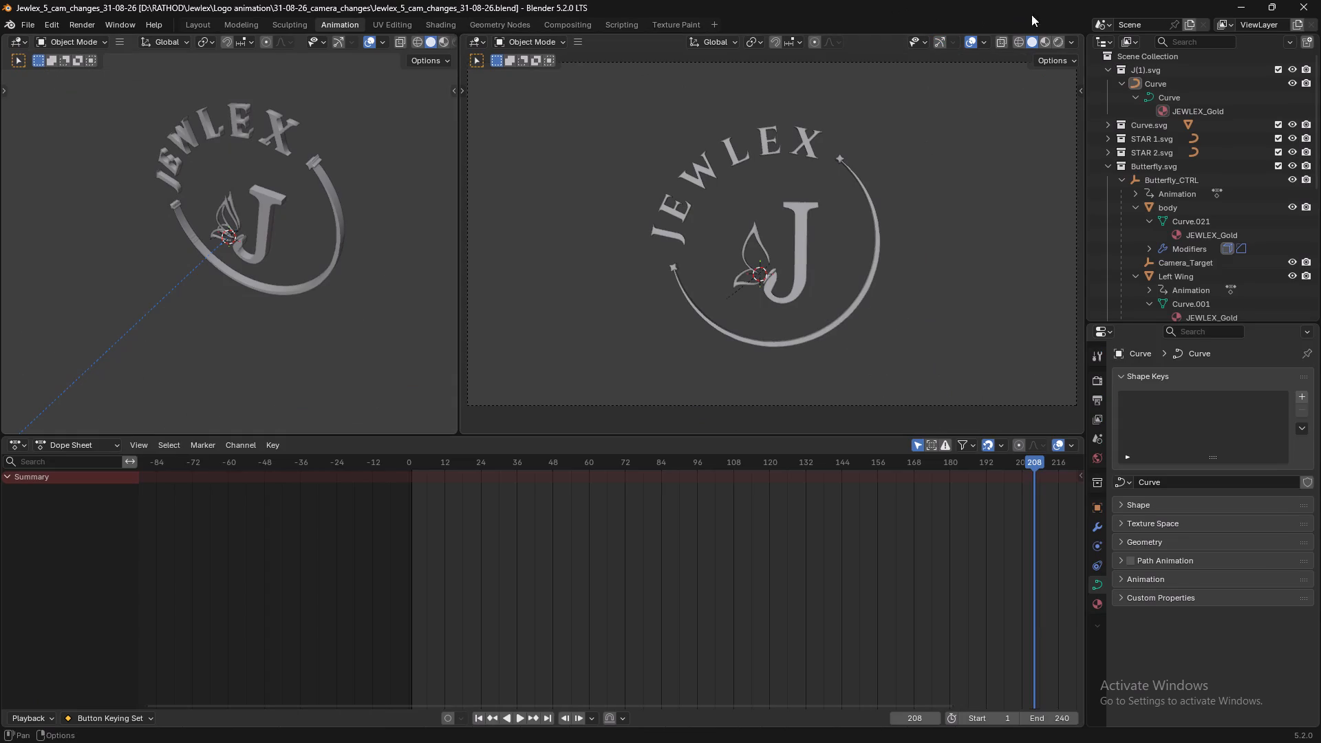
Show the camera view of the Jewlex logo in rendered shading and play back its animation.
{"action": "left_click", "coordinate": [1061, 45]}
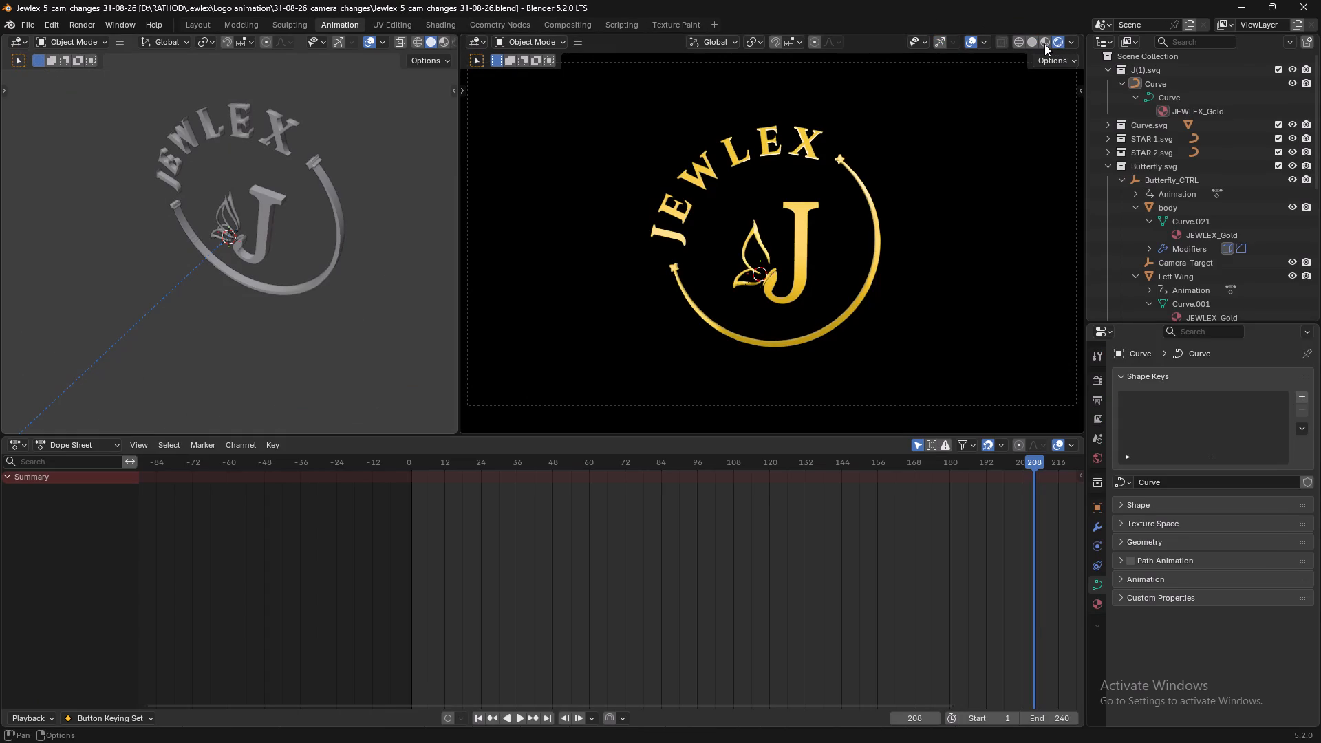
{"action": "key", "text": "space"}
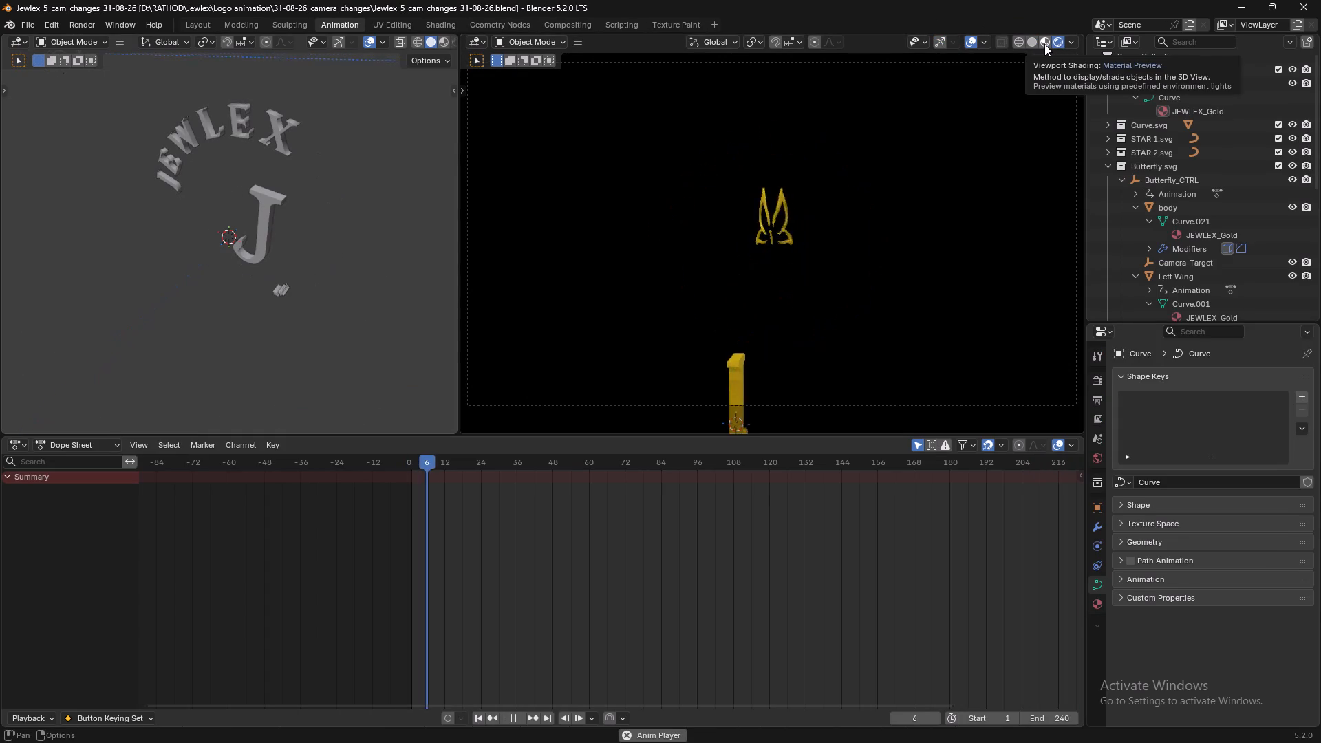
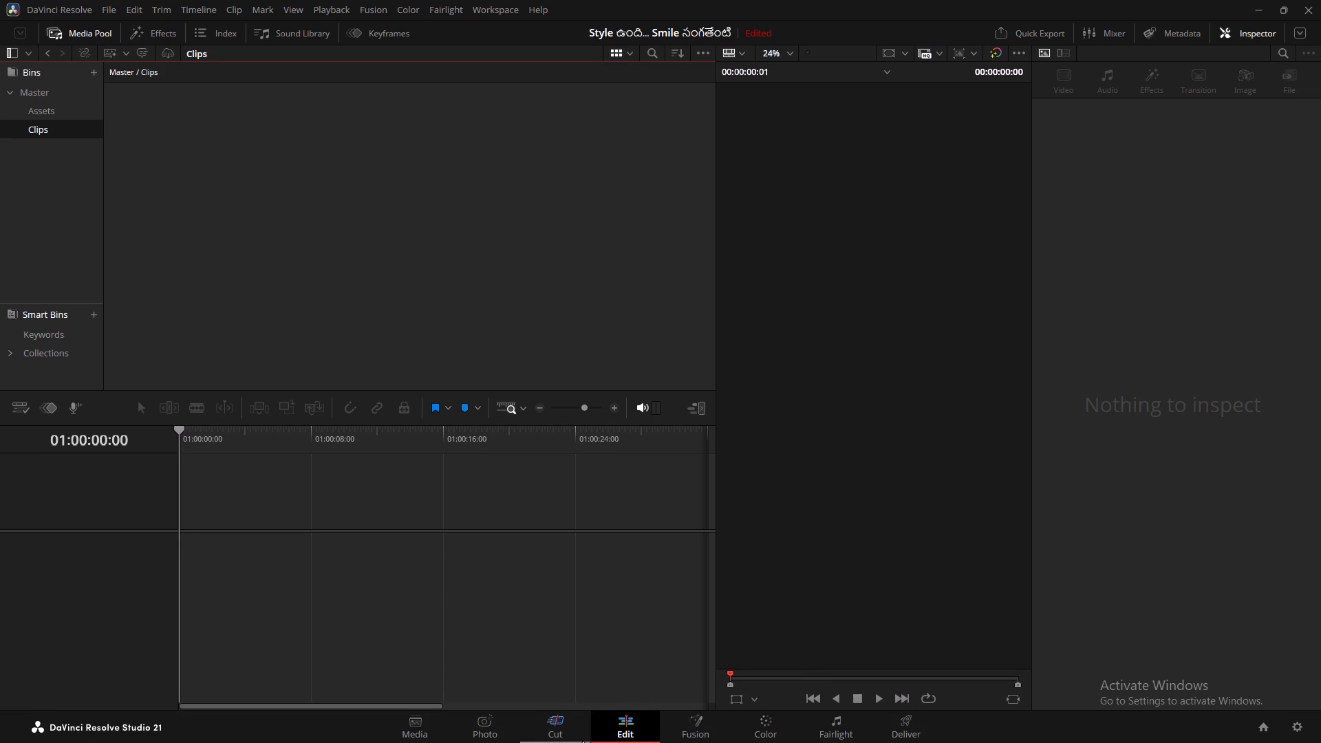
{"action": "left_click", "coordinate": [582, 740]}
{"action": "left_click", "coordinate": [630, 731]}
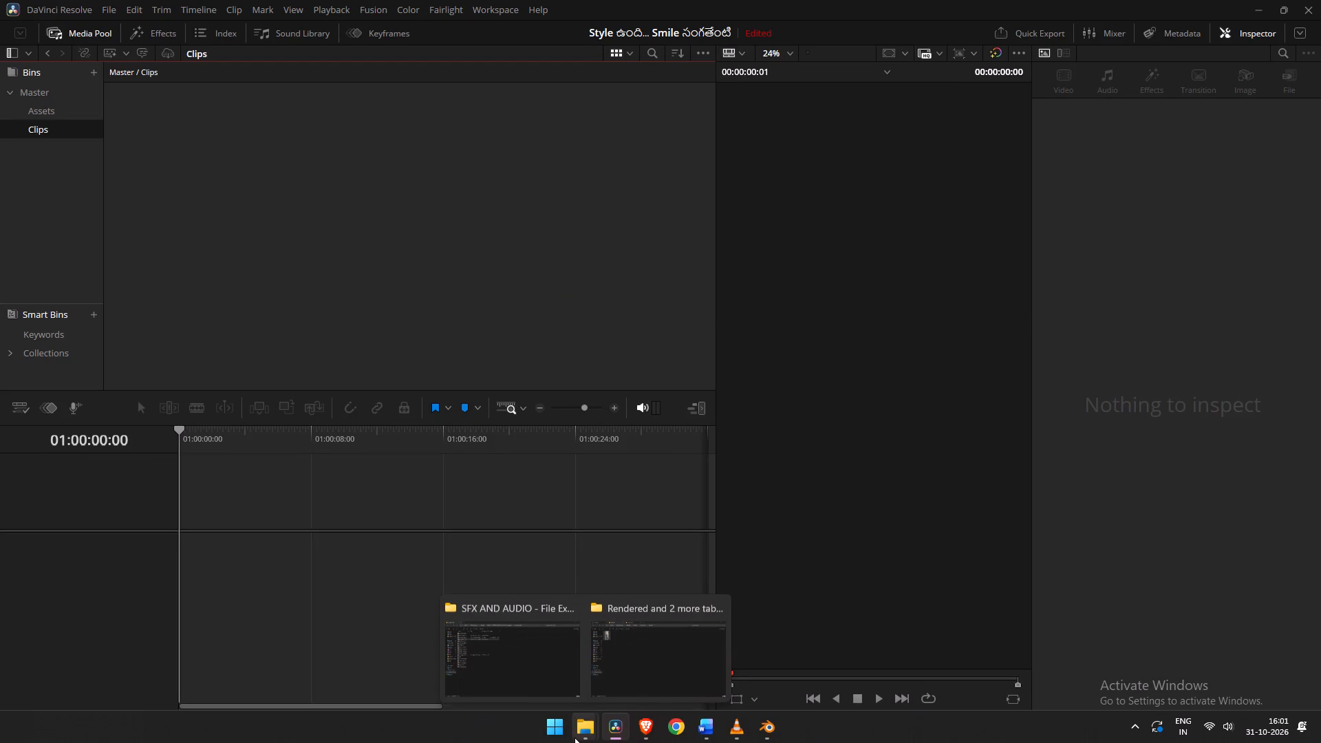
{"action": "left_click", "coordinate": [574, 737]}
{"action": "left_click", "coordinate": [676, 624]}
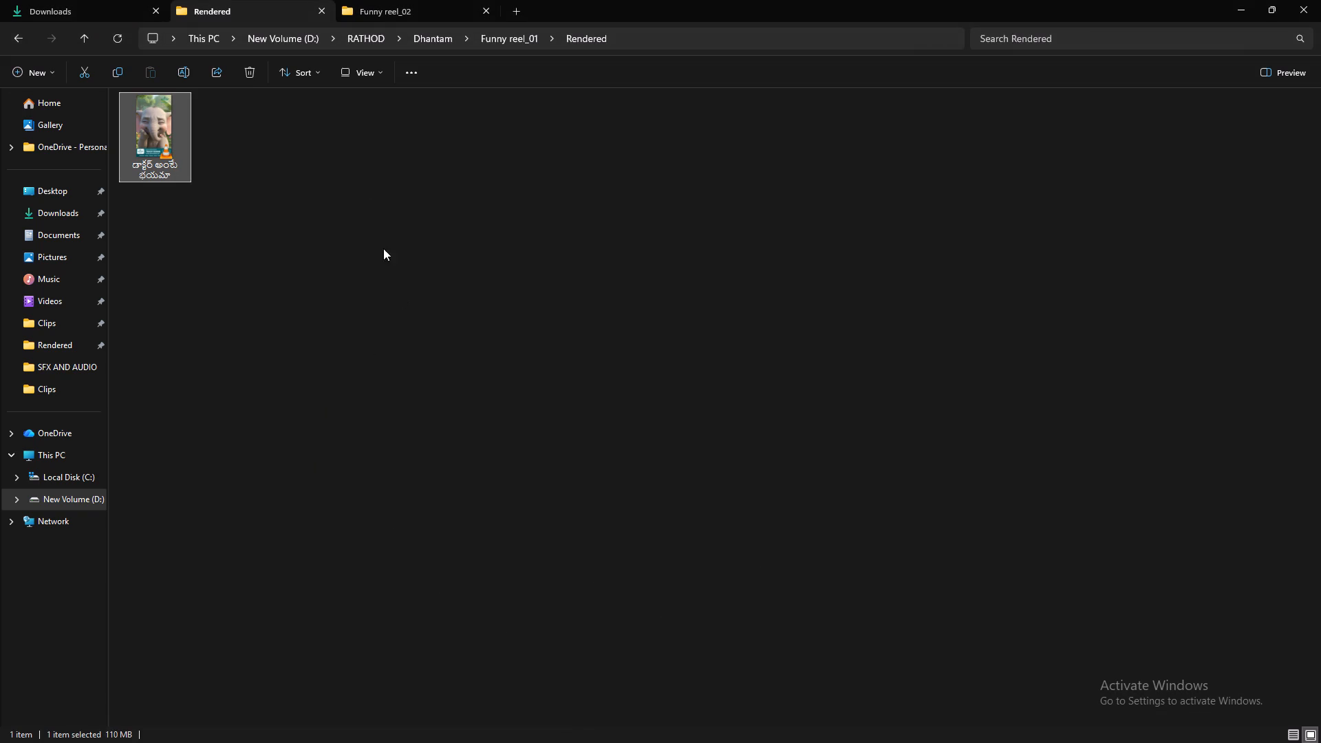
{"action": "left_click", "coordinate": [431, 0]}
{"action": "double_click", "coordinate": [261, 133]}
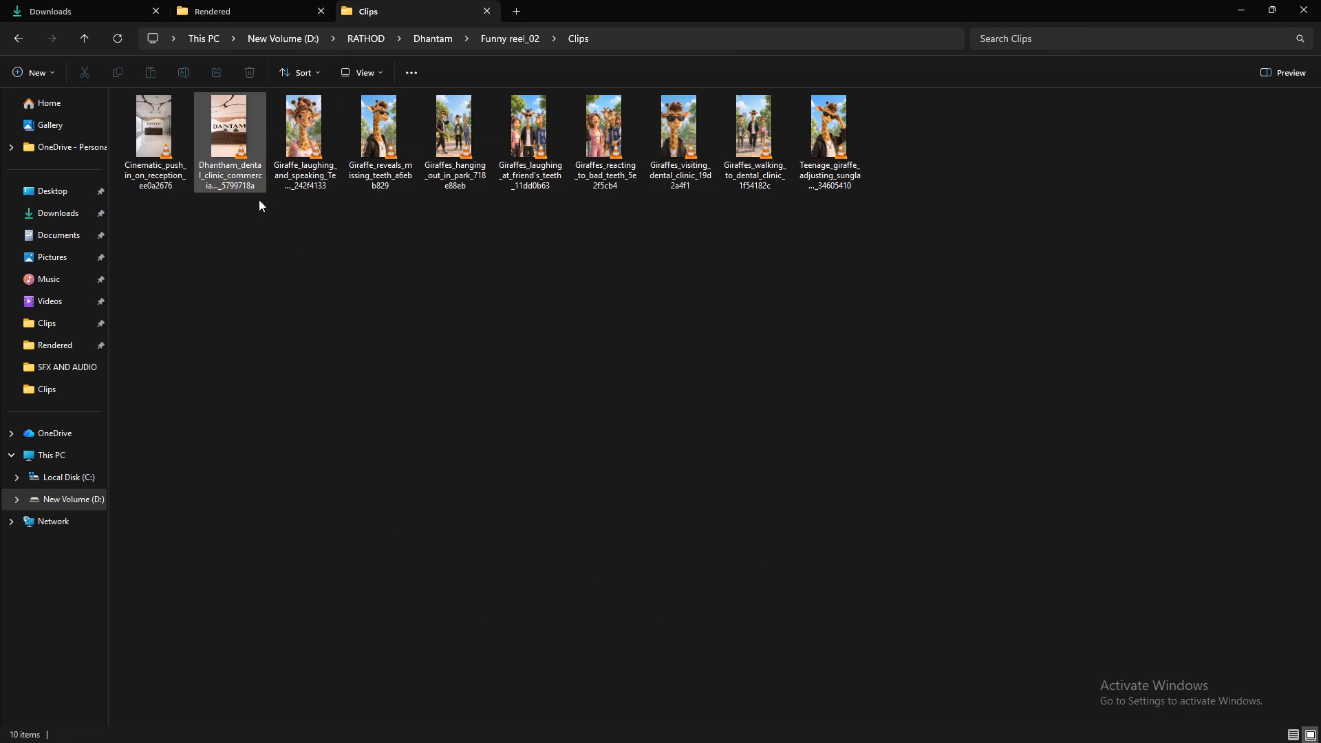
{"action": "left_click_drag", "start_coordinate": [958, 274], "coordinate": [151, 118]}
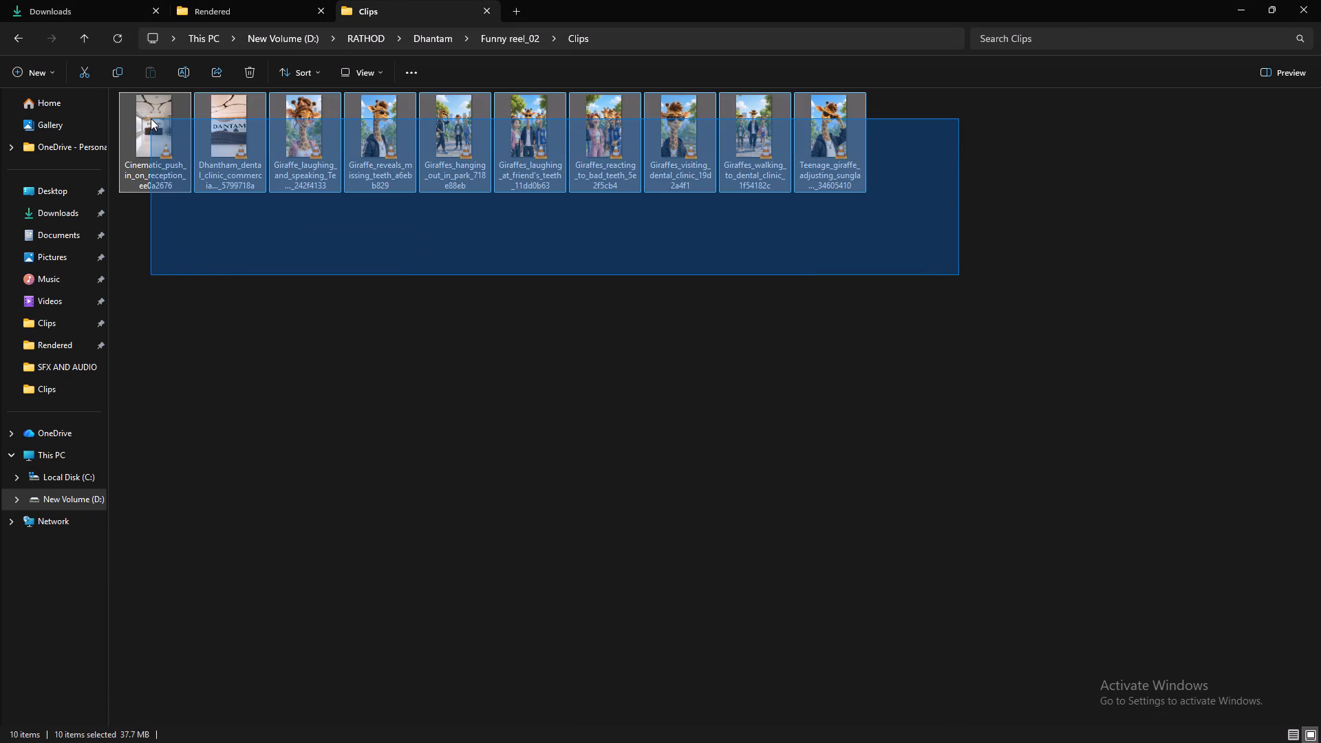
{"action": "left_click_drag", "start_coordinate": [151, 118], "coordinate": [370, 266]}
{"action": "key", "text": "alt+Tab"}
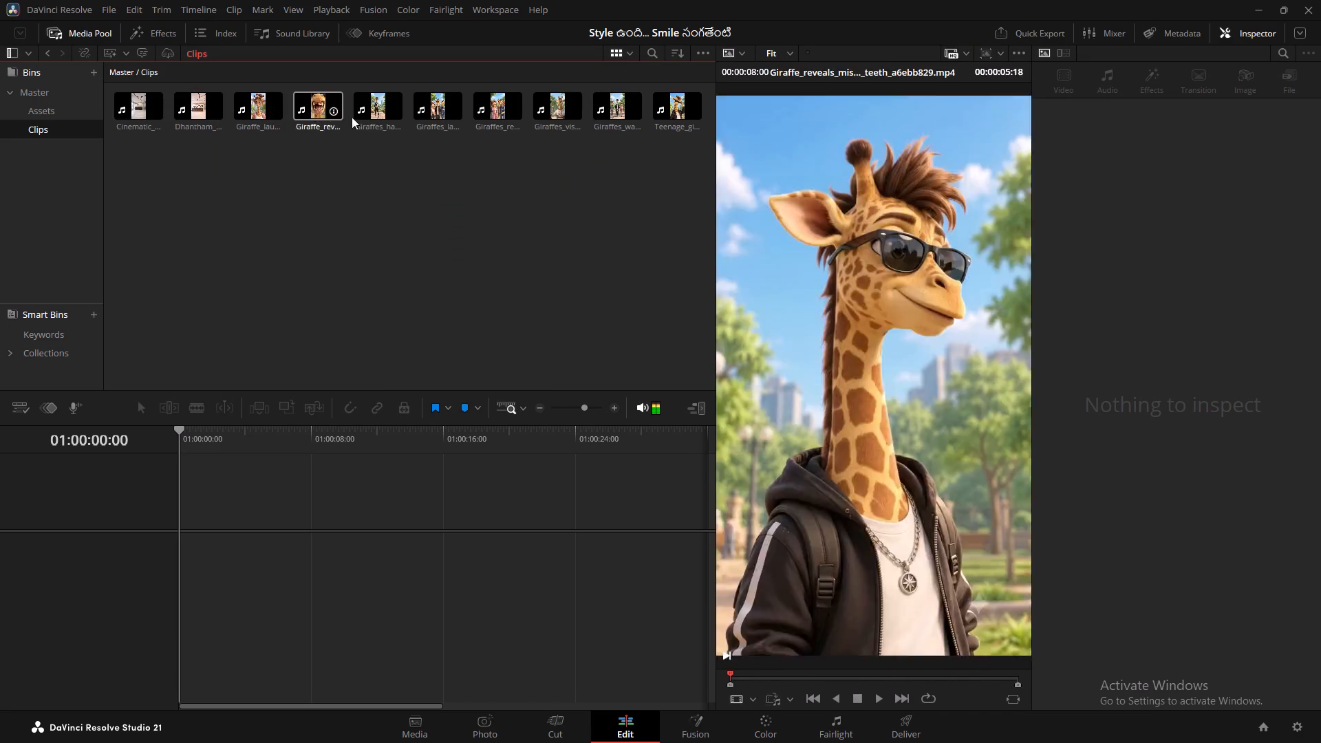
Start a new timeline with the Giraffes_hanging_out_in_park clip at 00:00:00:00 on V1.
{"action": "left_click_drag", "start_coordinate": [366, 111], "coordinate": [205, 529]}
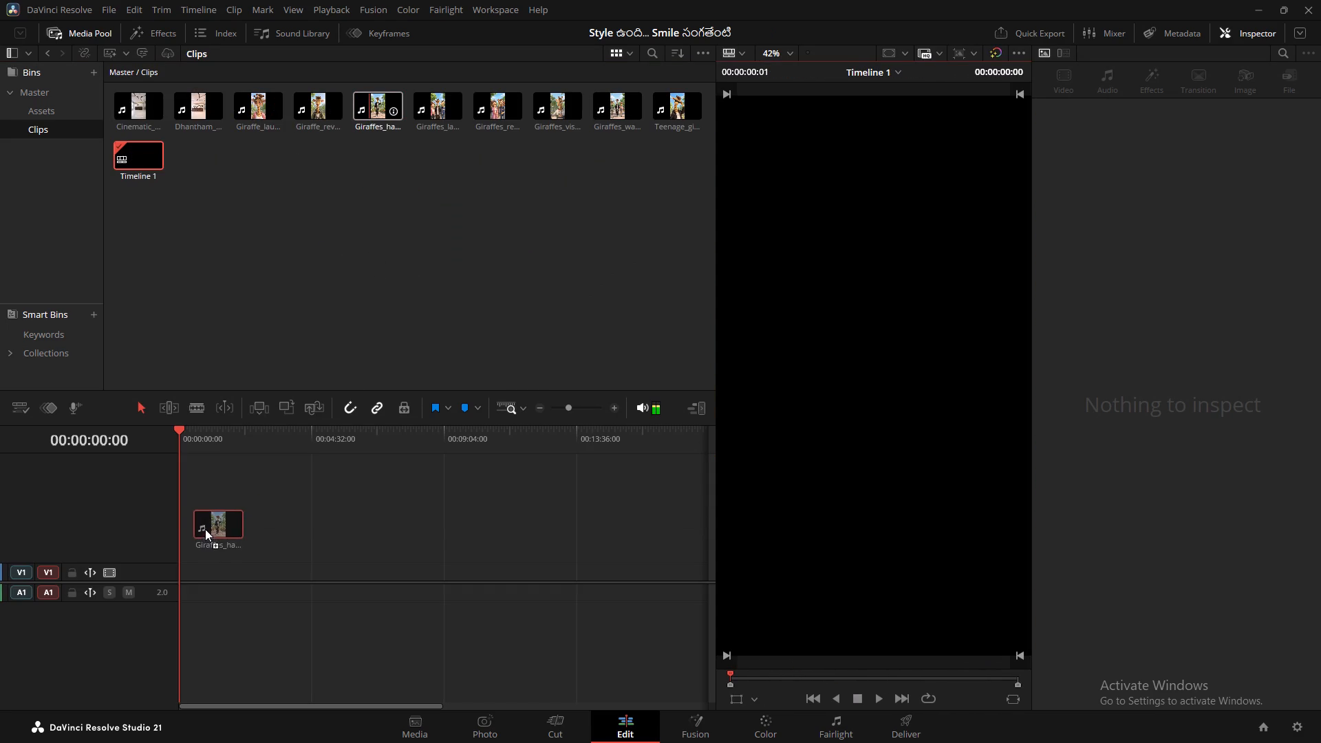
{"action": "left_click_drag", "start_coordinate": [205, 529], "coordinate": [177, 573]}
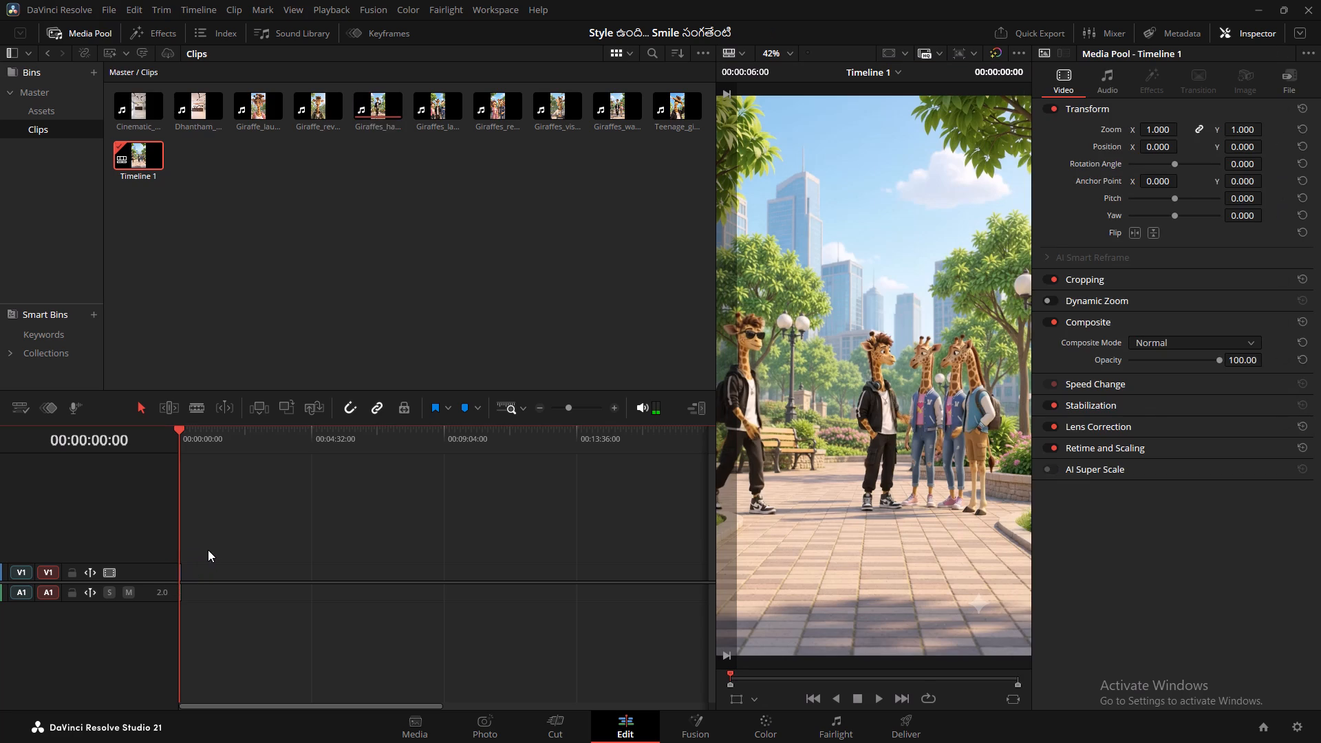
{"action": "scroll", "coordinate": [213, 568], "scroll_direction": "up", "scroll_amount": 7, "text": "alt"}
Play the park clip on the timeline, step back frame by frame from its end, and replay the ending.
{"action": "key", "text": "space"}
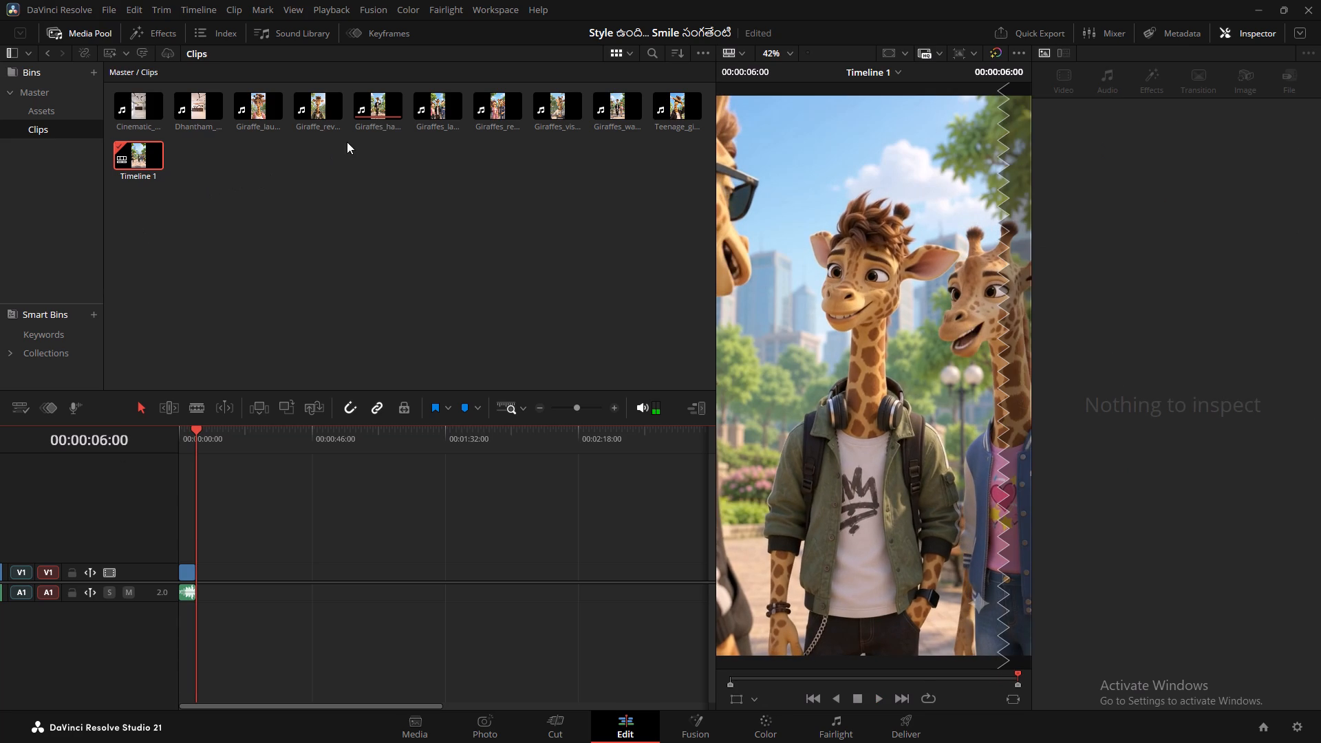
{"action": "key", "text": "Down"}
{"action": "key", "text": "Left"}
{"action": "key", "text": "Left"}
{"action": "key", "text": "Left"}
{"action": "key", "text": "Left"}
{"action": "key", "text": "Left"}
{"action": "key", "text": "Left"}
{"action": "key", "text": "Left"}
{"action": "key", "text": "Left"}
{"action": "key", "text": "Left"}
{"action": "key", "text": "Left"}
{"action": "key", "text": "Left"}
{"action": "key", "text": "Left"}
{"action": "key", "text": "Left"}
{"action": "key", "text": "Left"}
{"action": "key", "text": "Left"}
{"action": "key", "text": "Left"}
{"action": "key", "text": "Left"}
{"action": "key", "text": "Left"}
{"action": "key", "text": "Left"}
{"action": "key", "text": "Left"}
{"action": "key", "text": "Left"}
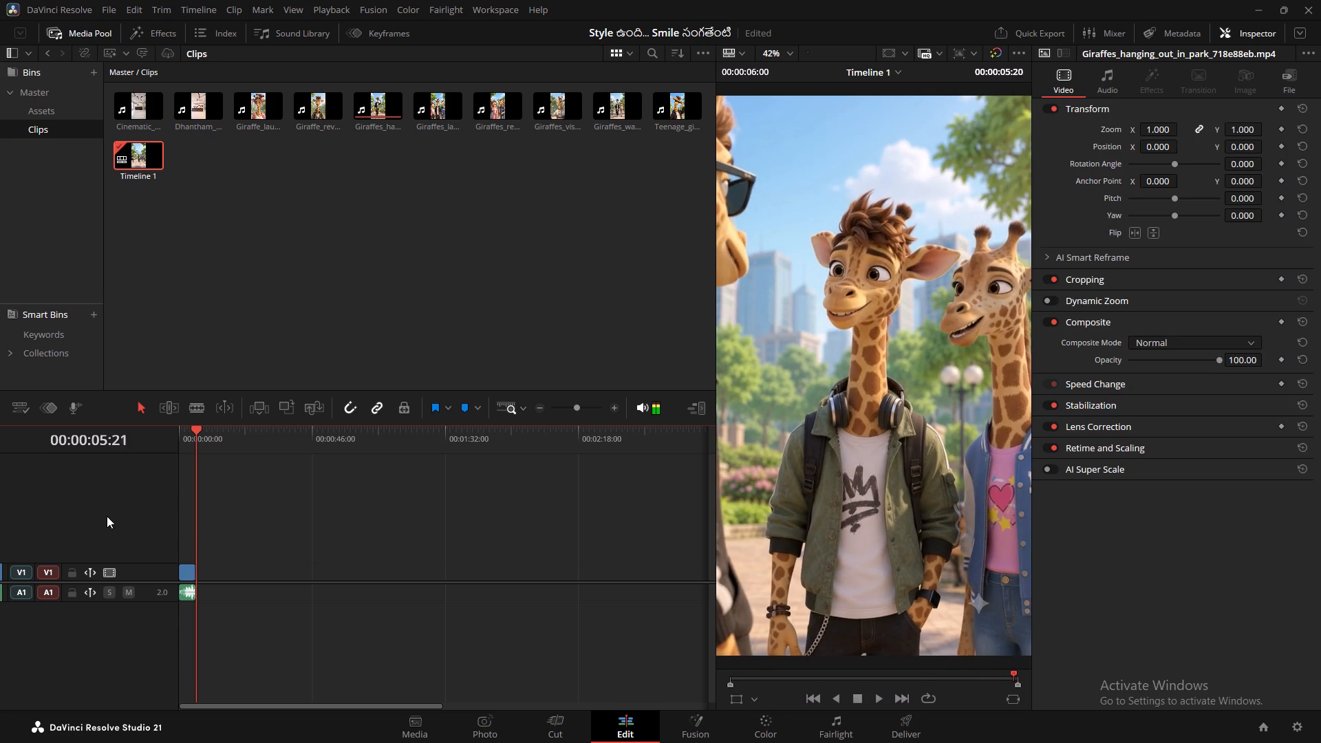
{"action": "key", "text": "space"}
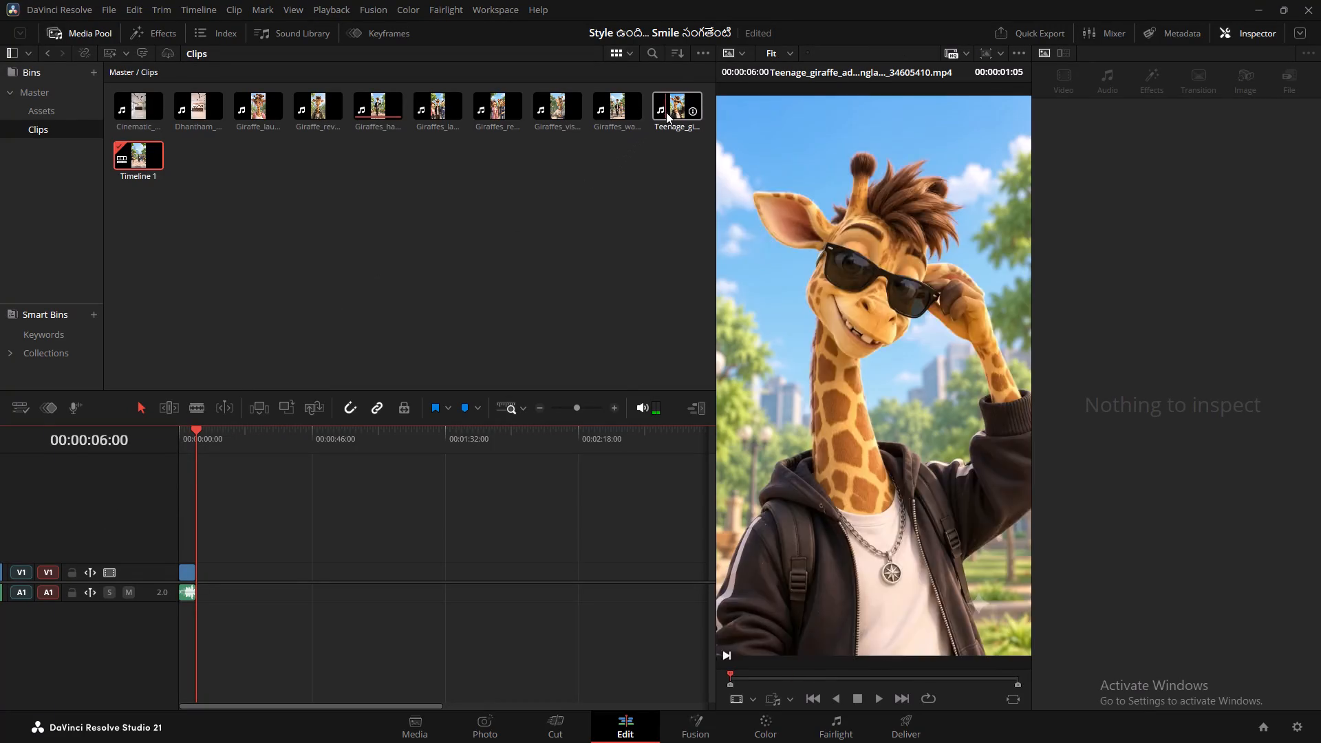
Place the Teenage_giraffe_adjusting_sunglasses clip on V1 at about 9 seconds, leaving a gap after the park clip, and play it.
{"action": "left_click_drag", "start_coordinate": [672, 111], "coordinate": [224, 601]}
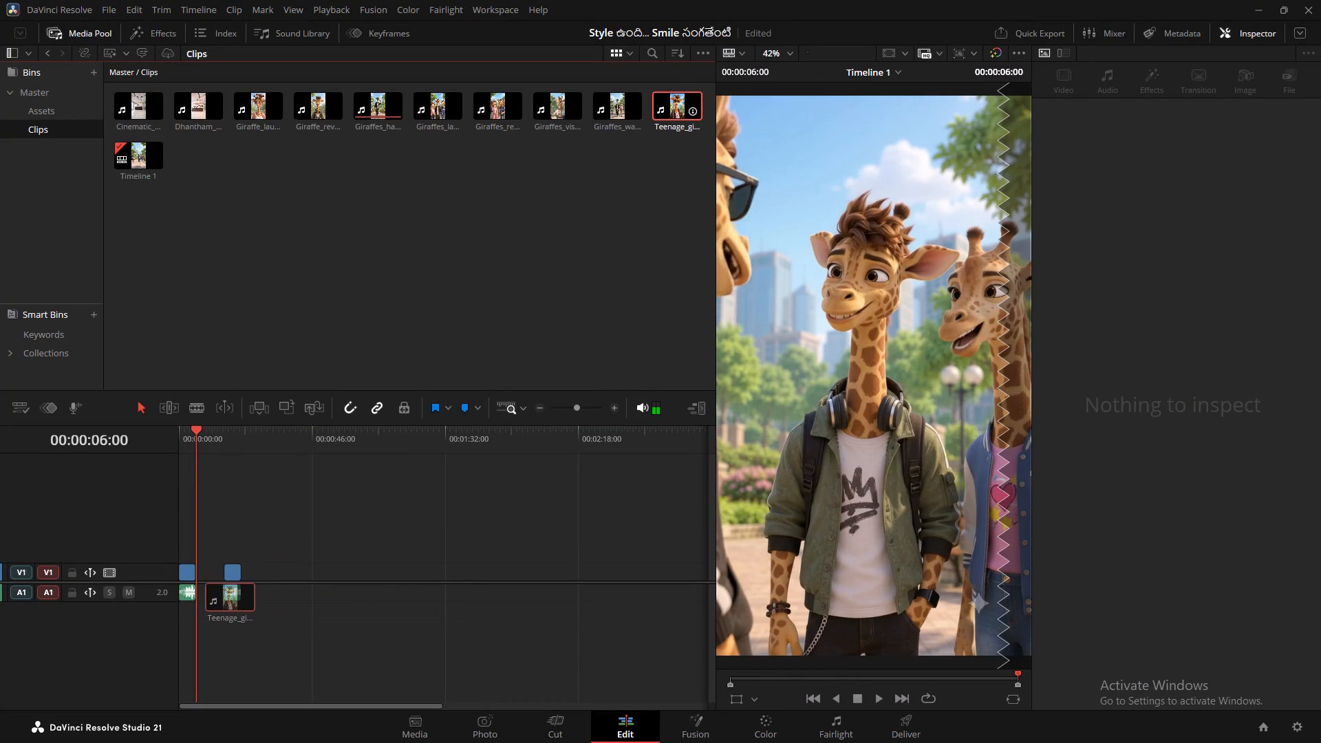
{"action": "left_click_drag", "start_coordinate": [224, 601], "coordinate": [207, 590]}
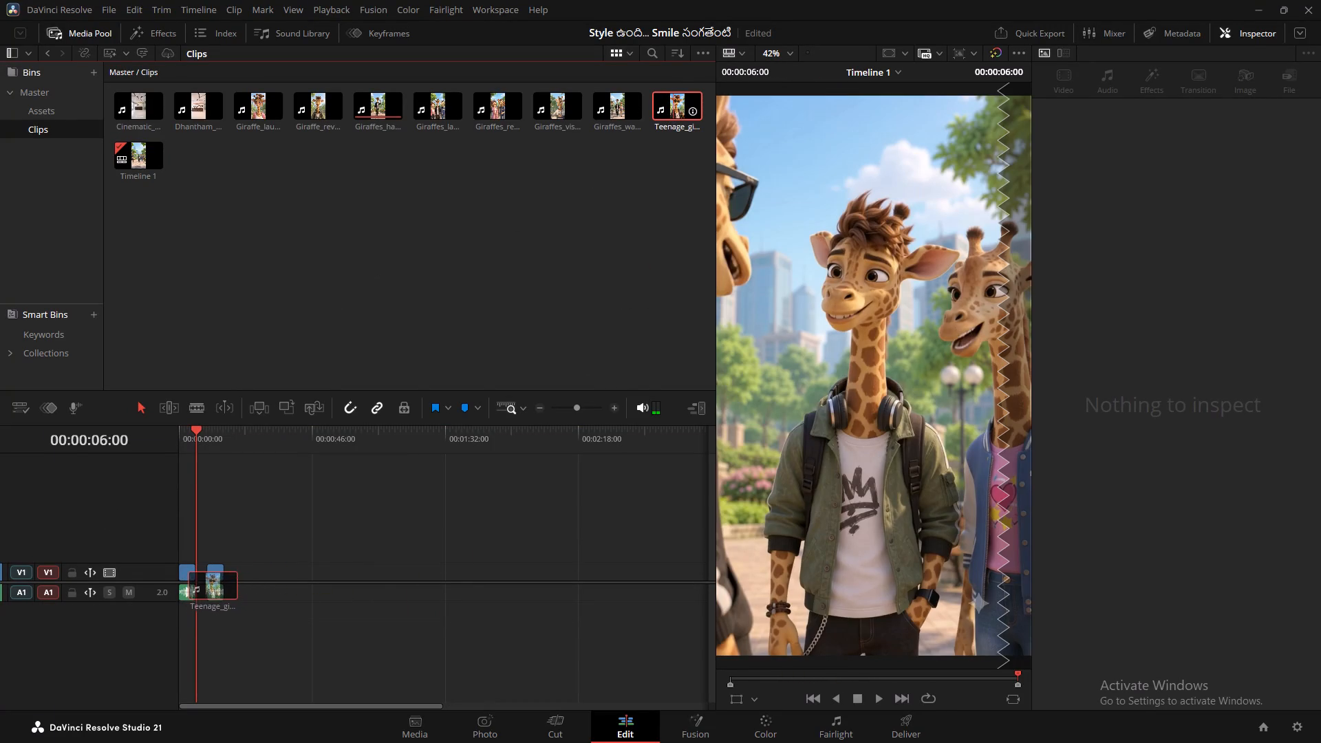
{"action": "left_click_drag", "start_coordinate": [207, 590], "coordinate": [206, 589]}
{"action": "key", "text": "space"}
{"action": "left_click", "coordinate": [211, 434]}
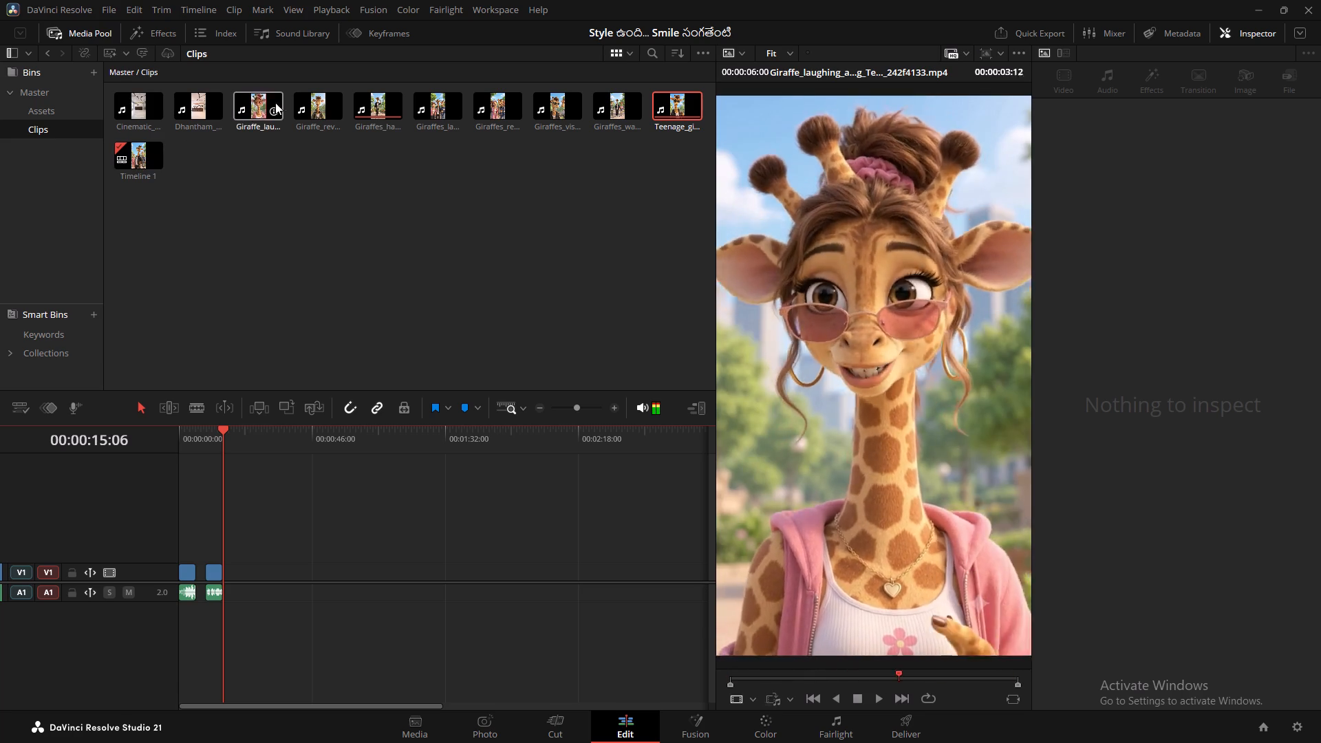
Add the Giraffe_reveals_missing_teeth clip at about 18 seconds and the Giraffe_laughing_and_speaking clip at about 31 seconds on V1, leaving gaps.
{"action": "left_click_drag", "start_coordinate": [313, 100], "coordinate": [286, 502]}
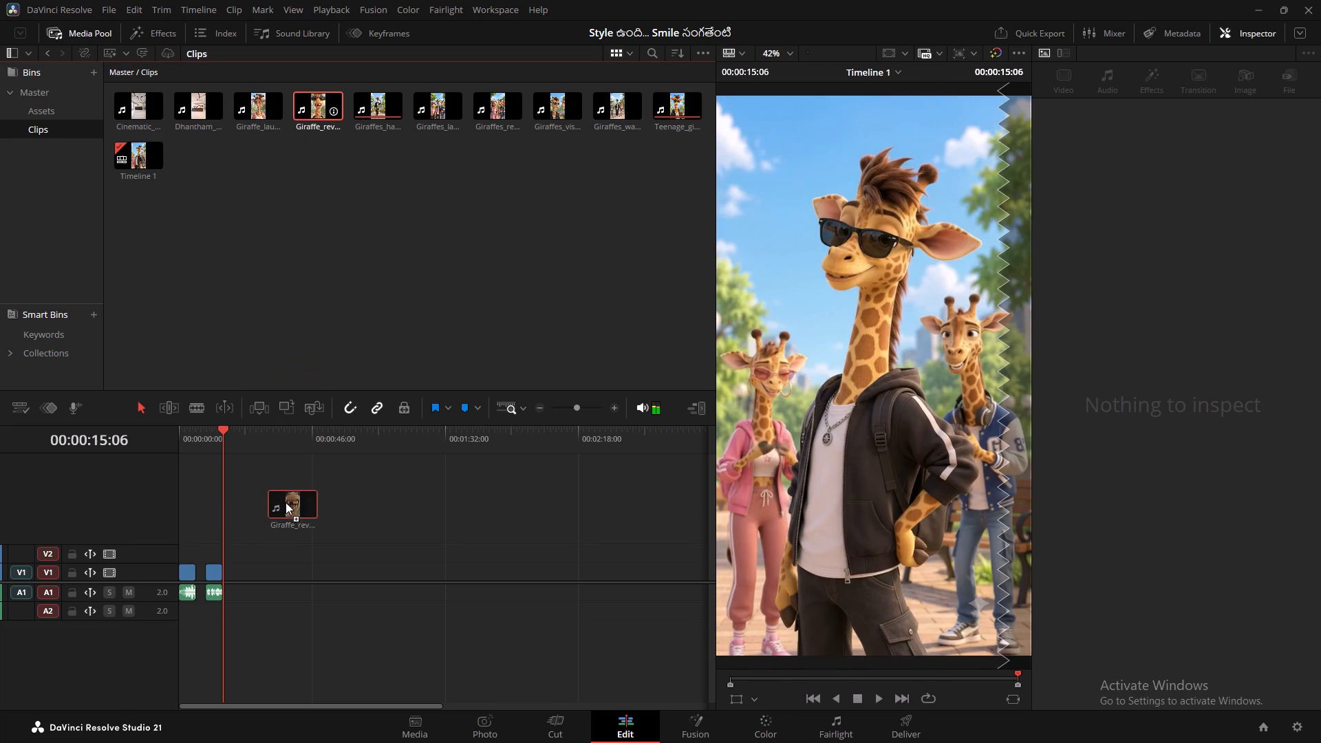
{"action": "left_click_drag", "start_coordinate": [286, 502], "coordinate": [231, 579]}
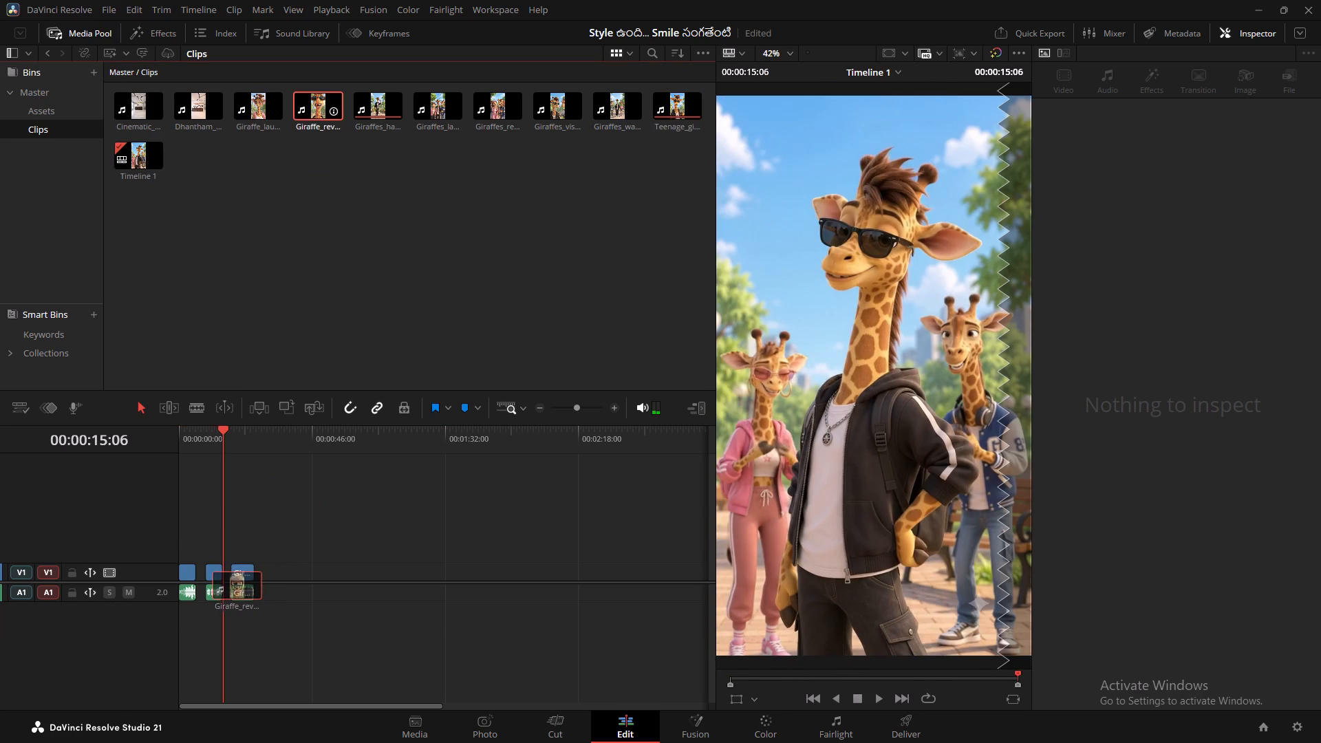
{"action": "left_click_drag", "start_coordinate": [231, 579], "coordinate": [233, 581]}
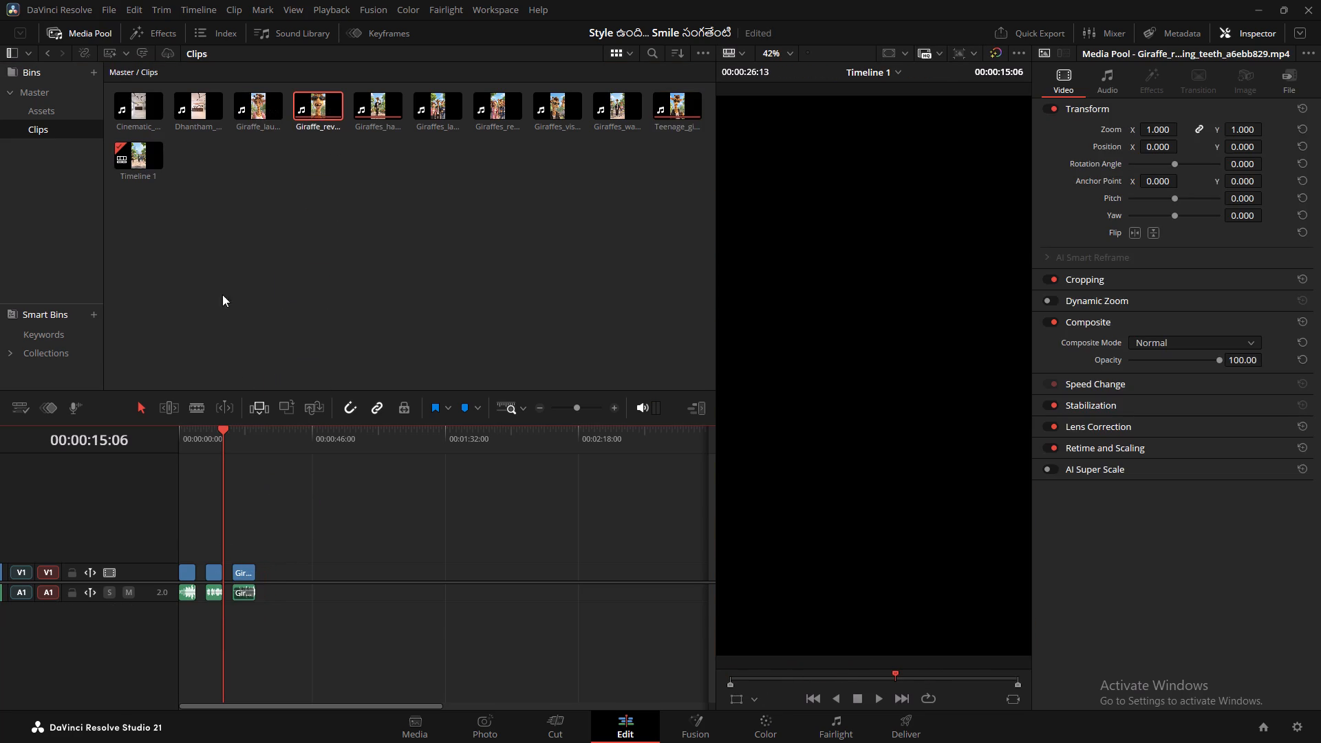
{"action": "left_click_drag", "start_coordinate": [251, 106], "coordinate": [296, 588]}
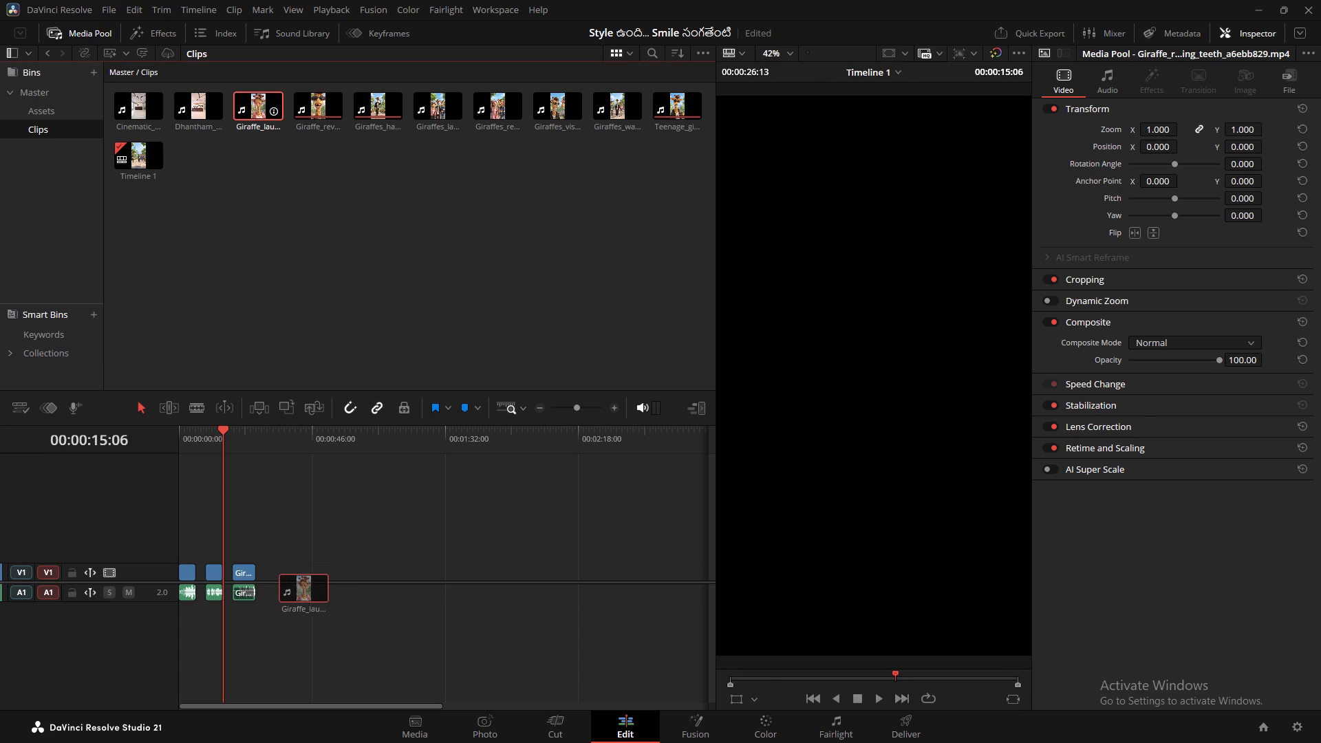
{"action": "left_click_drag", "start_coordinate": [296, 588], "coordinate": [270, 583]}
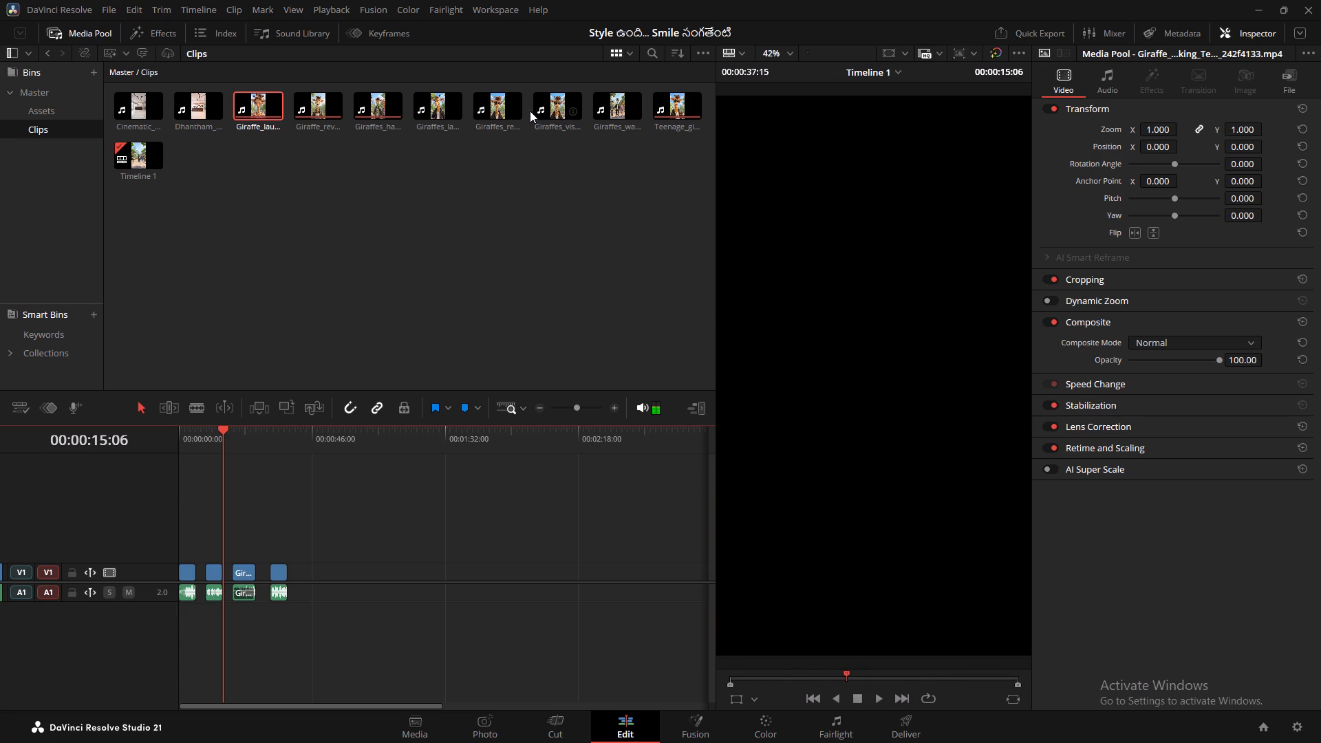
Append the Giraffes_visiting_dental_clinic, Giraffes_walking_to_dental_clinic and Cinematic_push_in_on_reception clips in that order on V1, with gaps between them.
{"action": "left_click_drag", "start_coordinate": [550, 106], "coordinate": [310, 591]}
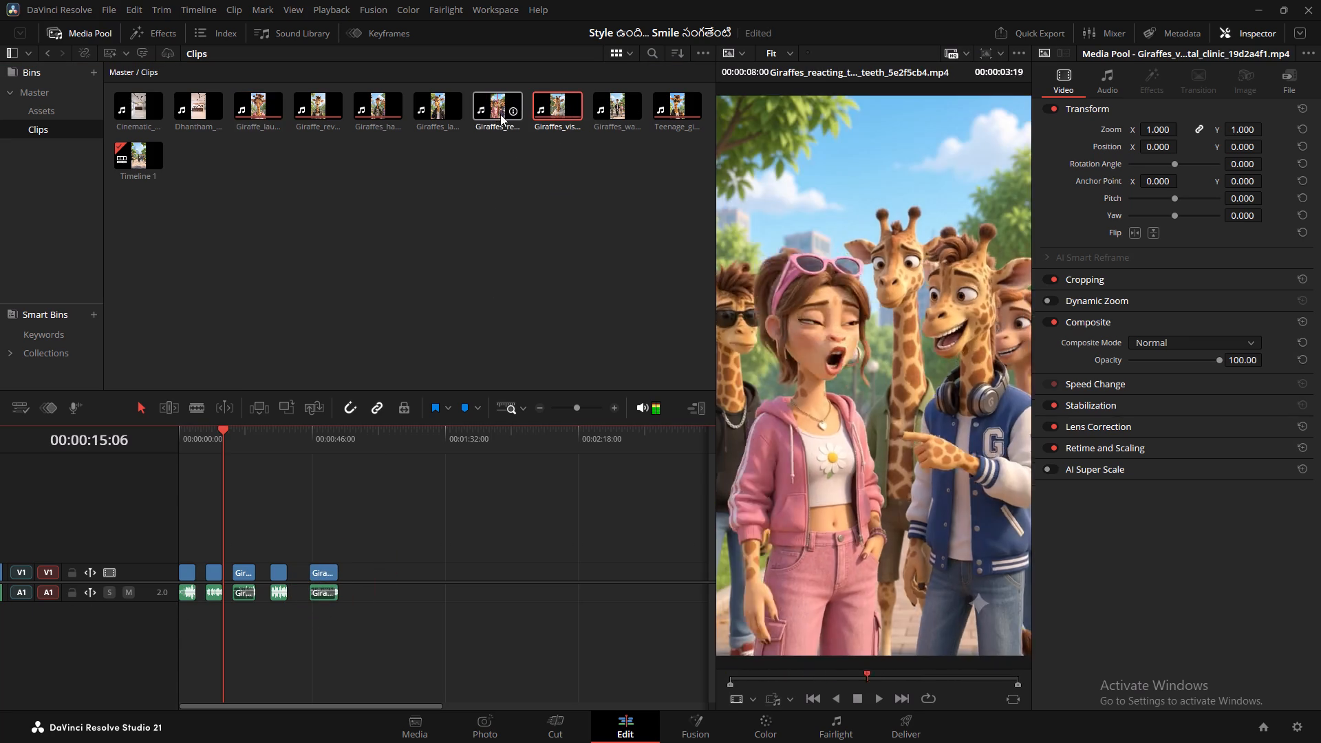
{"action": "left_click_drag", "start_coordinate": [618, 108], "coordinate": [613, 120]}
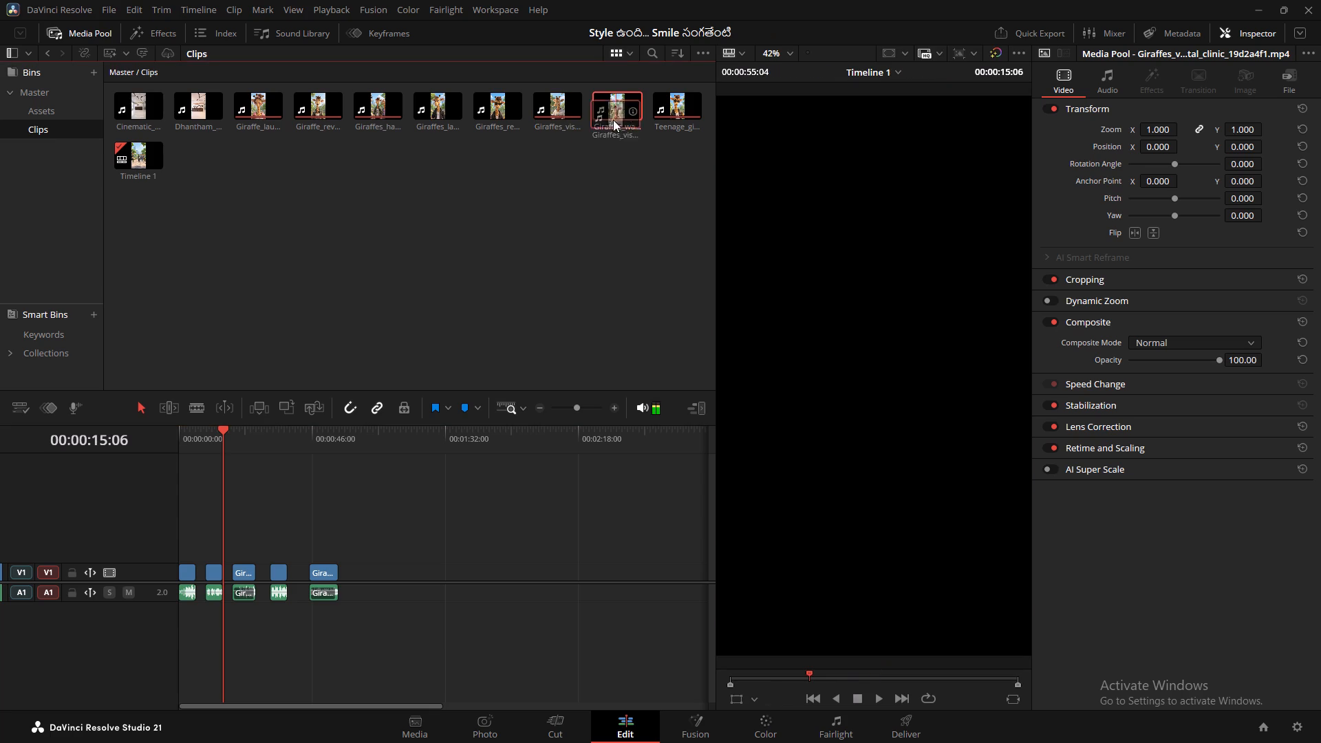
{"action": "left_click_drag", "start_coordinate": [613, 120], "coordinate": [363, 579]}
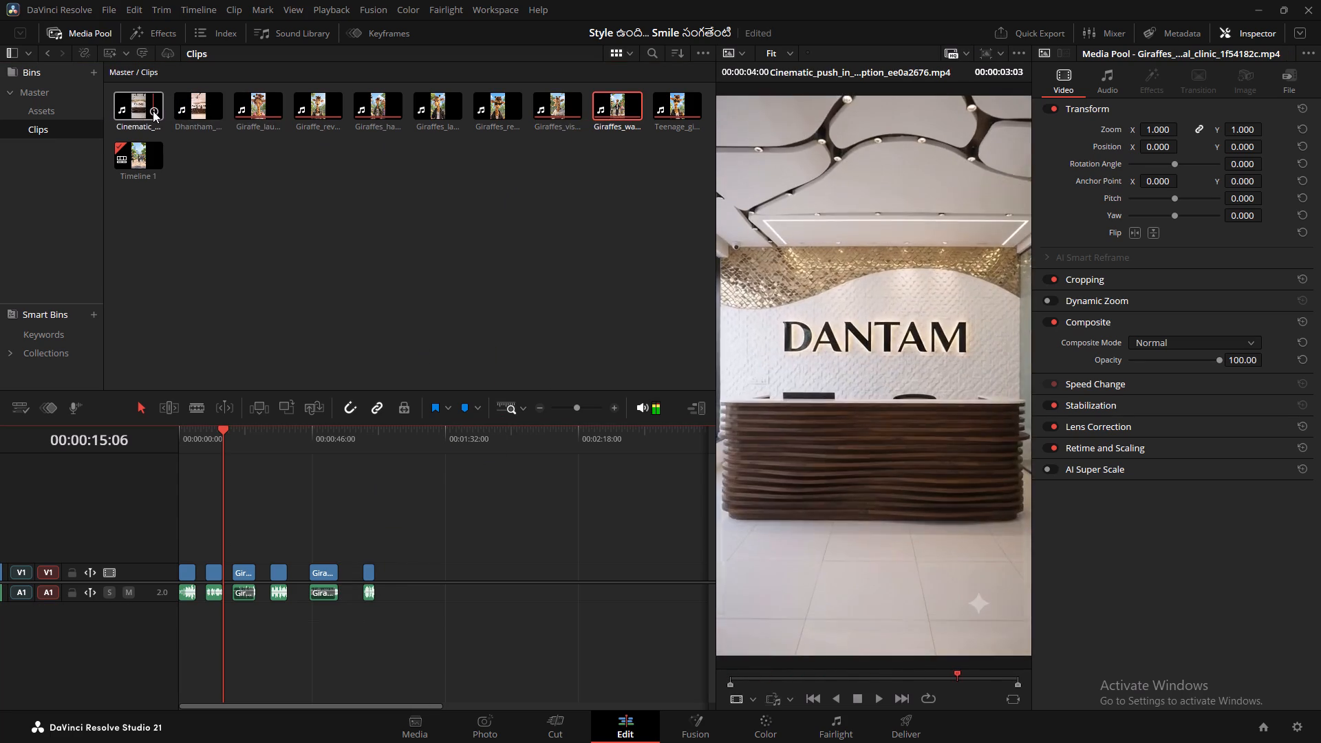
{"action": "left_click_drag", "start_coordinate": [155, 112], "coordinate": [421, 596]}
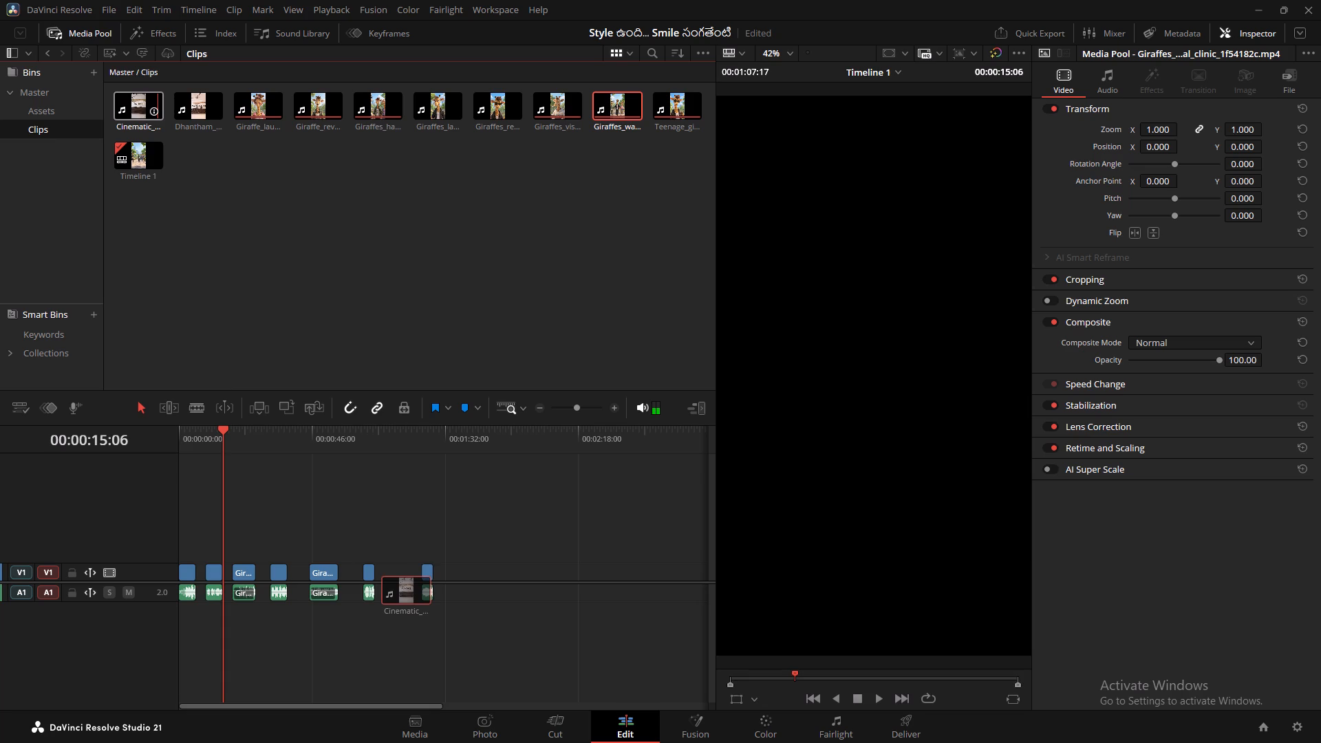
{"action": "left_click_drag", "start_coordinate": [421, 596], "coordinate": [400, 599]}
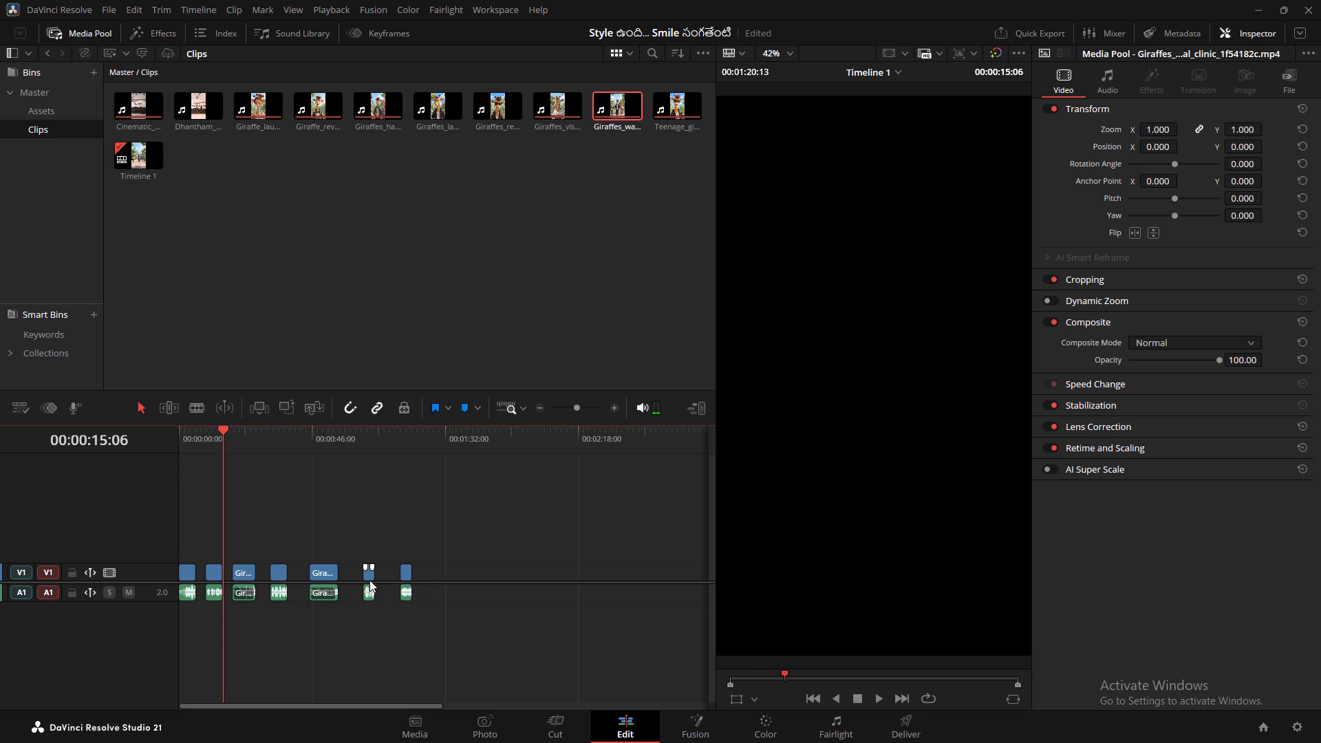
Move the last three clips (visiting, walking, reception) earlier to narrow their gaps, so the reception clip ends at about 00:01:10:20.
{"action": "left_click_drag", "start_coordinate": [358, 622], "coordinate": [369, 537]}
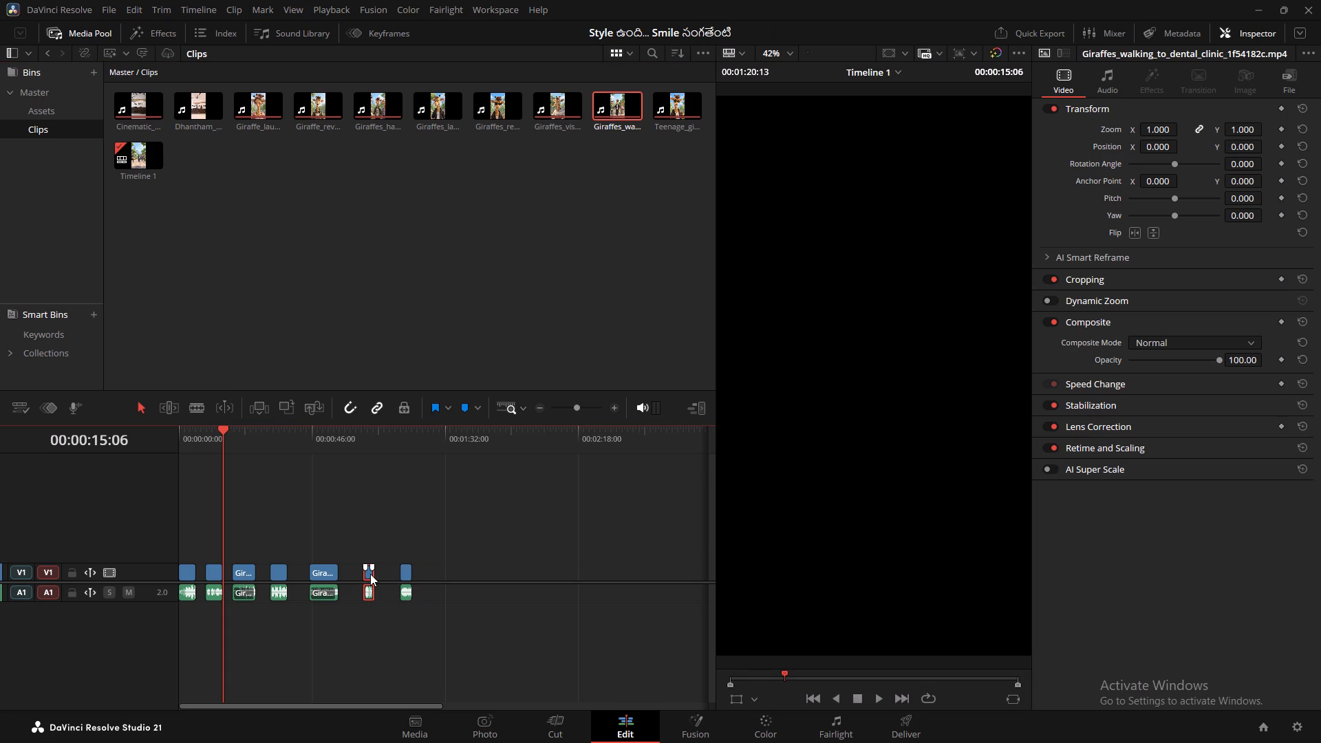
{"action": "left_click_drag", "start_coordinate": [369, 574], "coordinate": [361, 577]}
{"action": "left_click_drag", "start_coordinate": [405, 632], "coordinate": [425, 543]}
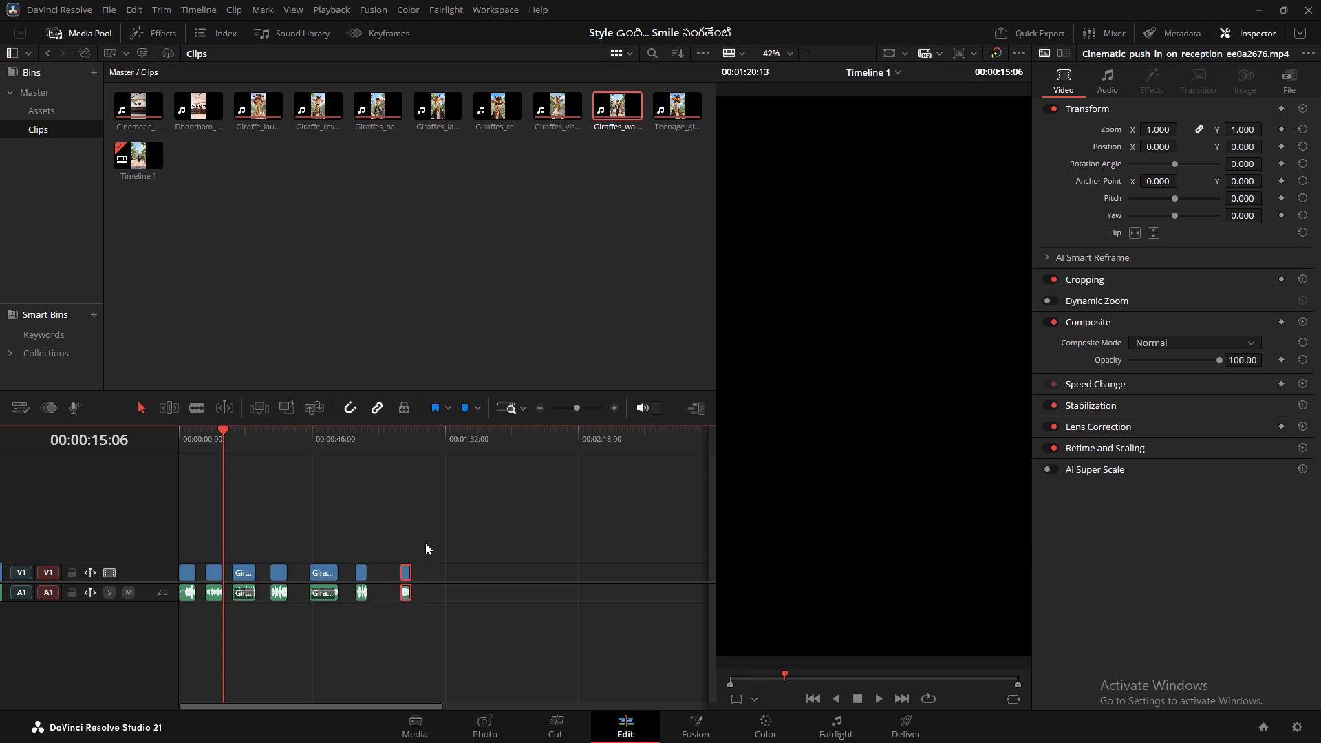
{"action": "left_click_drag", "start_coordinate": [405, 575], "coordinate": [387, 579]}
{"action": "left_click", "coordinate": [318, 571]}
{"action": "left_click_drag", "start_coordinate": [318, 571], "coordinate": [307, 575]}
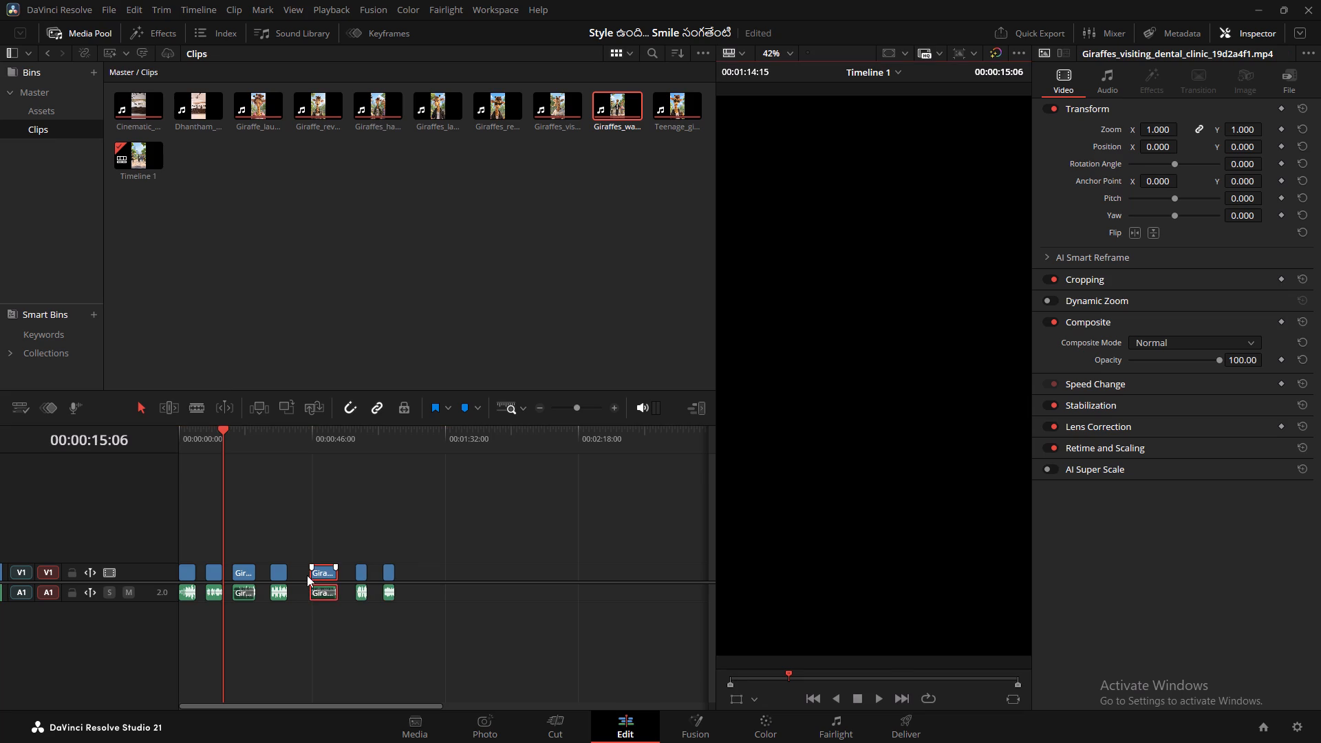
{"action": "left_click_drag", "start_coordinate": [307, 575], "coordinate": [299, 577]}
{"action": "left_click_drag", "start_coordinate": [323, 575], "coordinate": [314, 576]}
{"action": "left_click_drag", "start_coordinate": [362, 574], "coordinate": [352, 574]}
{"action": "left_click_drag", "start_coordinate": [388, 575], "coordinate": [377, 577]}
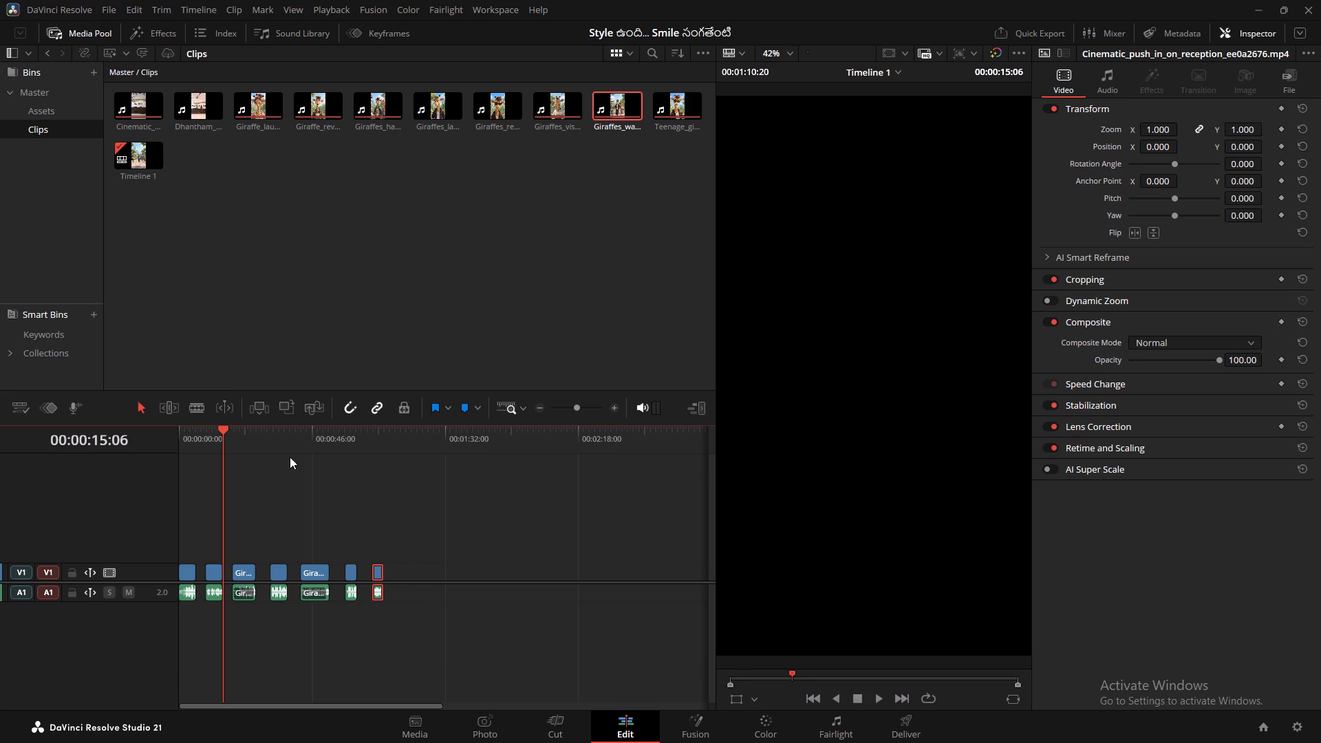
Review the clip sequence by playing it from about 00:00:11:02 and 00:00:21:00, checking the Giraffes_laughing_at_friend's_teeth source clip too.
{"action": "key", "text": "space"}
{"action": "key", "text": "space"}
{"action": "scroll", "coordinate": [260, 493], "scroll_direction": "up", "scroll_amount": 11, "text": "alt"}
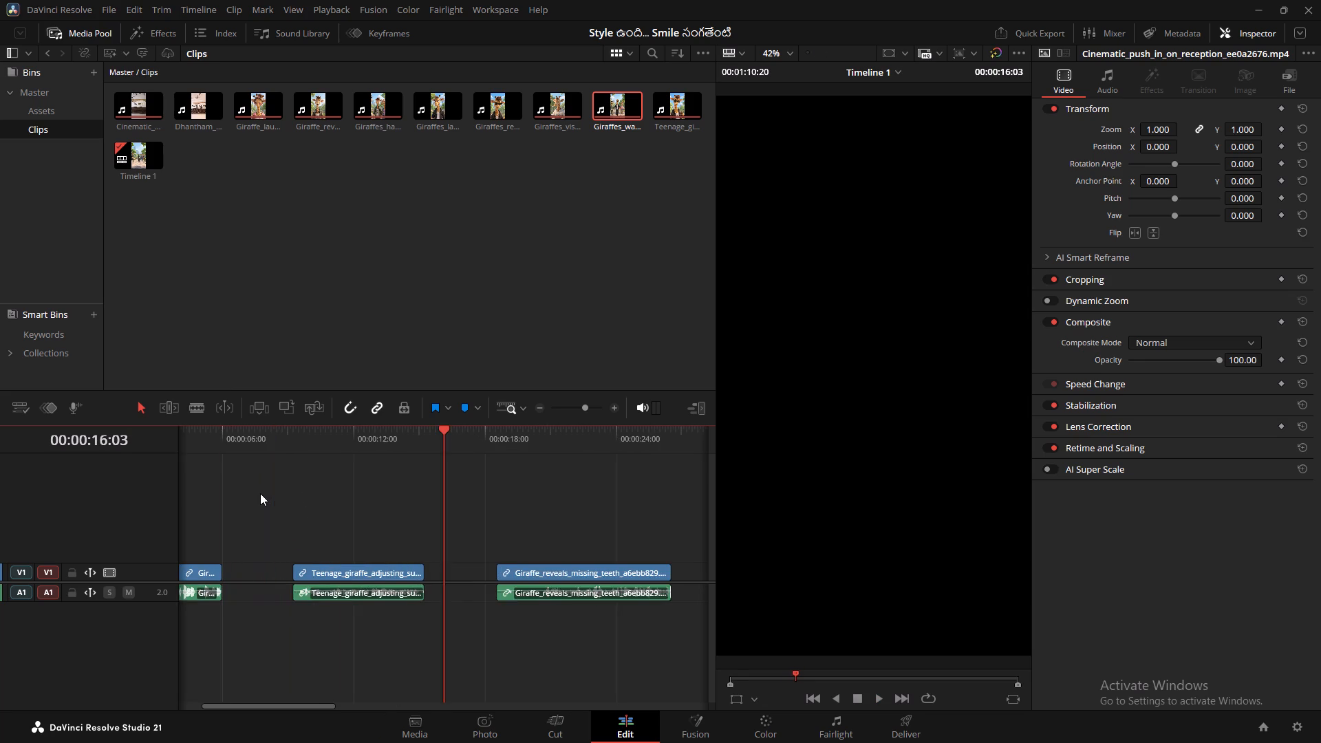
{"action": "scroll", "coordinate": [304, 485], "scroll_direction": "down", "scroll_amount": 3, "text": "alt"}
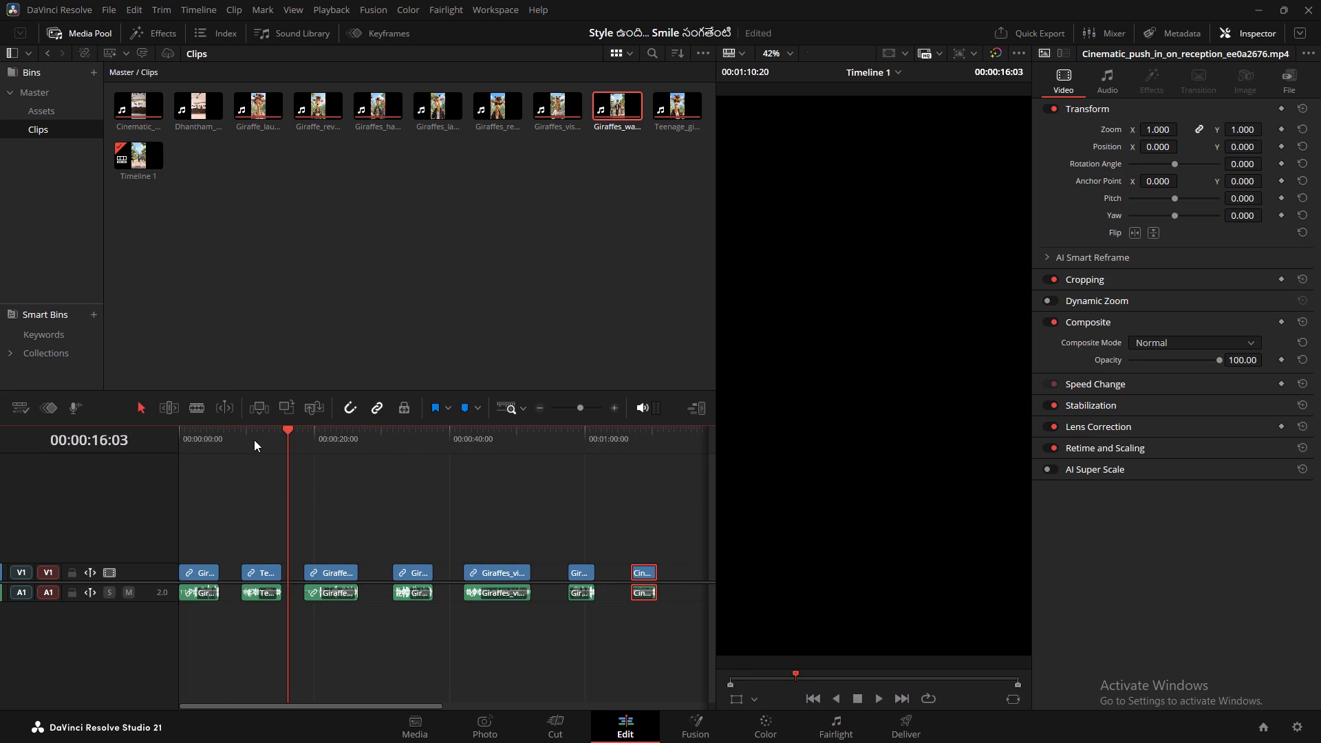
{"action": "left_click", "coordinate": [254, 440]}
{"action": "scroll", "coordinate": [383, 437], "scroll_direction": "down", "scroll_amount": 4}
{"action": "left_click", "coordinate": [432, 101]}
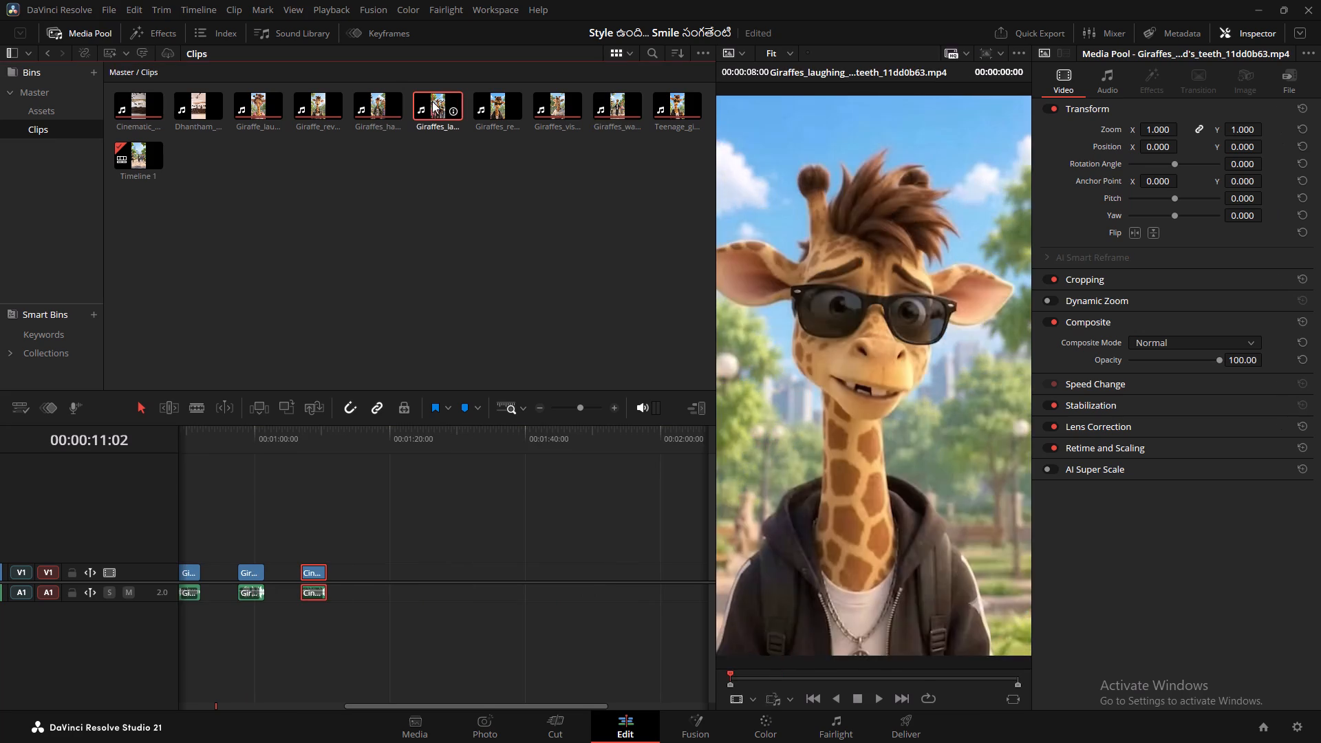
{"action": "scroll", "coordinate": [433, 283], "scroll_direction": "up", "scroll_amount": 3}
{"action": "scroll", "coordinate": [436, 548], "scroll_direction": "up", "scroll_amount": 7}
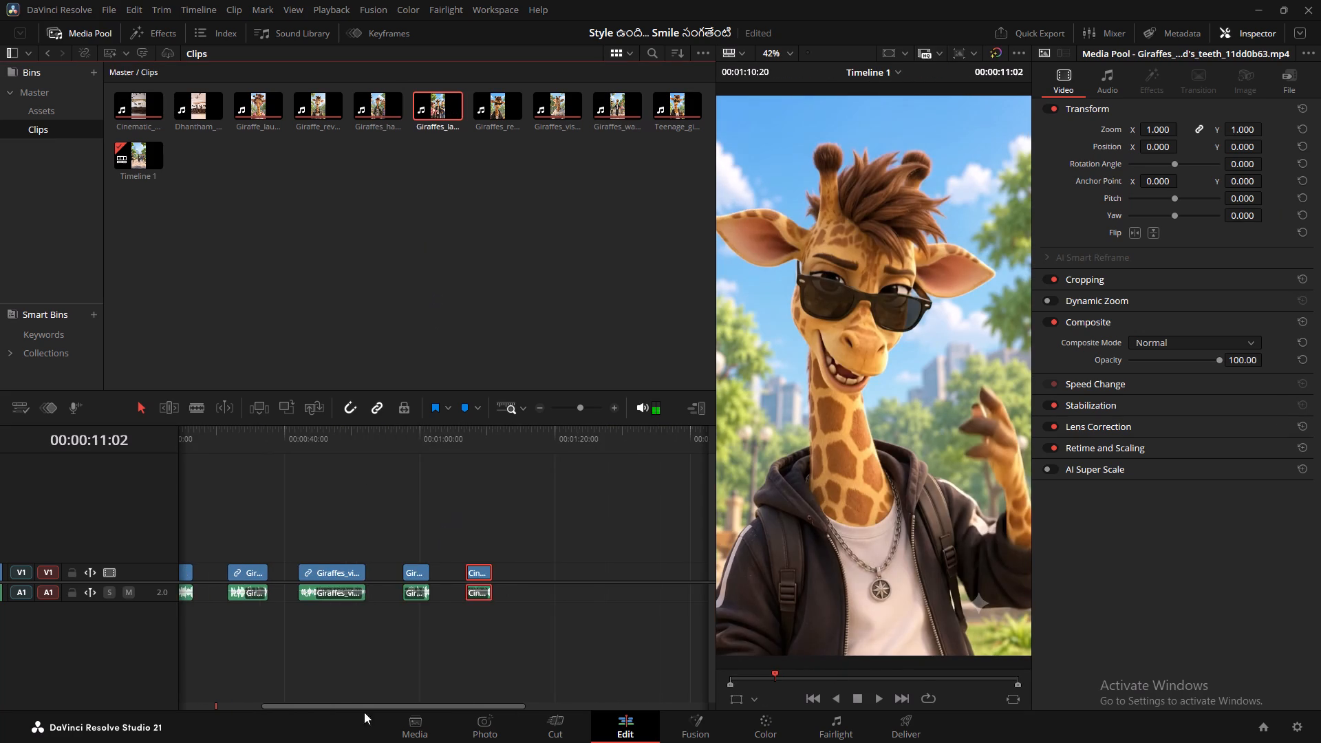
{"action": "scroll", "coordinate": [387, 585], "scroll_direction": "up", "scroll_amount": 5}
{"action": "key", "text": "space"}
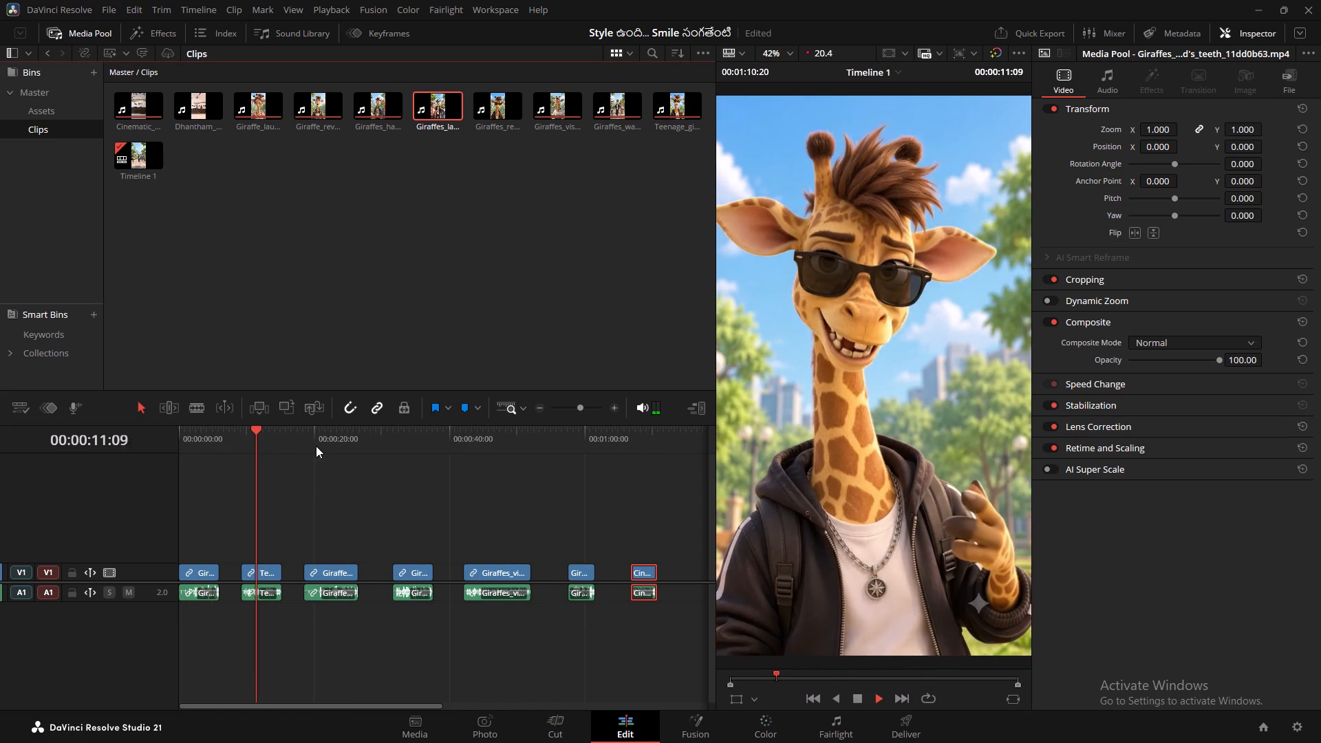
{"action": "left_click", "coordinate": [321, 435]}
{"action": "key", "text": "space"}
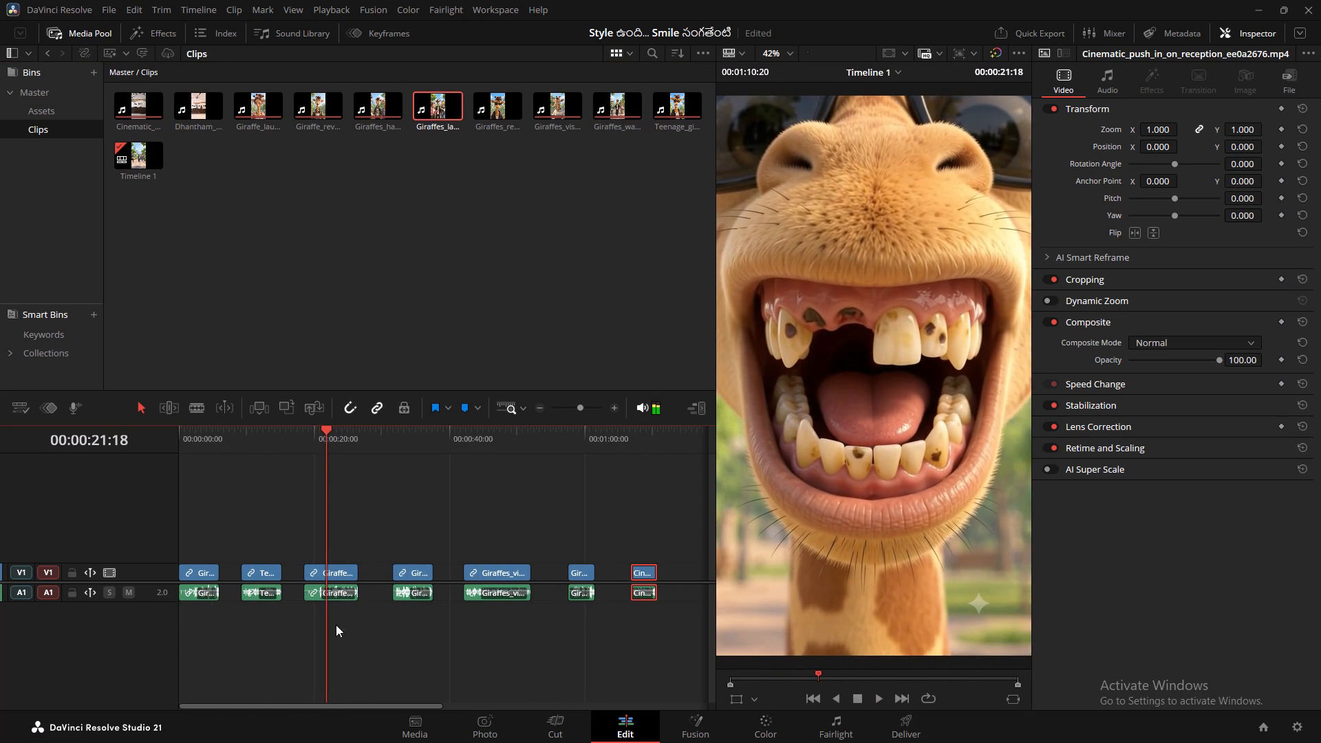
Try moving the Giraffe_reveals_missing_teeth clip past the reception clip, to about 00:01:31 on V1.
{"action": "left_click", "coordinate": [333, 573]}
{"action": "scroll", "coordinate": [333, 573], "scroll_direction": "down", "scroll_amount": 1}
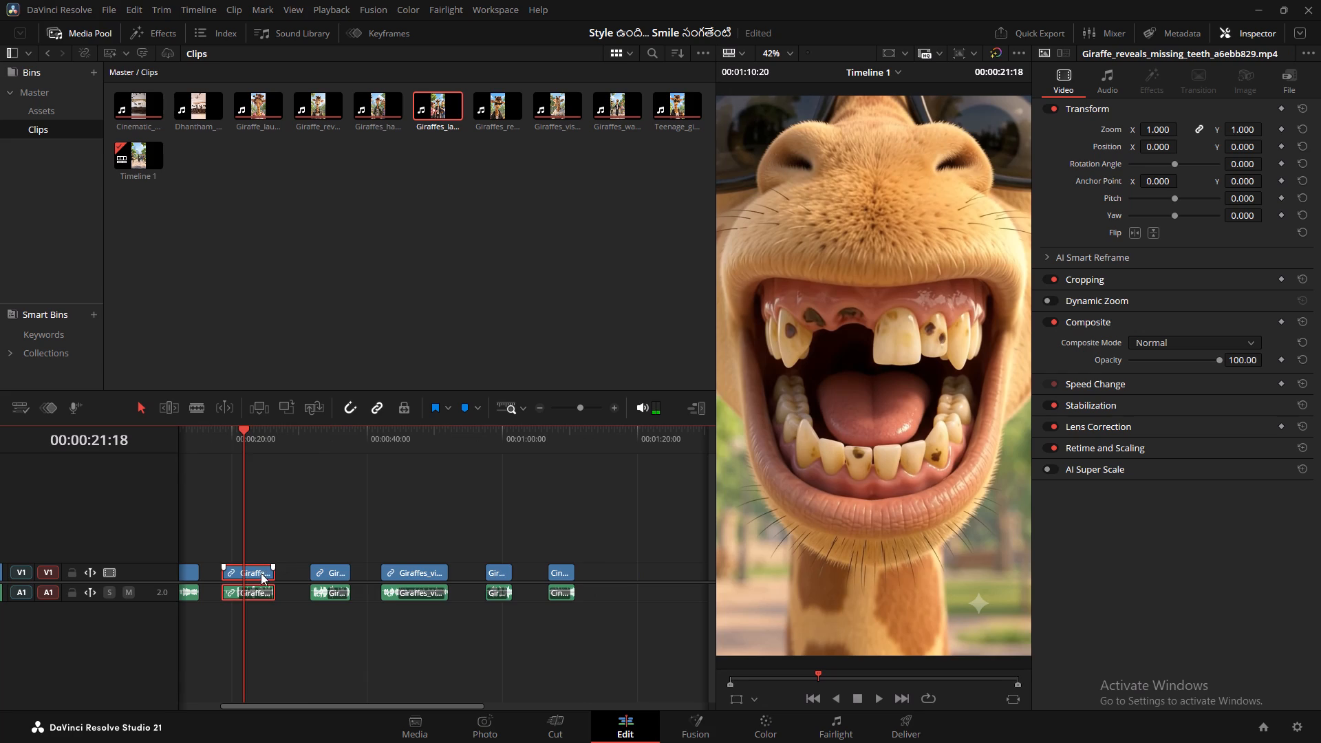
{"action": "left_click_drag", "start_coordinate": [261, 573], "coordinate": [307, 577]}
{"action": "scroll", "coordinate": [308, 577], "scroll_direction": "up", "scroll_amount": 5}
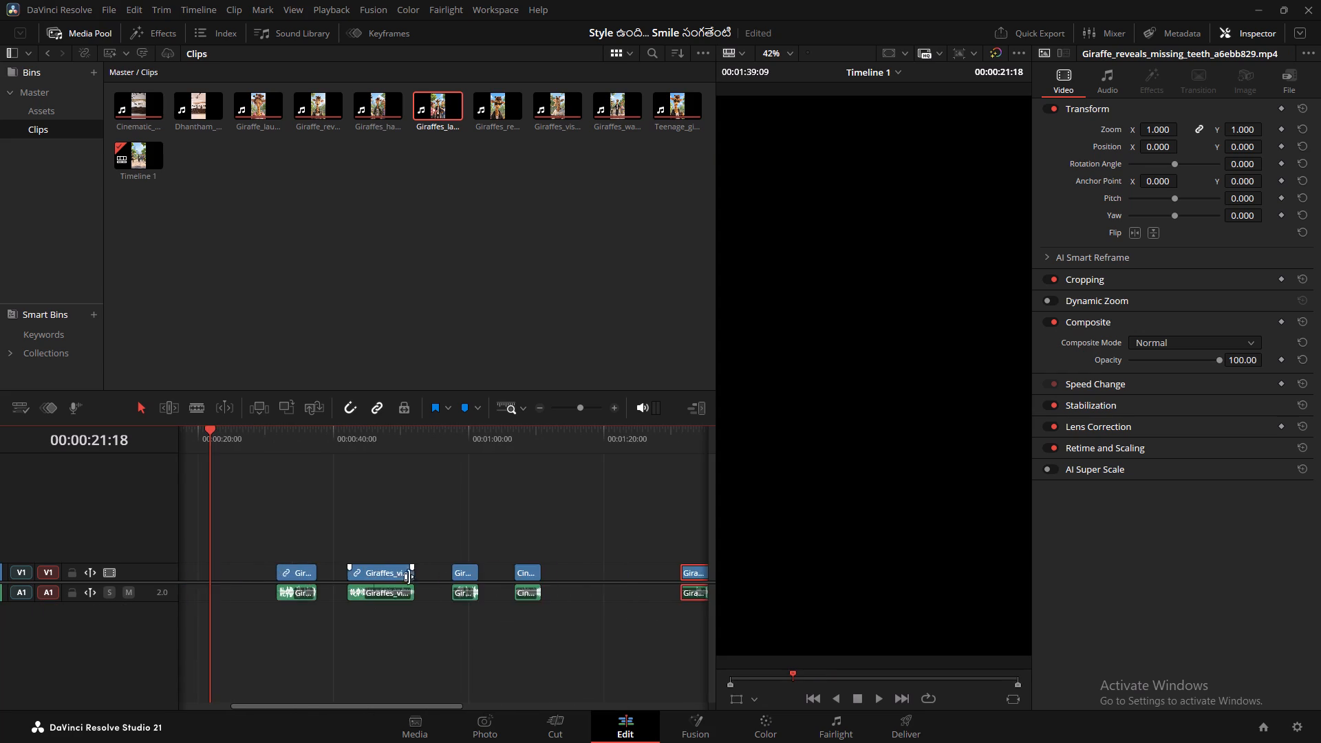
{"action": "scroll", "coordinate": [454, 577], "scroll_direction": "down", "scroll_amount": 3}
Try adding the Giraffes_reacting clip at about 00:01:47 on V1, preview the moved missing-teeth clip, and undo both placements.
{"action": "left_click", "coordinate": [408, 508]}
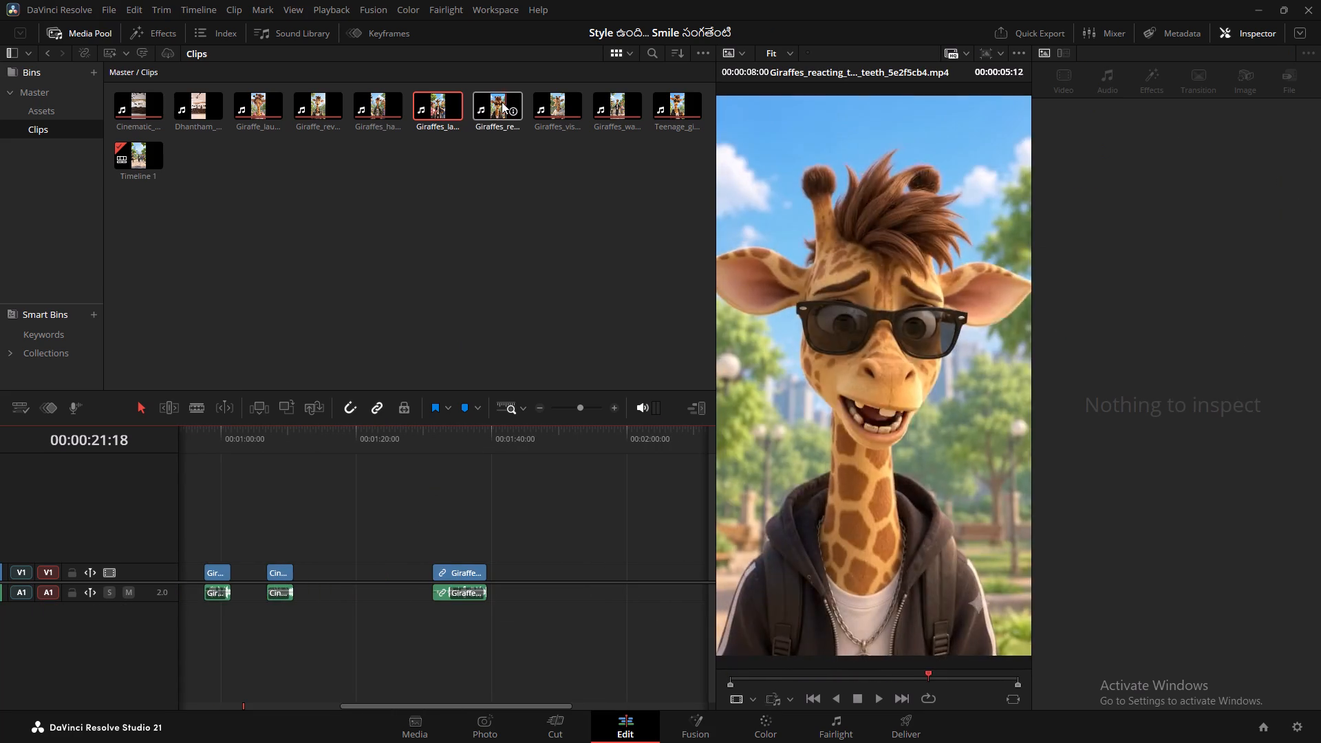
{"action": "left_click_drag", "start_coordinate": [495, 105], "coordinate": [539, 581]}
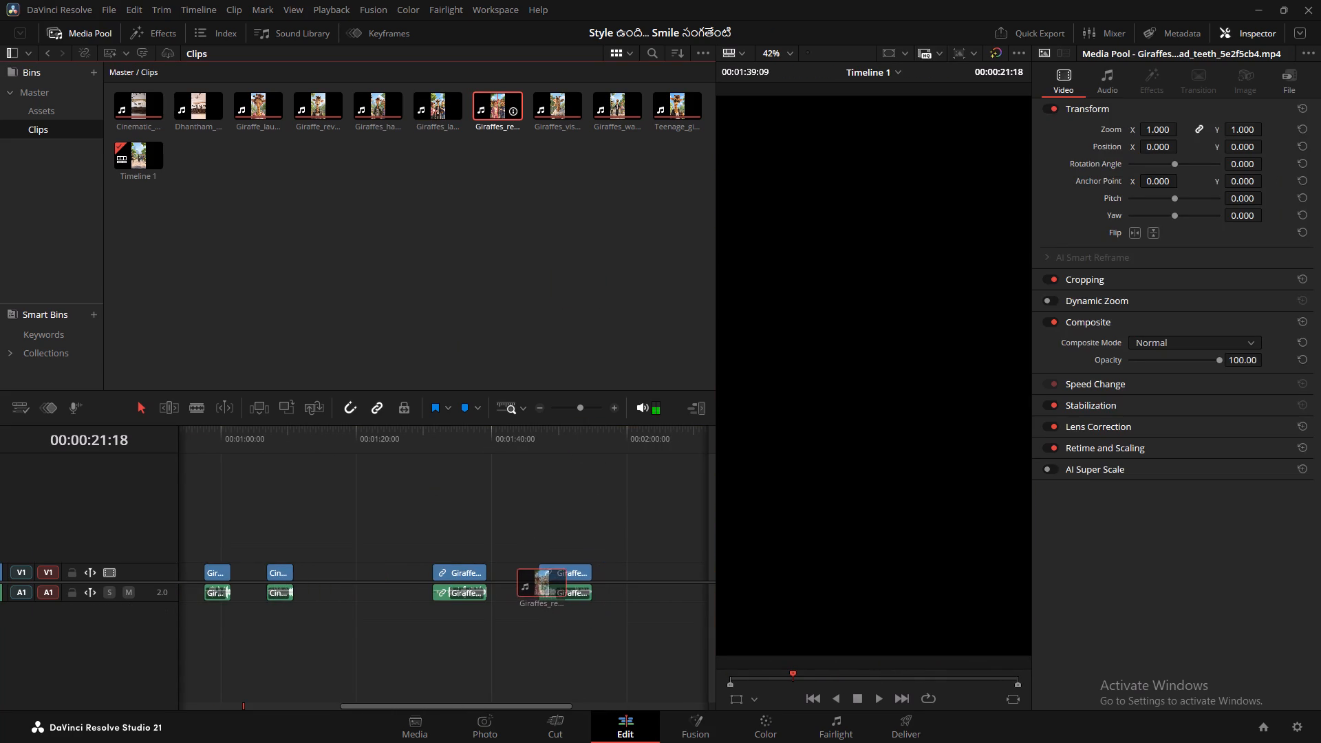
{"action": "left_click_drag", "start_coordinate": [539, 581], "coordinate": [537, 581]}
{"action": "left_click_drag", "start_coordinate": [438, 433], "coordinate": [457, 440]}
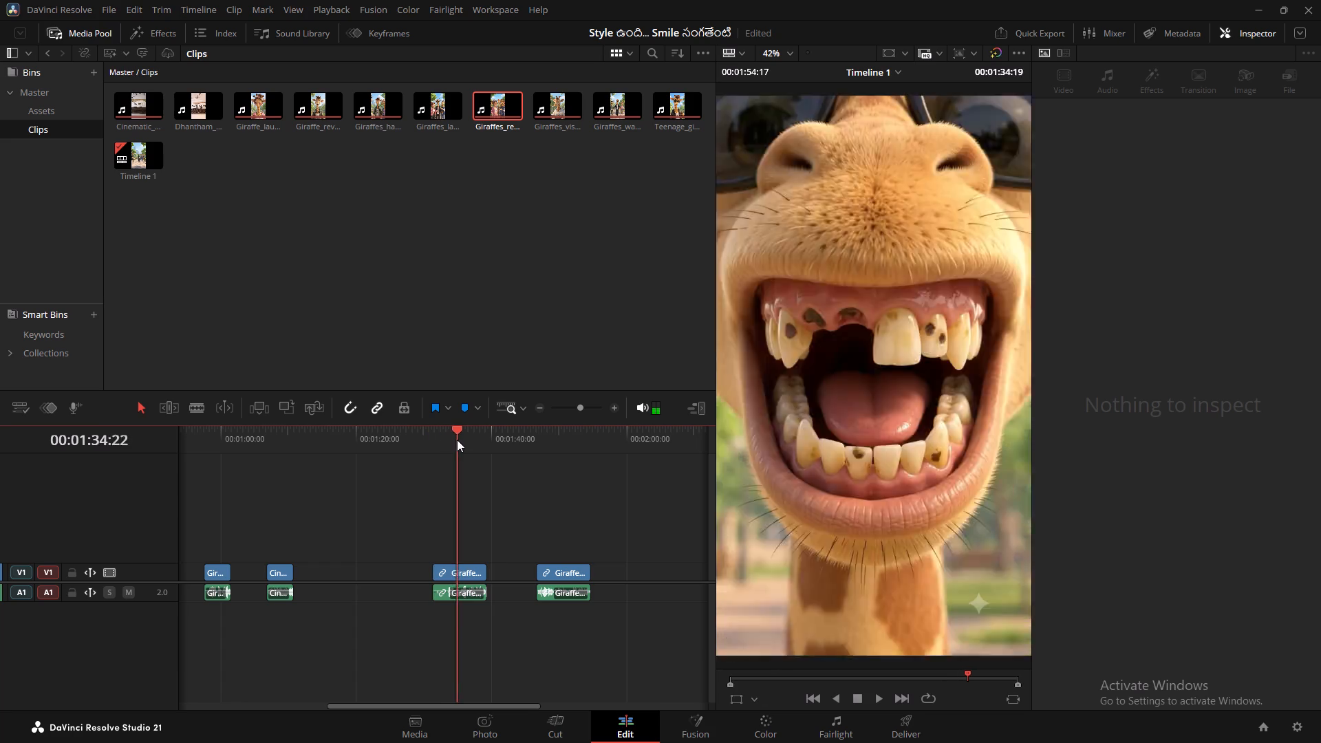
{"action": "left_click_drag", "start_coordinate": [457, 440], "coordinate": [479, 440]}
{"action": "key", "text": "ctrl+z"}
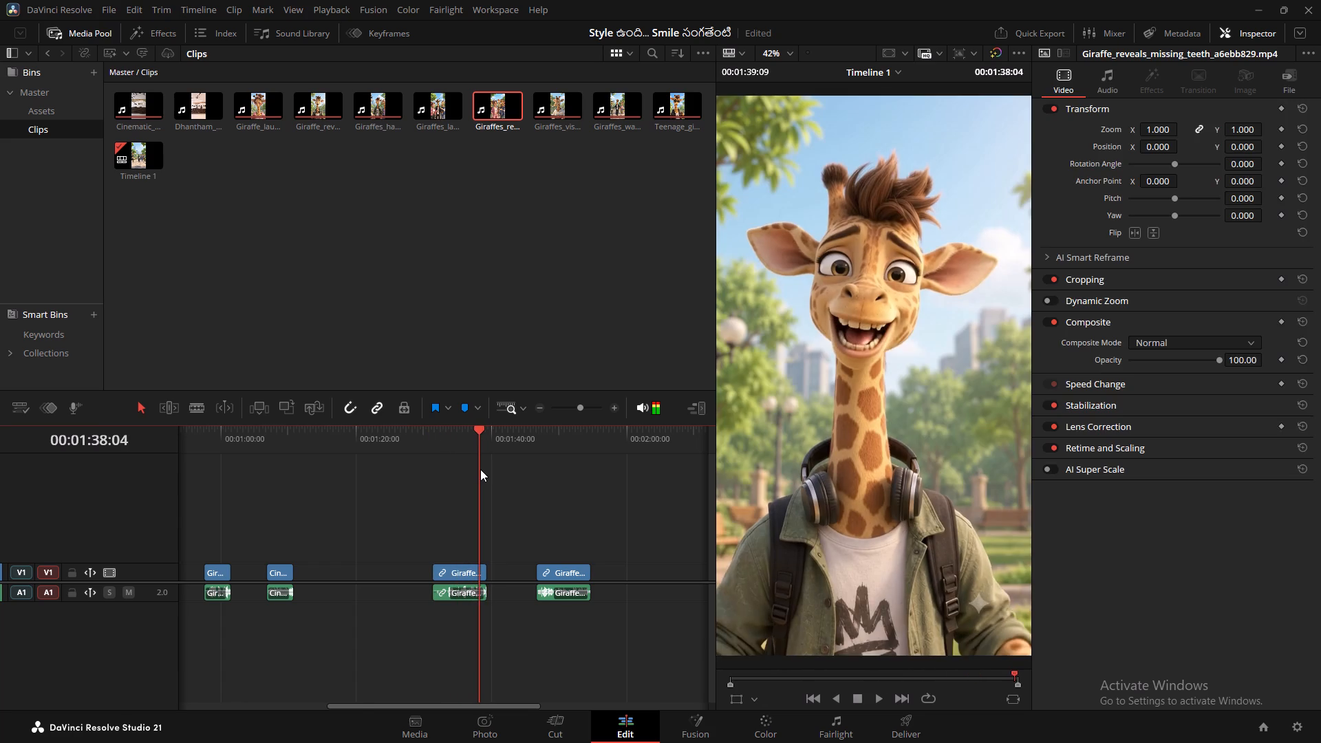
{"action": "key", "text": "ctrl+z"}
Scrub through the missing-teeth, laughing-and-speaking and dental-clinic visit clips to check how the story flows.
{"action": "scroll", "coordinate": [519, 510], "scroll_direction": "up", "scroll_amount": 10}
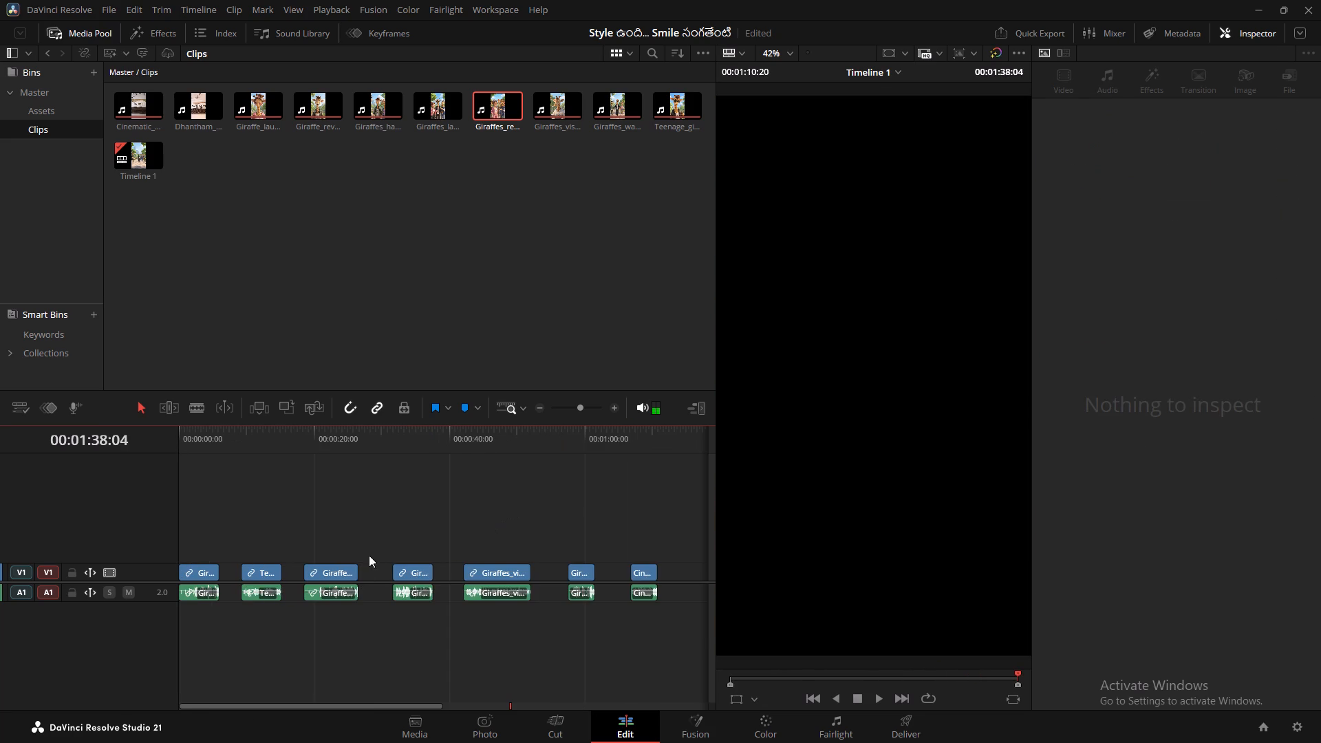
{"action": "left_click", "coordinate": [345, 575]}
{"action": "left_click", "coordinate": [341, 447]}
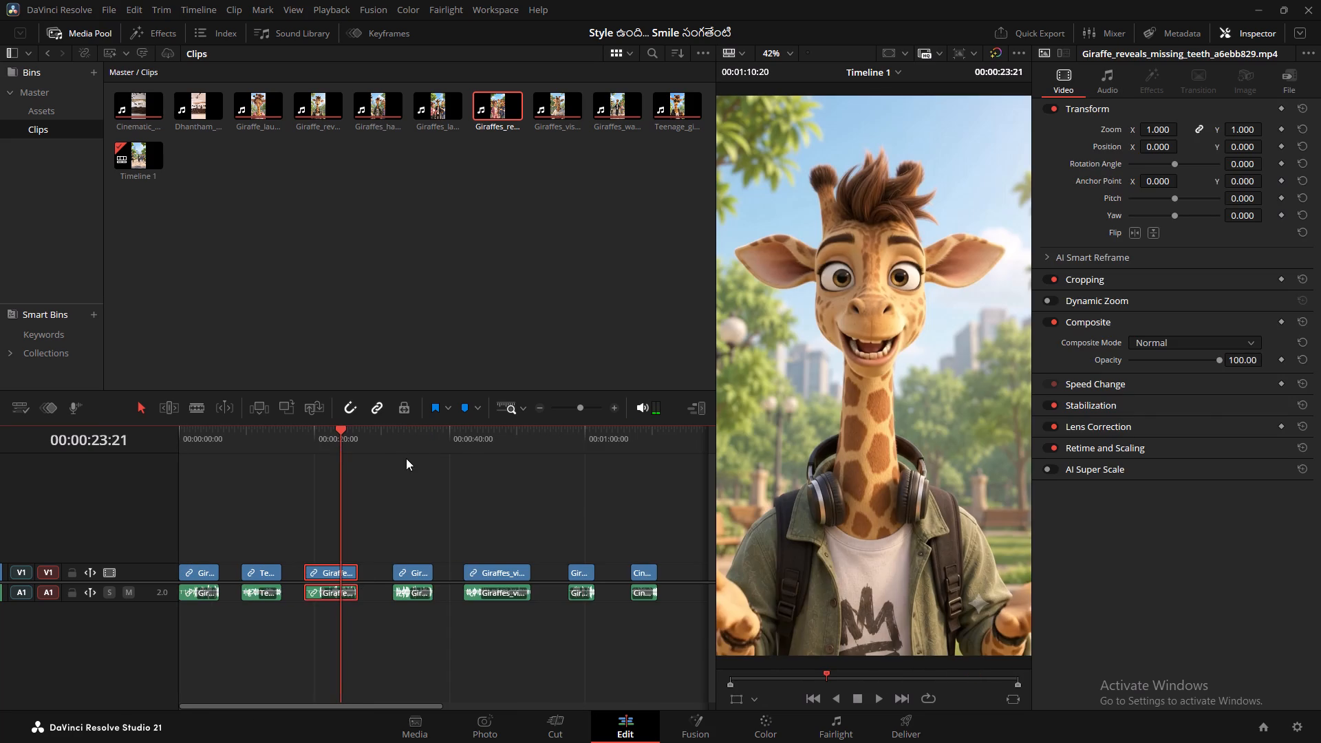
{"action": "left_click", "coordinate": [417, 431]}
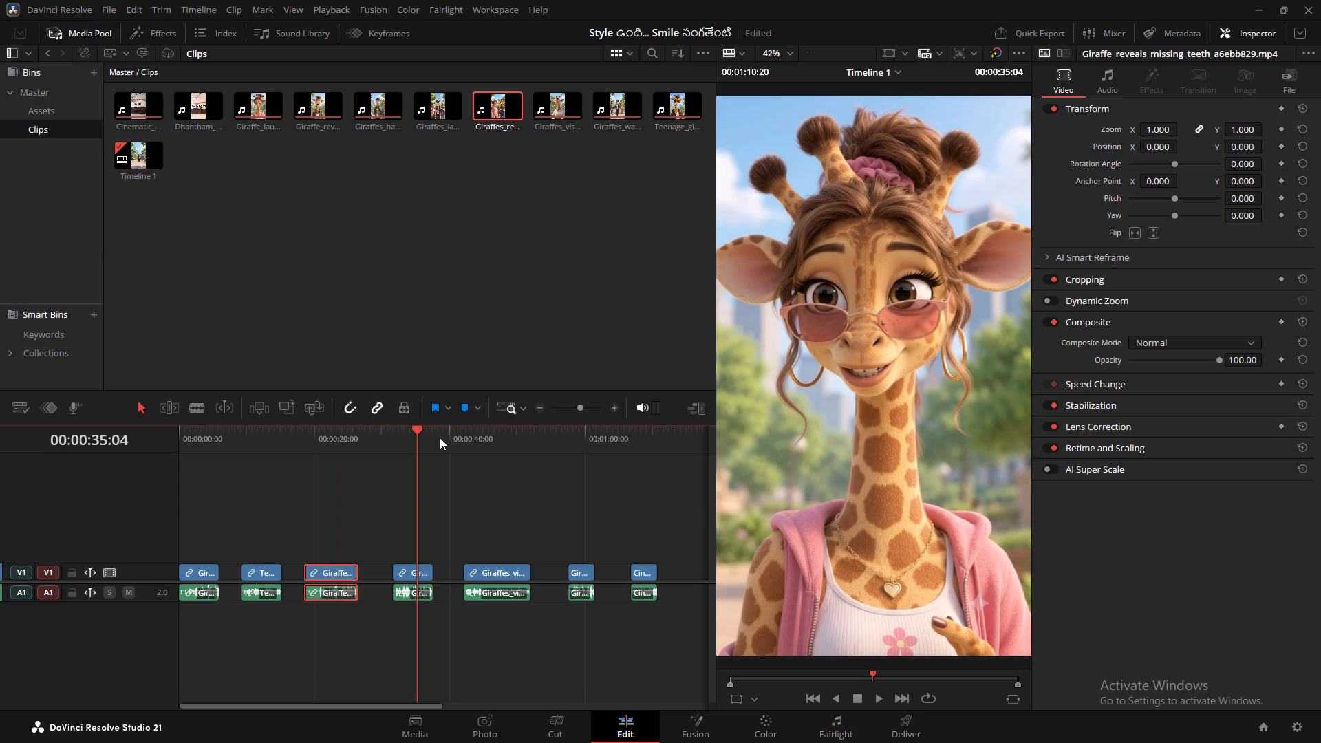
{"action": "left_click_drag", "start_coordinate": [416, 432], "coordinate": [436, 438]}
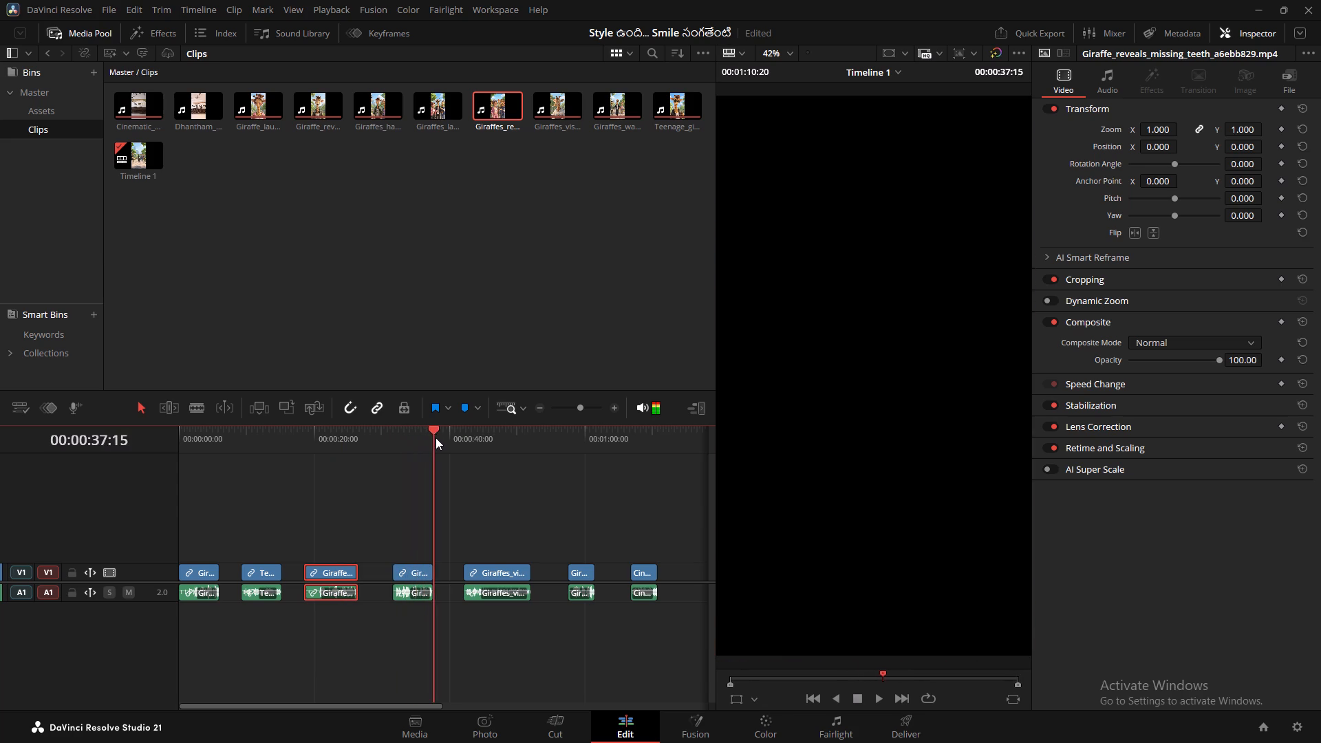
{"action": "left_click_drag", "start_coordinate": [436, 438], "coordinate": [472, 446]}
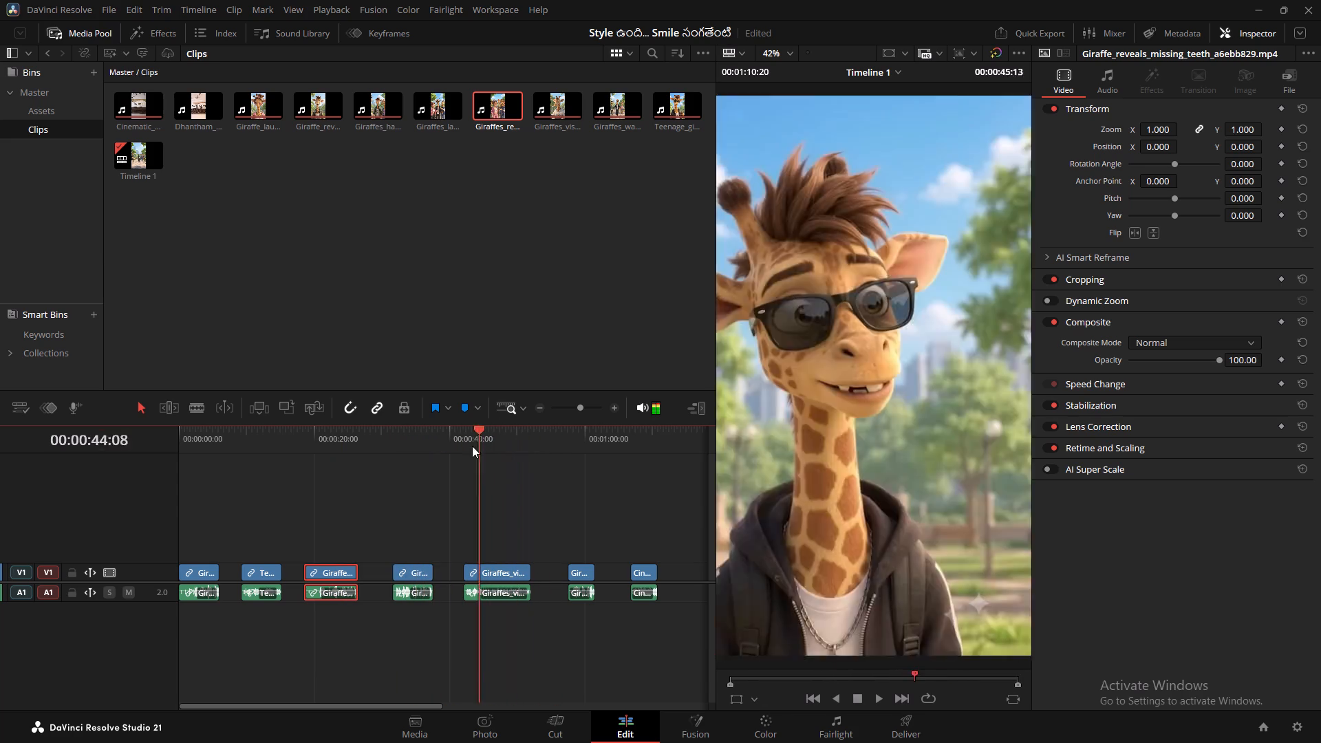
{"action": "left_click_drag", "start_coordinate": [472, 446], "coordinate": [391, 440]}
{"action": "scroll", "coordinate": [410, 441], "scroll_direction": "down", "scroll_amount": 2}
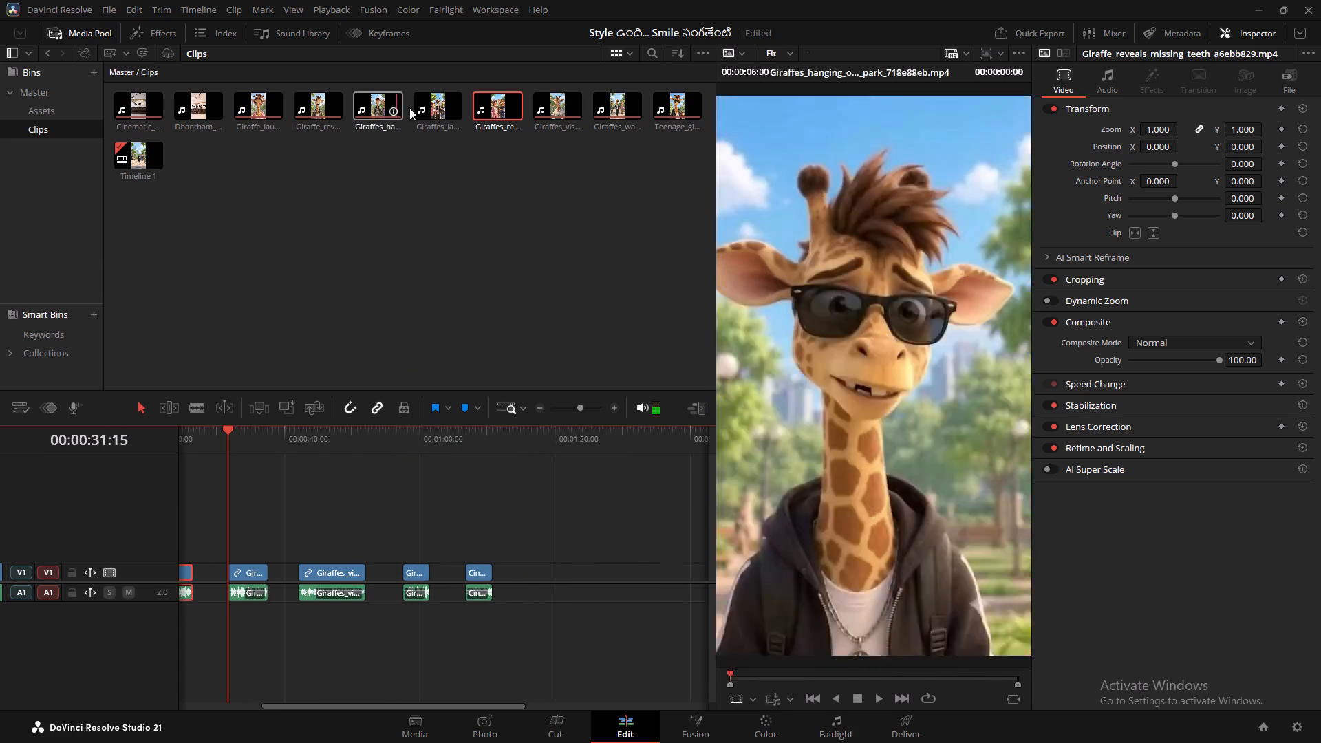
{"action": "scroll", "coordinate": [389, 350], "scroll_direction": "up", "scroll_amount": 3}
{"action": "scroll", "coordinate": [319, 512], "scroll_direction": "up", "scroll_amount": 3}
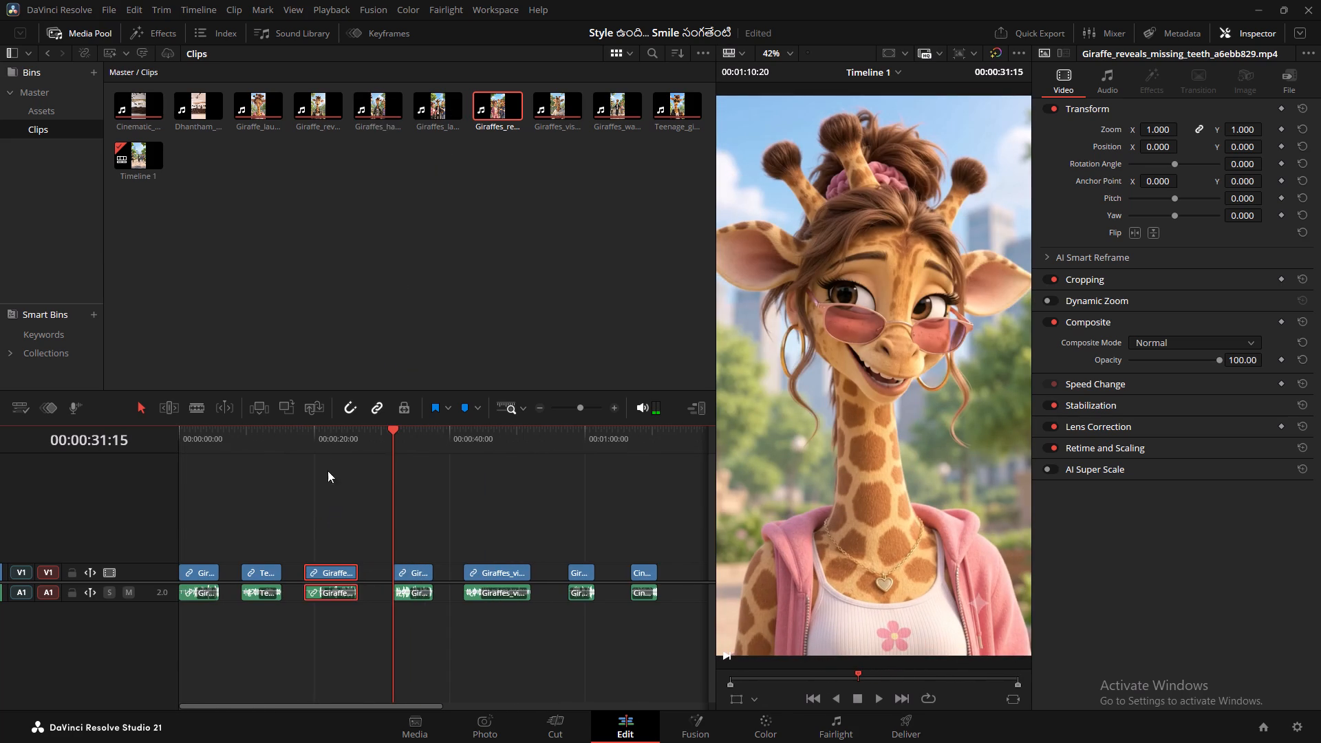
{"action": "left_click_drag", "start_coordinate": [325, 457], "coordinate": [325, 434]}
{"action": "left_click_drag", "start_coordinate": [334, 431], "coordinate": [414, 440]}
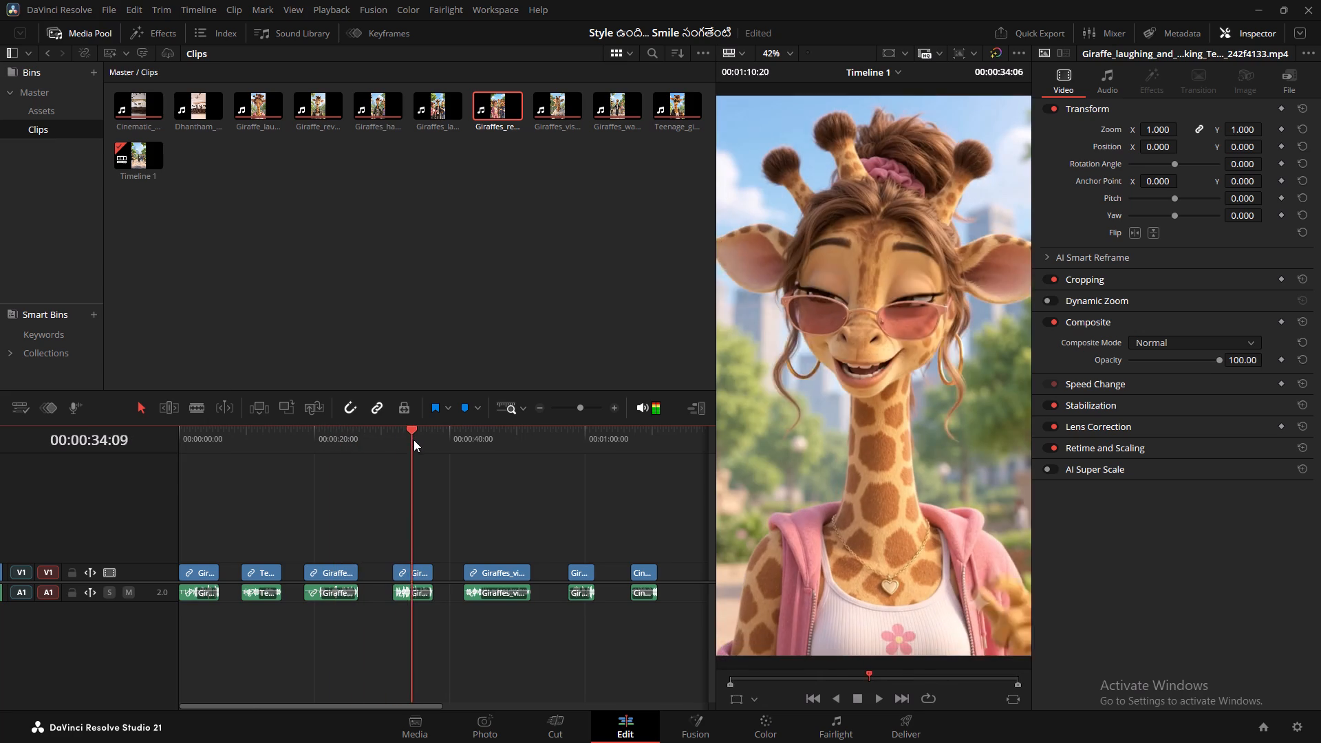
{"action": "left_click_drag", "start_coordinate": [414, 440], "coordinate": [411, 442]}
Move the Giraffe_laughing_and_speaking clip past the reception clip, to about 00:01:19 on V1.
{"action": "left_click", "coordinate": [400, 576]}
{"action": "scroll", "coordinate": [390, 579], "scroll_direction": "down", "scroll_amount": 2}
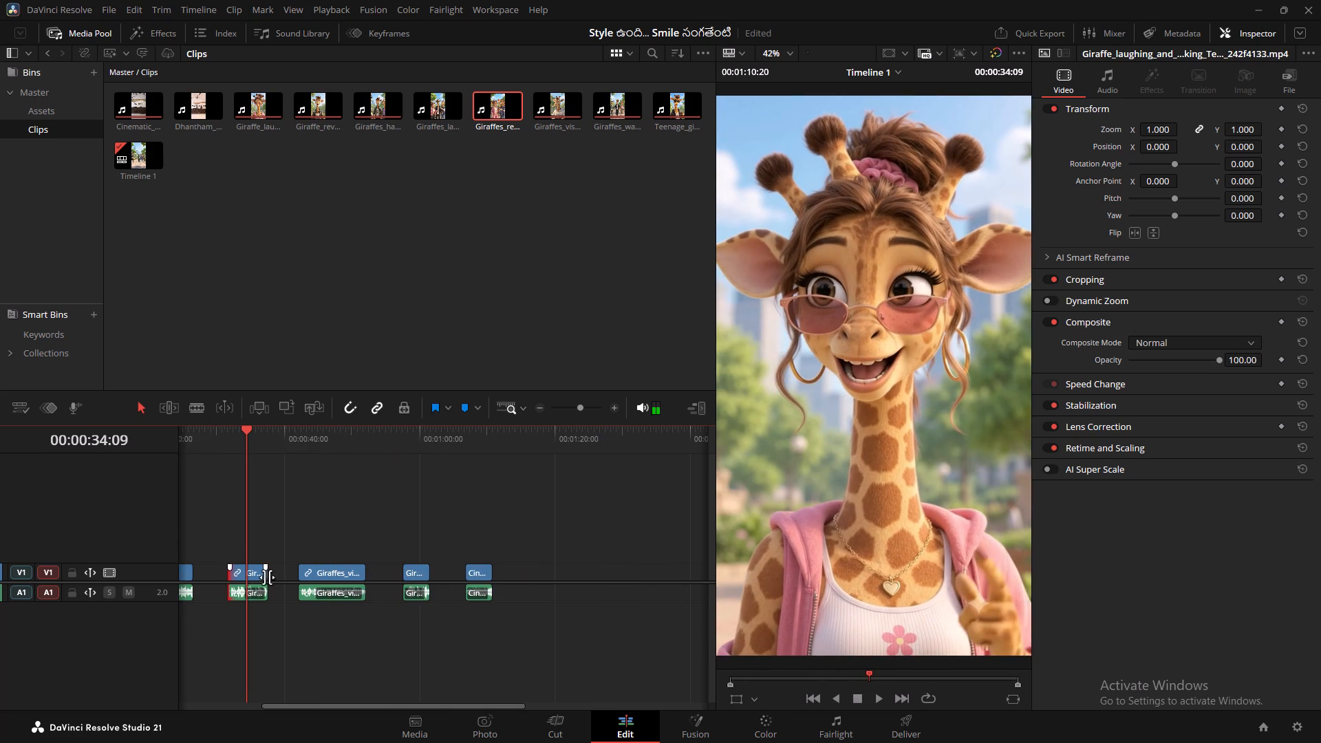
{"action": "left_click", "coordinate": [244, 577]}
{"action": "left_click_drag", "start_coordinate": [244, 575], "coordinate": [581, 569]}
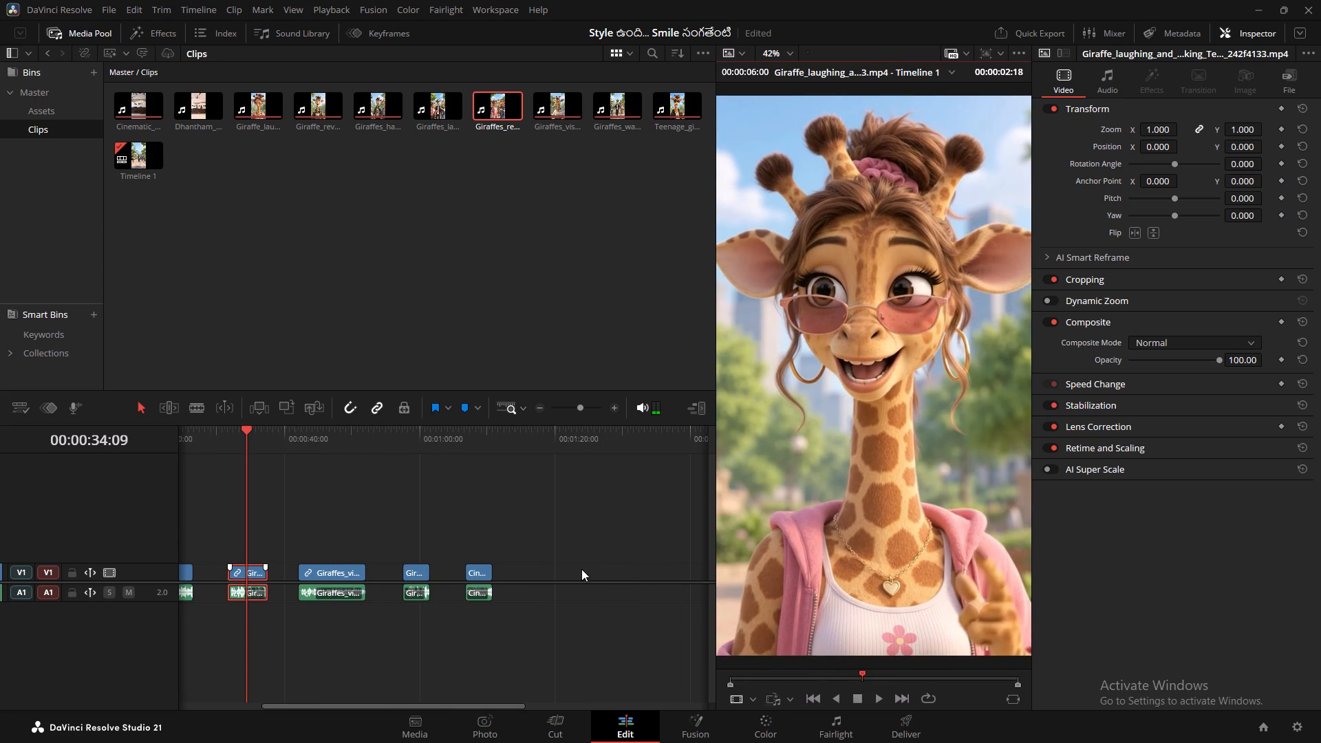
{"action": "left_click_drag", "start_coordinate": [581, 569], "coordinate": [517, 568]}
{"action": "left_click_drag", "start_coordinate": [250, 572], "coordinate": [556, 574]}
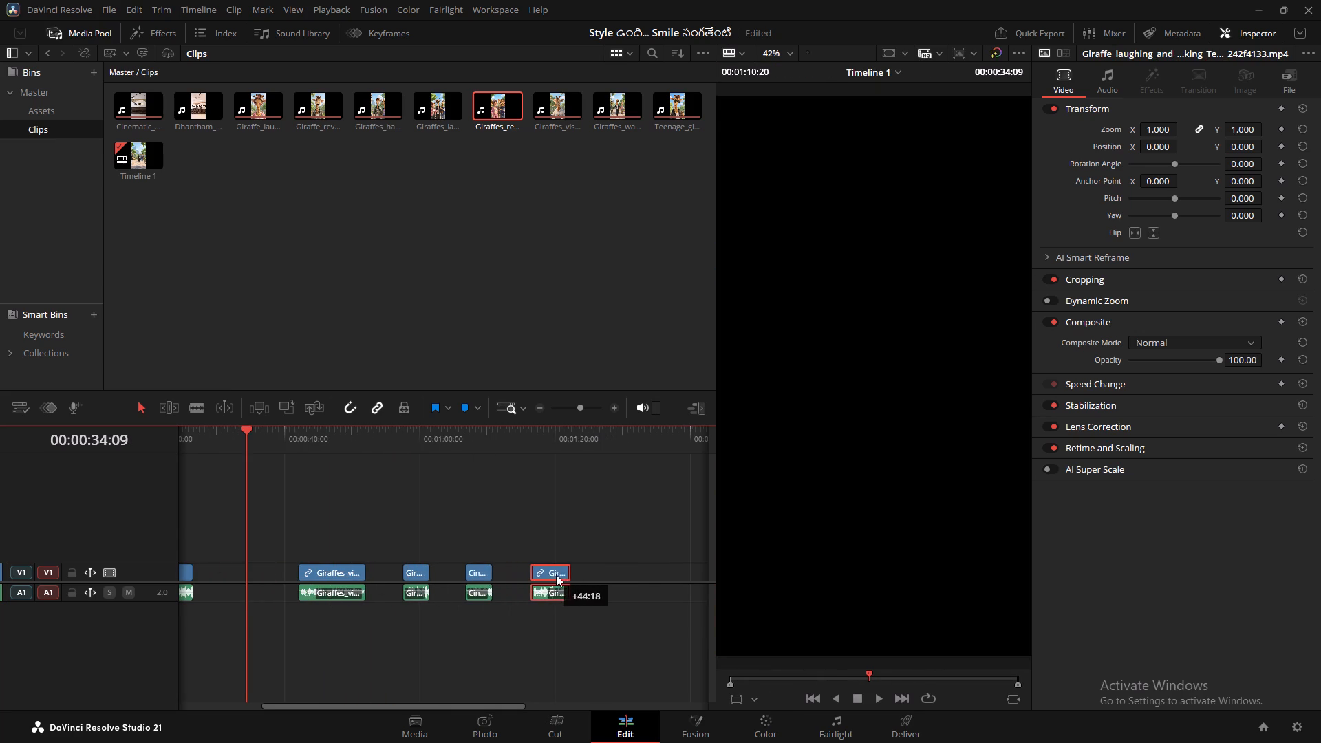
{"action": "left_click_drag", "start_coordinate": [556, 574], "coordinate": [572, 577]}
Add the Giraffes_laughing_at_friend's_teeth clip at about 00:01:30:17 on V1 and scrub through it.
{"action": "scroll", "coordinate": [563, 574], "scroll_direction": "down", "scroll_amount": 3}
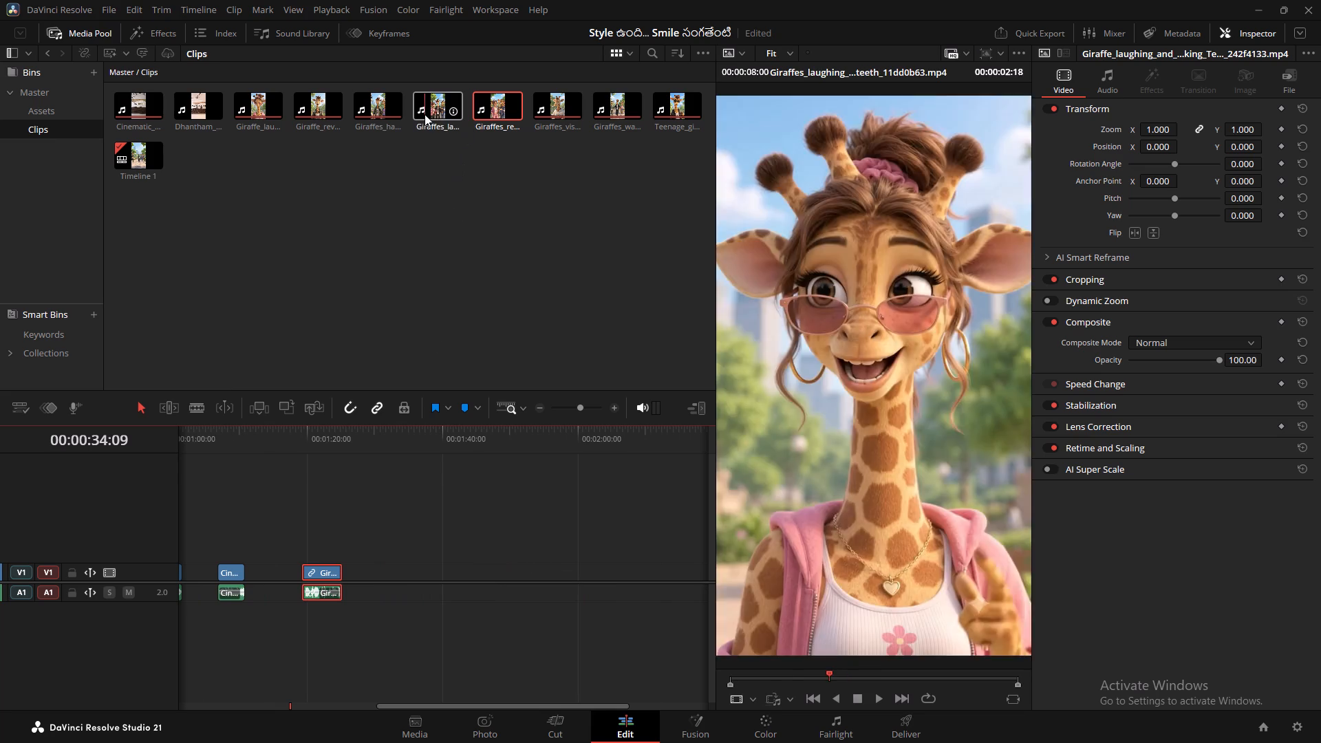
{"action": "left_click_drag", "start_coordinate": [436, 109], "coordinate": [436, 443]}
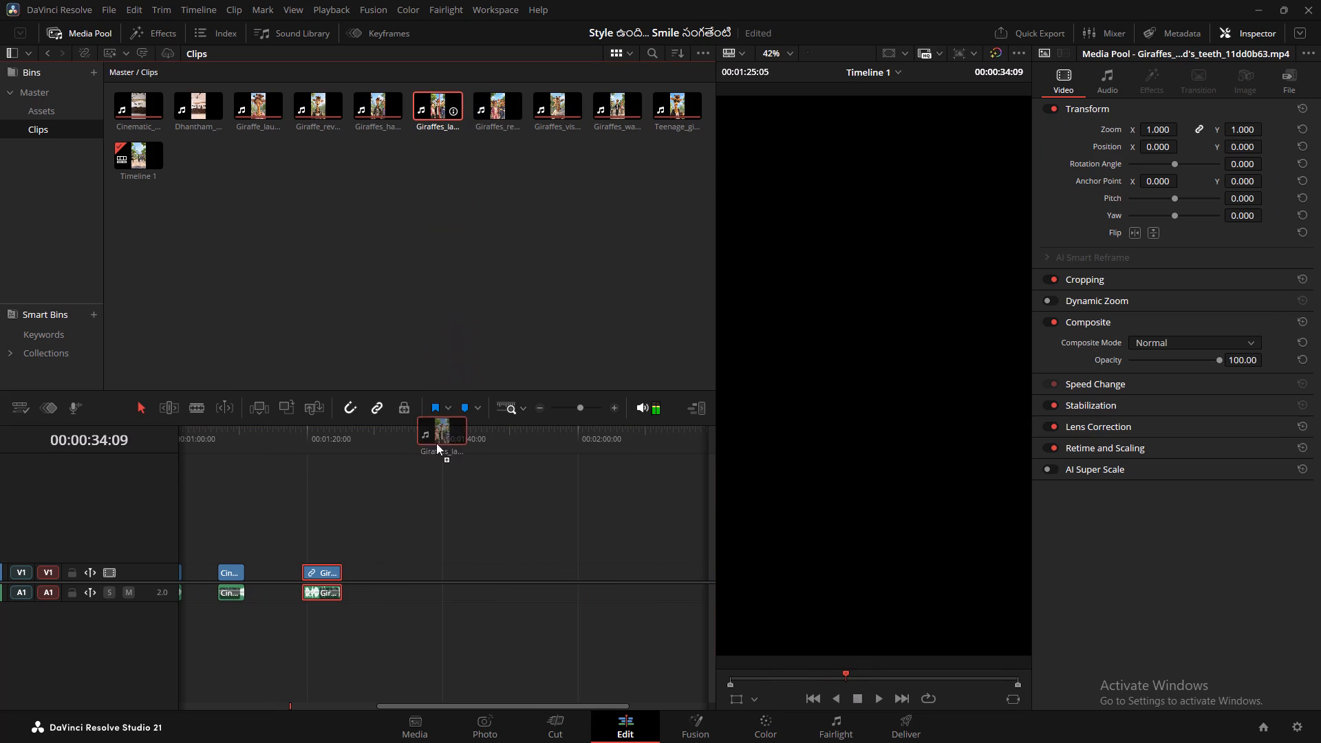
{"action": "left_click_drag", "start_coordinate": [436, 443], "coordinate": [380, 580]}
{"action": "left_click_drag", "start_coordinate": [383, 433], "coordinate": [384, 433]}
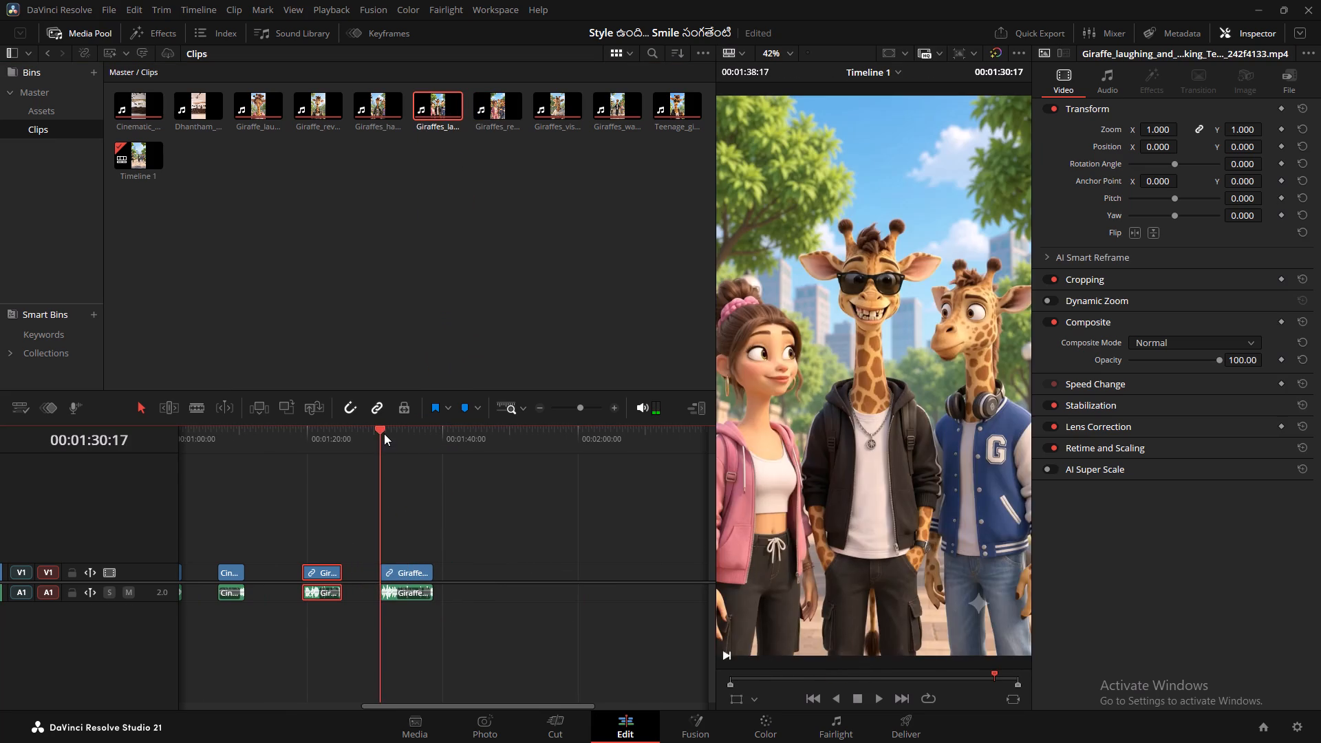
{"action": "left_click_drag", "start_coordinate": [384, 433], "coordinate": [415, 446]}
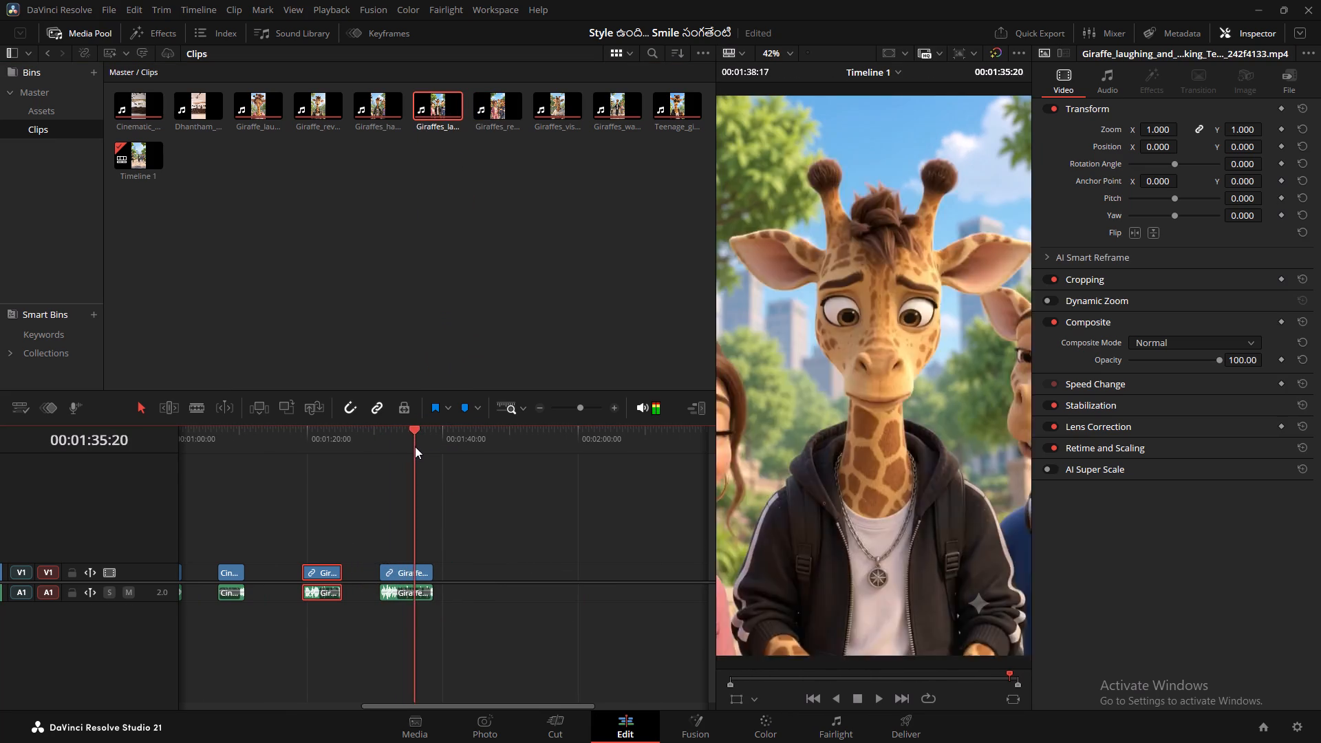
{"action": "left_click_drag", "start_coordinate": [415, 446], "coordinate": [402, 463]}
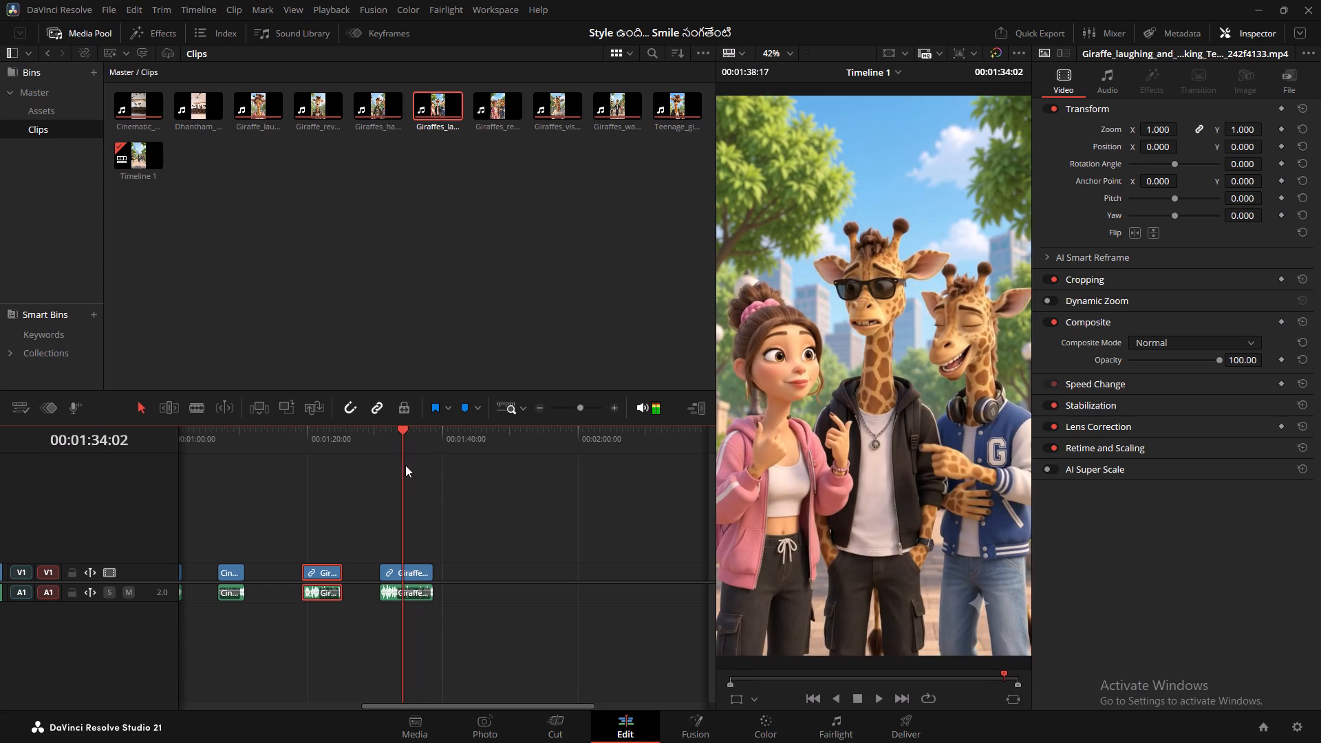
{"action": "left_click_drag", "start_coordinate": [317, 564], "coordinate": [342, 546]}
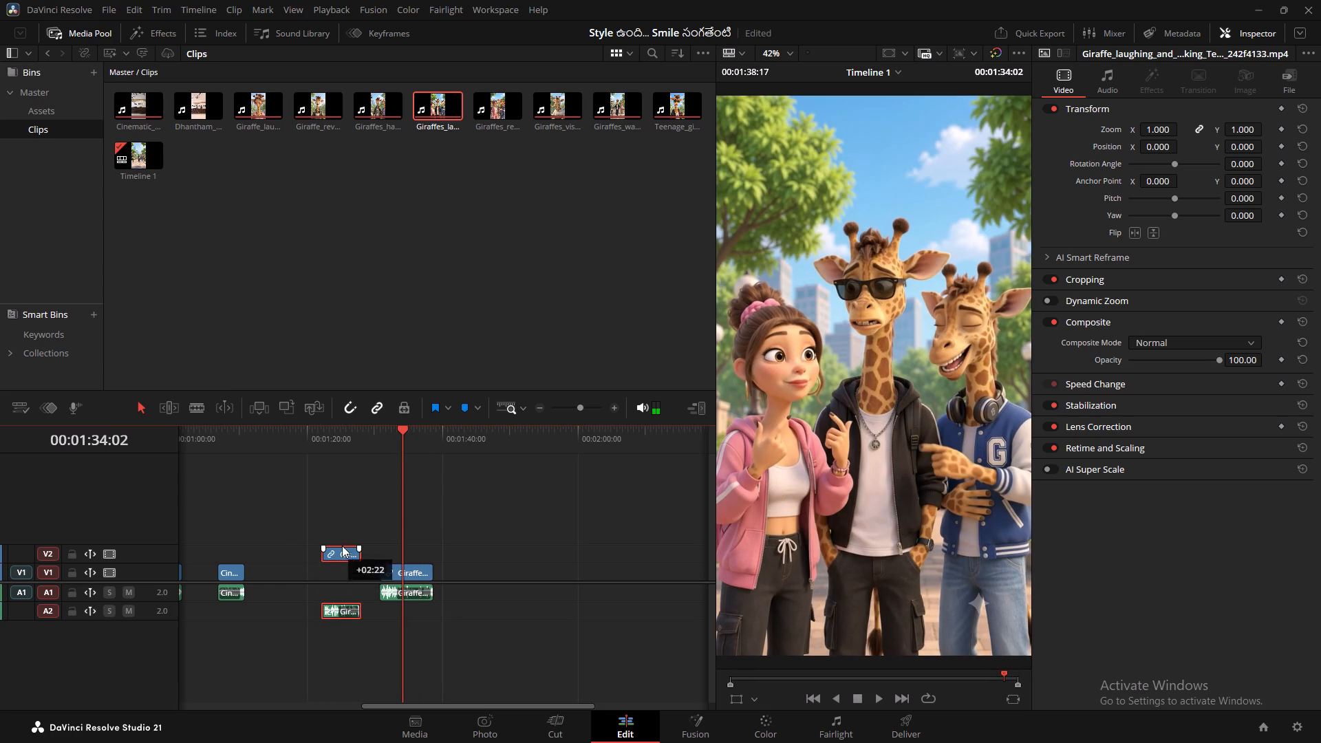
{"action": "left_click_drag", "start_coordinate": [342, 546], "coordinate": [374, 531]}
{"action": "scroll", "coordinate": [374, 502], "scroll_direction": "up", "scroll_amount": 4}
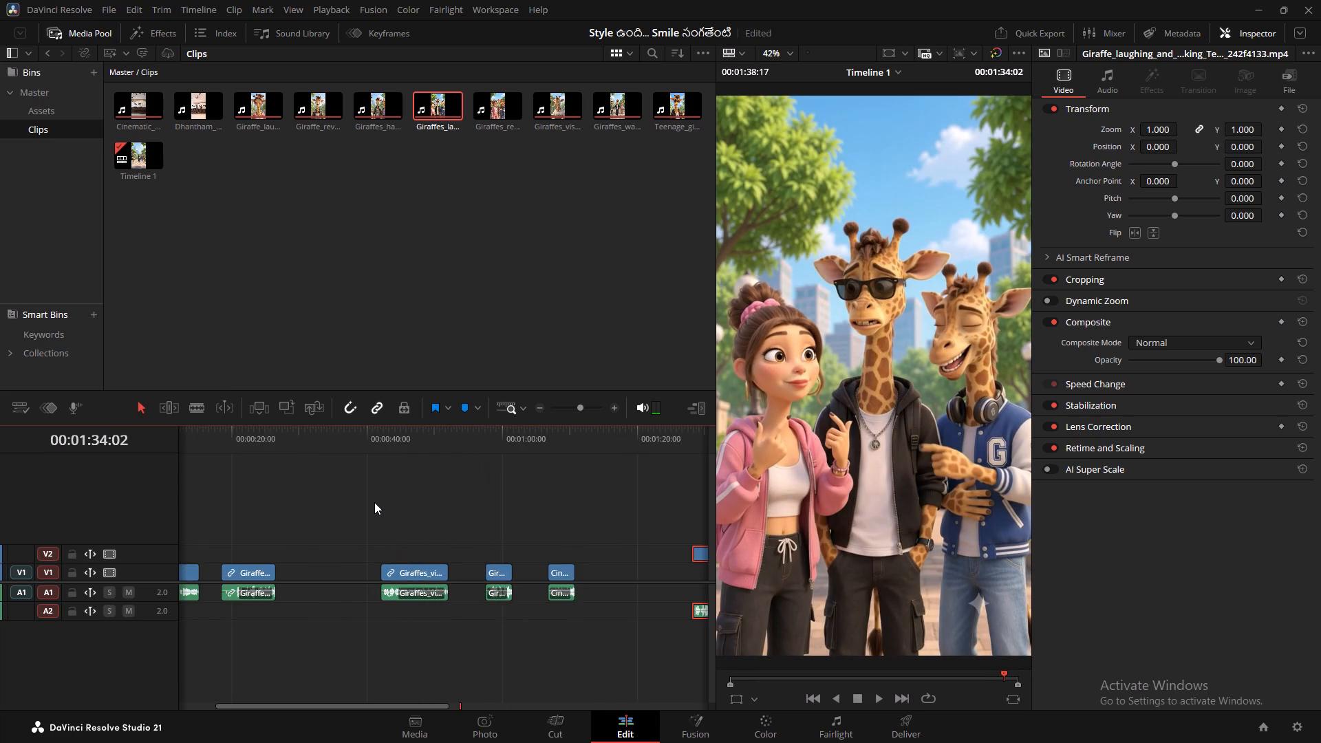
{"action": "scroll", "coordinate": [374, 502], "scroll_direction": "down", "scroll_amount": 4}
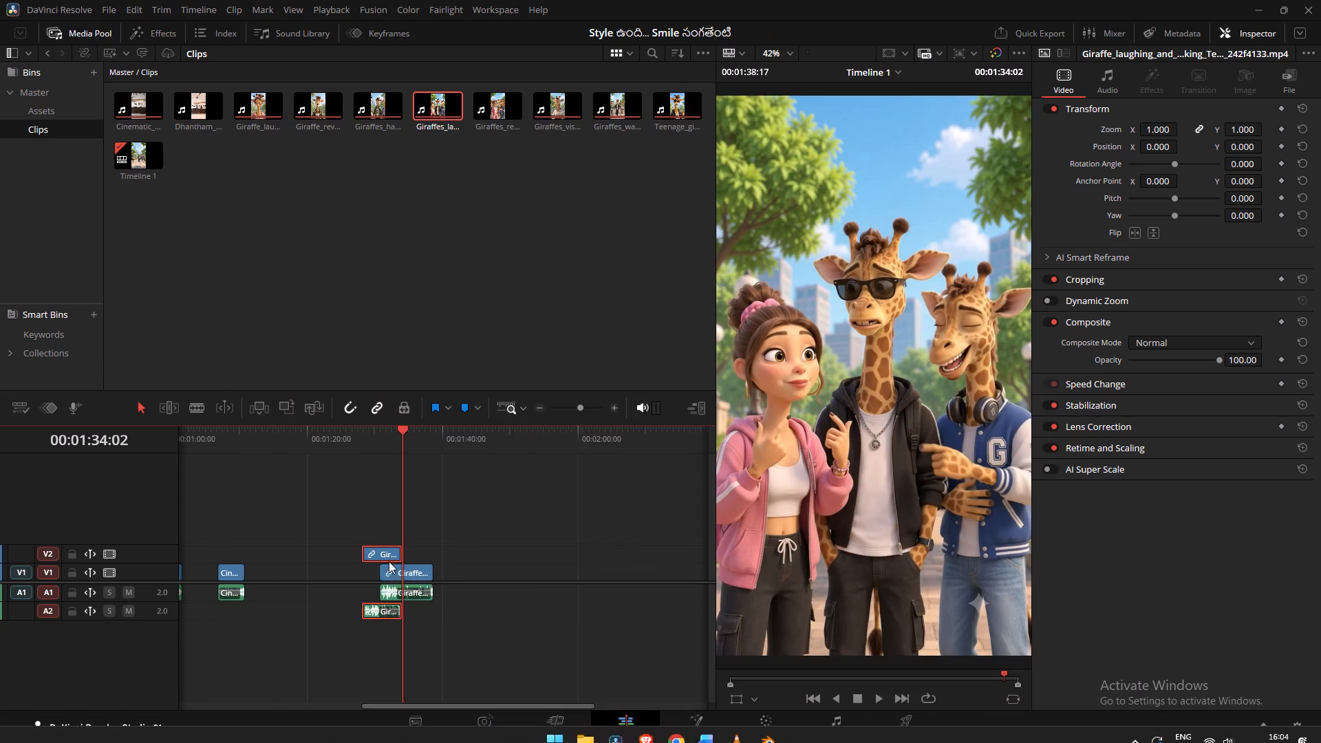
{"action": "scroll", "coordinate": [393, 567], "scroll_direction": "up", "scroll_amount": 7, "text": "alt"}
{"action": "scroll", "coordinate": [399, 543], "scroll_direction": "down", "scroll_amount": 1}
{"action": "scroll", "coordinate": [399, 543], "scroll_direction": "up", "scroll_amount": 1}
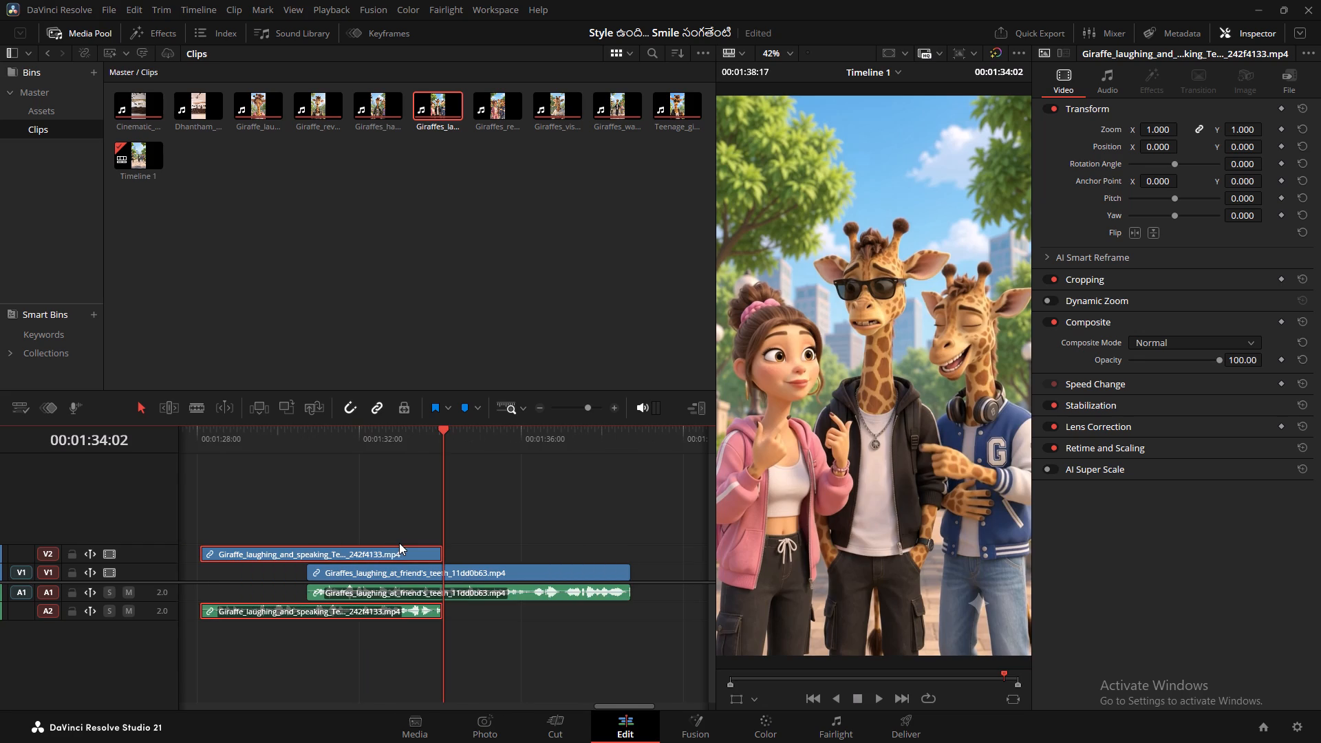
{"action": "left_click_drag", "start_coordinate": [349, 556], "coordinate": [459, 554]}
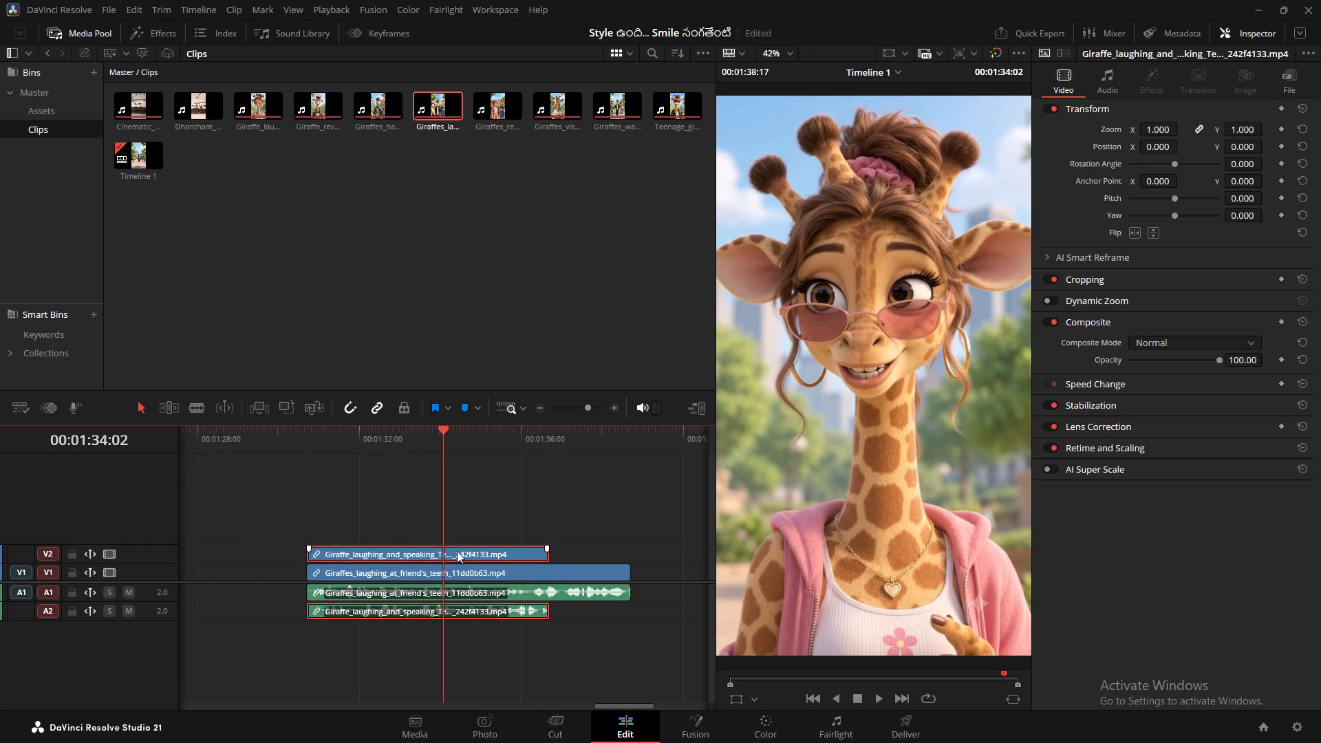
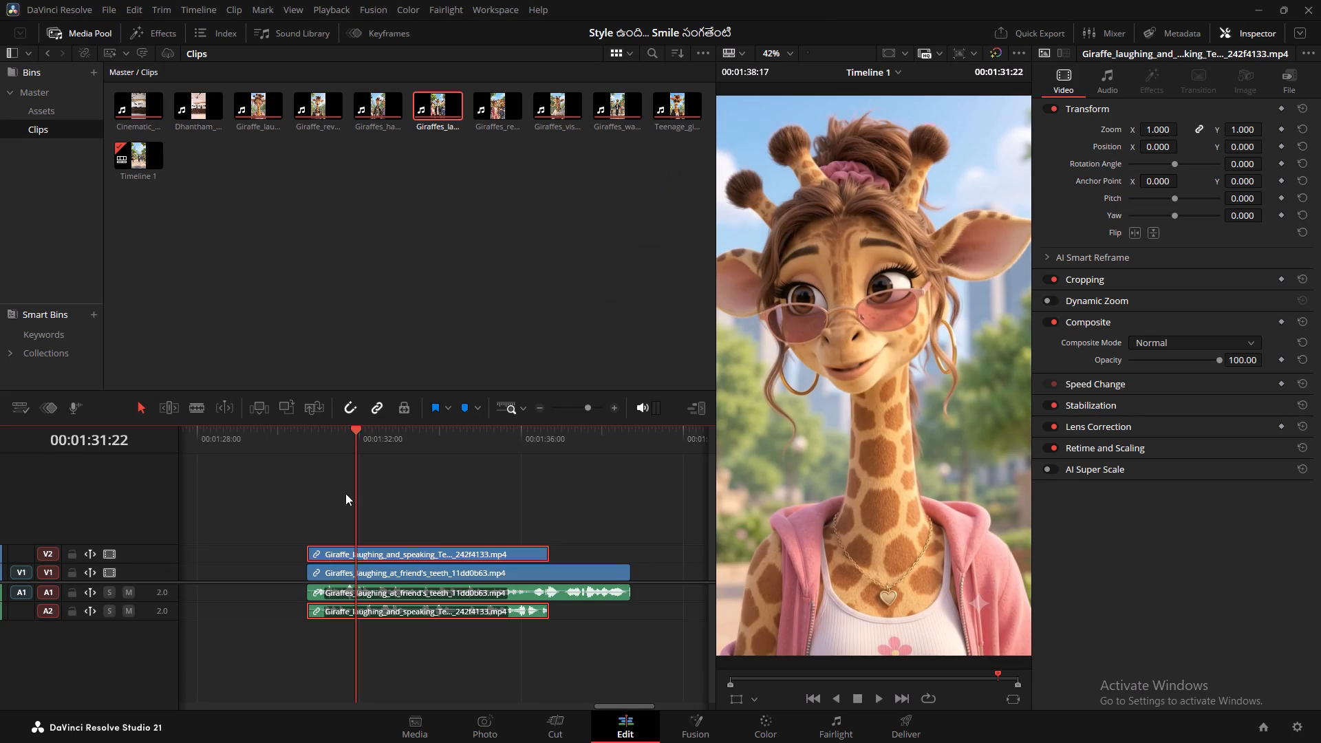
Play a moment of the overlap and unlink the Giraffe_laughing_and_speaking clip's video from its audio.
{"action": "key", "text": "space"}
{"action": "key", "text": "space"}
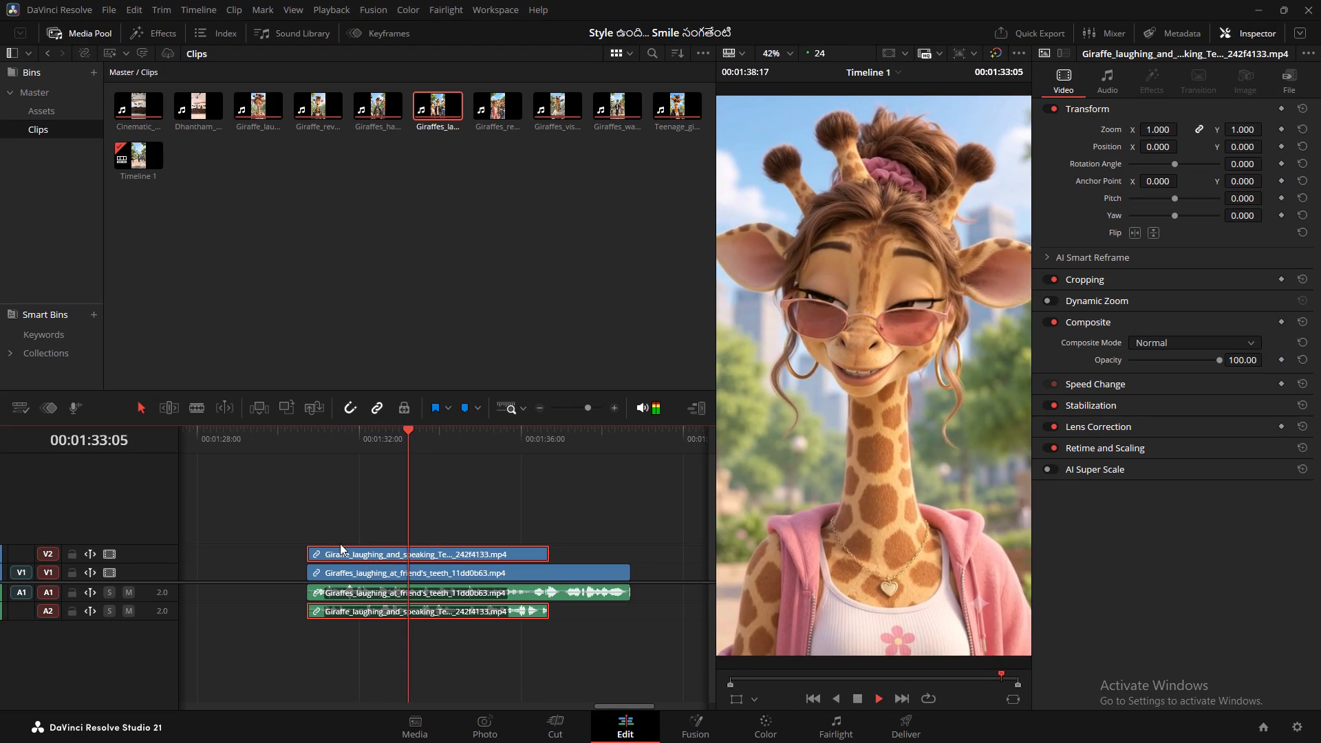
{"action": "left_click", "coordinate": [239, 620]}
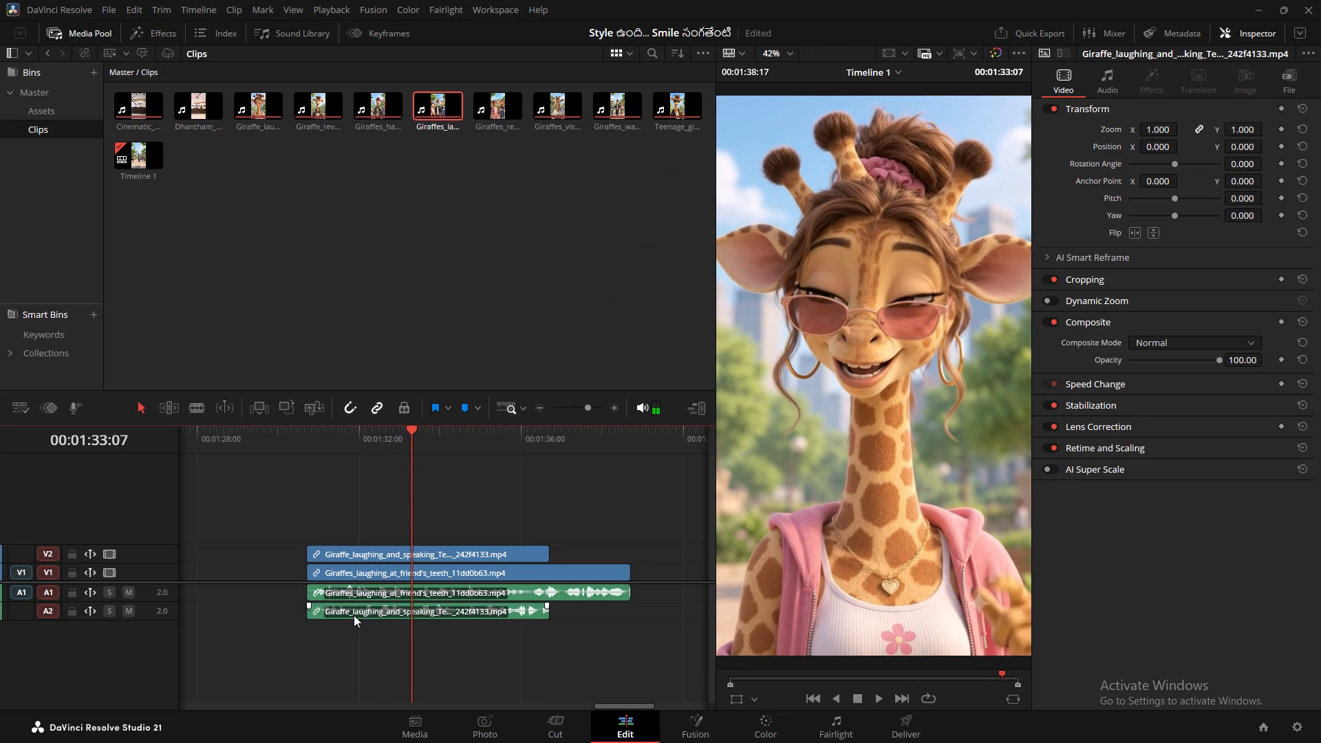
{"action": "left_click", "coordinate": [354, 615]}
{"action": "right_click", "coordinate": [350, 617]}
{"action": "left_click", "coordinate": [395, 608]}
{"action": "left_click", "coordinate": [323, 659]}
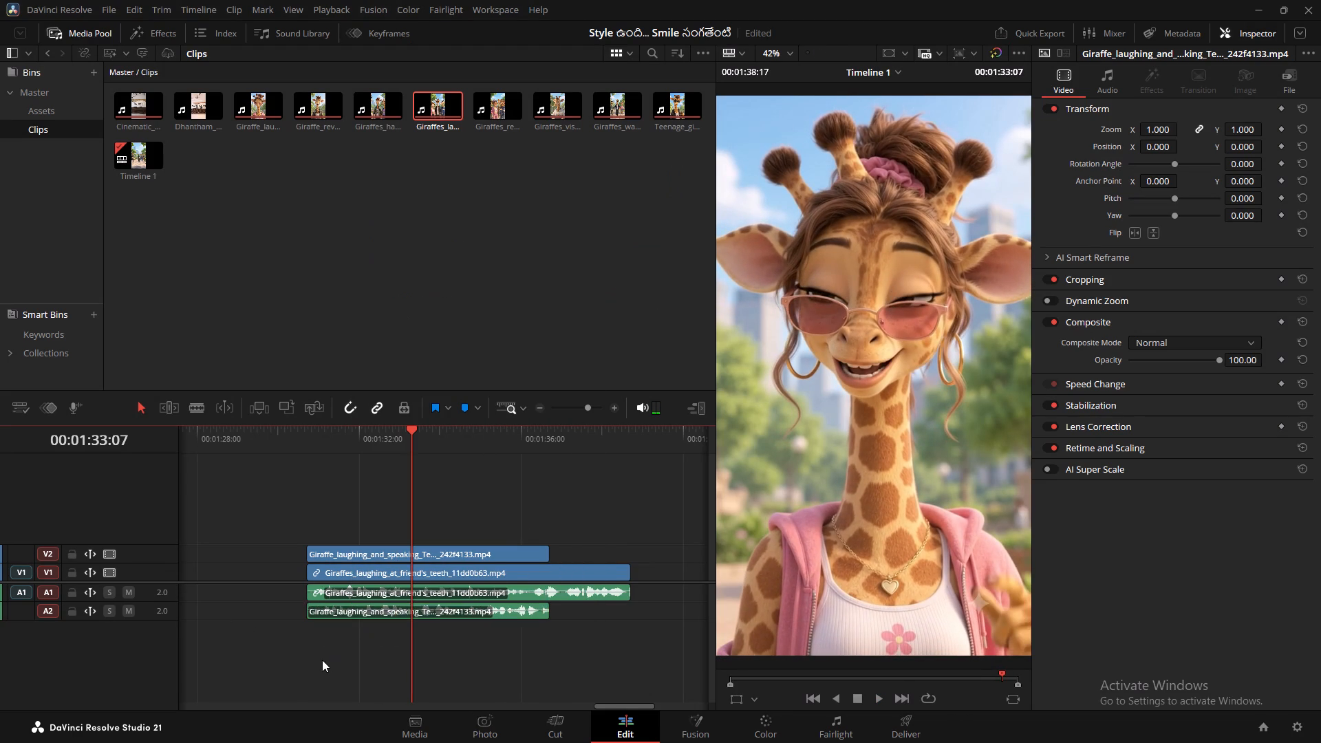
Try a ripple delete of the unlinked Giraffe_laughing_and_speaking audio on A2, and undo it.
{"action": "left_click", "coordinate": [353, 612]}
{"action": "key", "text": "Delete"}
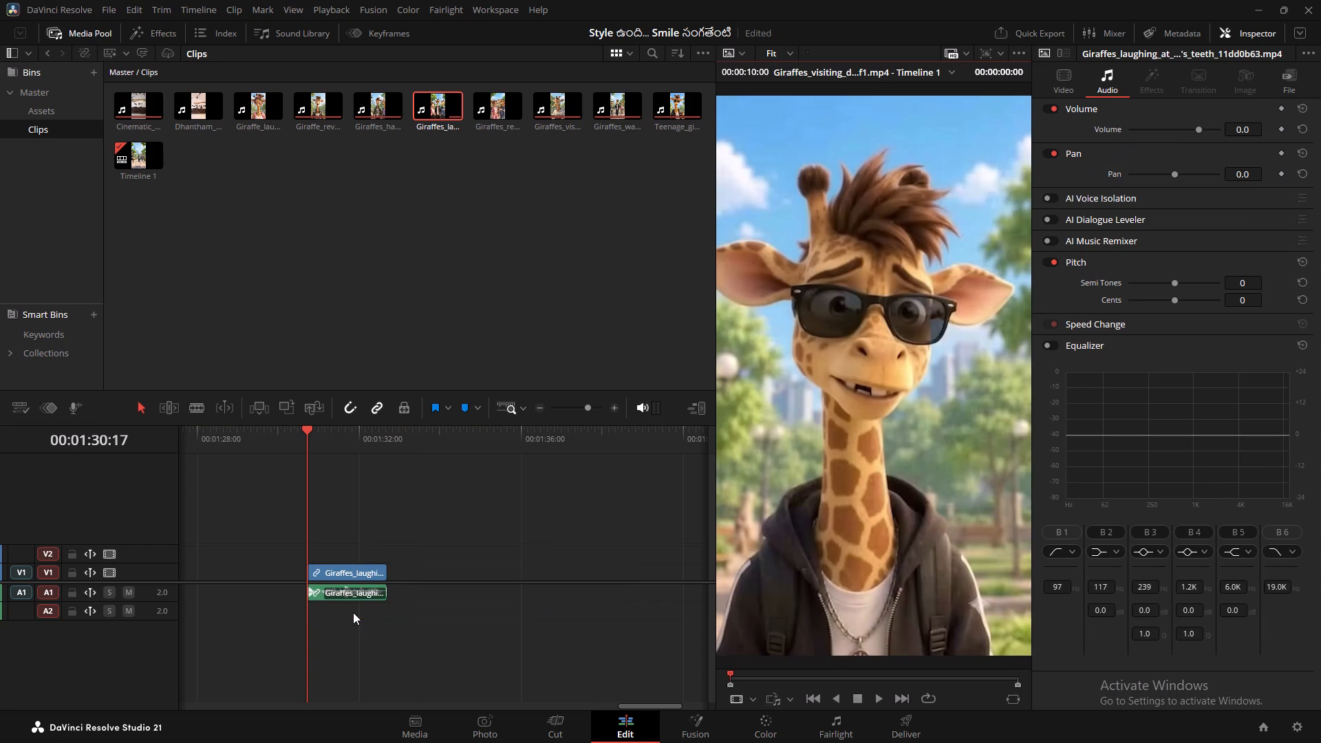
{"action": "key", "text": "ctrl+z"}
Delete the unlinked Giraffe_laughing_and_speaking audio from A2, leaving all other clips in place.
{"action": "left_click", "coordinate": [355, 610]}
{"action": "left_click", "coordinate": [355, 610]}
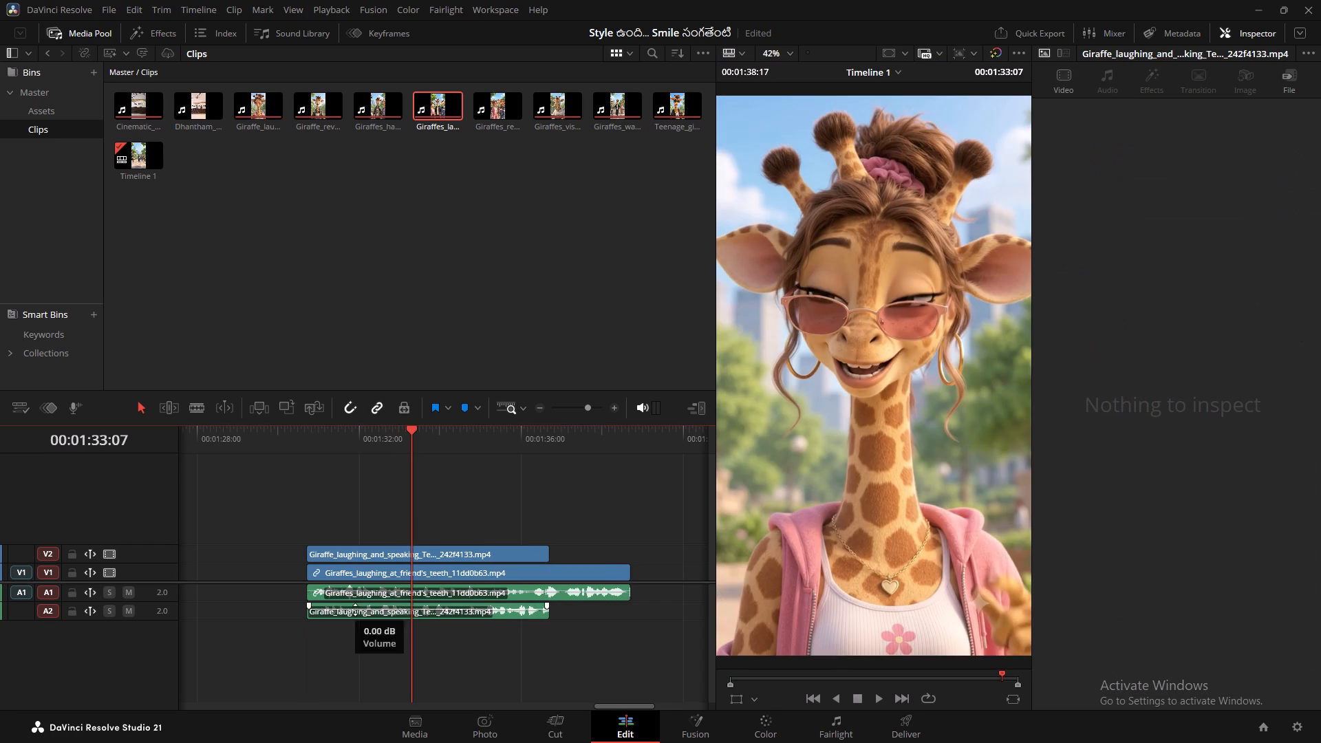
{"action": "left_click", "coordinate": [355, 625]}
{"action": "left_click", "coordinate": [358, 618]}
{"action": "key", "text": "BackSpace"}
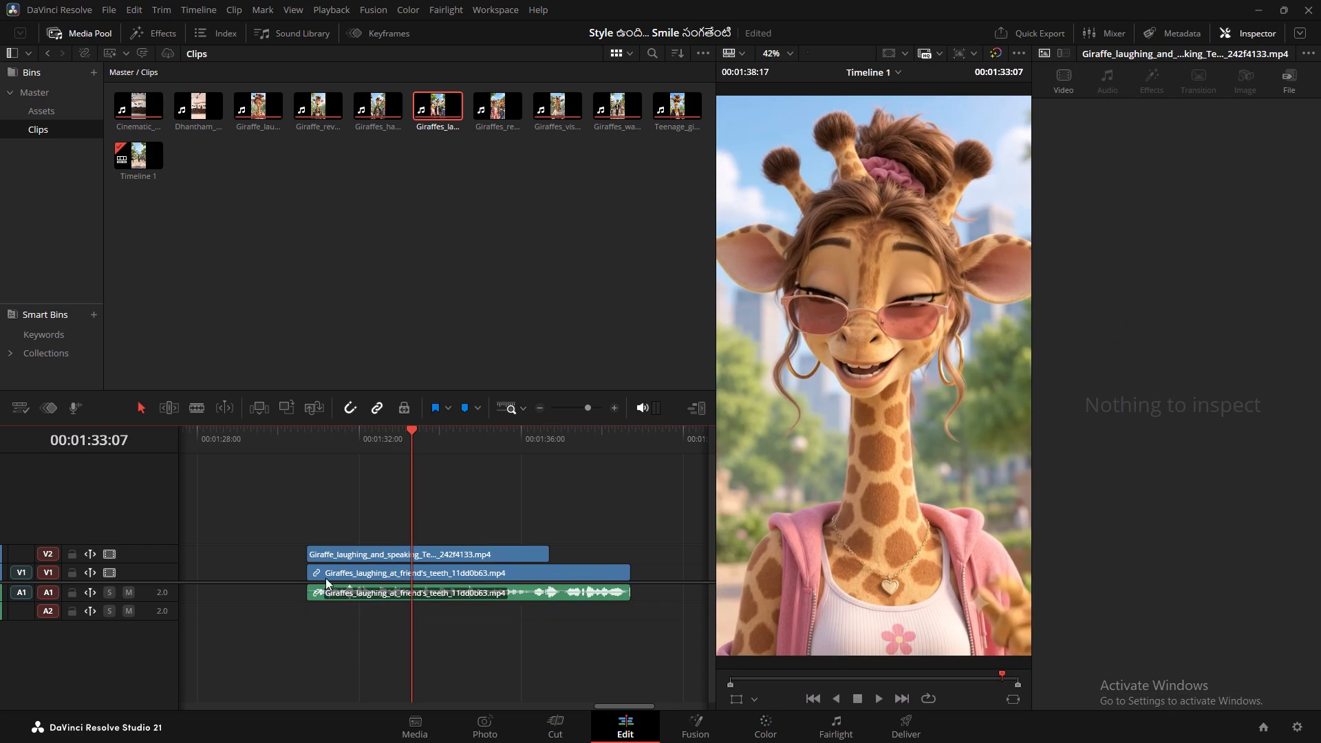
Play the overlap from its start to check the V2 giraffe video against the A1 audio.
{"action": "left_click", "coordinate": [296, 480]}
{"action": "left_click", "coordinate": [308, 462]}
{"action": "left_click", "coordinate": [311, 435]}
{"action": "key", "text": "space"}
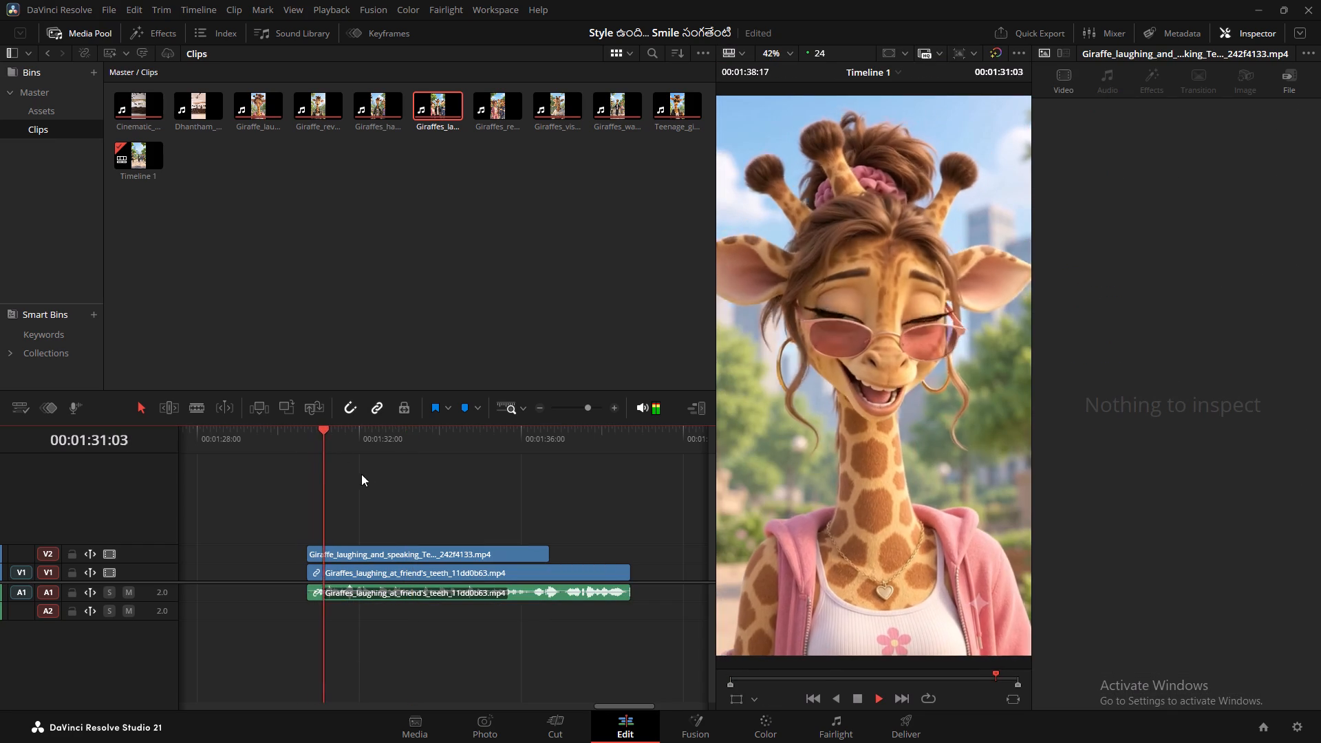
{"action": "key", "text": "space"}
{"action": "key", "text": "space"}
{"action": "key", "text": "space"}
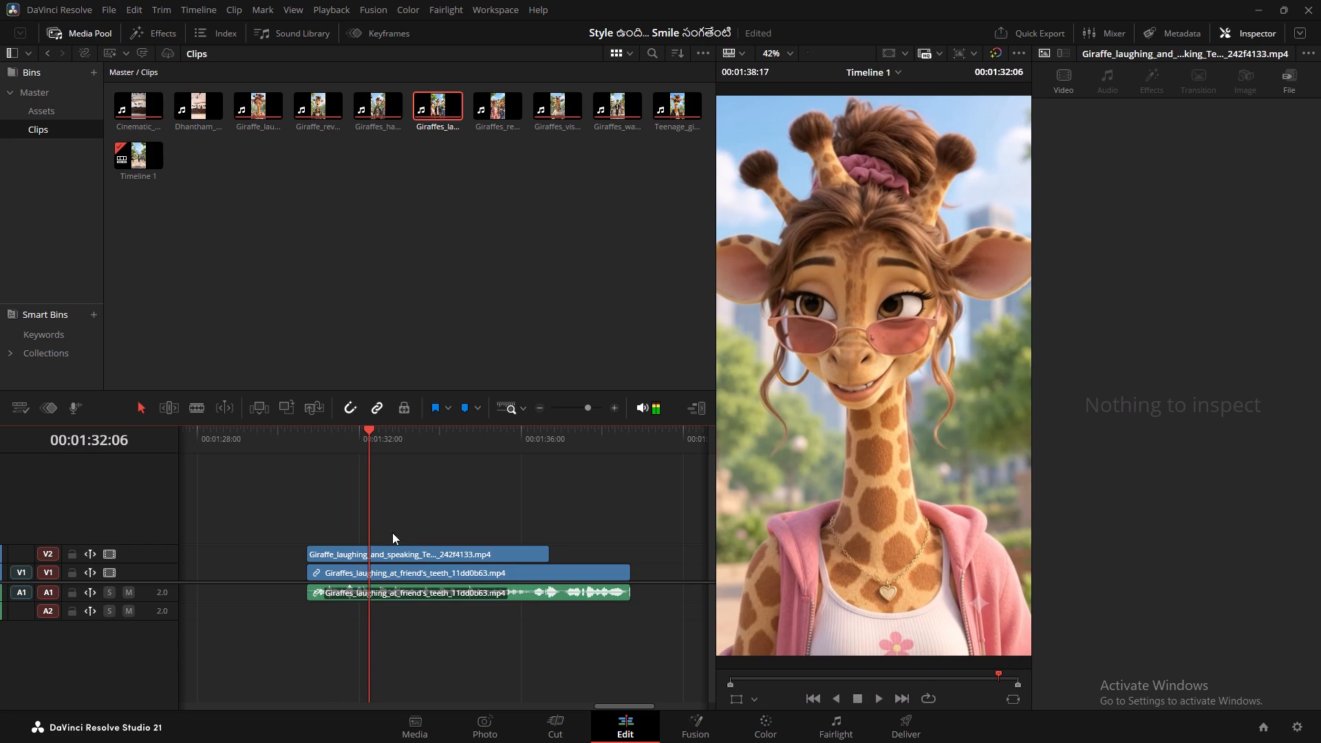
{"action": "key", "text": "space"}
{"action": "key", "text": "space"}
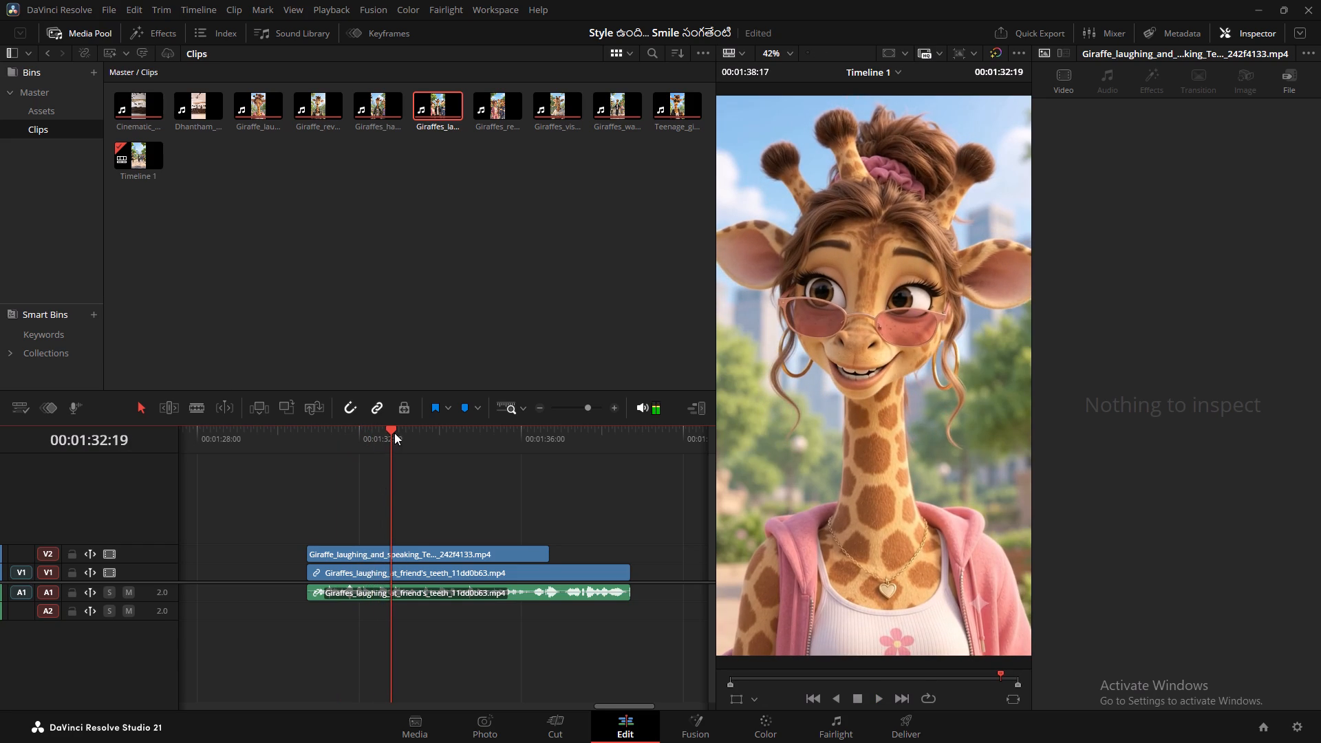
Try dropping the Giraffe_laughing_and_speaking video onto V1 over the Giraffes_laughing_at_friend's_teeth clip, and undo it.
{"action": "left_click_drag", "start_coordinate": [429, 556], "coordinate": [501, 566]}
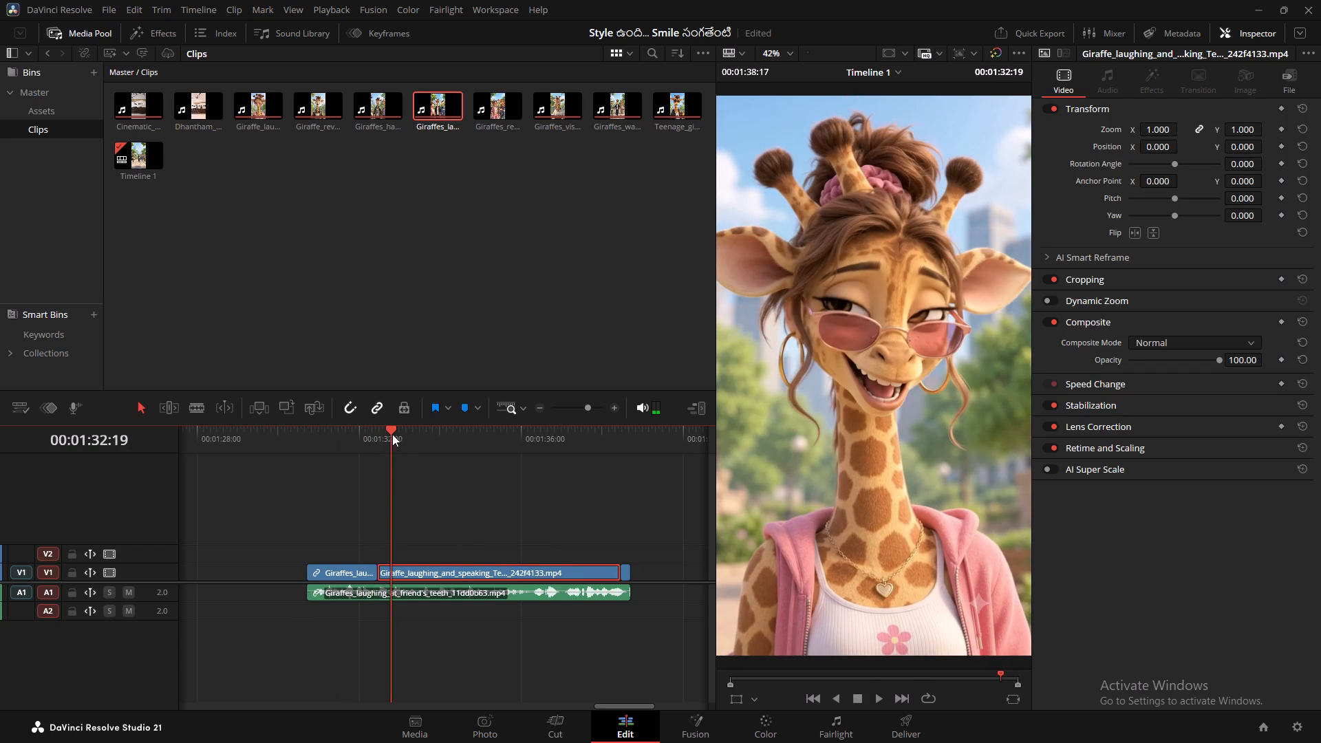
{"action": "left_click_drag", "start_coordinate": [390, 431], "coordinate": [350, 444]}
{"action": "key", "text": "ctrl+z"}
Move the Giraffe_laughing_and_speaking video up to V3 with its end aligned to the V1 clip's end, and play the section before it.
{"action": "left_click_drag", "start_coordinate": [433, 551], "coordinate": [509, 532]}
{"action": "left_click", "coordinate": [315, 429]}
{"action": "key", "text": "space"}
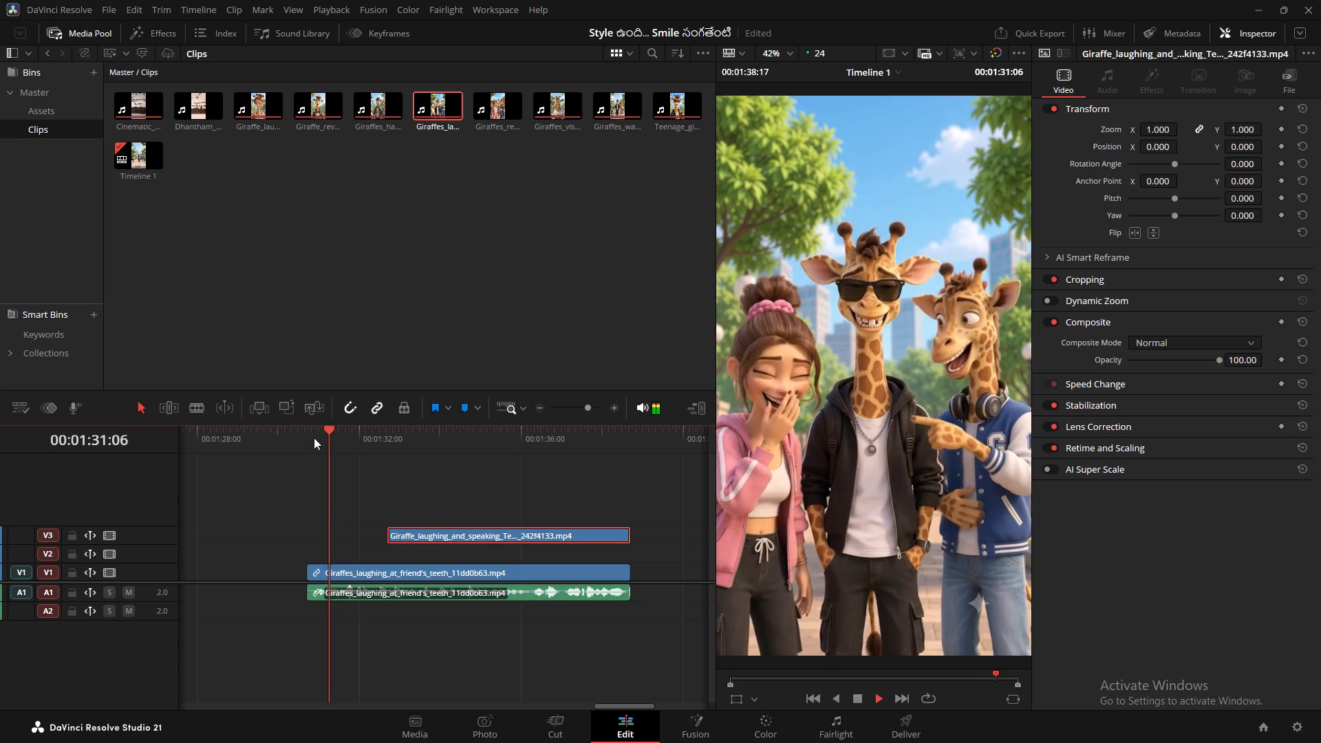
{"action": "key", "text": "space"}
{"action": "key", "text": "space"}
{"action": "key", "text": "space"}
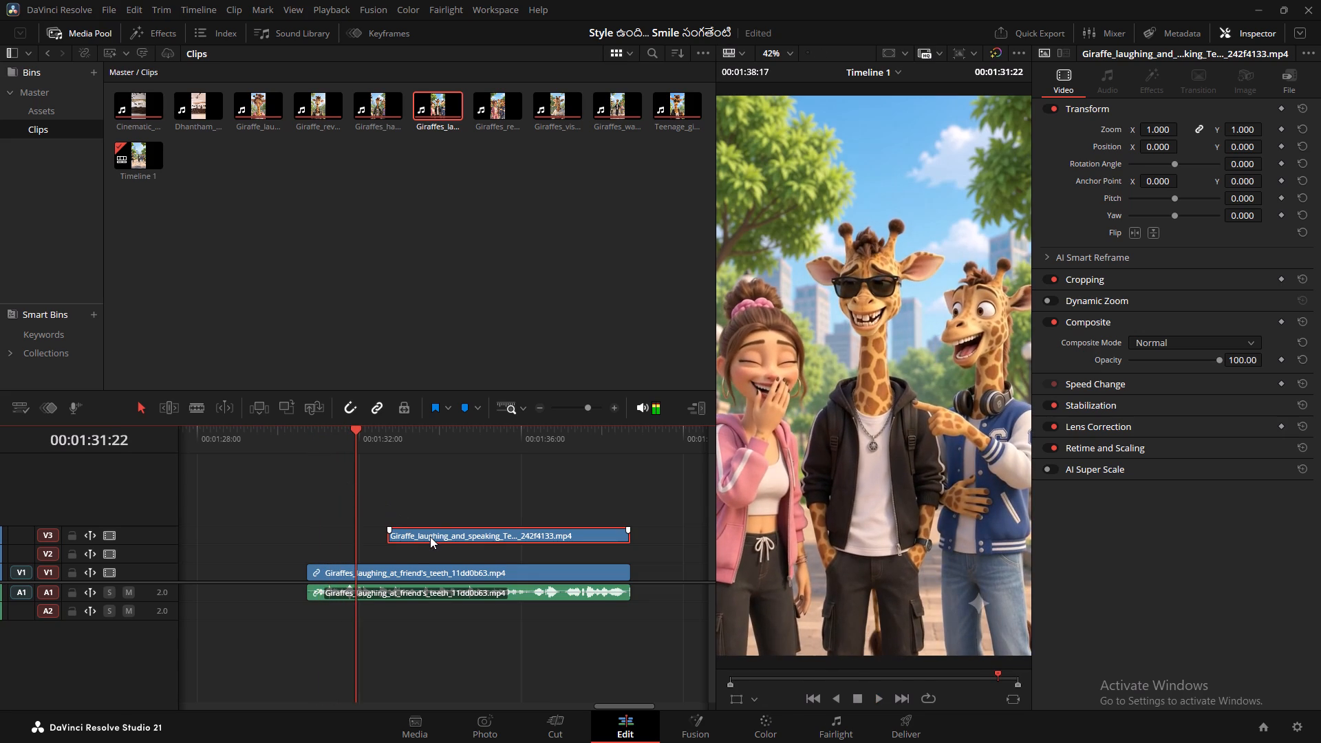
{"action": "key", "text": "space"}
{"action": "key", "text": "space"}
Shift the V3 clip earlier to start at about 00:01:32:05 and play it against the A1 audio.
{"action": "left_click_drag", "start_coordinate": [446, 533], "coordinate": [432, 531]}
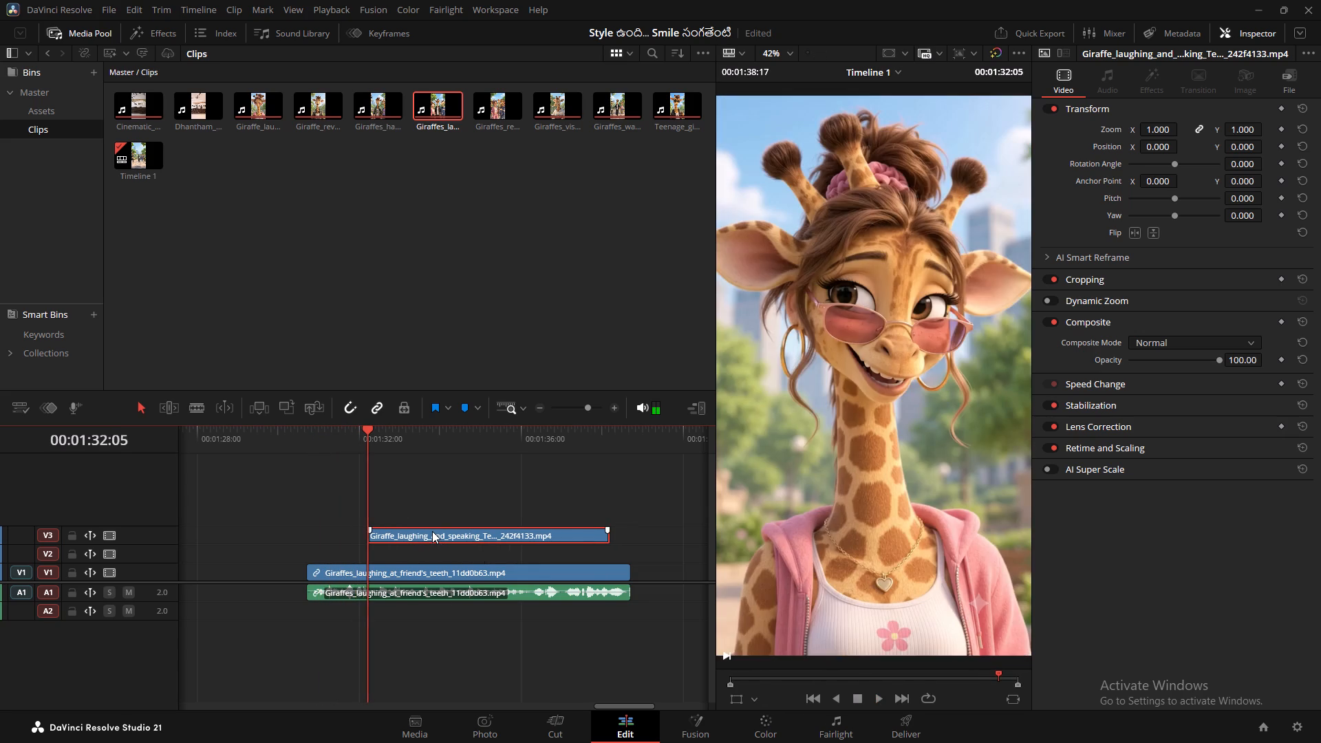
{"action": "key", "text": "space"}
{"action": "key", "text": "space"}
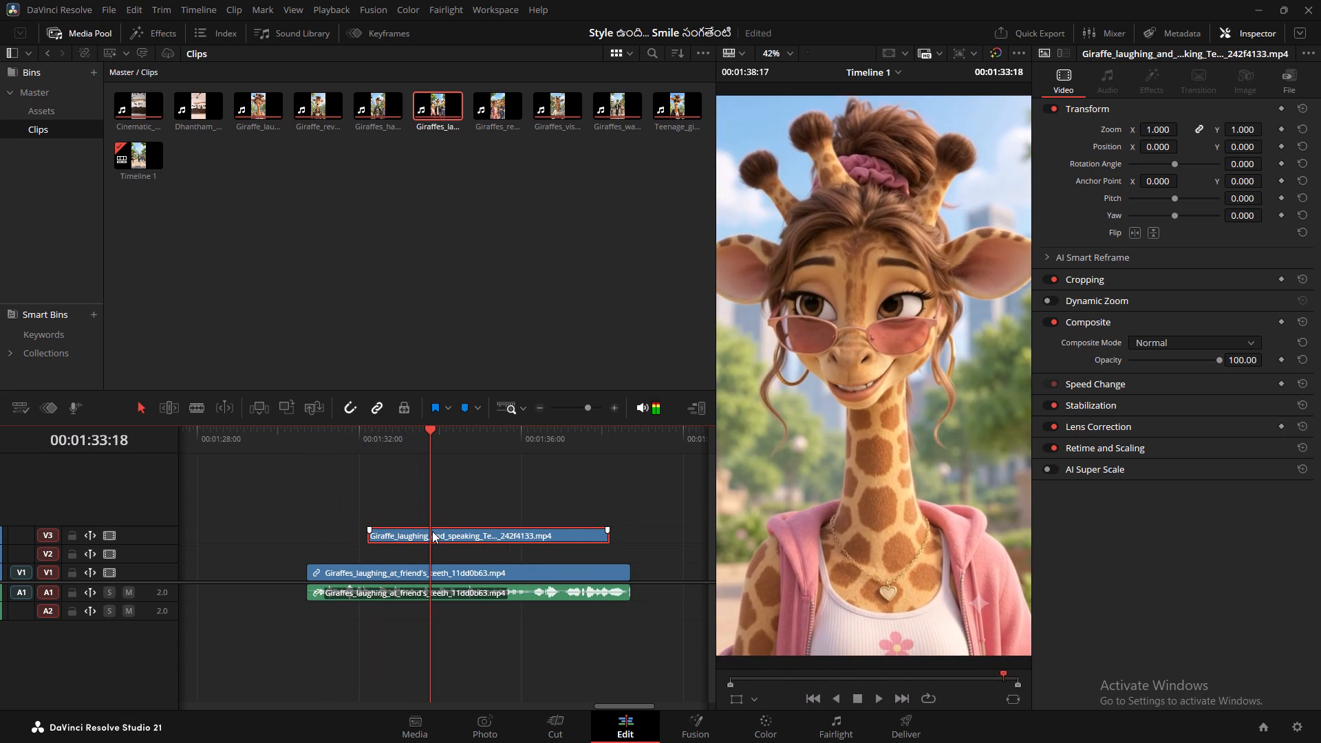
Move the Giraffe_laughing_and_speaking clip on V3 earlier so it starts at about 00:01:30:00, slightly before the V1 clip.
{"action": "left_click_drag", "start_coordinate": [431, 430], "coordinate": [394, 429]}
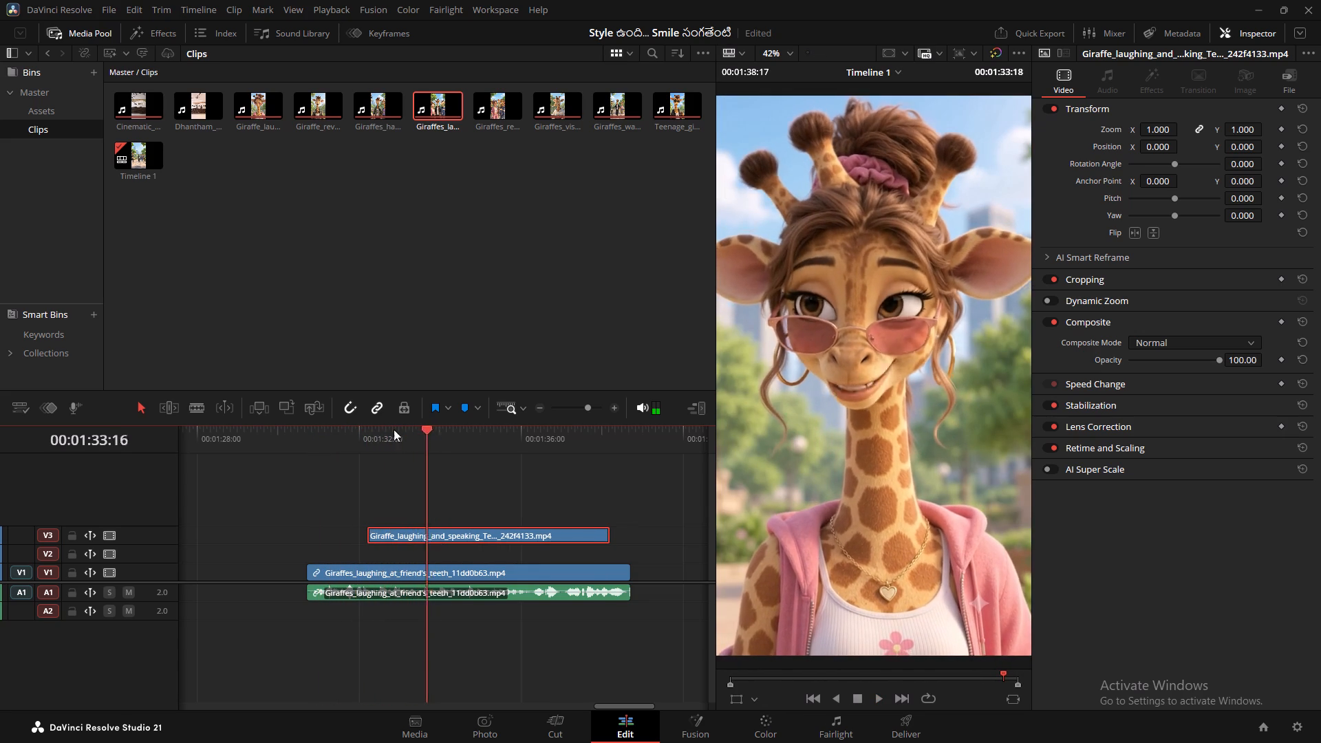
{"action": "left_click_drag", "start_coordinate": [394, 429], "coordinate": [327, 440]}
{"action": "left_click_drag", "start_coordinate": [454, 534], "coordinate": [405, 532]}
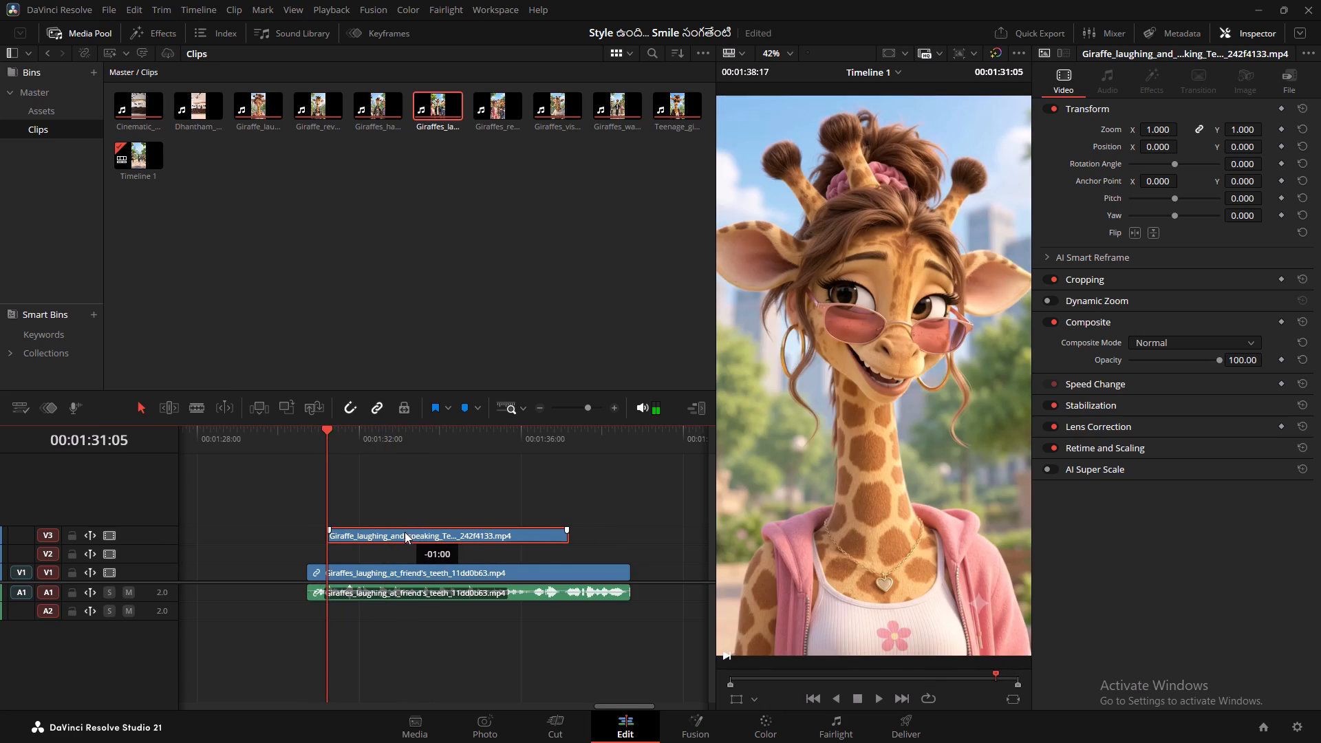
{"action": "left_click_drag", "start_coordinate": [405, 532], "coordinate": [387, 530]}
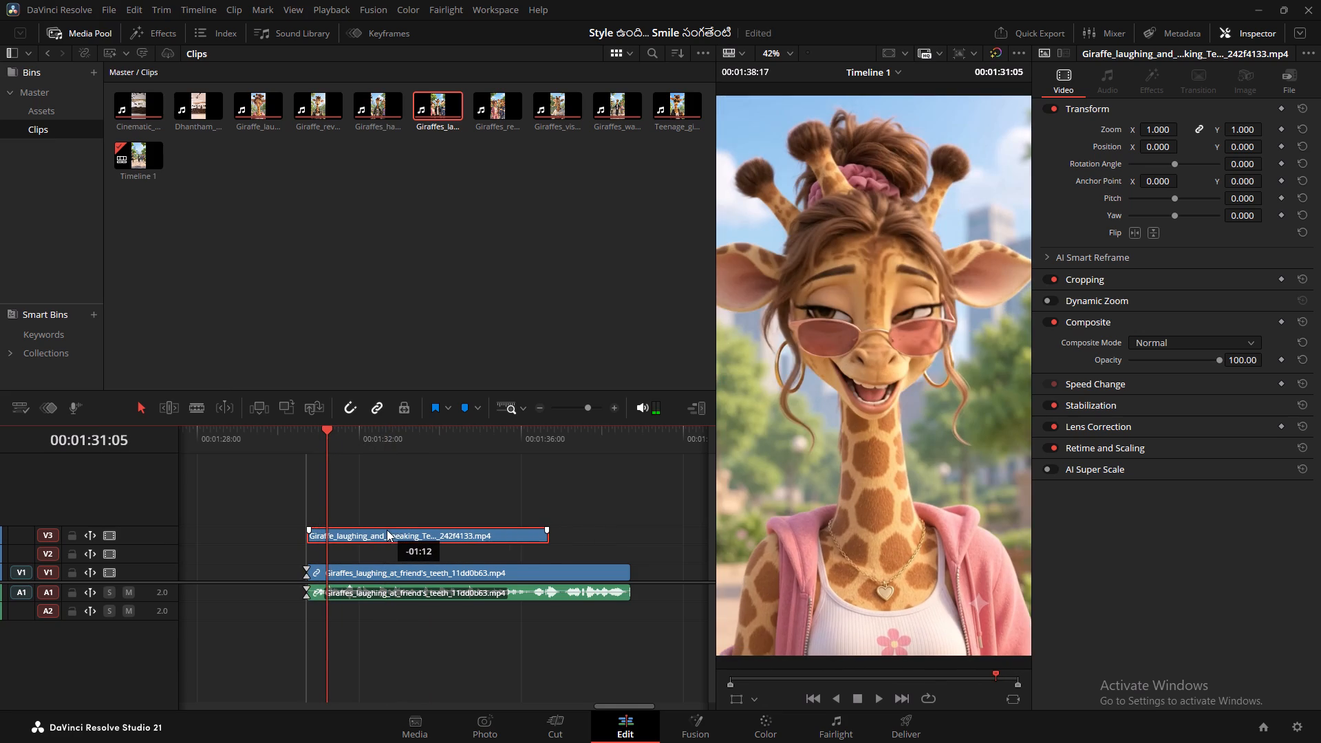
{"action": "left_click_drag", "start_coordinate": [387, 530], "coordinate": [373, 531]}
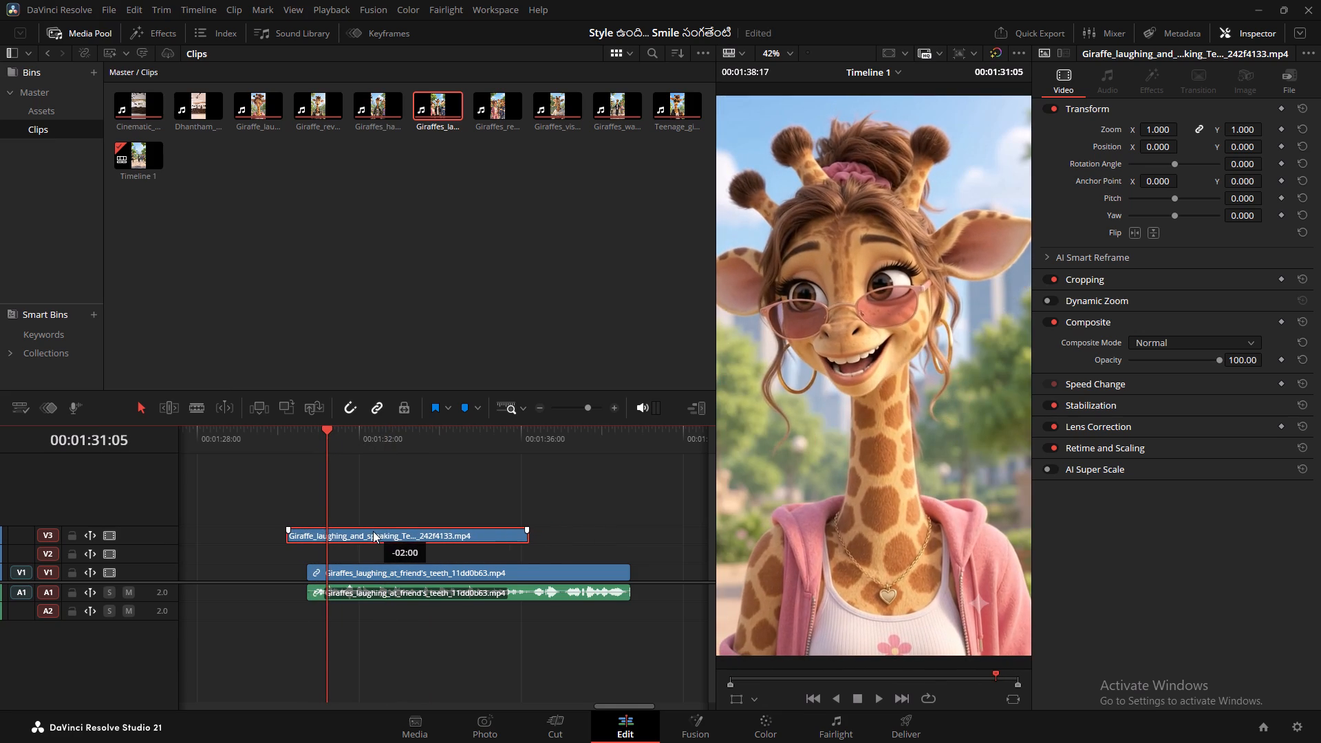
{"action": "left_click_drag", "start_coordinate": [373, 531], "coordinate": [365, 531]}
Play the overlap repeatedly to check how the V3 giraffe's speech matches the A1 audio.
{"action": "key", "text": "space"}
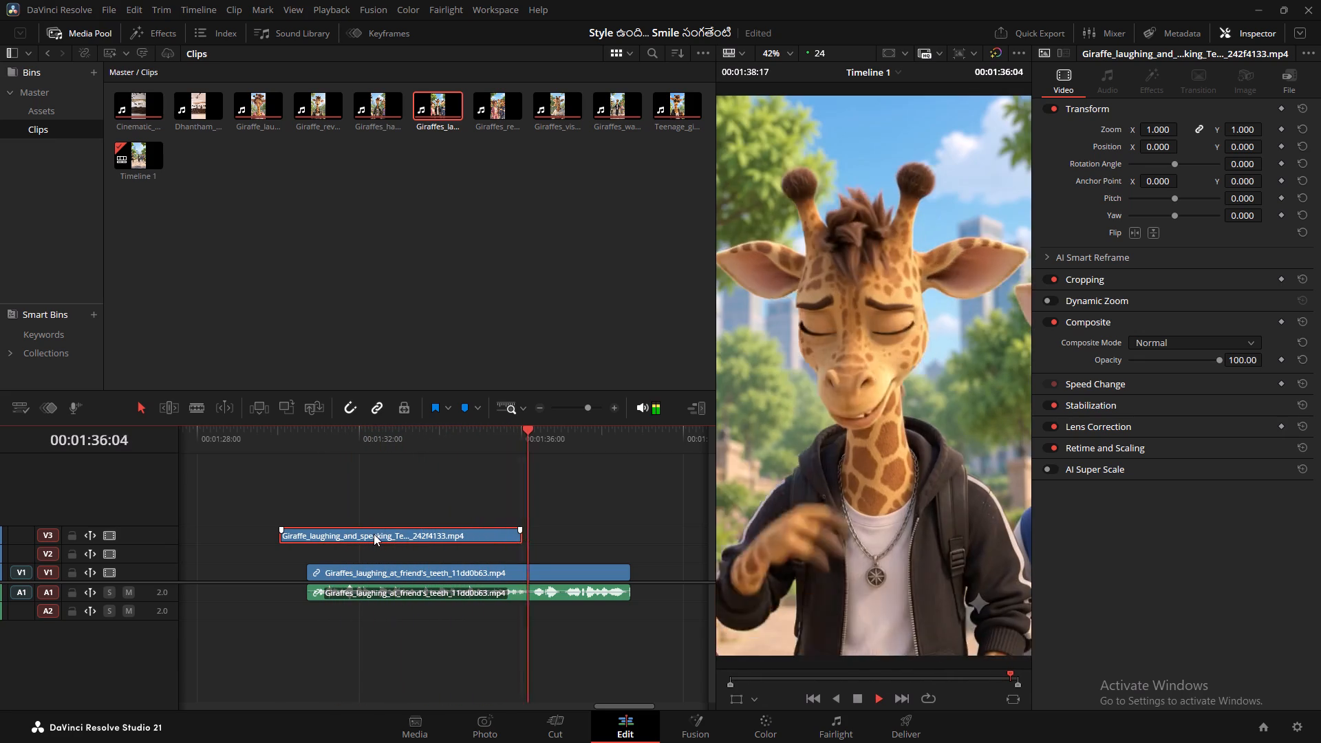
{"action": "key", "text": "space"}
{"action": "key", "text": "space"}
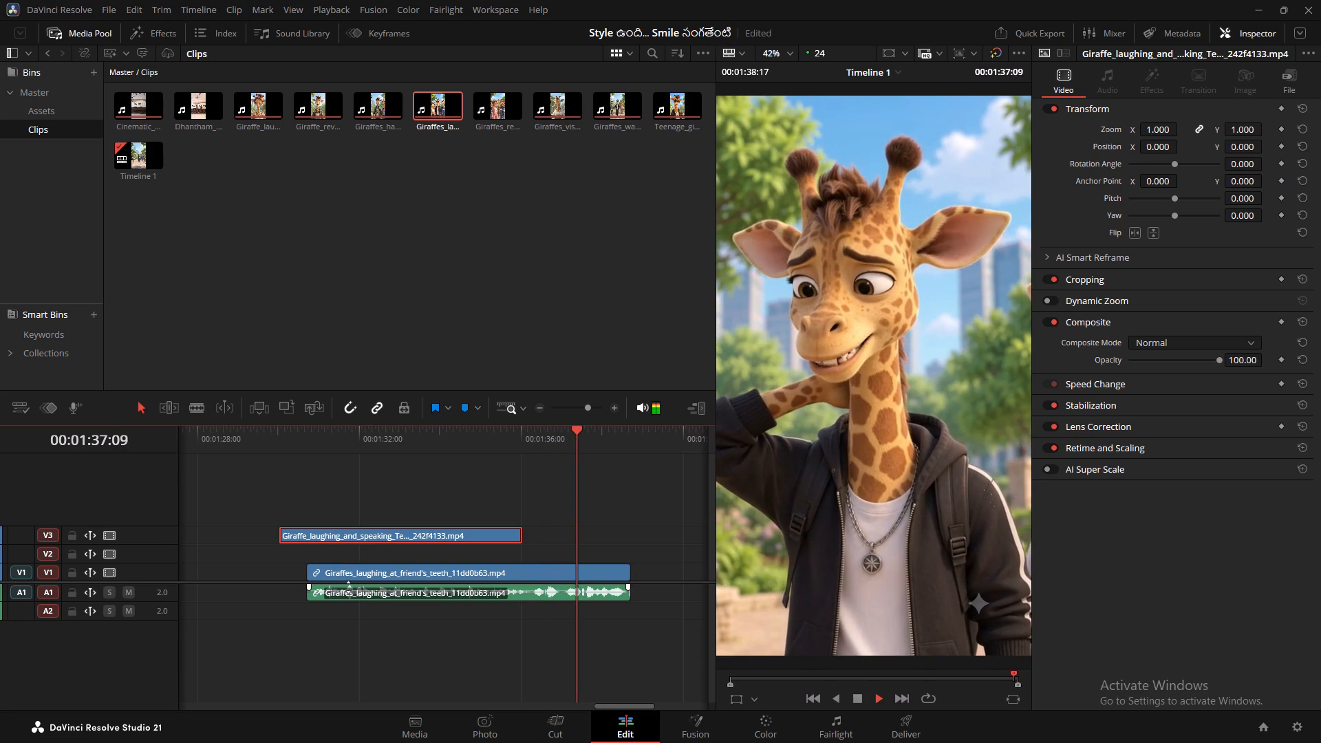
{"action": "key", "text": "space"}
{"action": "left_click", "coordinate": [282, 427]}
{"action": "key", "text": "space"}
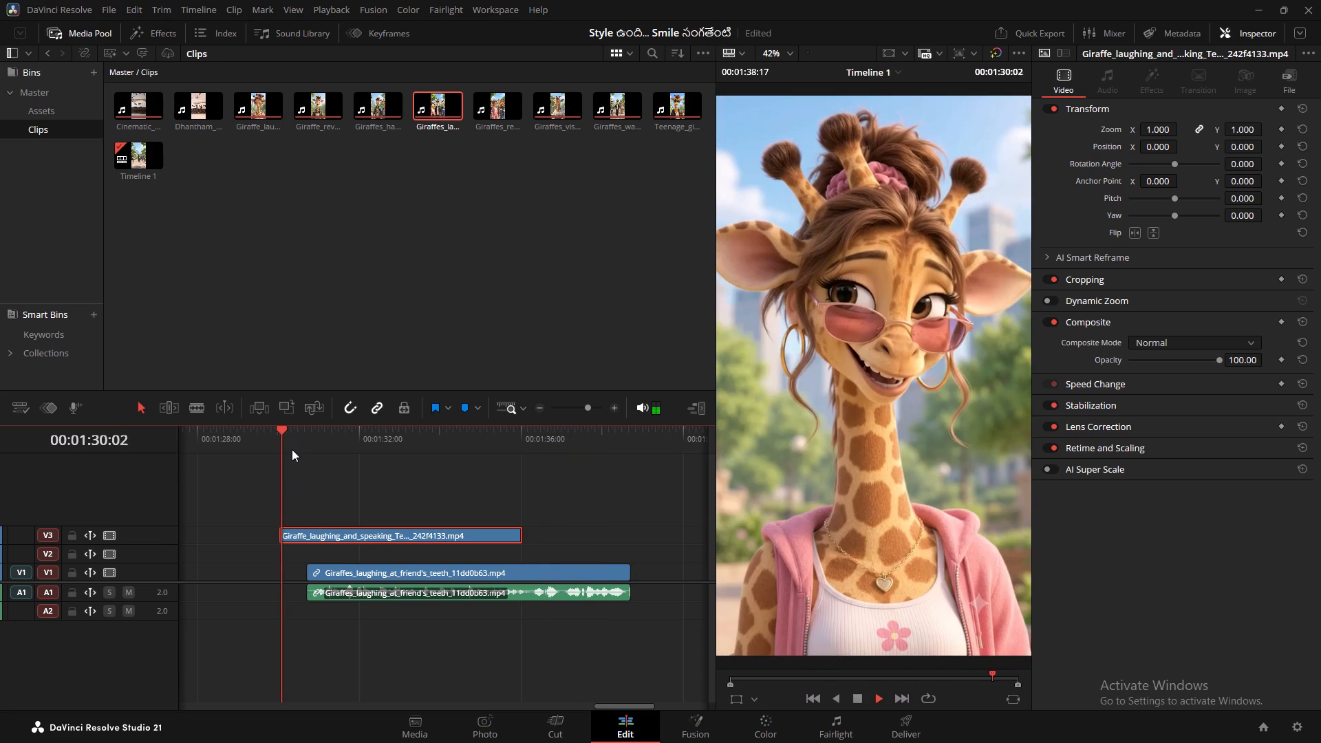
{"action": "key", "text": "space"}
{"action": "left_click", "coordinate": [297, 462]}
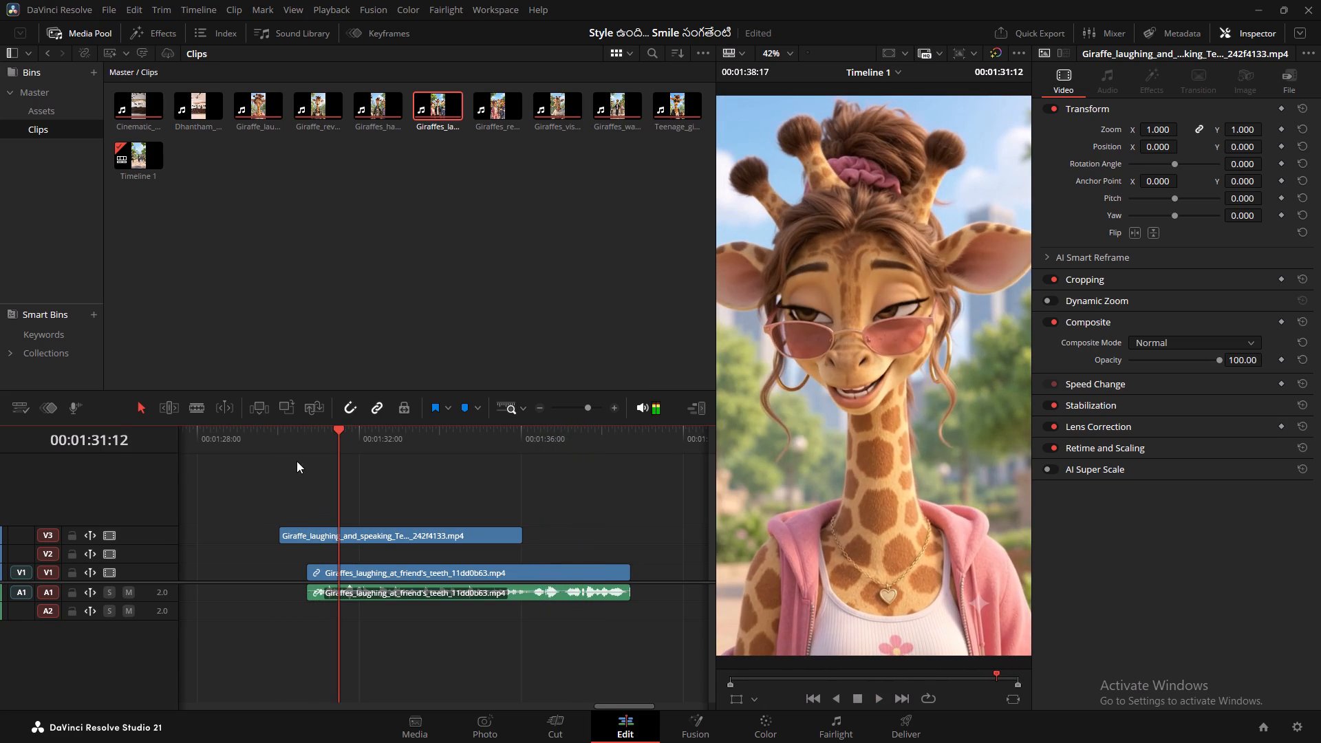
{"action": "left_click", "coordinate": [308, 435]}
{"action": "key", "text": "space"}
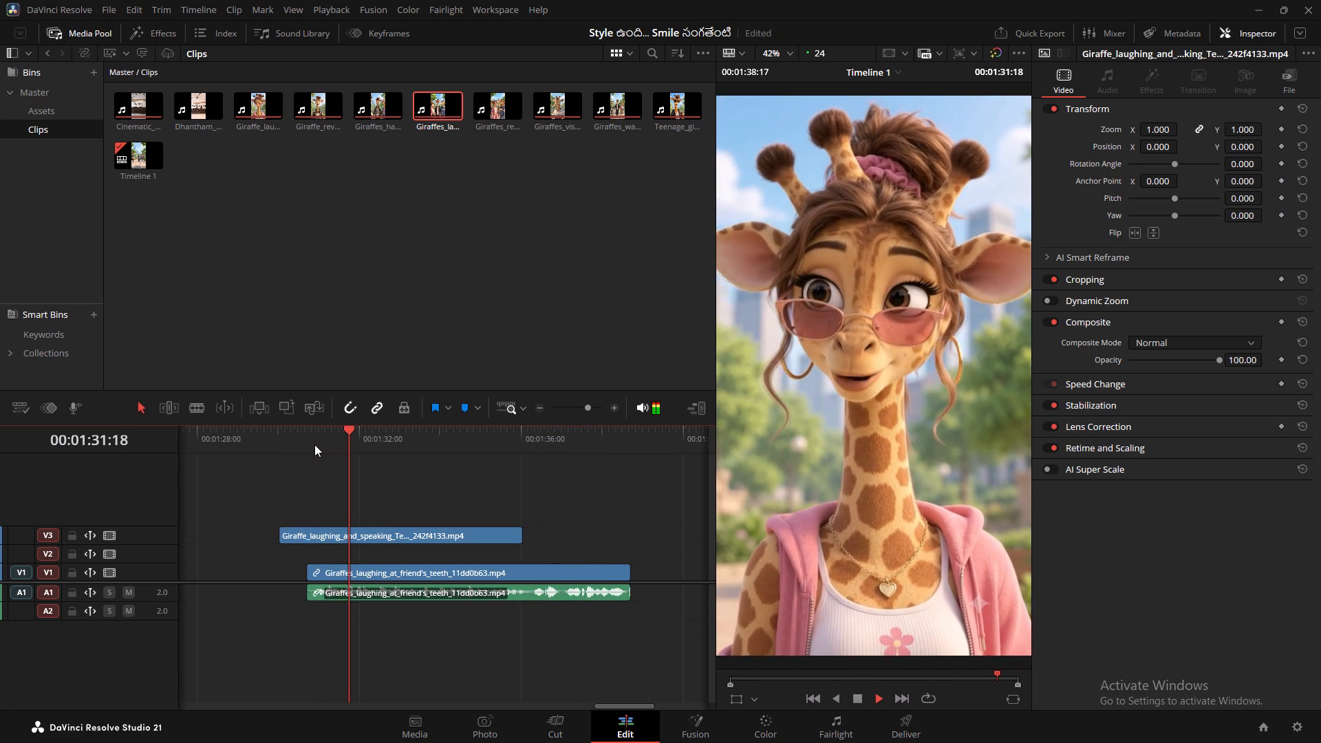
{"action": "key", "text": "space"}
{"action": "key", "text": "space"}
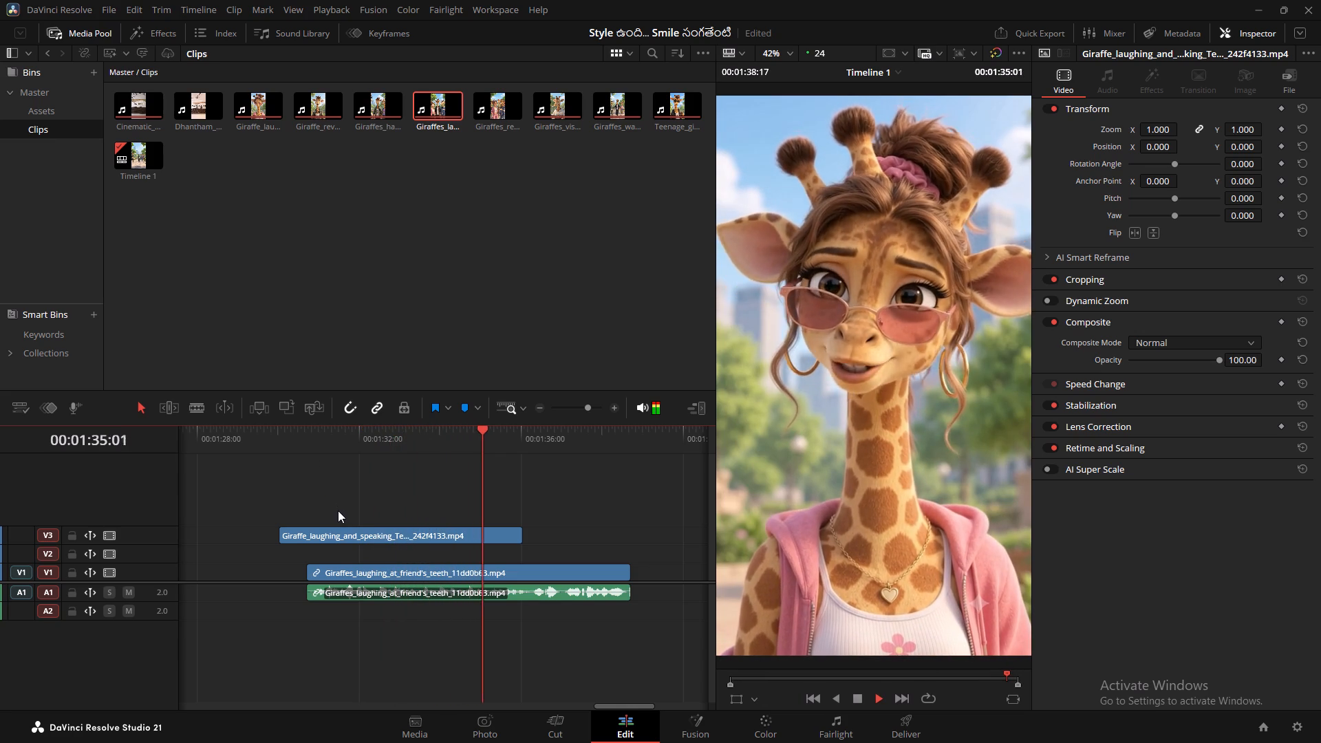
{"action": "key", "text": "space"}
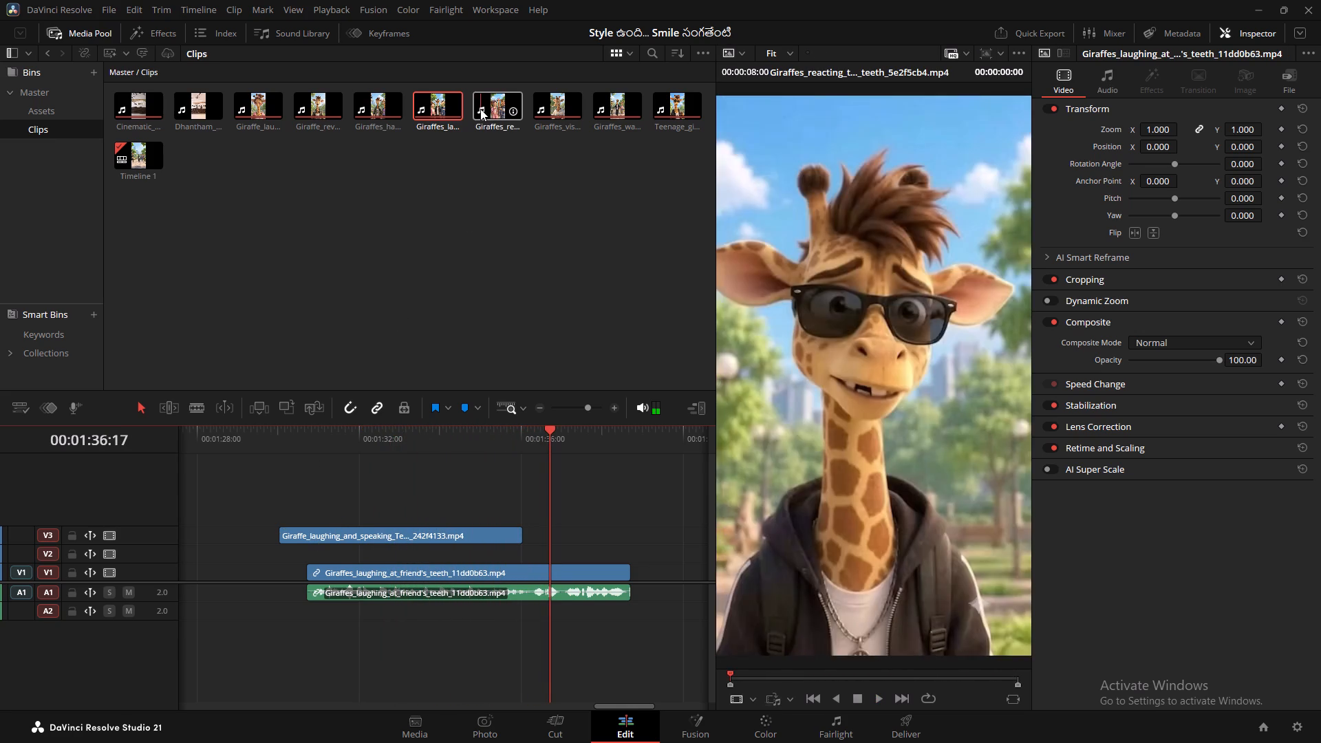
Add the Giraffes_reacting_to_bad_teeth clip to V1 at about 00:01:39:09, after the Giraffes_laughing_at_friend's_teeth clip, and play it.
{"action": "left_click_drag", "start_coordinate": [486, 111], "coordinate": [555, 178]}
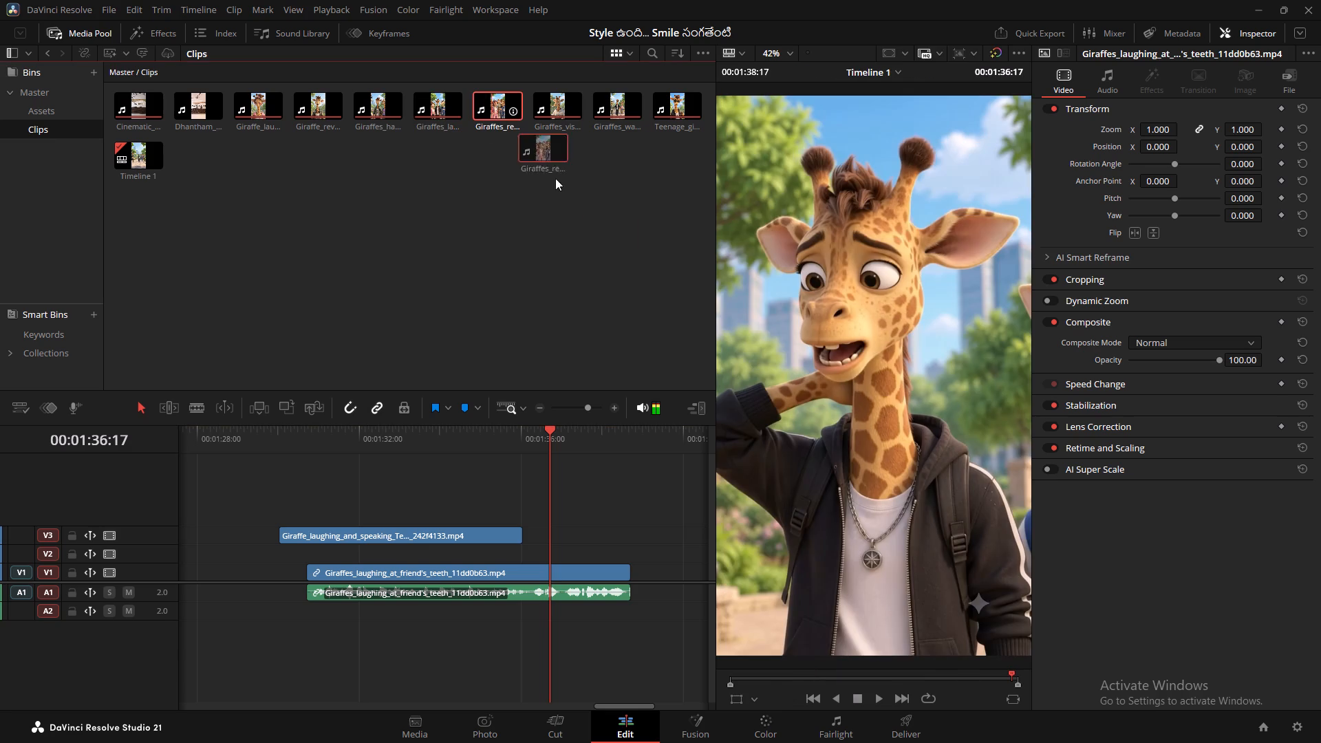
{"action": "left_click_drag", "start_coordinate": [555, 178], "coordinate": [658, 570]}
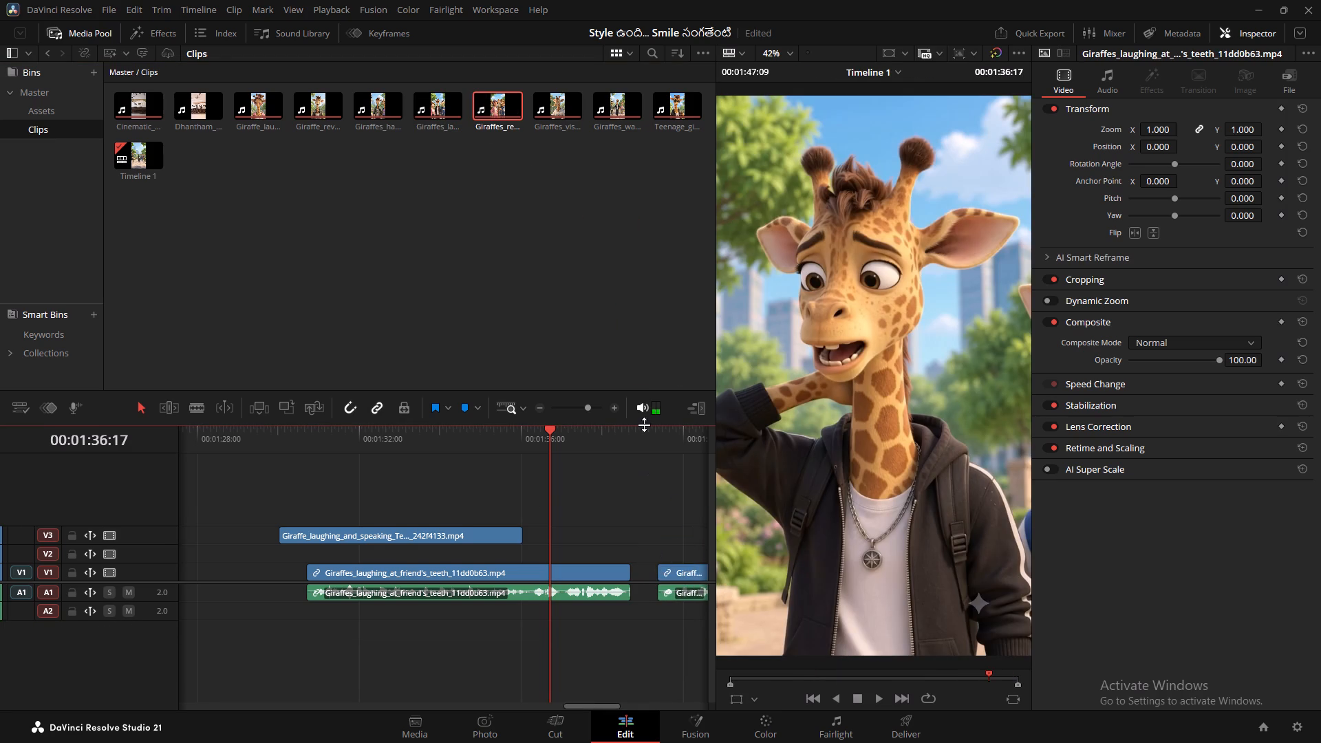
{"action": "left_click", "coordinate": [644, 424]}
{"action": "left_click", "coordinate": [658, 440]}
{"action": "key", "text": "space"}
{"action": "scroll", "coordinate": [558, 495], "scroll_direction": "down", "scroll_amount": 1}
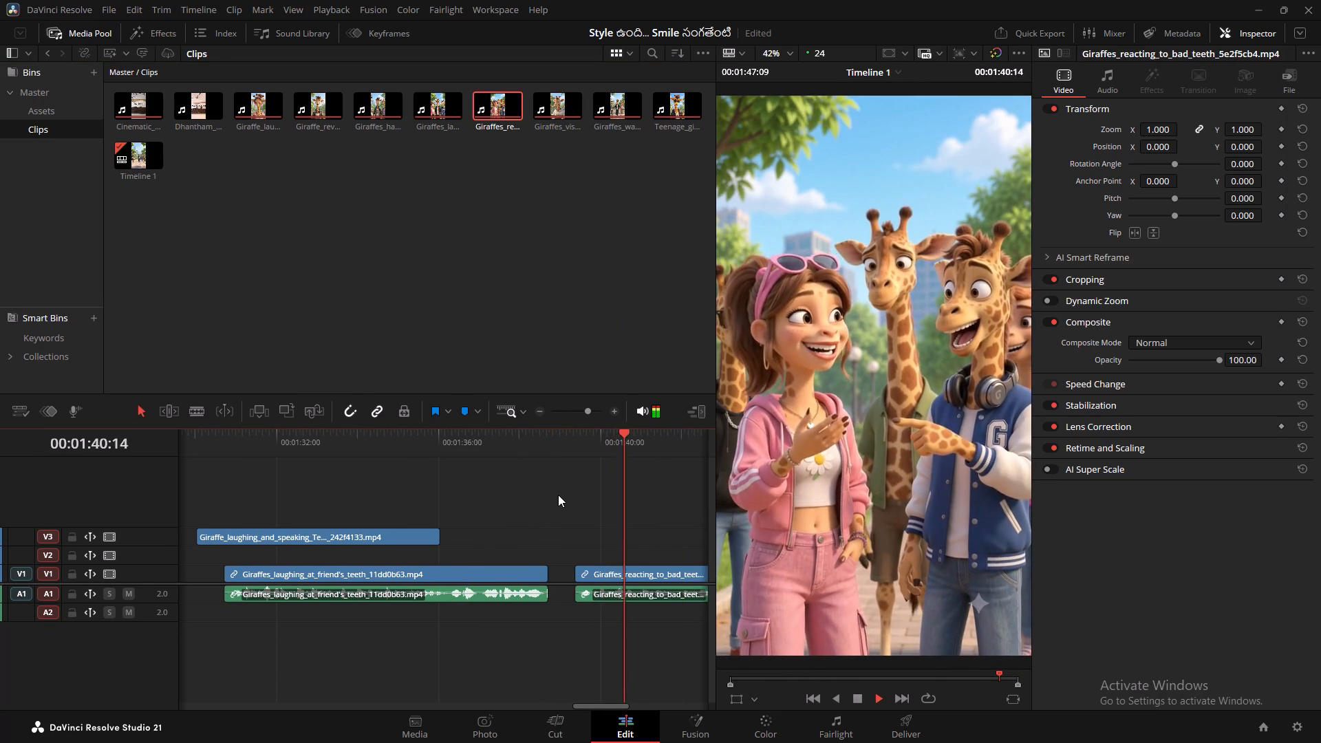
{"action": "scroll", "coordinate": [558, 495], "scroll_direction": "down", "scroll_amount": 1}
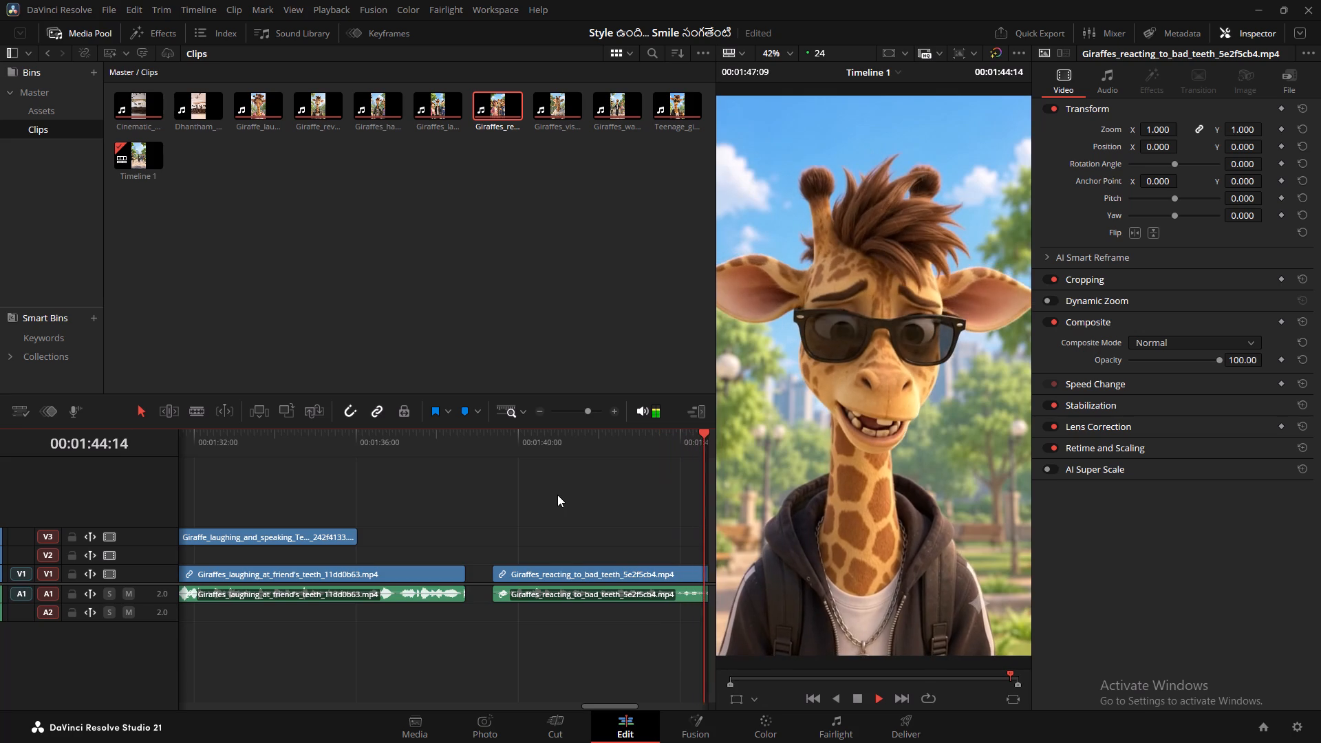
{"action": "key", "text": "space"}
{"action": "scroll", "coordinate": [341, 543], "scroll_direction": "down", "scroll_amount": 1}
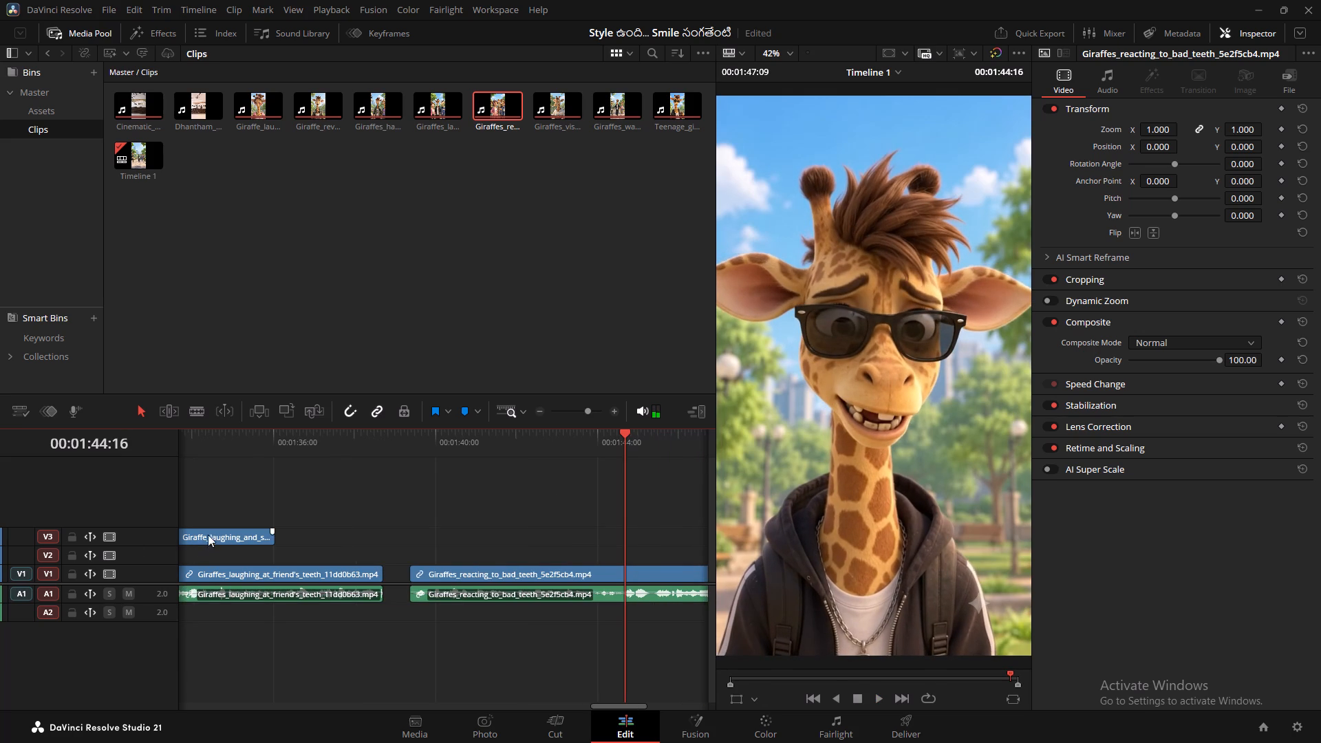
Move the Giraffe_laughing_and_speaking clip on V3 to start at about 00:01:39:03, just before the Giraffes_reacting_to_bad_teeth clip, and play the overlap.
{"action": "left_click_drag", "start_coordinate": [208, 535], "coordinate": [577, 530]}
{"action": "left_click", "coordinate": [402, 440]}
{"action": "key", "text": "space"}
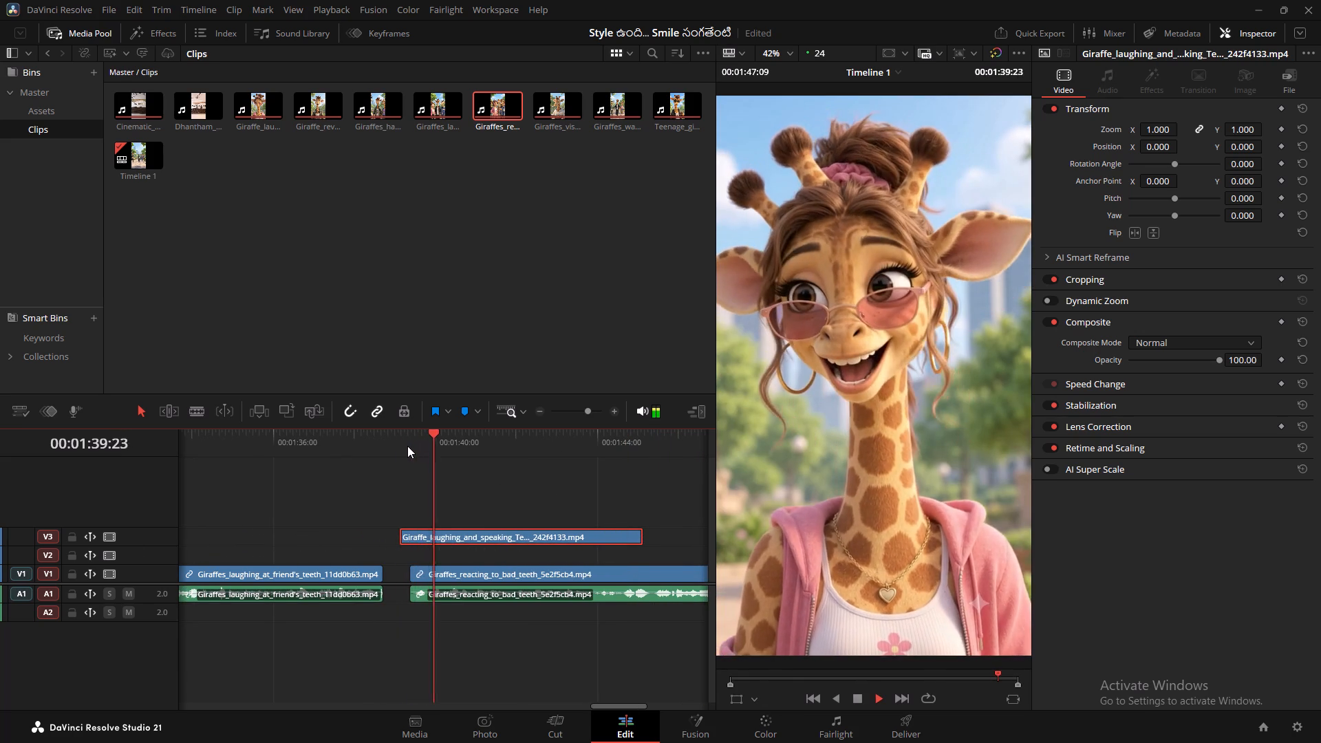
{"action": "key", "text": "space"}
{"action": "left_click", "coordinate": [440, 444]}
{"action": "key", "text": "space"}
{"action": "key", "text": "space"}
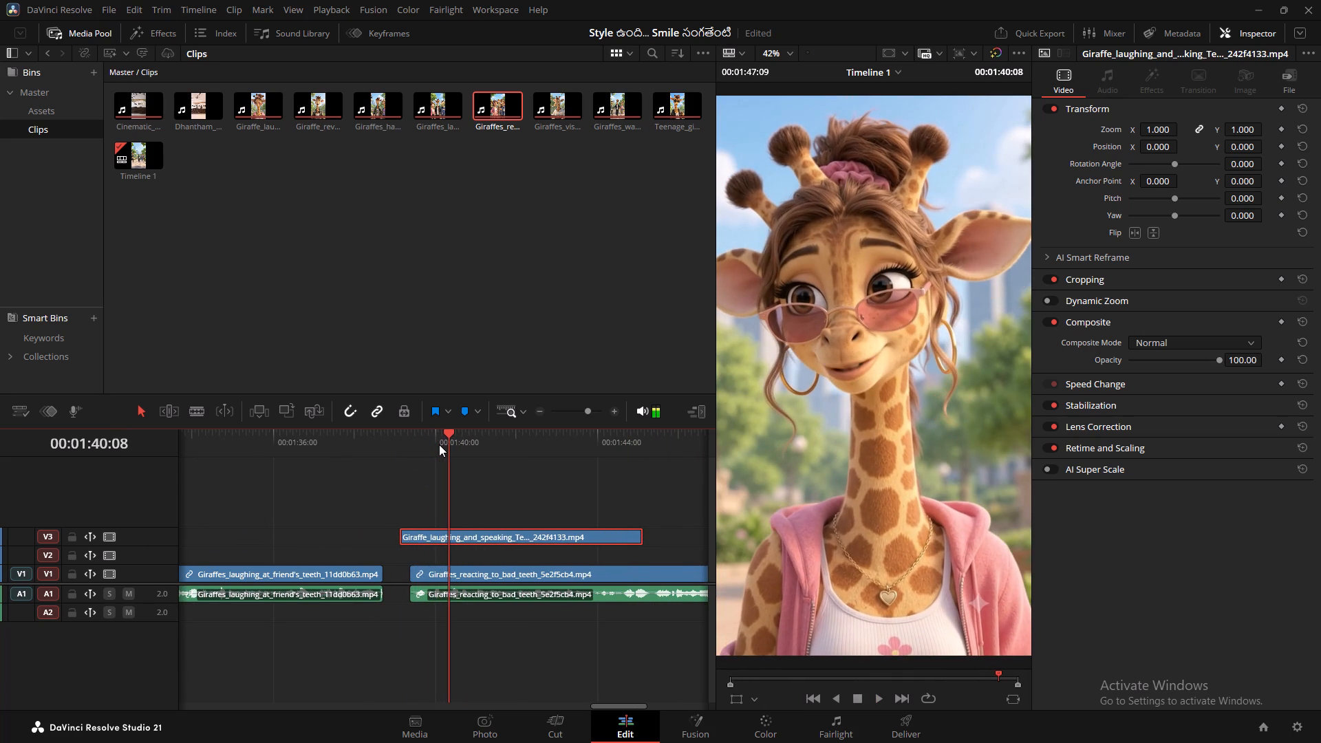
Examine the V3 giraffe's mouth movement frame by frame between about 00:01:39:15 and 00:01:40:08, replaying it against the A1 audio.
{"action": "key", "text": "Left"}
{"action": "key", "text": "Left"}
{"action": "key", "text": "Left"}
{"action": "key", "text": "Left"}
{"action": "key", "text": "Left"}
{"action": "key", "text": "Left"}
{"action": "key", "text": "Left"}
{"action": "key", "text": "Left"}
{"action": "key", "text": "Left"}
{"action": "key", "text": "Left"}
{"action": "key", "text": "Left"}
{"action": "key", "text": "Left"}
{"action": "key", "text": "Left"}
{"action": "key", "text": "Left"}
{"action": "key", "text": "Left"}
{"action": "key", "text": "Left"}
{"action": "key", "text": "Left"}
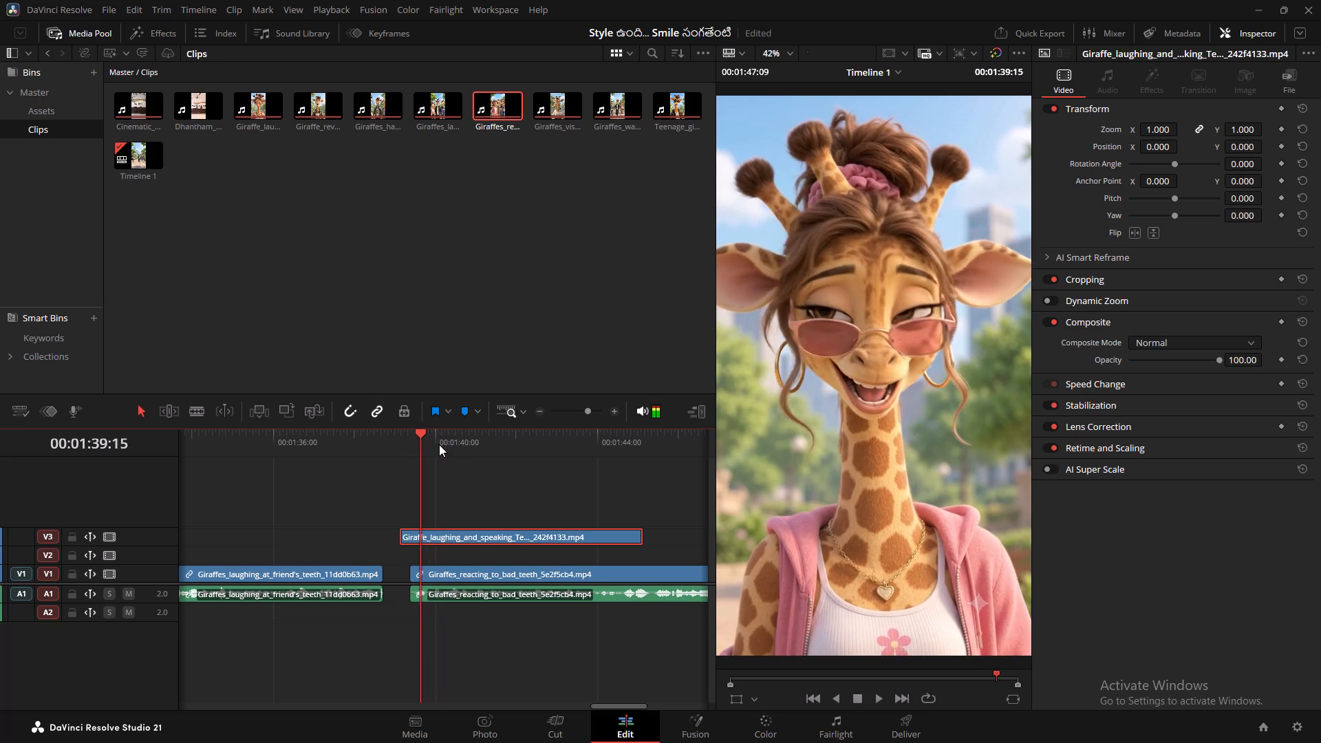
{"action": "key", "text": "space"}
{"action": "key", "text": "space"}
{"action": "key", "text": "Left"}
{"action": "key", "text": "Left"}
{"action": "key", "text": "Left"}
{"action": "key", "text": "Left"}
{"action": "key", "text": "Left"}
{"action": "key", "text": "Left"}
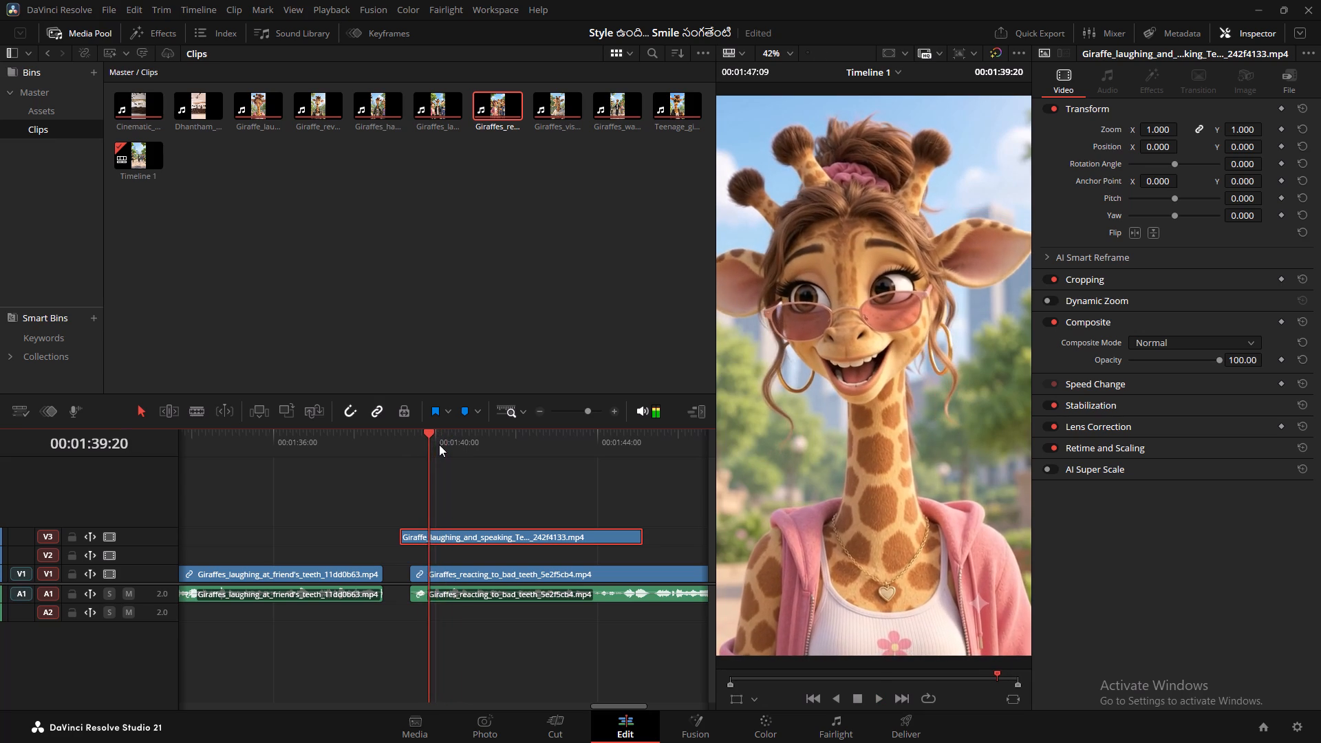
{"action": "key", "text": "Left"}
{"action": "key", "text": "Left"}
{"action": "key", "text": "Right"}
{"action": "key", "text": "Right"}
{"action": "key", "text": "Right"}
{"action": "key", "text": "Left"}
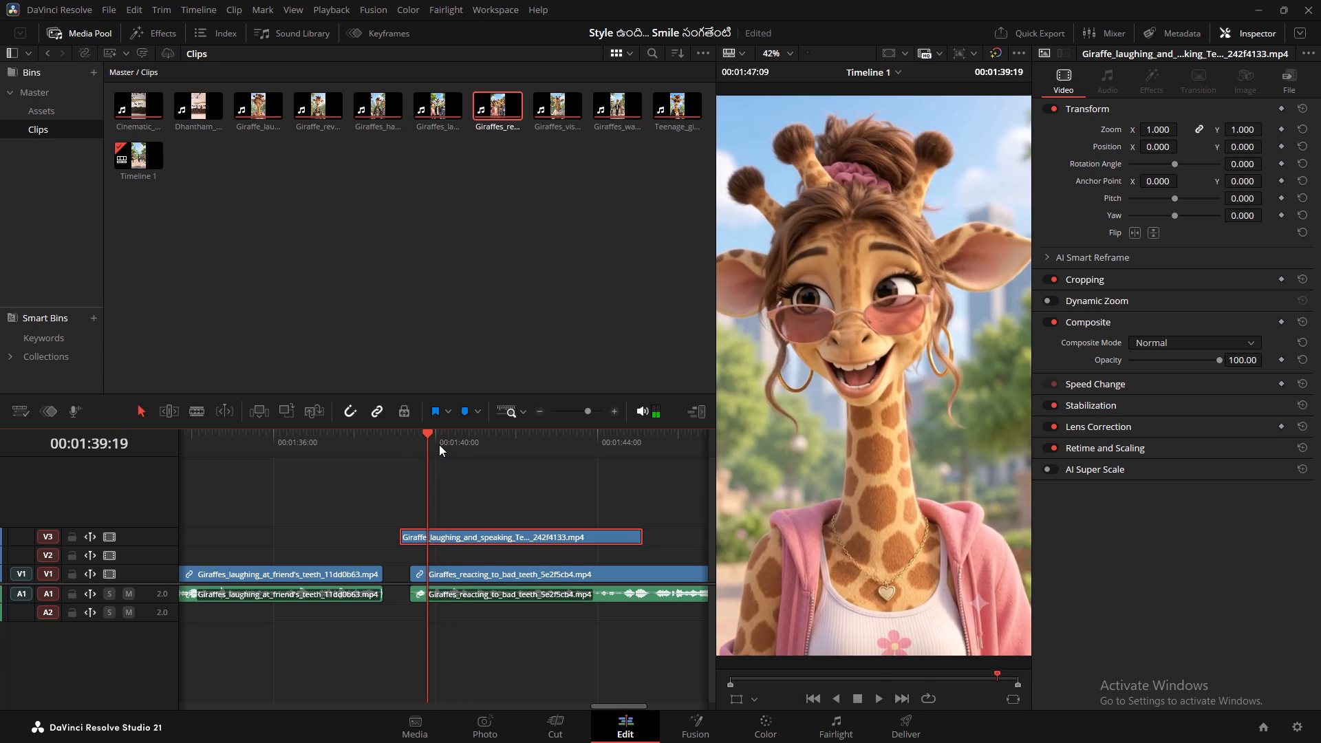
Align the start of the V3 giraffe clip with the V1 clip at about 00:01:39:09 and replay it against the enlarged A1 waveform.
{"action": "left_click_drag", "start_coordinate": [434, 538], "coordinate": [447, 535]}
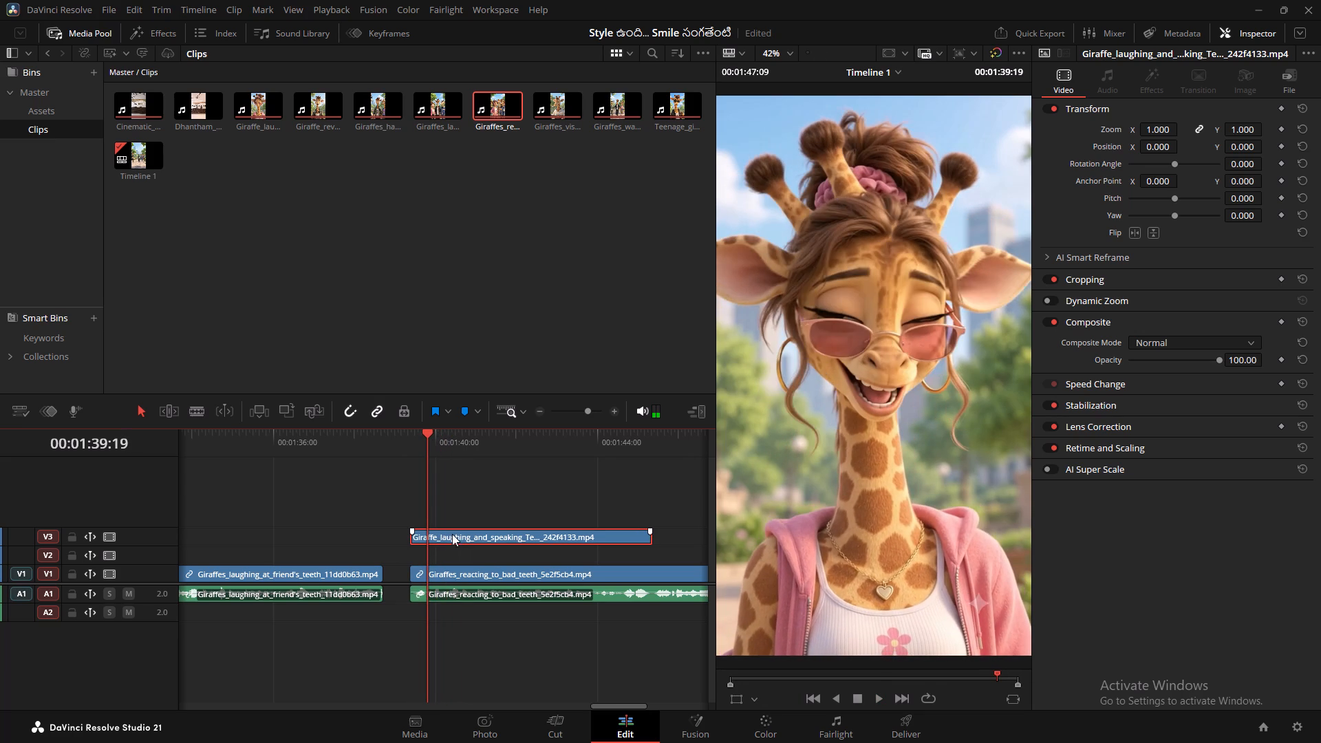
{"action": "scroll", "coordinate": [461, 539], "scroll_direction": "up", "scroll_amount": 5, "text": "alt"}
{"action": "scroll", "coordinate": [462, 539], "scroll_direction": "up", "scroll_amount": 16, "text": "alt"}
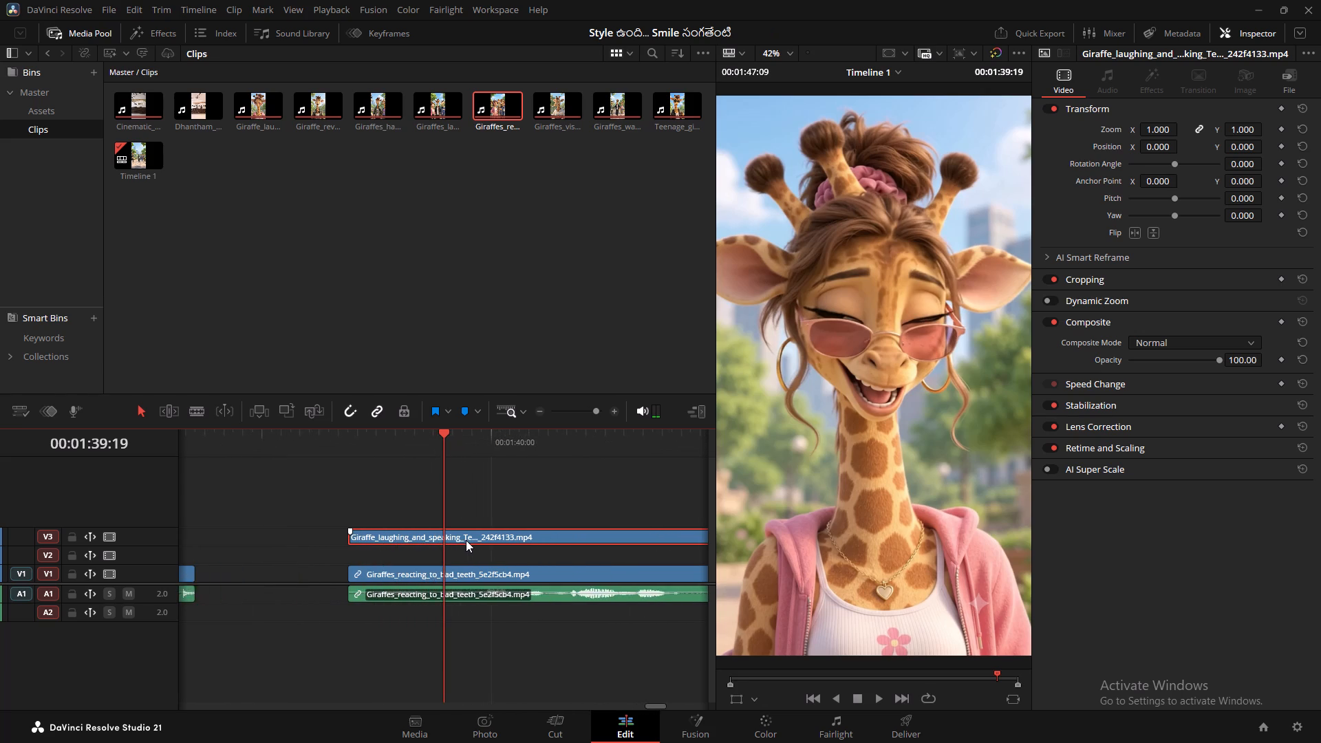
{"action": "scroll", "coordinate": [466, 540], "scroll_direction": "up", "scroll_amount": 9, "text": "alt"}
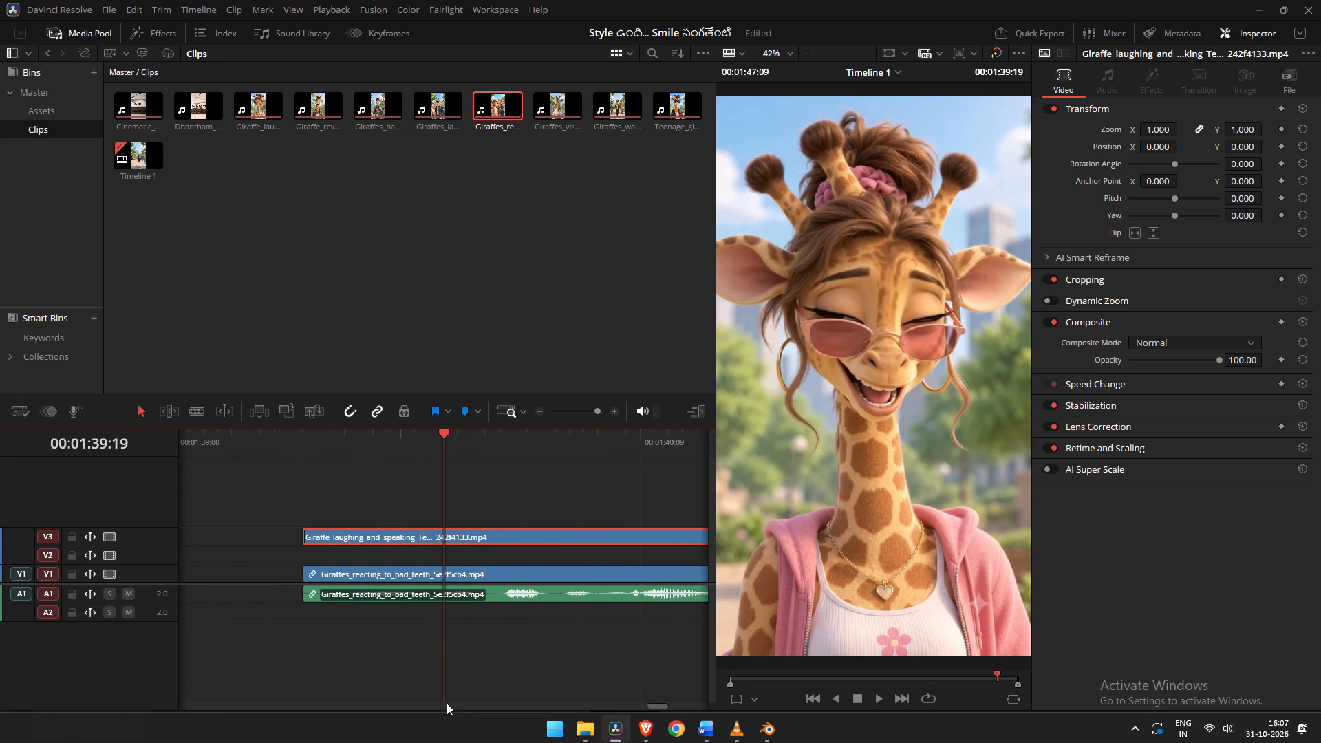
{"action": "scroll", "coordinate": [442, 617], "scroll_direction": "up", "scroll_amount": 8, "text": "shift"}
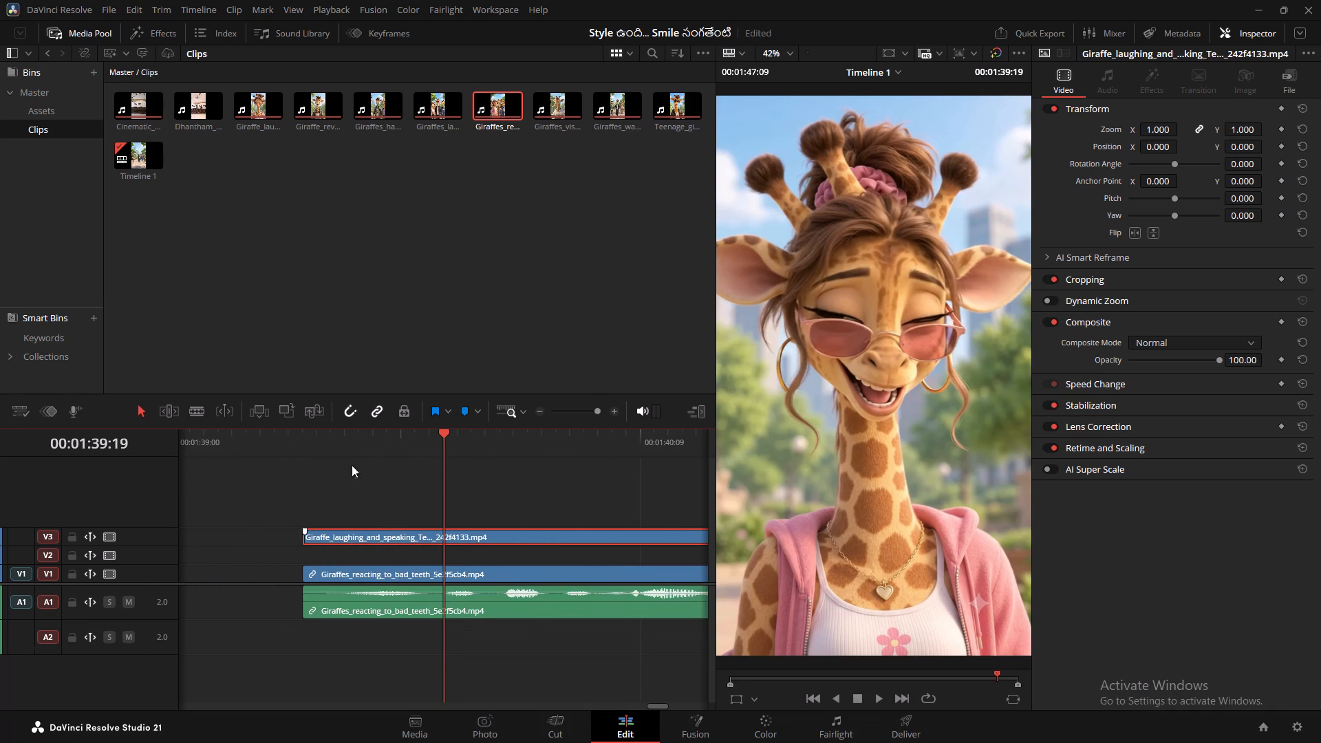
{"action": "left_click", "coordinate": [335, 445]}
{"action": "key", "text": "space"}
{"action": "key", "text": "space"}
{"action": "left_click", "coordinate": [442, 436]}
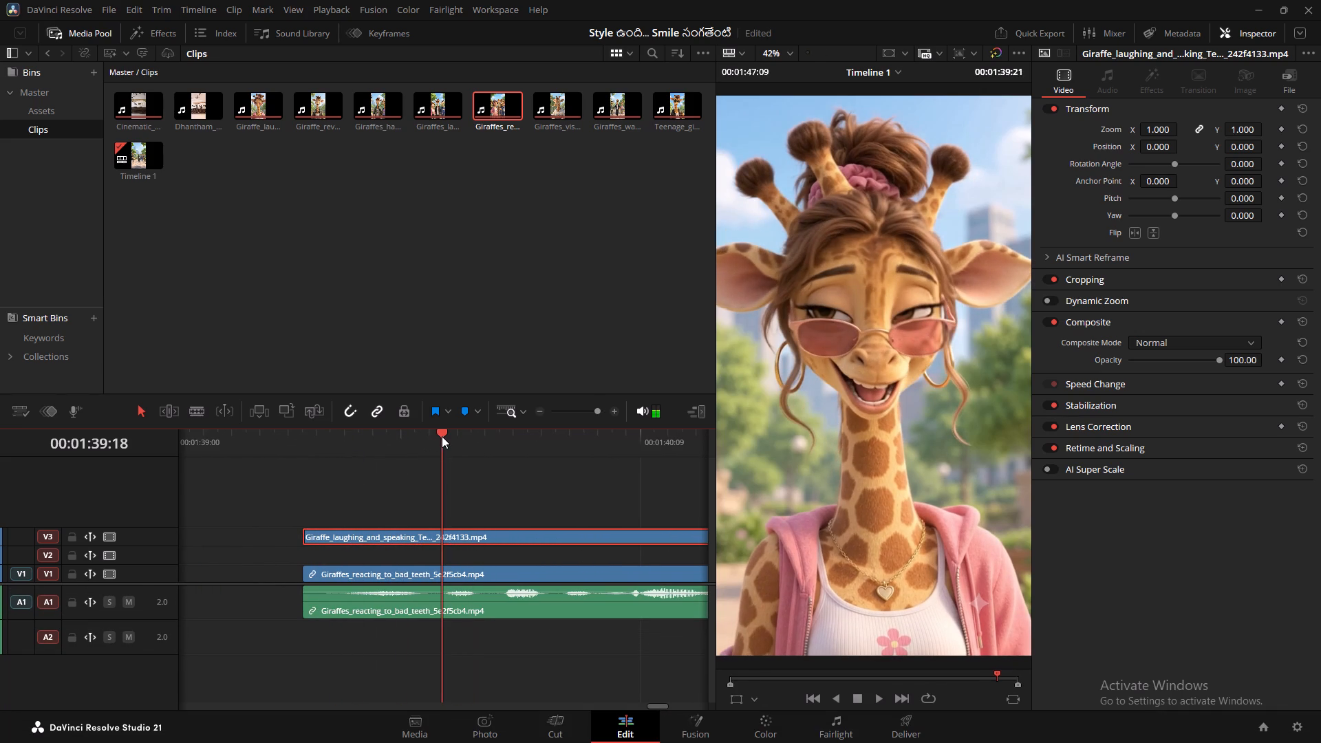
{"action": "key", "text": "space"}
{"action": "key", "text": "space"}
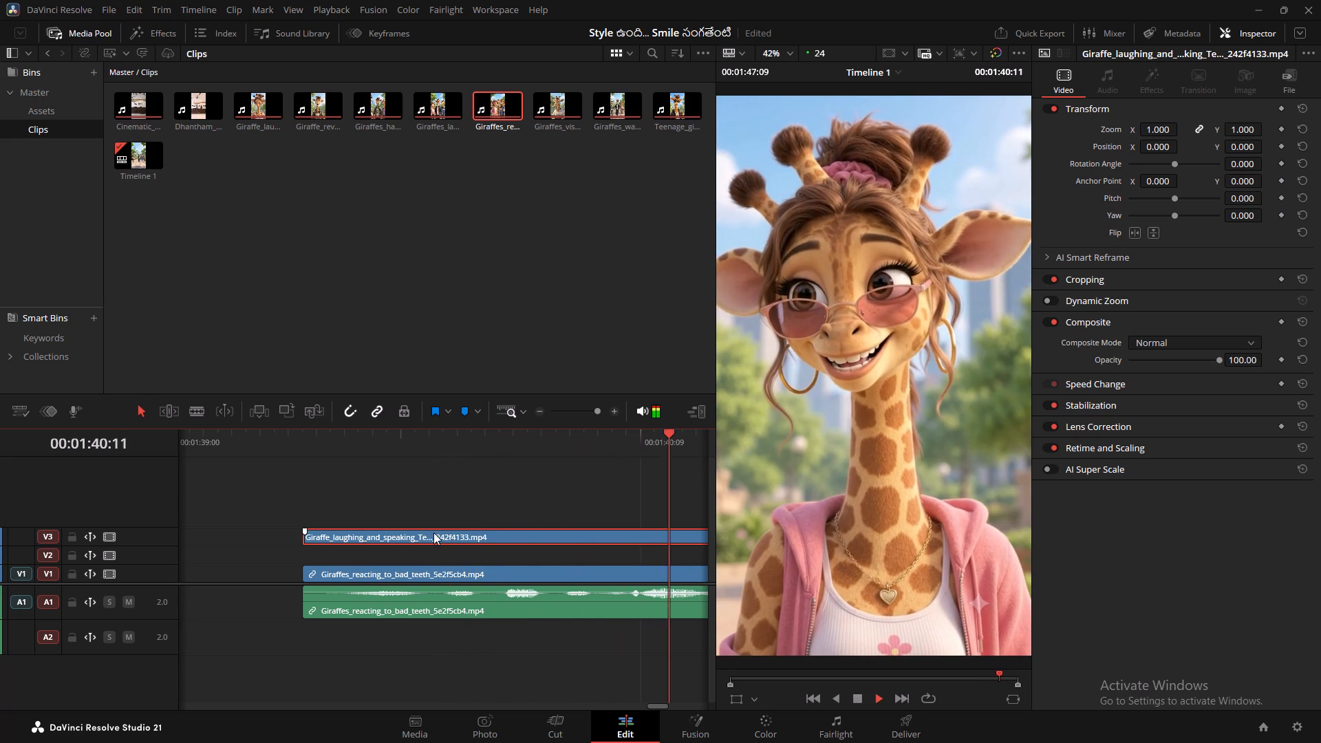
{"action": "left_click", "coordinate": [308, 440]}
{"action": "key", "text": "space"}
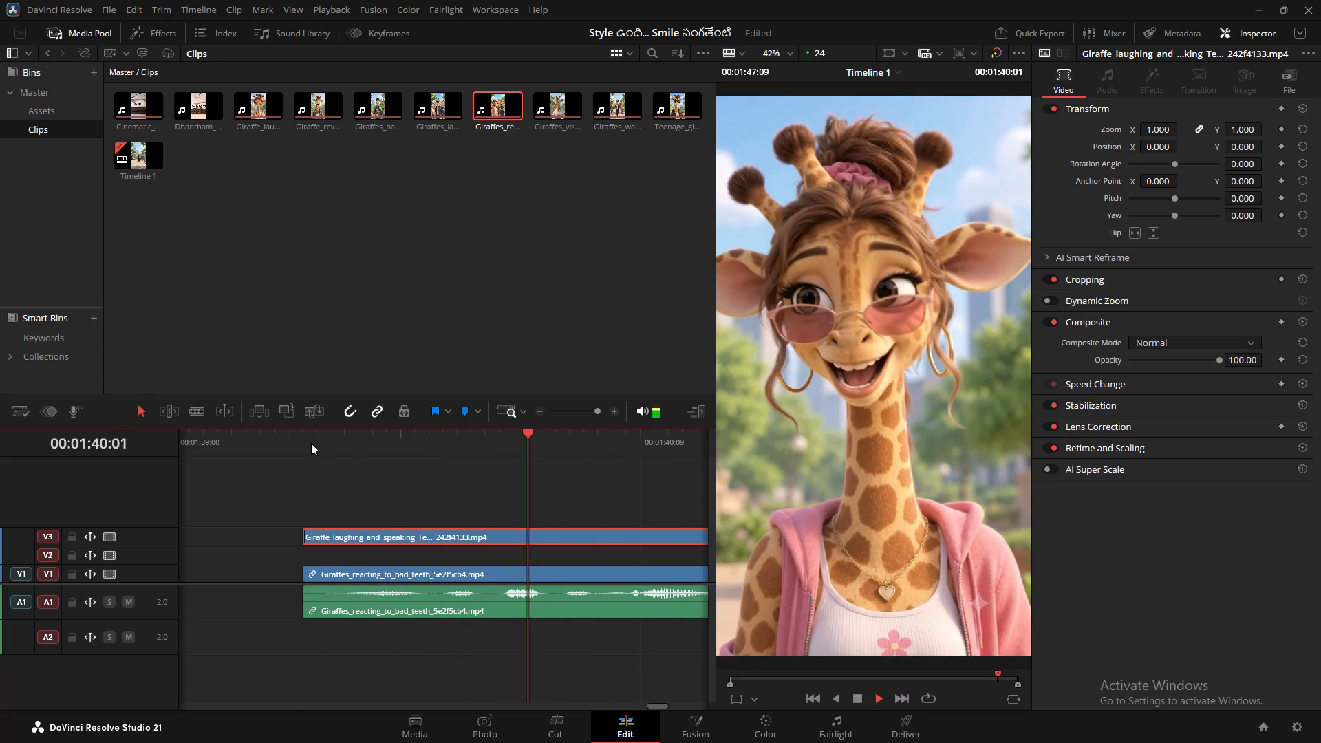
{"action": "key", "text": "space"}
{"action": "key", "text": "space"}
{"action": "key", "text": "space"}
Shift the laughing giraffe clip earlier and down to V2, starting at about 00:01:38:16, using the frame at 00:01:39:19 to judge its mouth pose.
{"action": "scroll", "coordinate": [451, 546], "scroll_direction": "up", "scroll_amount": 4}
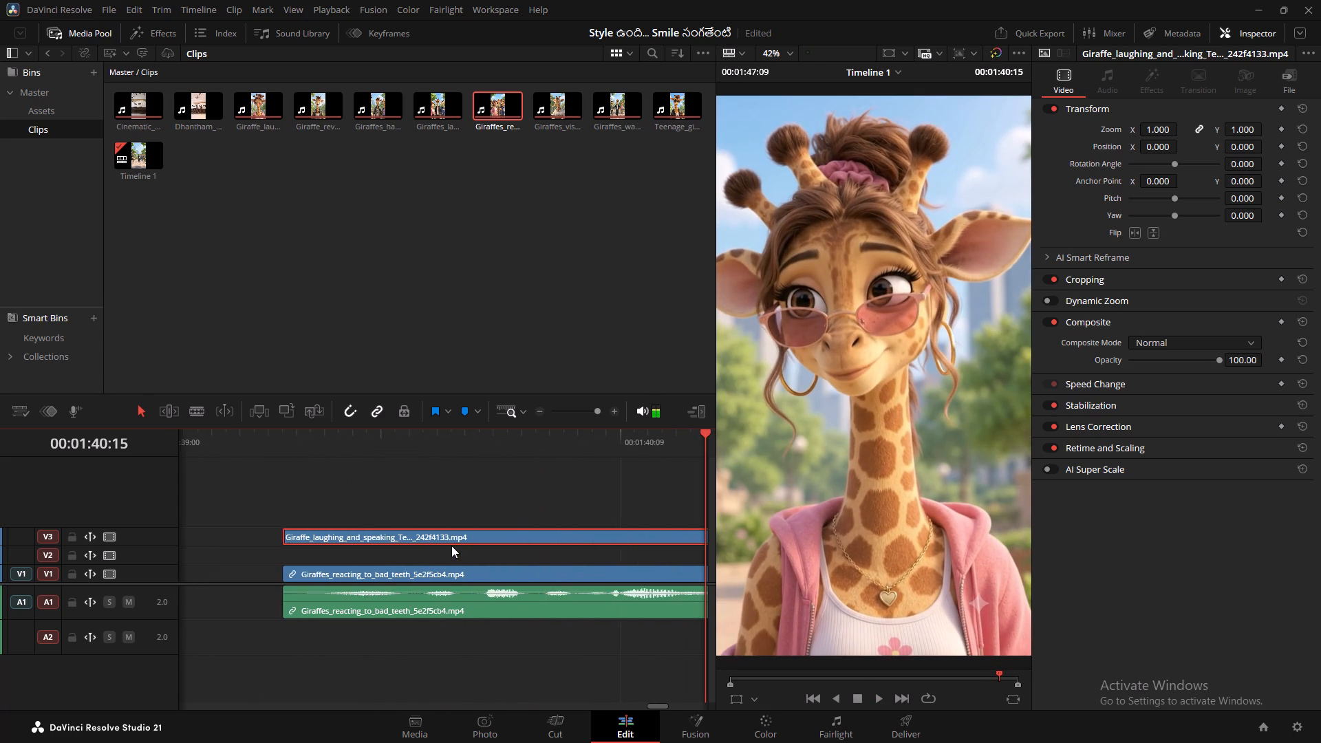
{"action": "left_click_drag", "start_coordinate": [636, 539], "coordinate": [620, 535]}
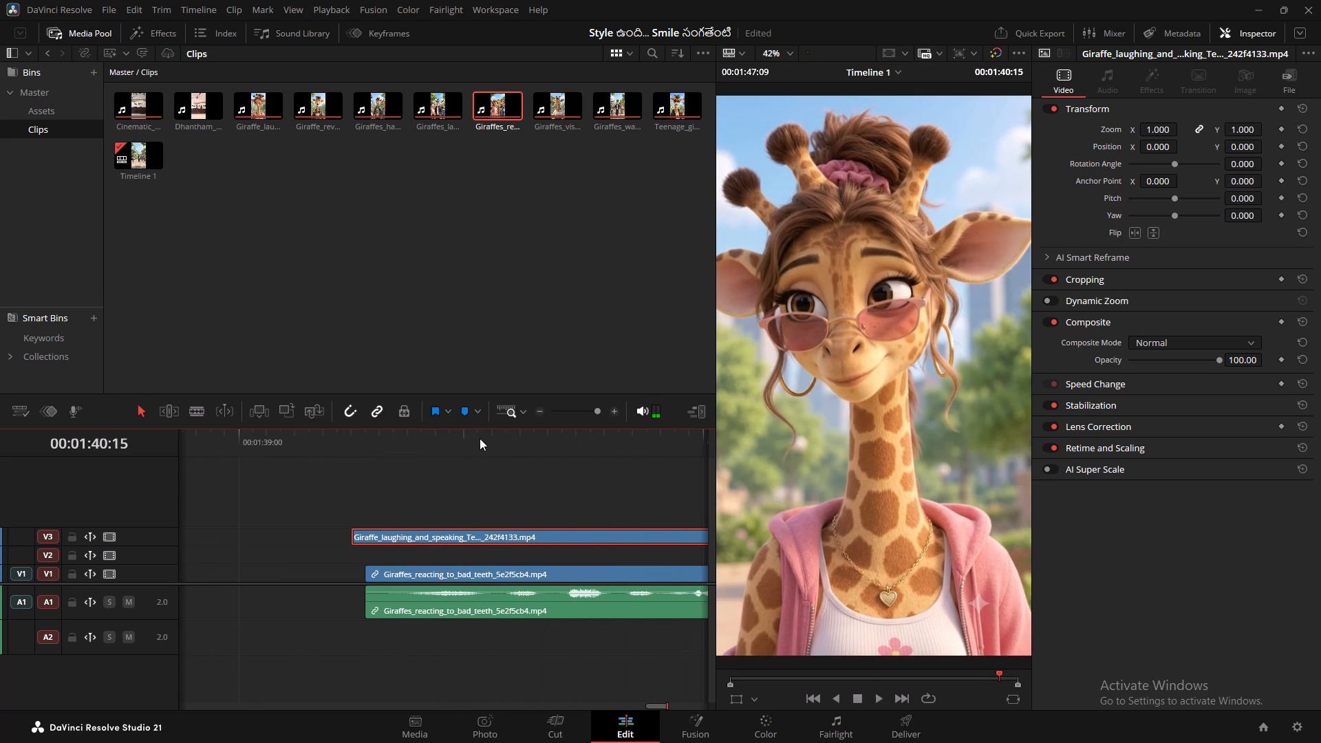
{"action": "left_click", "coordinate": [500, 435]}
{"action": "left_click", "coordinate": [505, 438]}
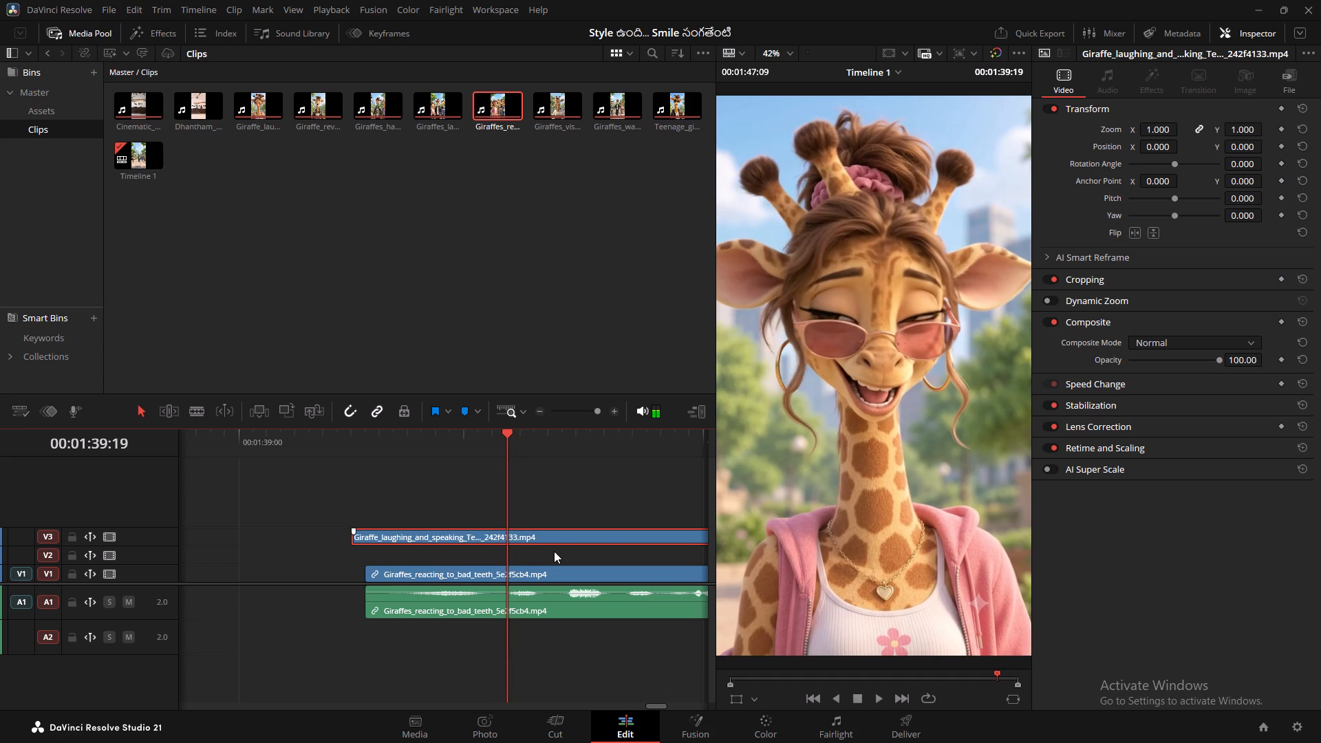
{"action": "left_click_drag", "start_coordinate": [554, 539], "coordinate": [461, 538]}
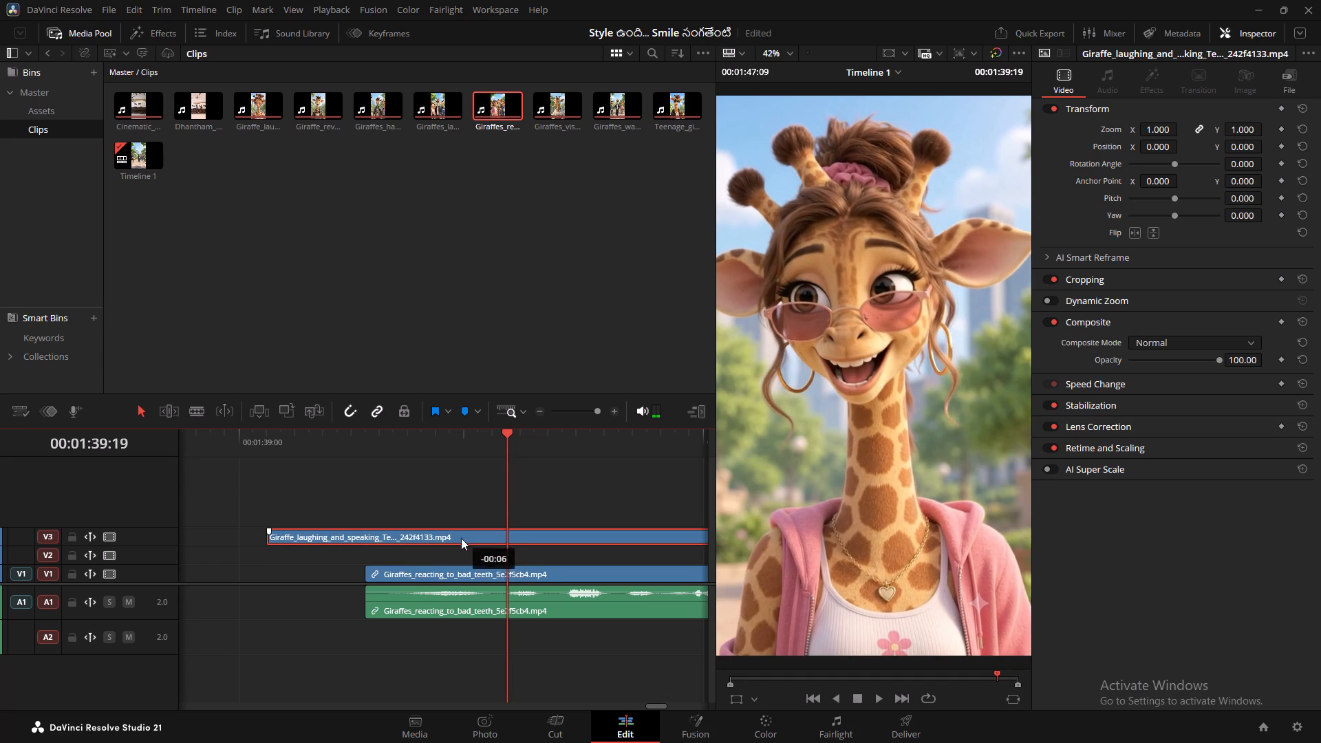
{"action": "left_click_drag", "start_coordinate": [461, 538], "coordinate": [441, 559]}
{"action": "left_click_drag", "start_coordinate": [575, 551], "coordinate": [524, 558]}
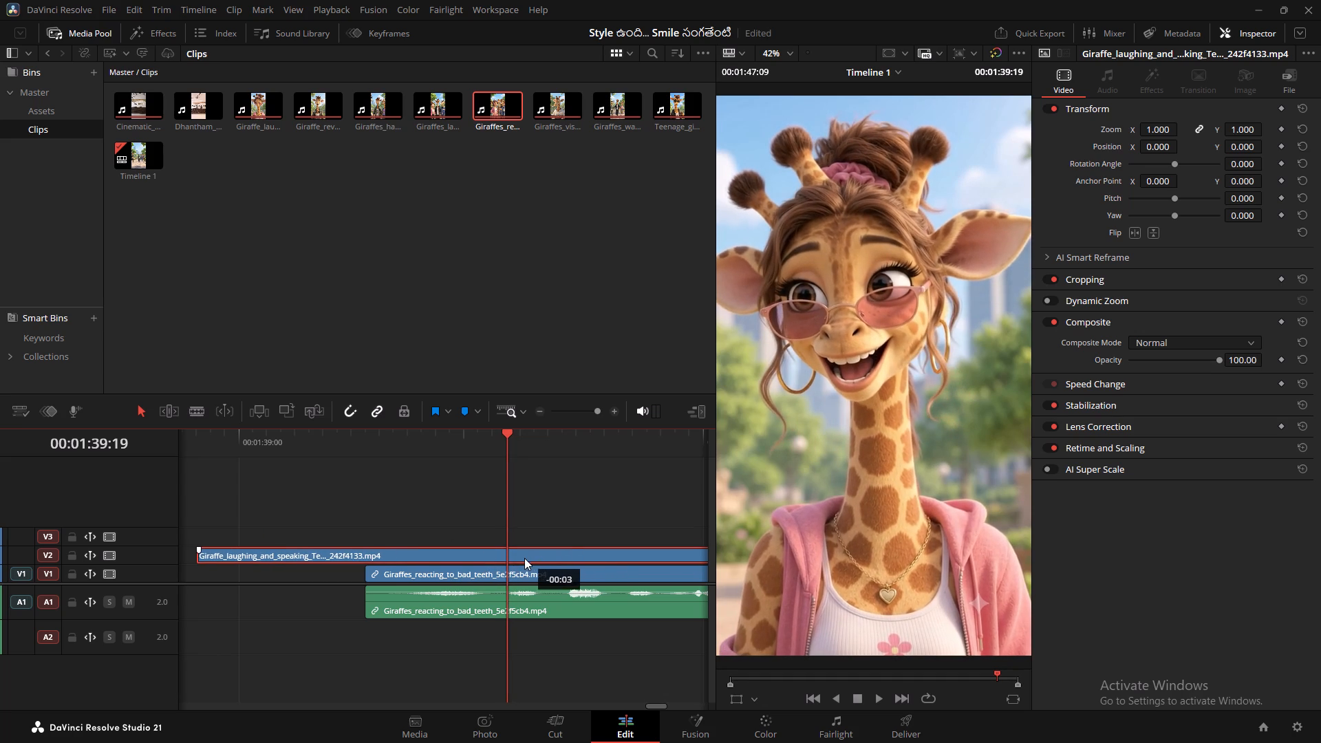
{"action": "left_click_drag", "start_coordinate": [524, 558], "coordinate": [460, 564]}
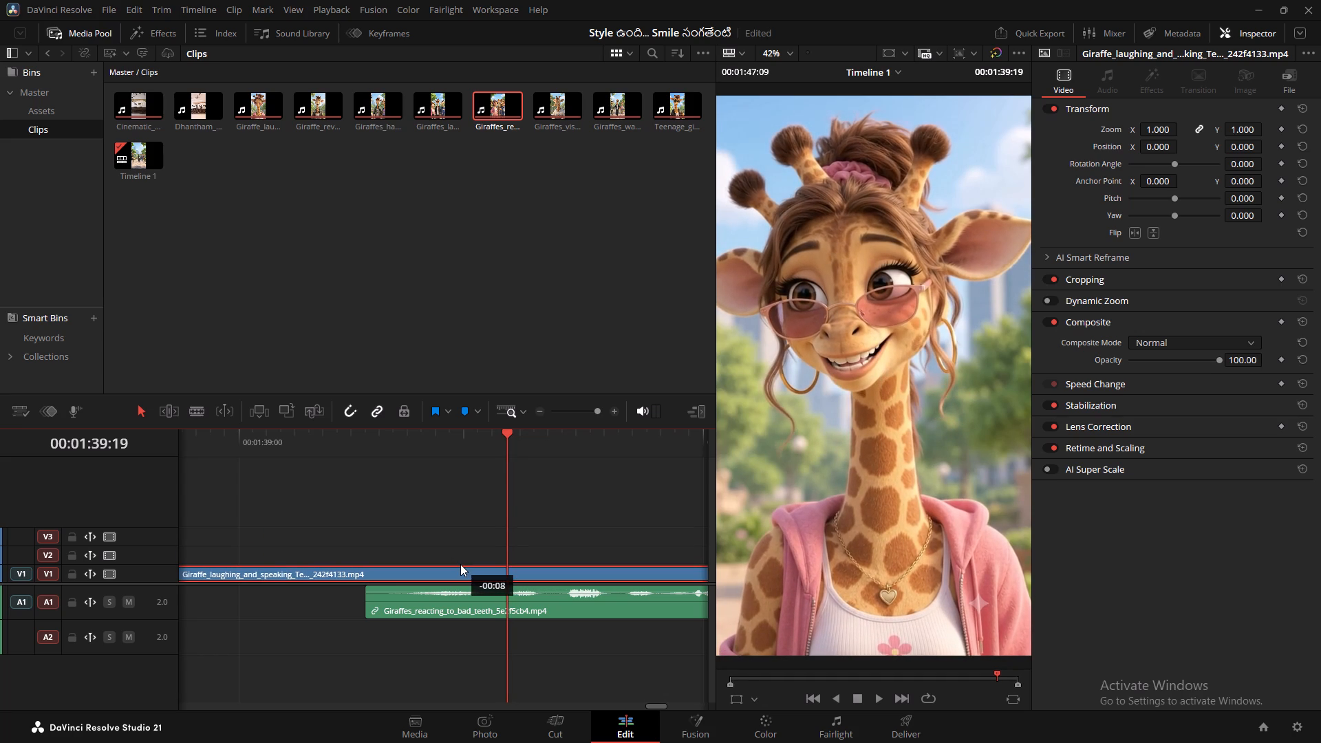
{"action": "left_click_drag", "start_coordinate": [460, 564], "coordinate": [458, 546]}
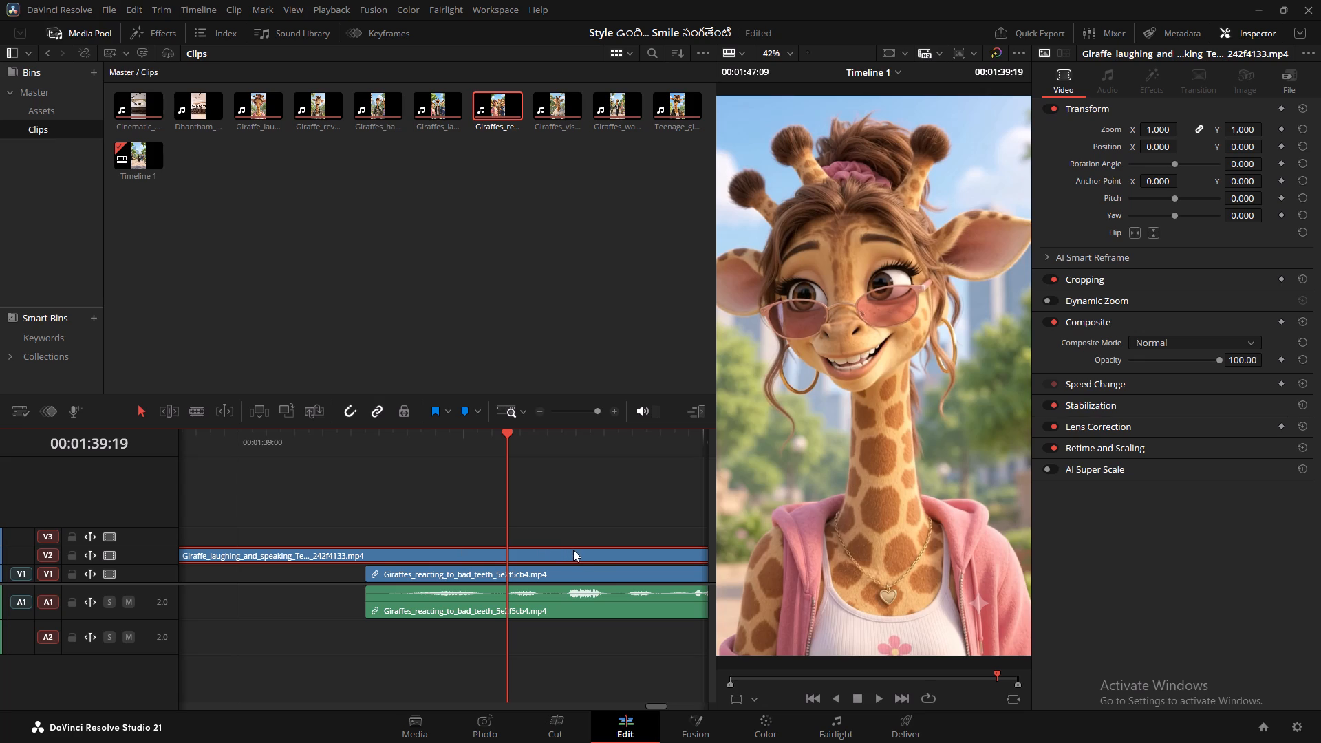
Move the laughing giraffe clip back up to V3, trying offsets from 5 frames earlier to about 7 seconds 12 frames later.
{"action": "left_click_drag", "start_coordinate": [577, 550], "coordinate": [522, 554]}
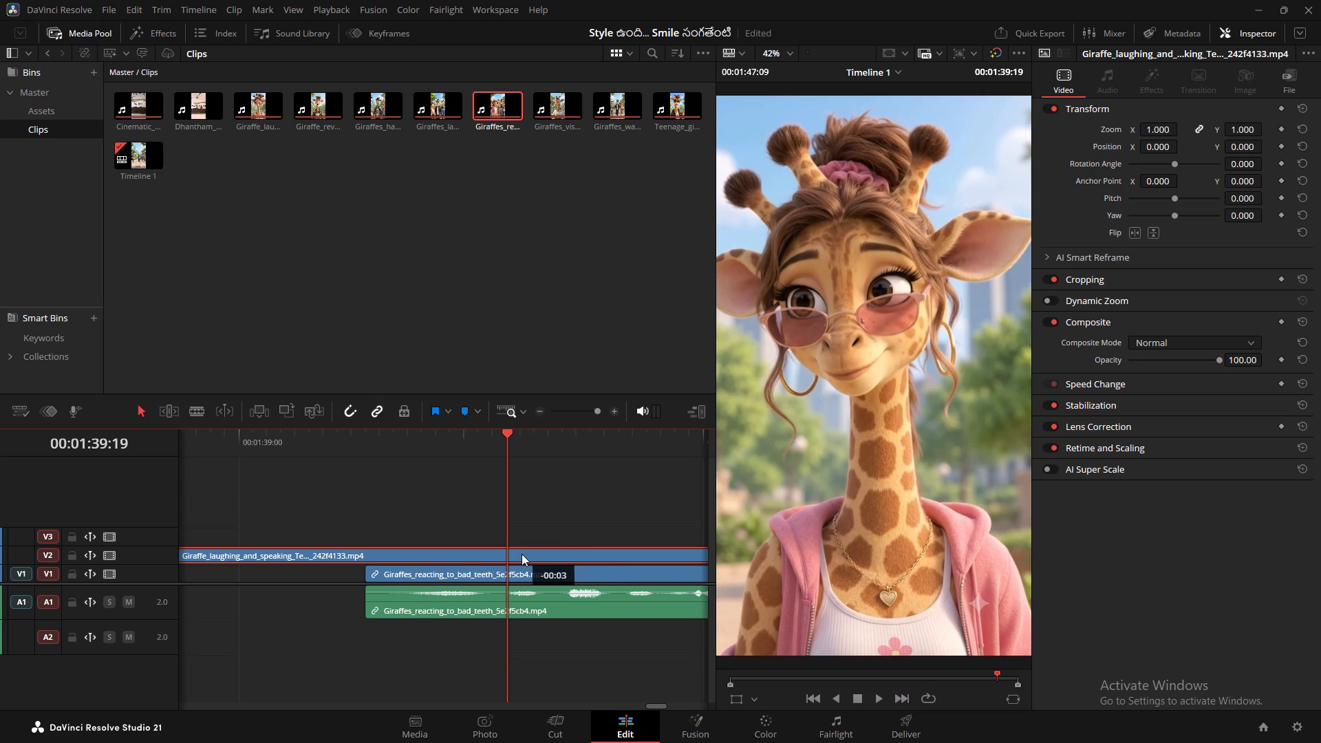
{"action": "left_click_drag", "start_coordinate": [522, 554], "coordinate": [498, 551]}
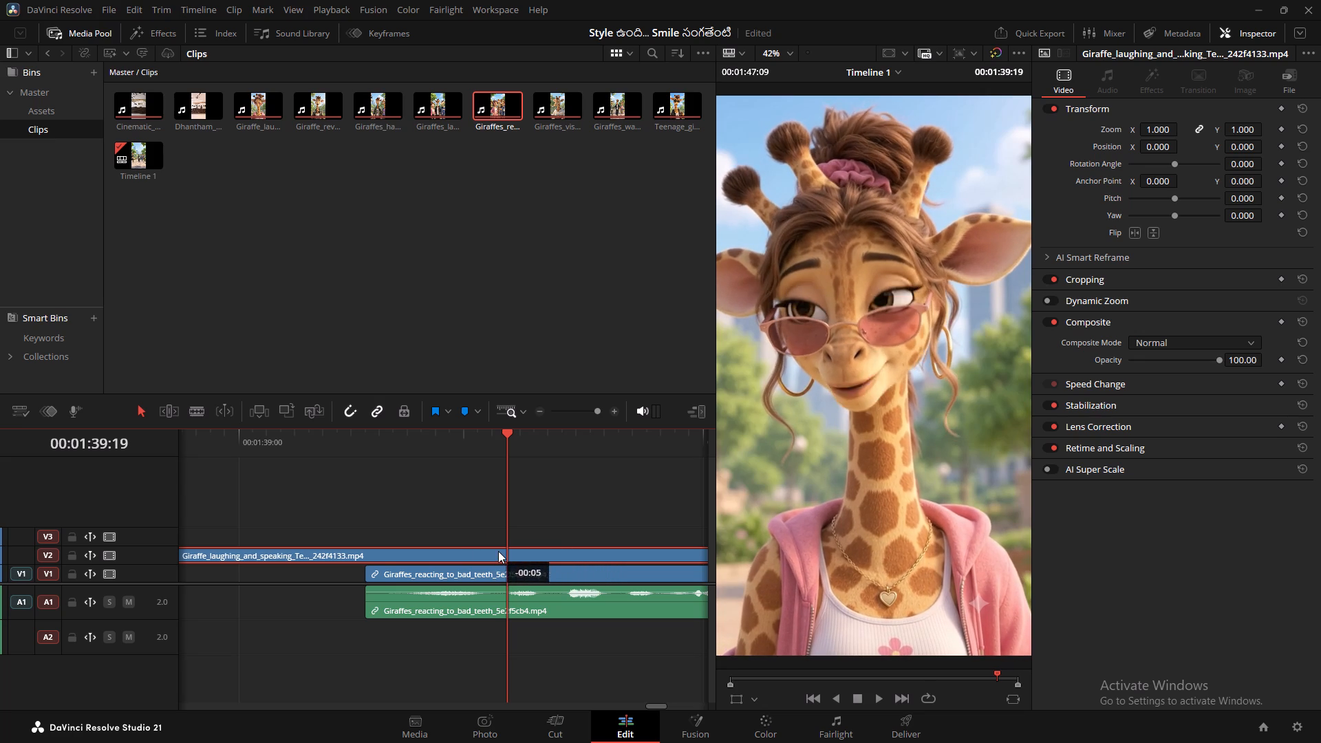
{"action": "left_click_drag", "start_coordinate": [498, 551], "coordinate": [638, 543]}
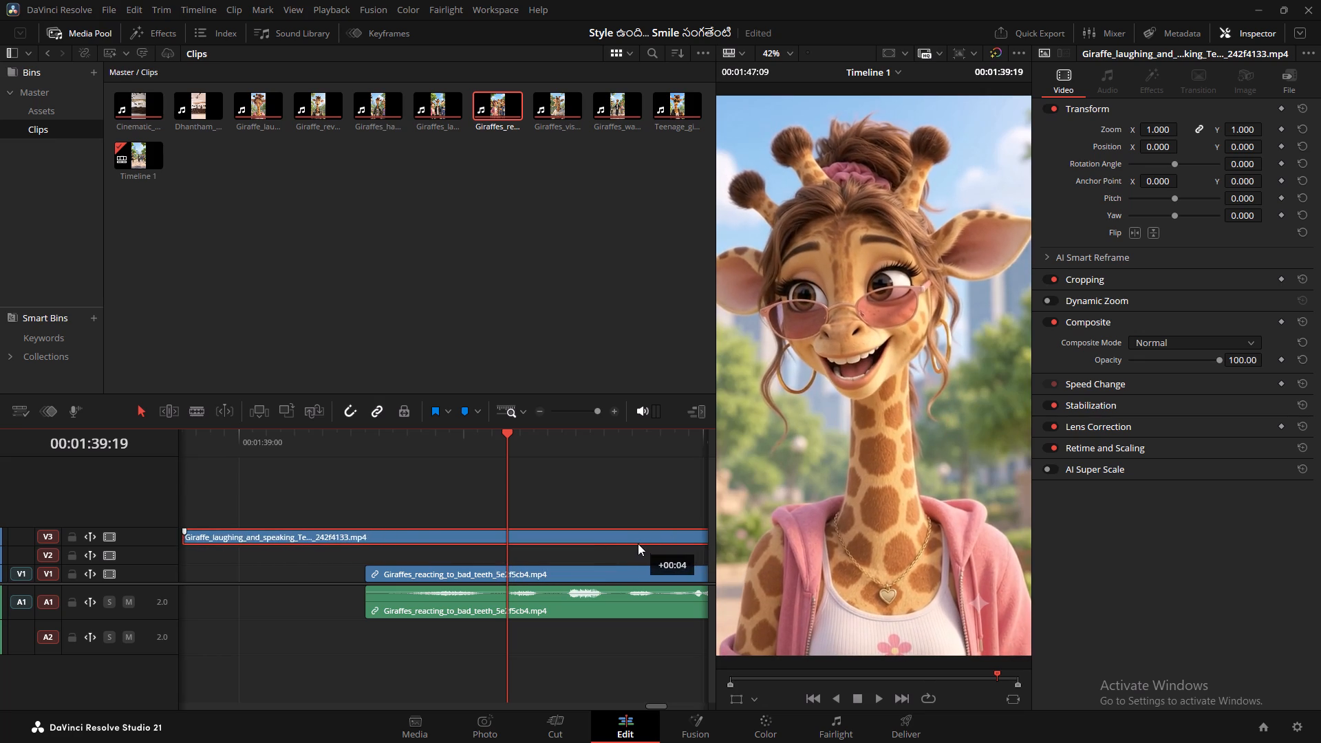
{"action": "left_click_drag", "start_coordinate": [638, 543], "coordinate": [490, 536]}
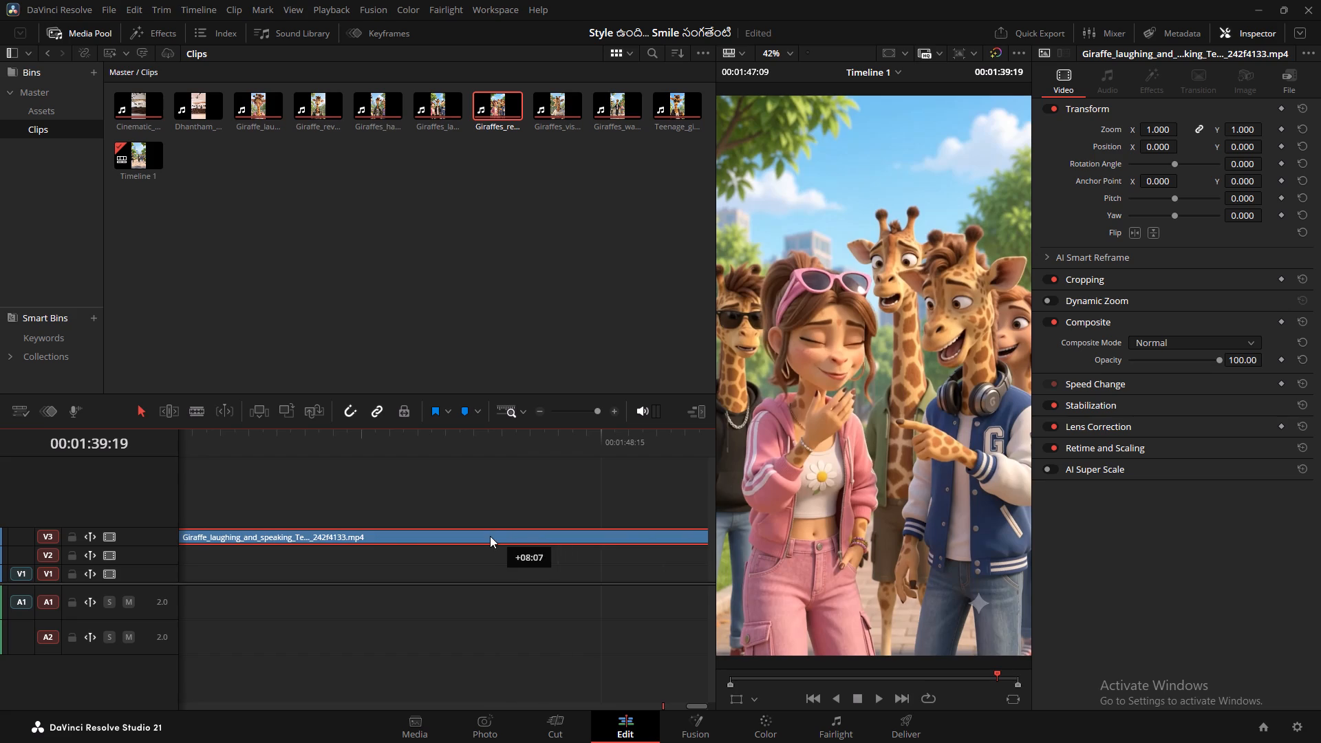
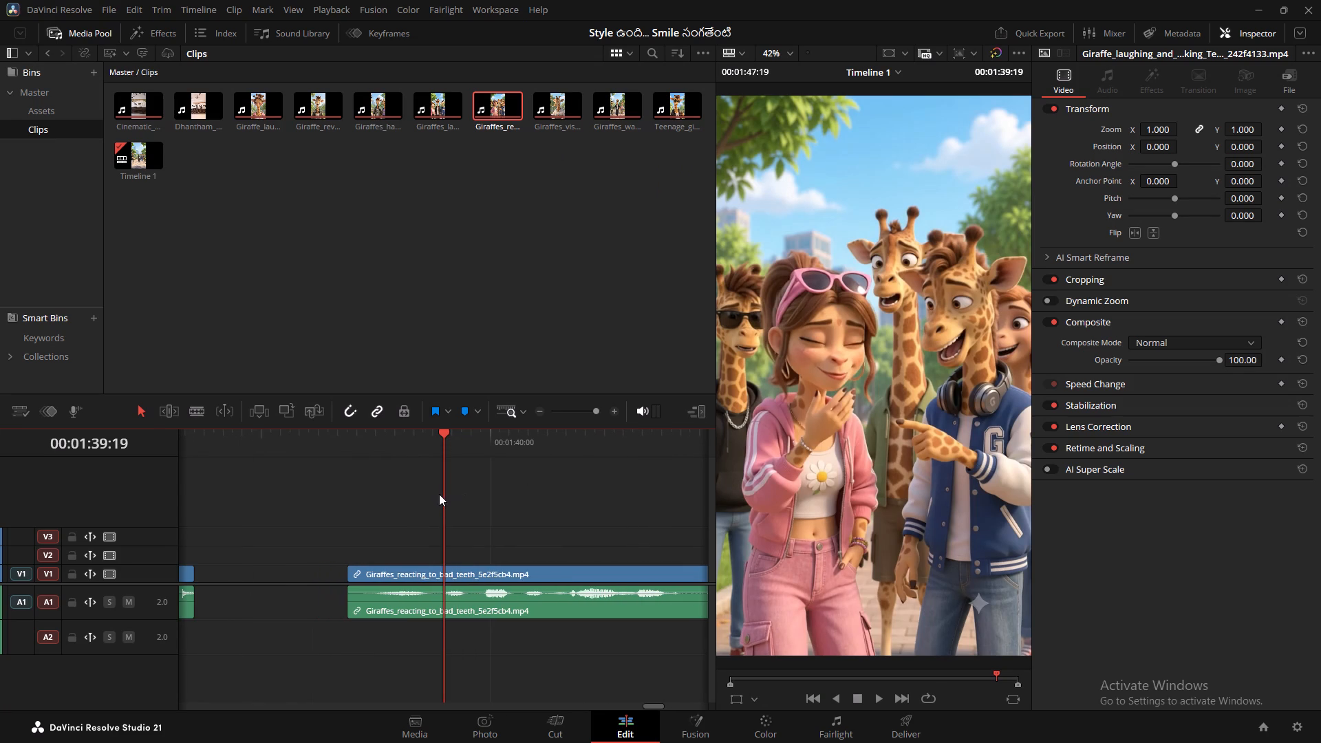
Move the laughing giraffe clip earlier on V3 to start at about 00:01:39:08, and replay it from its start against the A1 audio.
{"action": "key", "text": "space"}
{"action": "key", "text": "space"}
{"action": "scroll", "coordinate": [442, 515], "scroll_direction": "up", "scroll_amount": 2}
{"action": "scroll", "coordinate": [445, 519], "scroll_direction": "down", "scroll_amount": 5}
{"action": "left_click_drag", "start_coordinate": [667, 531], "coordinate": [258, 532]}
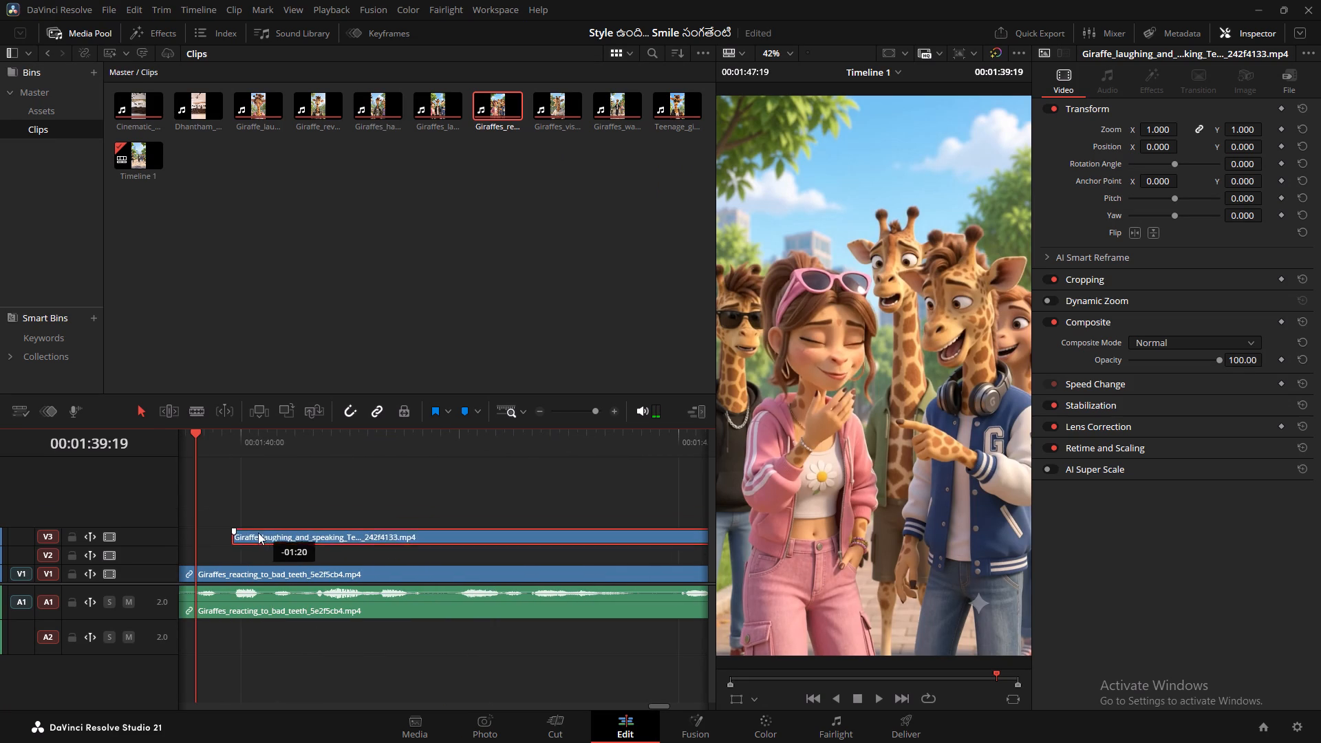
{"action": "left_click_drag", "start_coordinate": [258, 532], "coordinate": [190, 535]}
{"action": "scroll", "coordinate": [327, 535], "scroll_direction": "up", "scroll_amount": 3}
{"action": "key", "text": "space"}
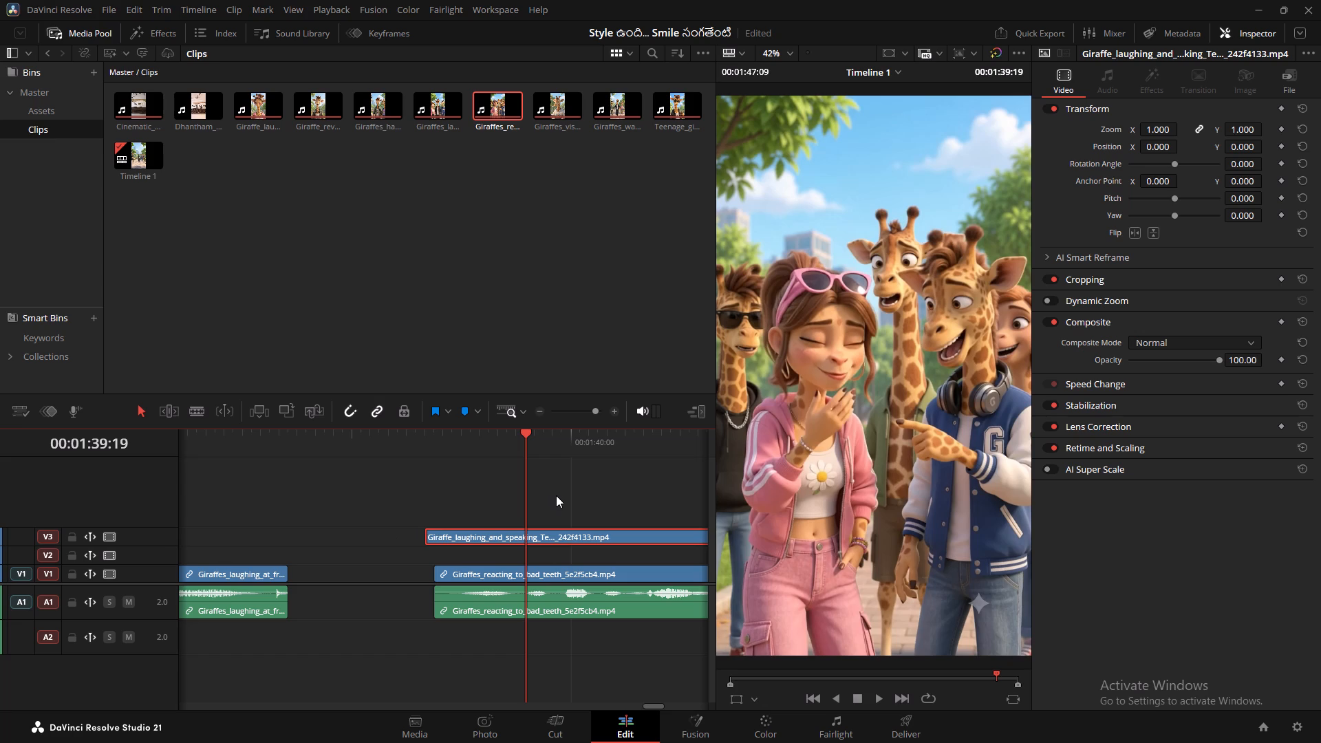
{"action": "left_click", "coordinate": [430, 444]}
{"action": "left_click", "coordinate": [421, 440]}
{"action": "key", "text": "space"}
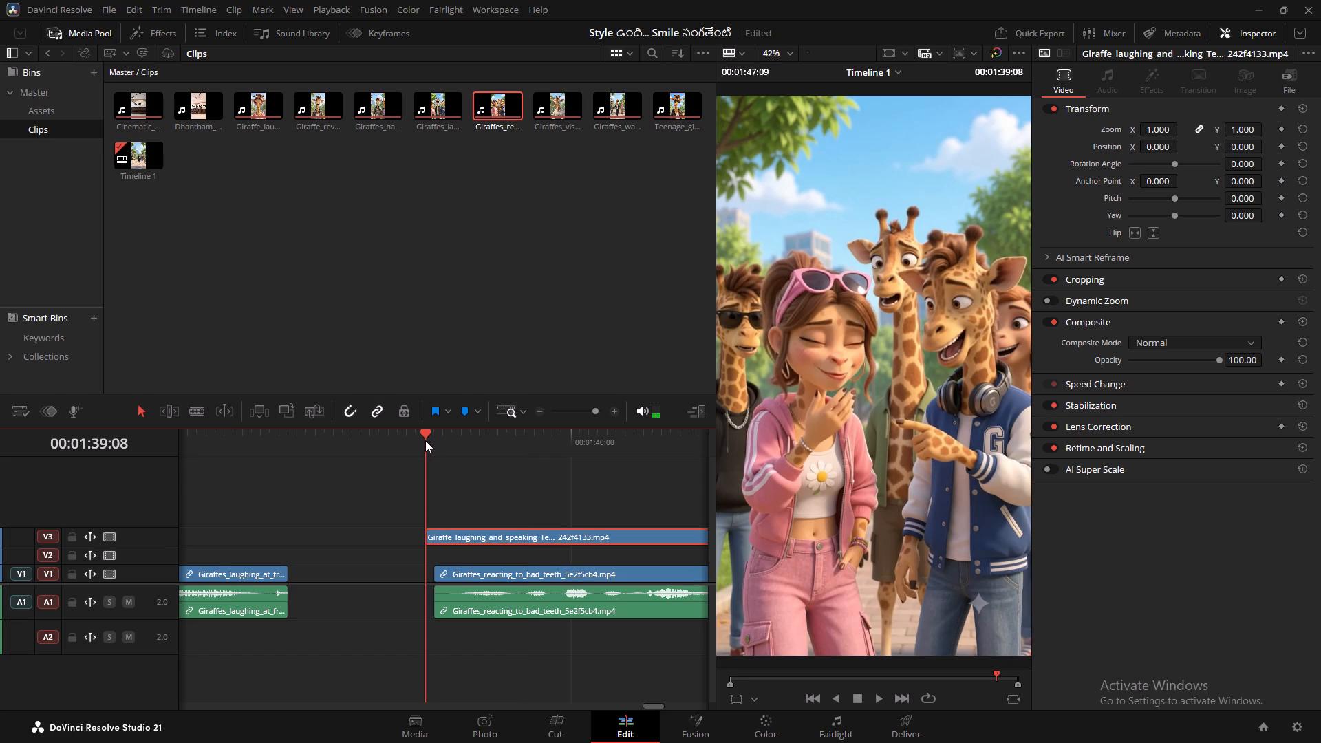
{"action": "key", "text": "space"}
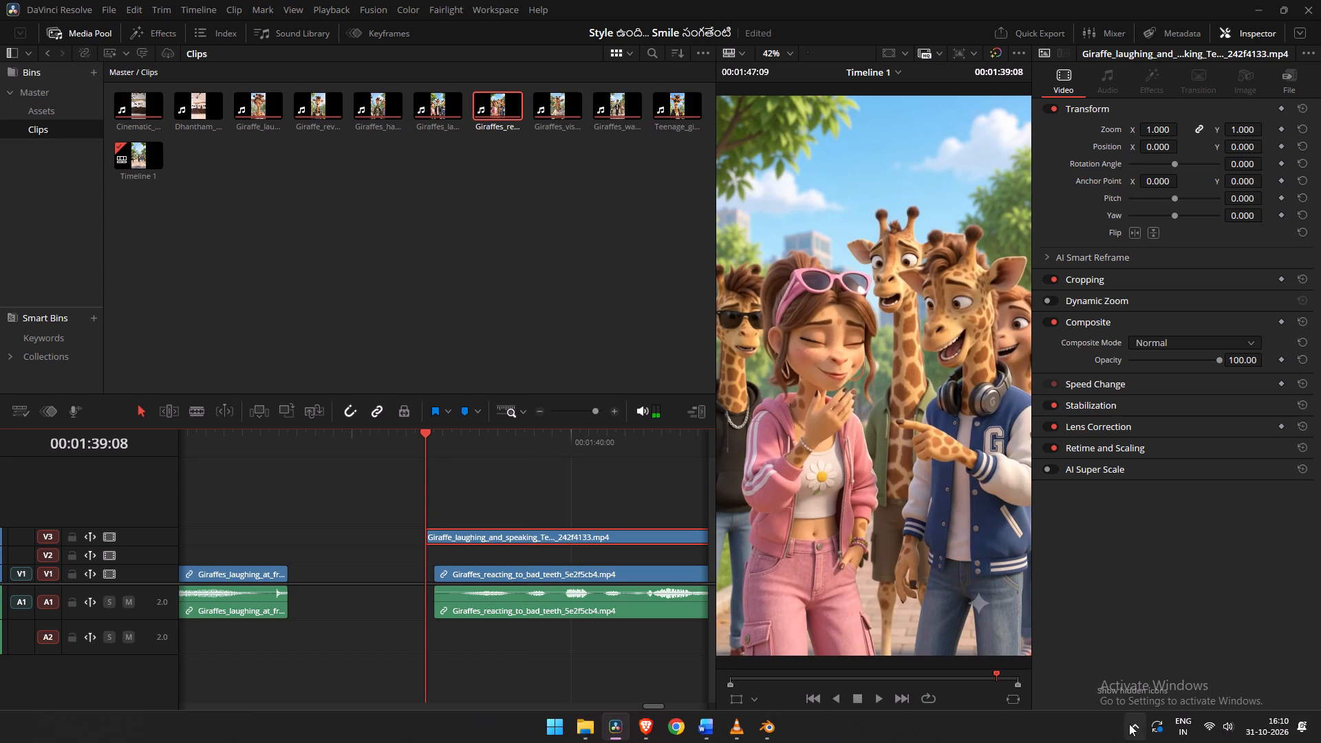
Show the hidden system tray icons.
{"action": "left_click", "coordinate": [1129, 724]}
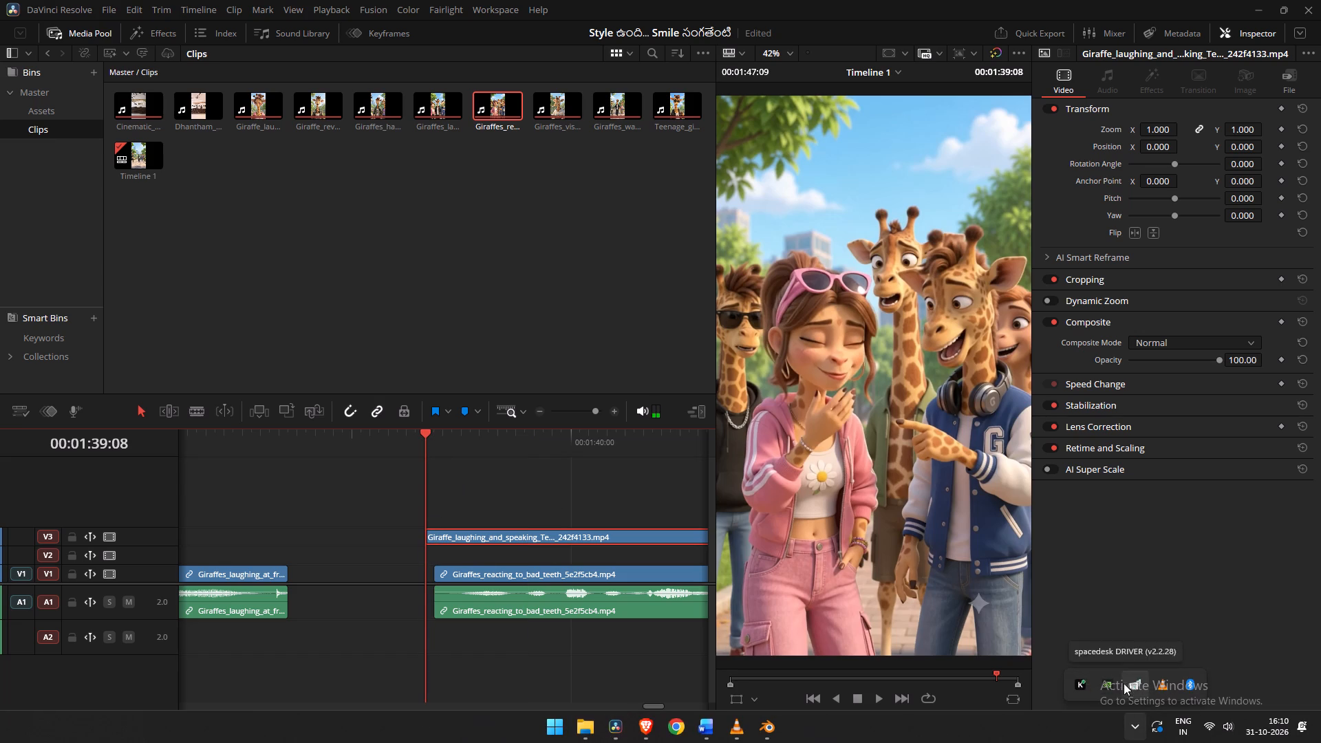
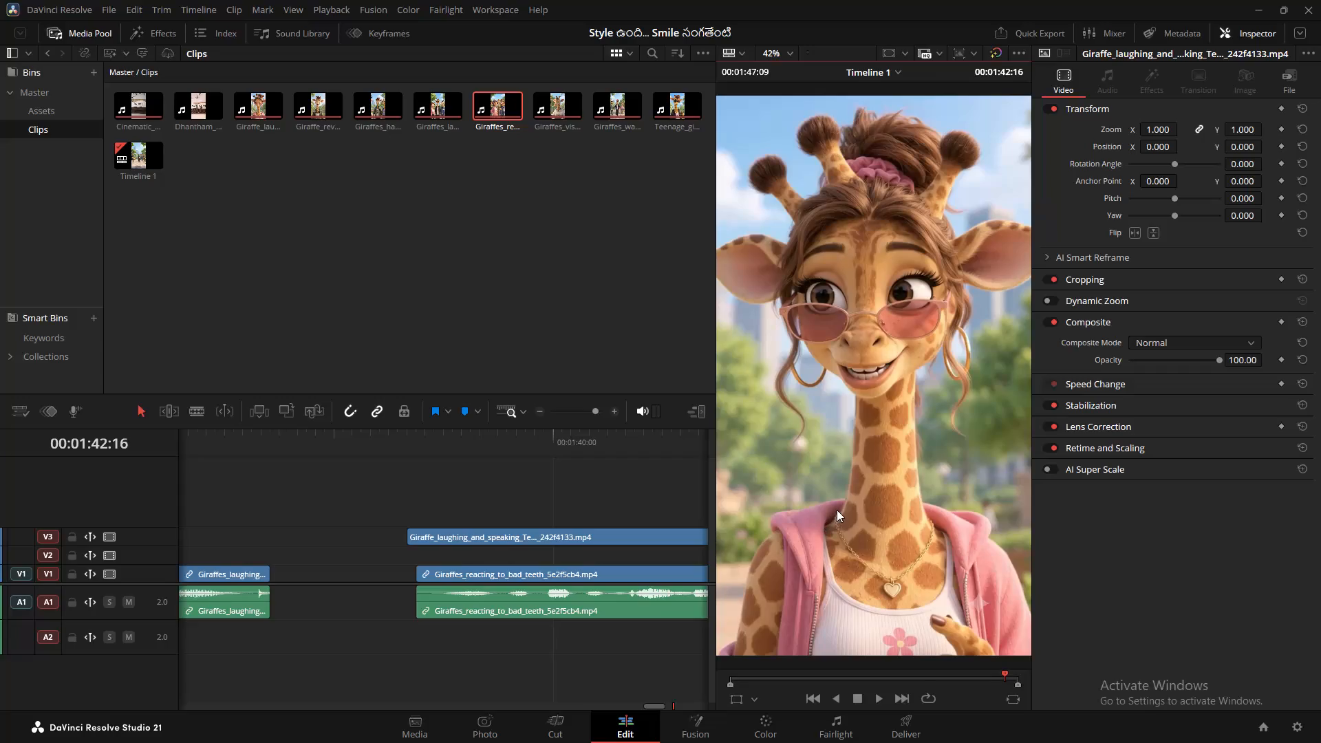
Switch the Windows sound output from the Realtek speakers to the NVIDIA High Definition Audio monitor device.
{"action": "left_click", "coordinate": [1216, 738]}
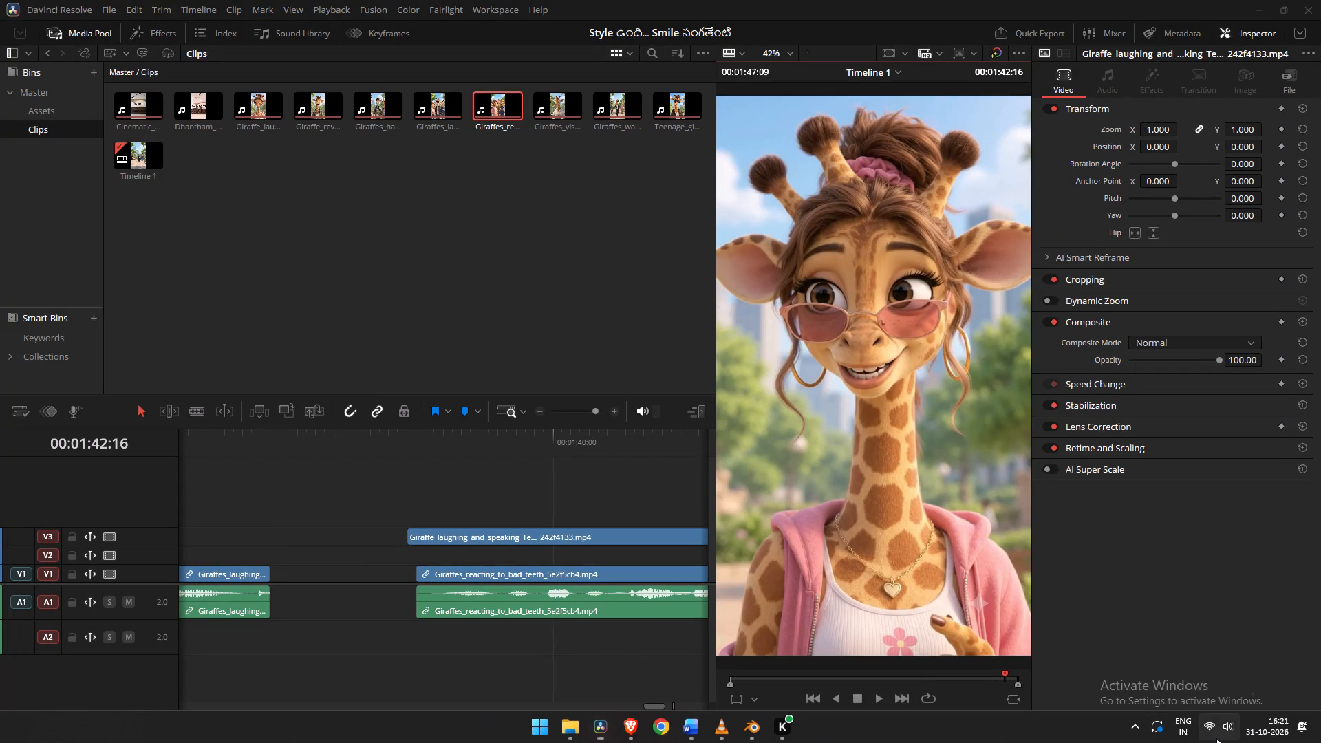
{"action": "left_click", "coordinate": [1287, 652]}
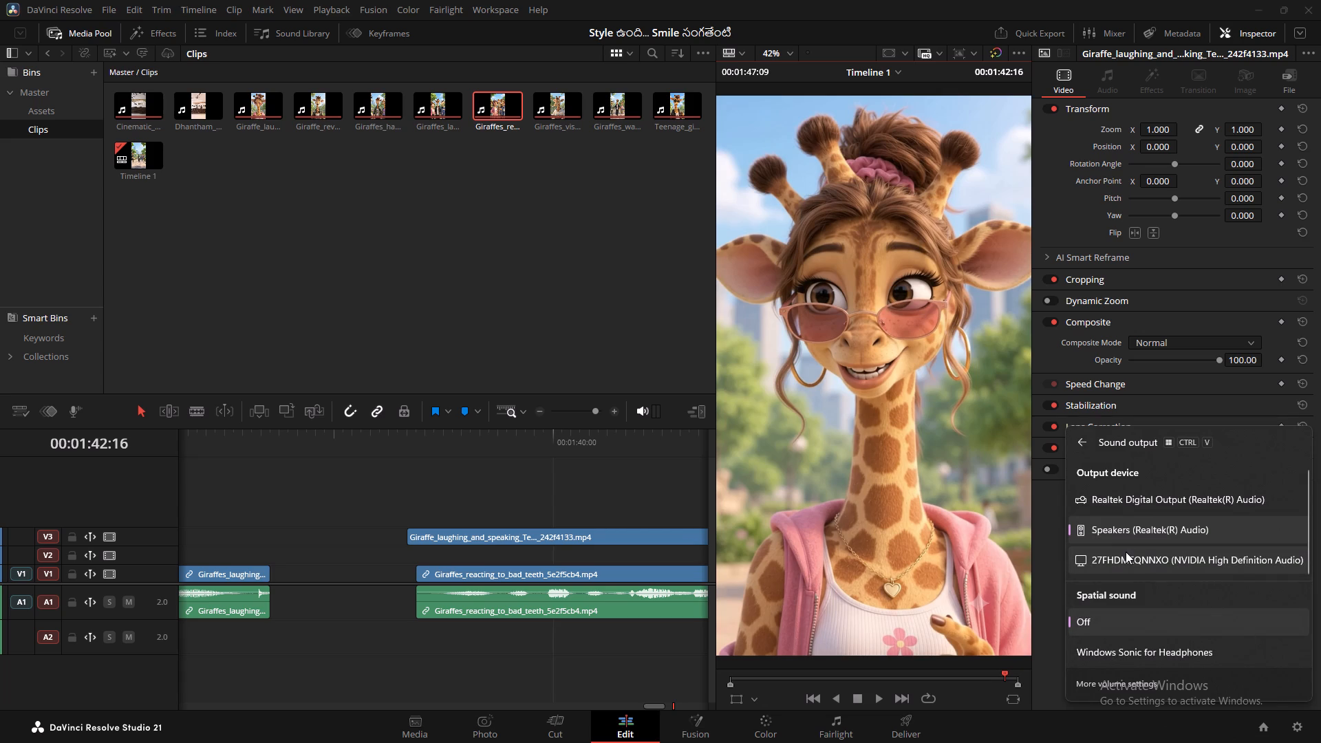
{"action": "left_click", "coordinate": [1126, 552]}
{"action": "left_click", "coordinate": [515, 303]}
Play the timeline from 00:01:42:16 to about 00:01:45:06 to check the giraffe's lip movement against the A1 audio.
{"action": "key", "text": "space"}
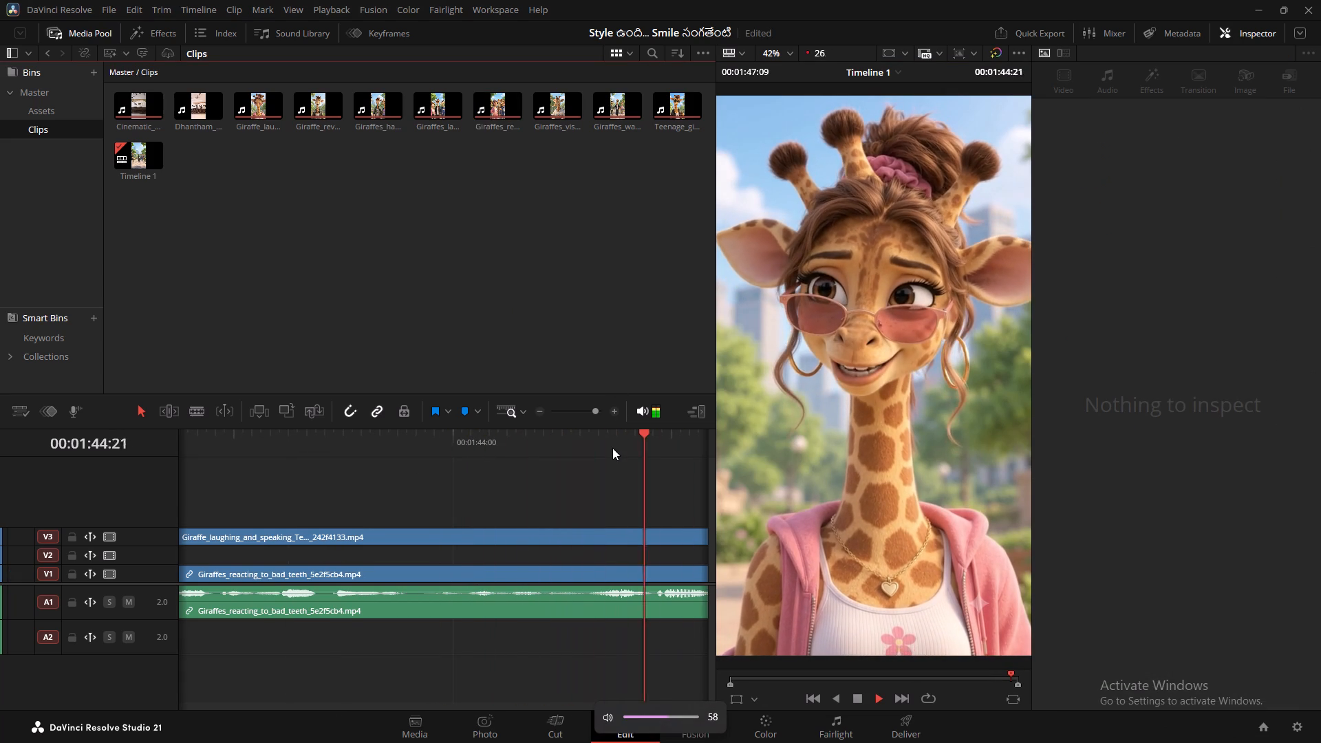
{"action": "key", "text": "space"}
Replay the laughing giraffe clip on V3 from 00:01:39:12, starting and stopping playback to compare its speech with the A1 audio.
{"action": "scroll", "coordinate": [523, 484], "scroll_direction": "up", "scroll_amount": 3}
{"action": "scroll", "coordinate": [458, 652], "scroll_direction": "up", "scroll_amount": 3}
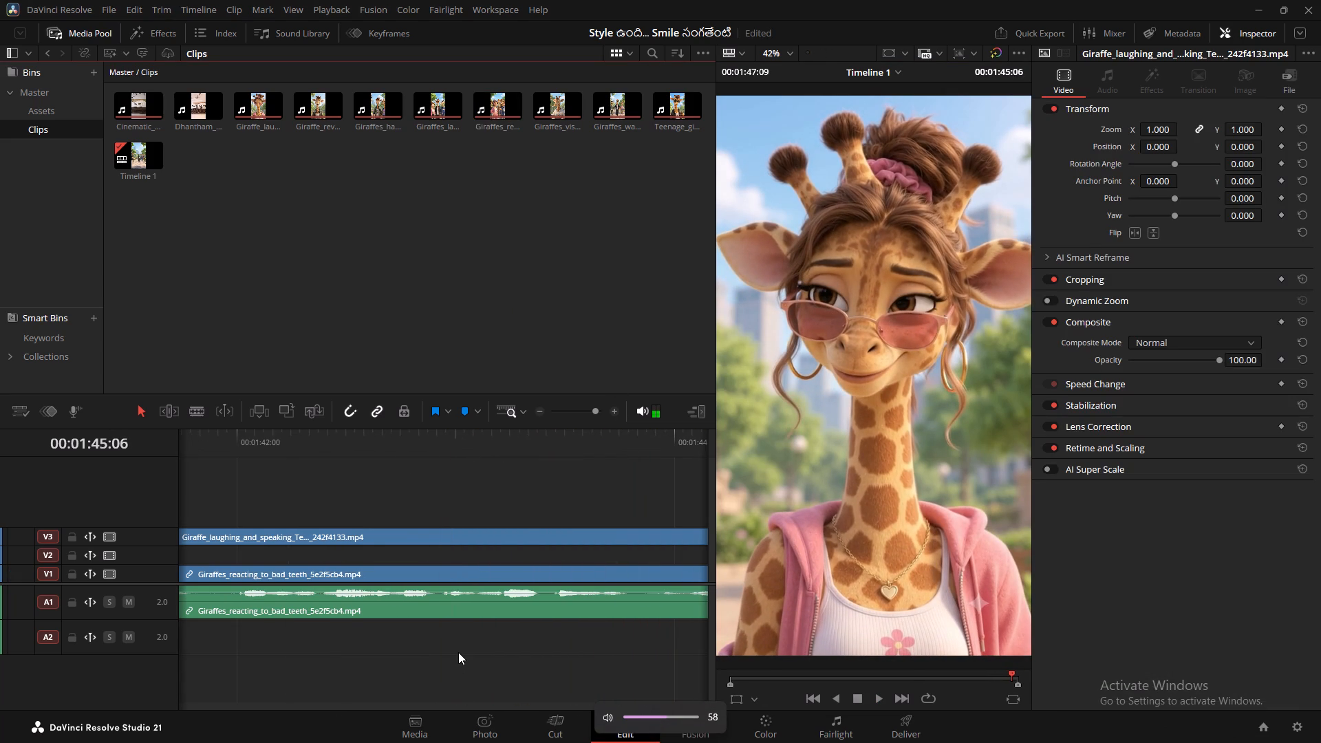
{"action": "scroll", "coordinate": [443, 599], "scroll_direction": "down", "scroll_amount": 3, "text": "alt"}
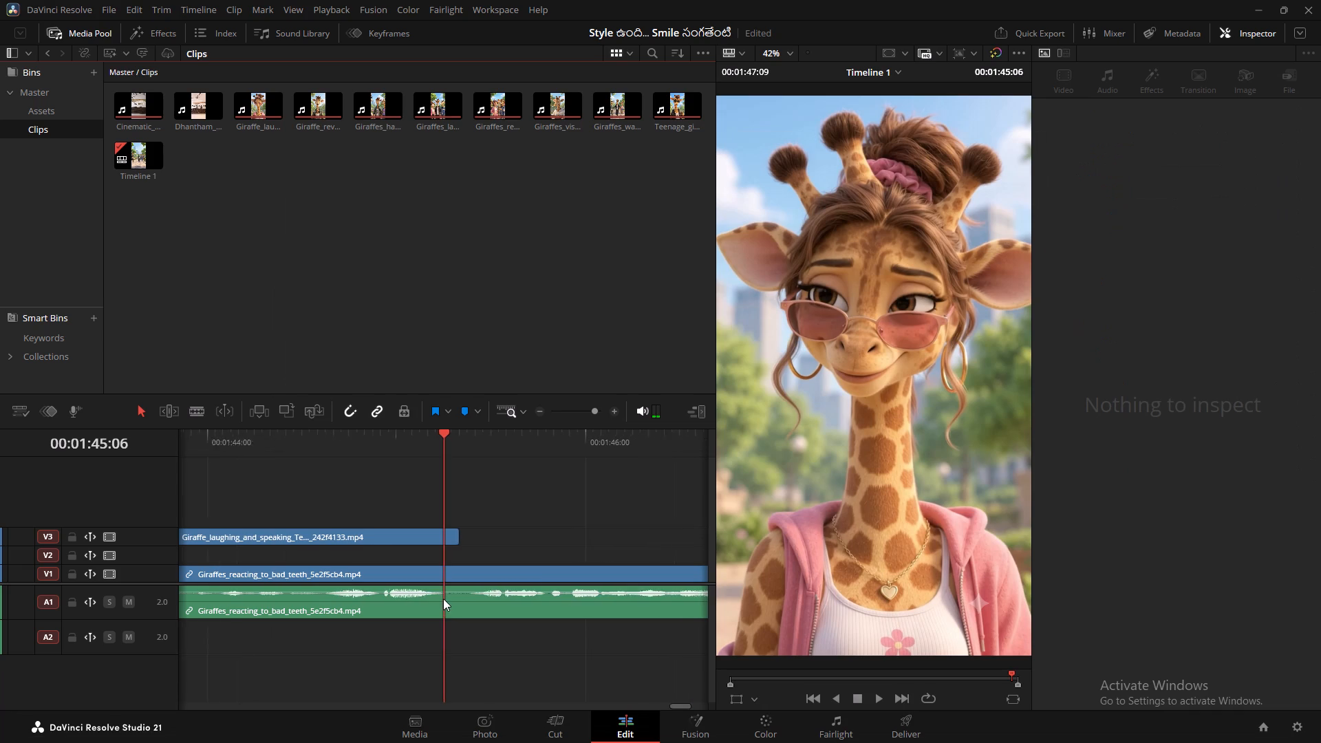
{"action": "scroll", "coordinate": [443, 599], "scroll_direction": "down", "scroll_amount": 1, "text": "alt"}
{"action": "scroll", "coordinate": [438, 592], "scroll_direction": "up", "scroll_amount": 5}
{"action": "scroll", "coordinate": [438, 592], "scroll_direction": "down", "scroll_amount": 2, "text": "alt"}
{"action": "scroll", "coordinate": [438, 592], "scroll_direction": "up", "scroll_amount": 3}
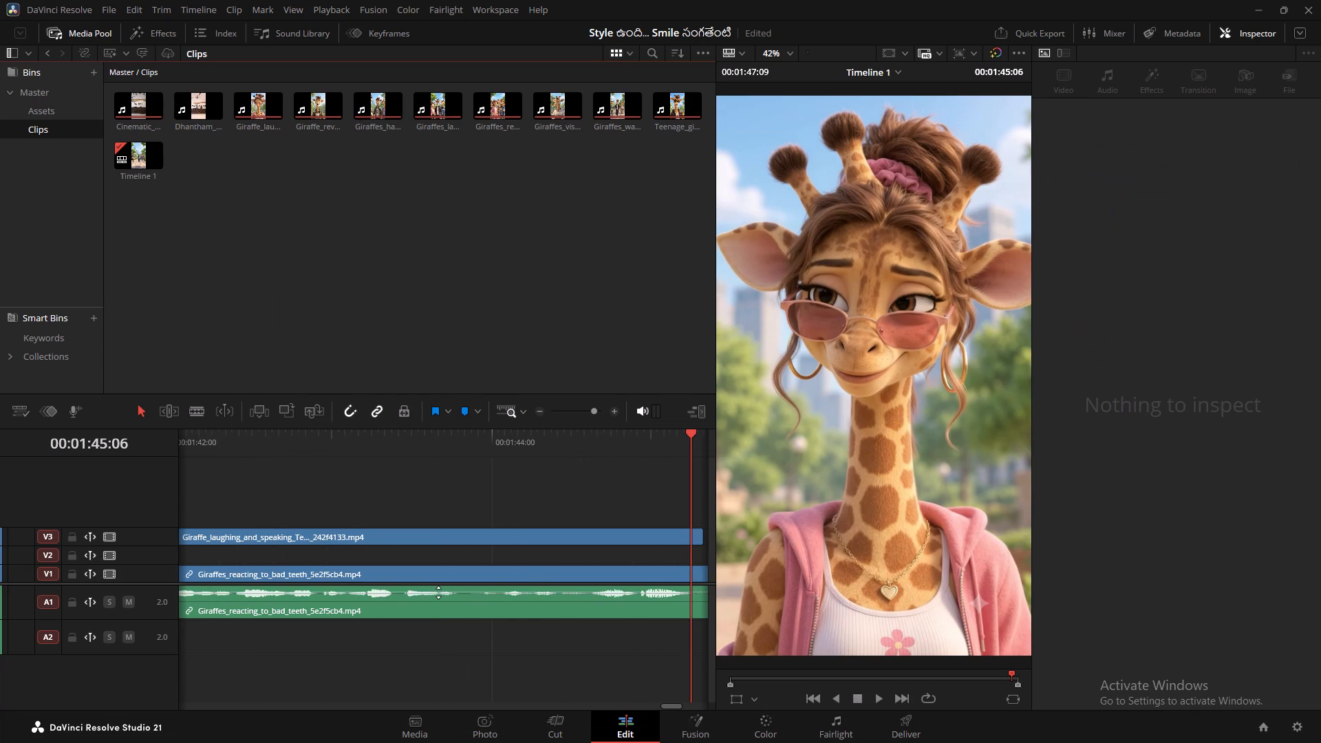
{"action": "scroll", "coordinate": [438, 592], "scroll_direction": "down", "scroll_amount": 2, "text": "alt"}
{"action": "scroll", "coordinate": [439, 587], "scroll_direction": "up", "scroll_amount": 4}
{"action": "scroll", "coordinate": [439, 587], "scroll_direction": "down", "scroll_amount": 7, "text": "alt"}
{"action": "scroll", "coordinate": [439, 585], "scroll_direction": "up", "scroll_amount": 5}
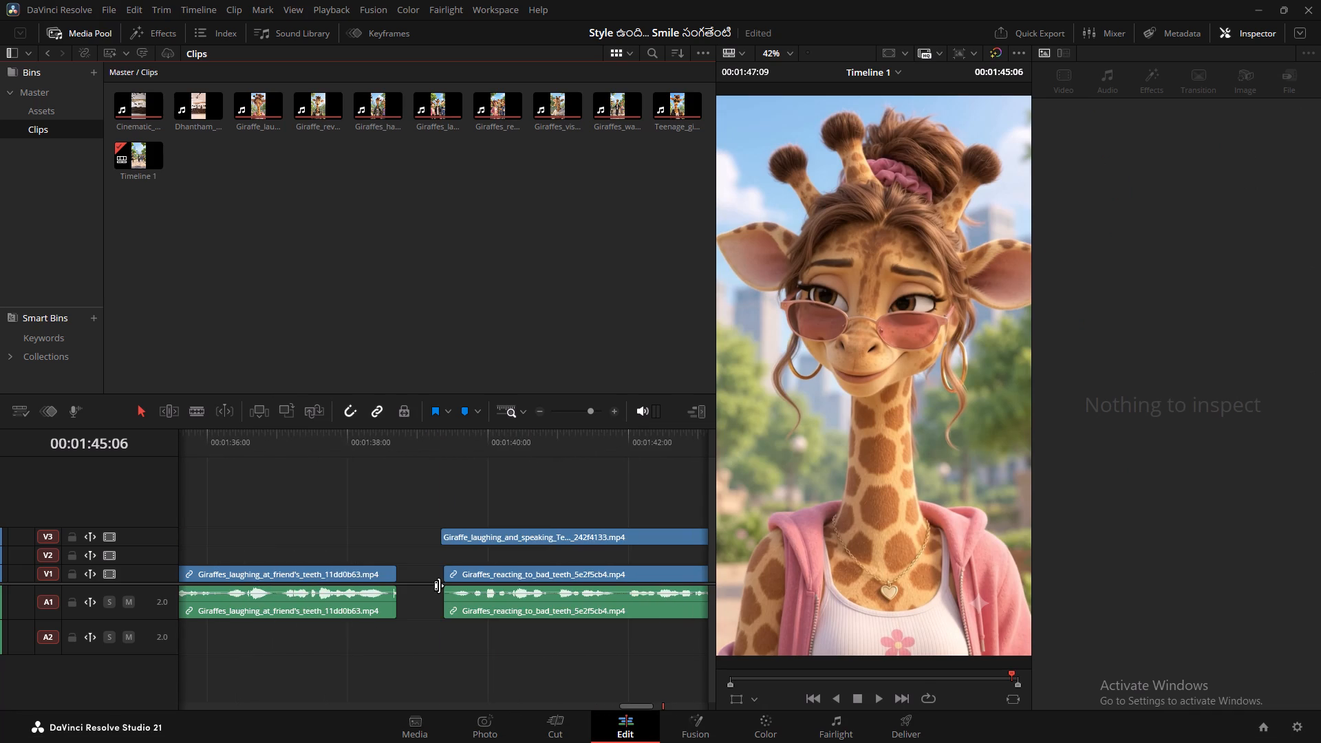
{"action": "scroll", "coordinate": [439, 585], "scroll_direction": "down", "scroll_amount": 2}
{"action": "left_click", "coordinate": [286, 444]}
{"action": "key", "text": "space"}
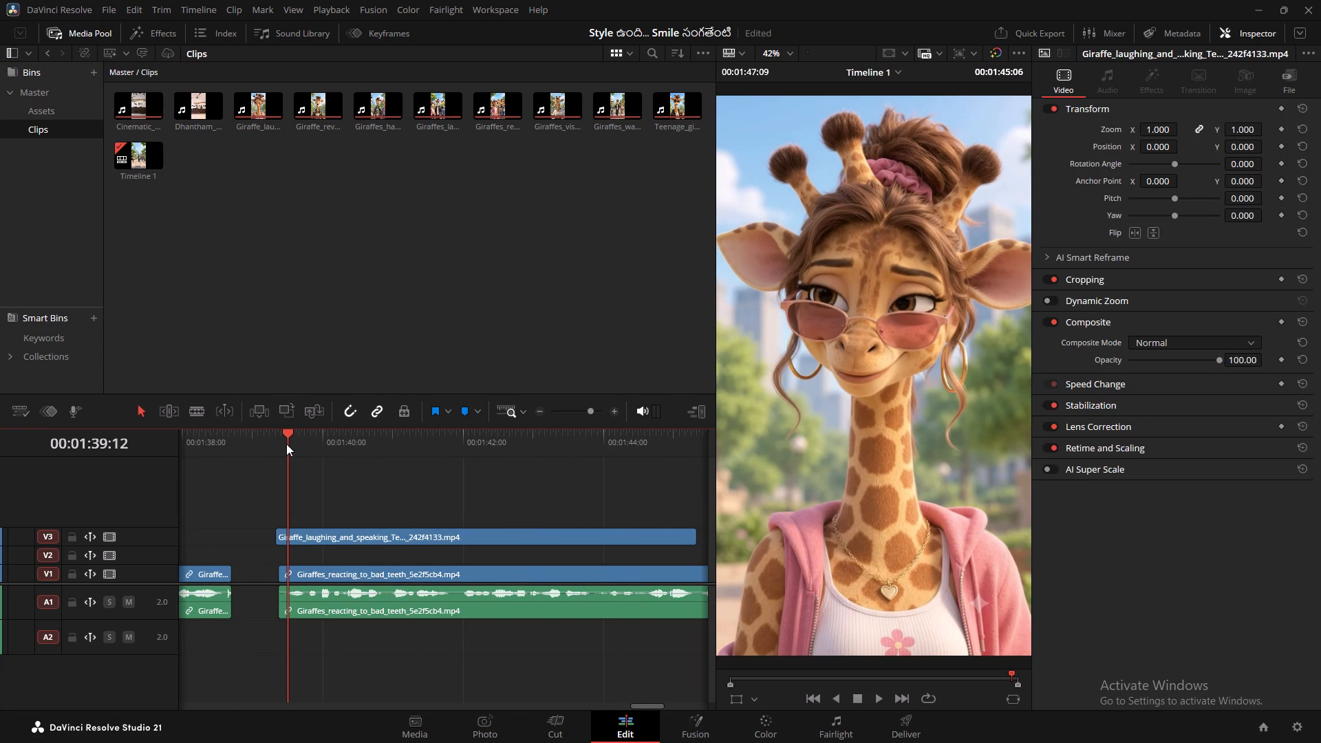
{"action": "key", "text": "space"}
{"action": "key", "text": "space"}
{"action": "key", "text": "space"}
{"action": "key", "text": "space"}
{"action": "key", "text": "space"}
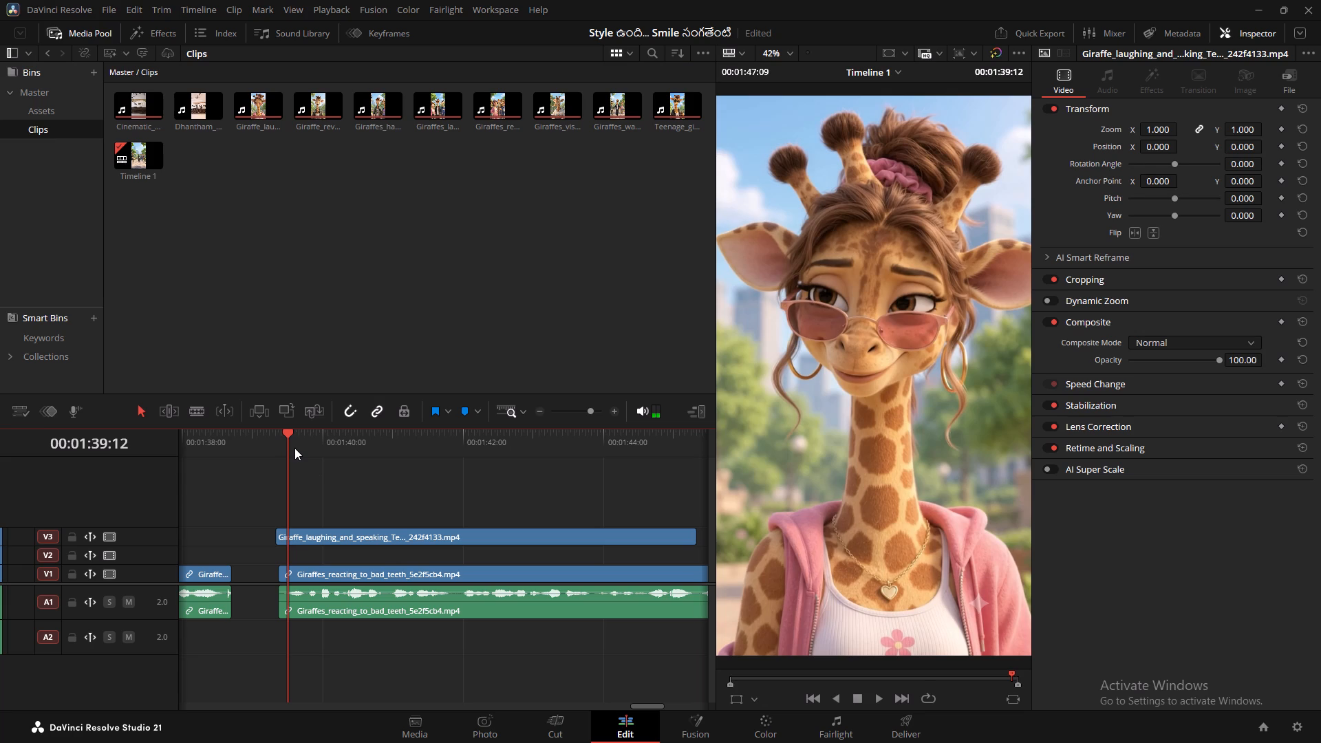
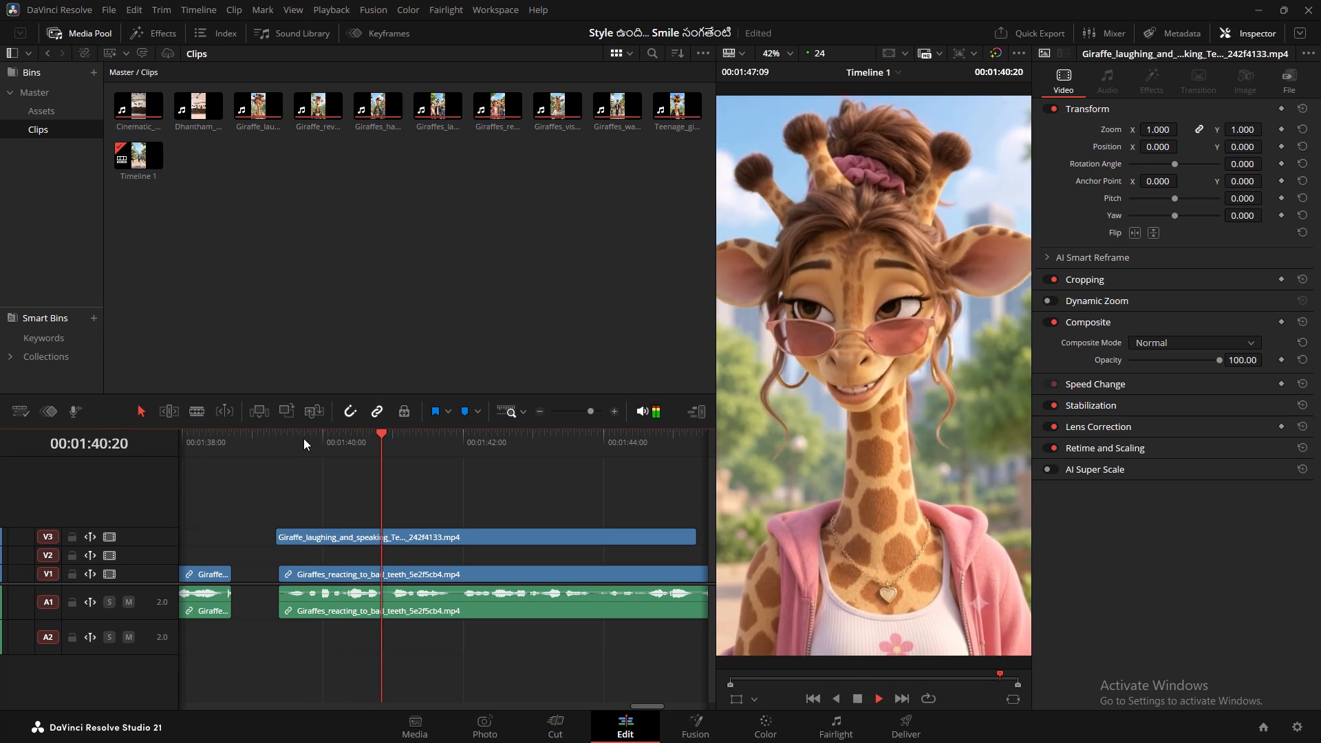
Replay the laughing giraffe clip on V3, rechecking its speech against the A1 audio around 00:01:43:17 and 00:01:39:19.
{"action": "key", "text": "space"}
{"action": "key", "text": "space"}
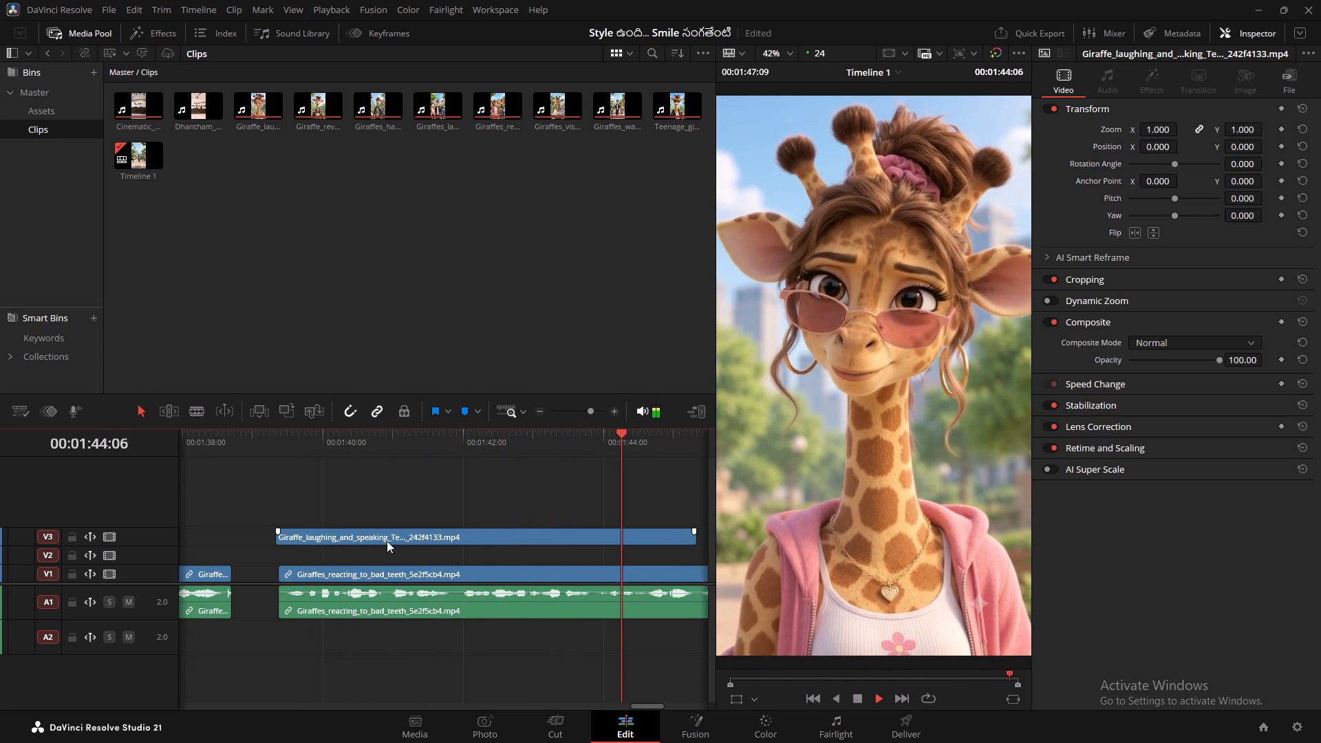
{"action": "key", "text": "space"}
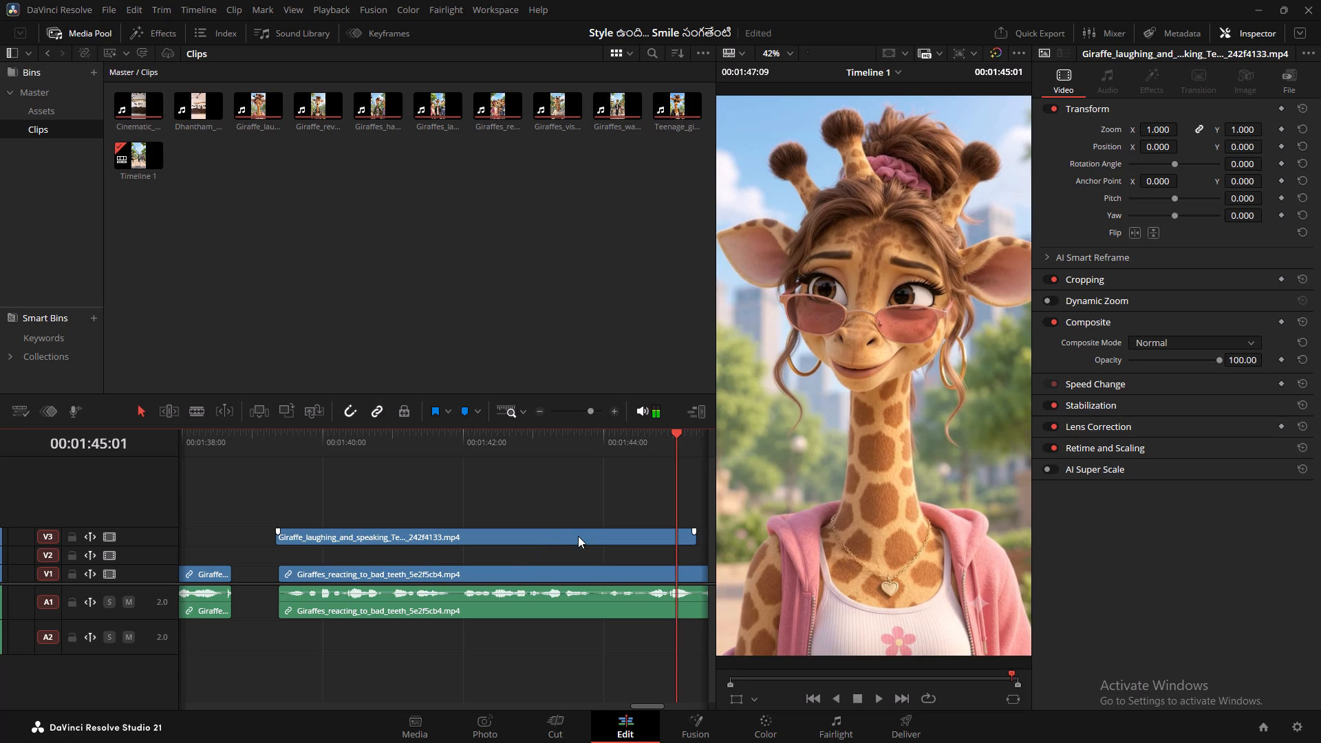
{"action": "left_click", "coordinate": [611, 444]}
{"action": "key", "text": "space"}
{"action": "key", "text": "space"}
{"action": "left_click", "coordinate": [583, 447]}
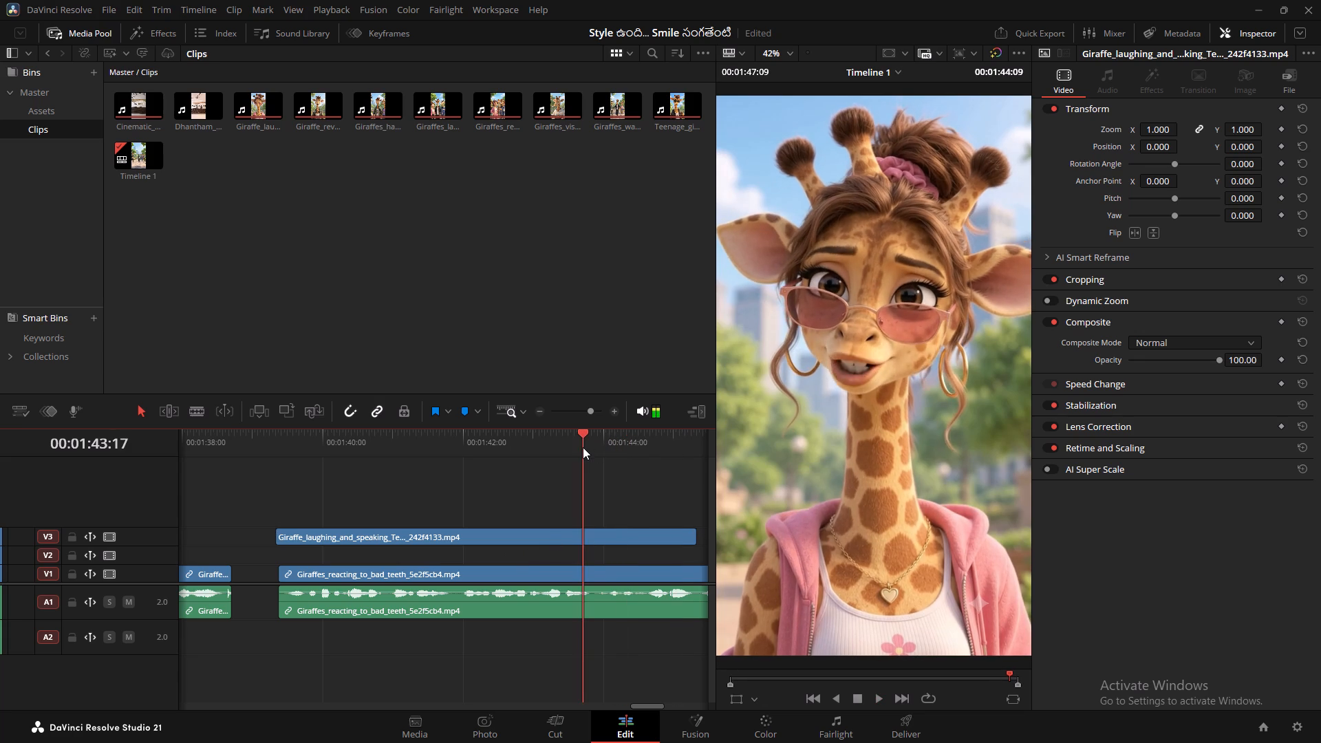
{"action": "key", "text": "space"}
{"action": "key", "text": "space"}
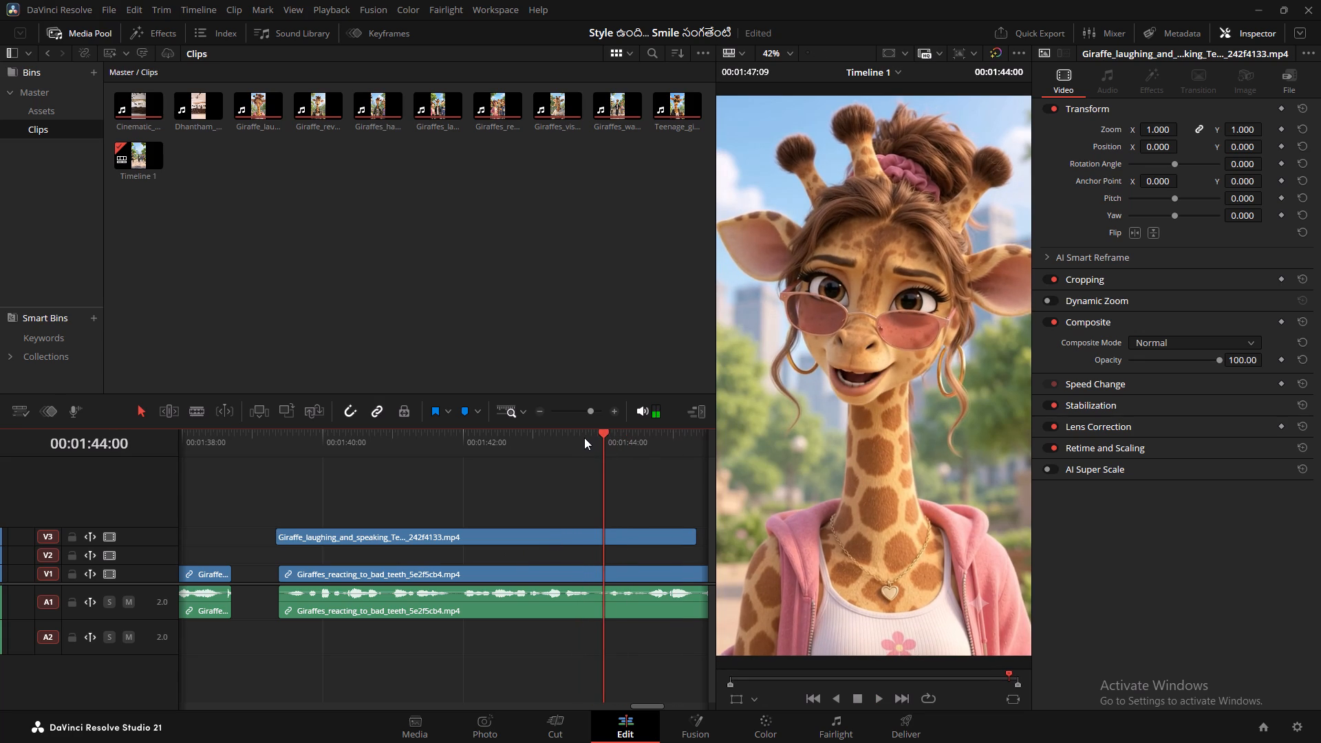
{"action": "left_click", "coordinate": [584, 438]}
{"action": "left_click", "coordinate": [315, 473]}
{"action": "key", "text": "space"}
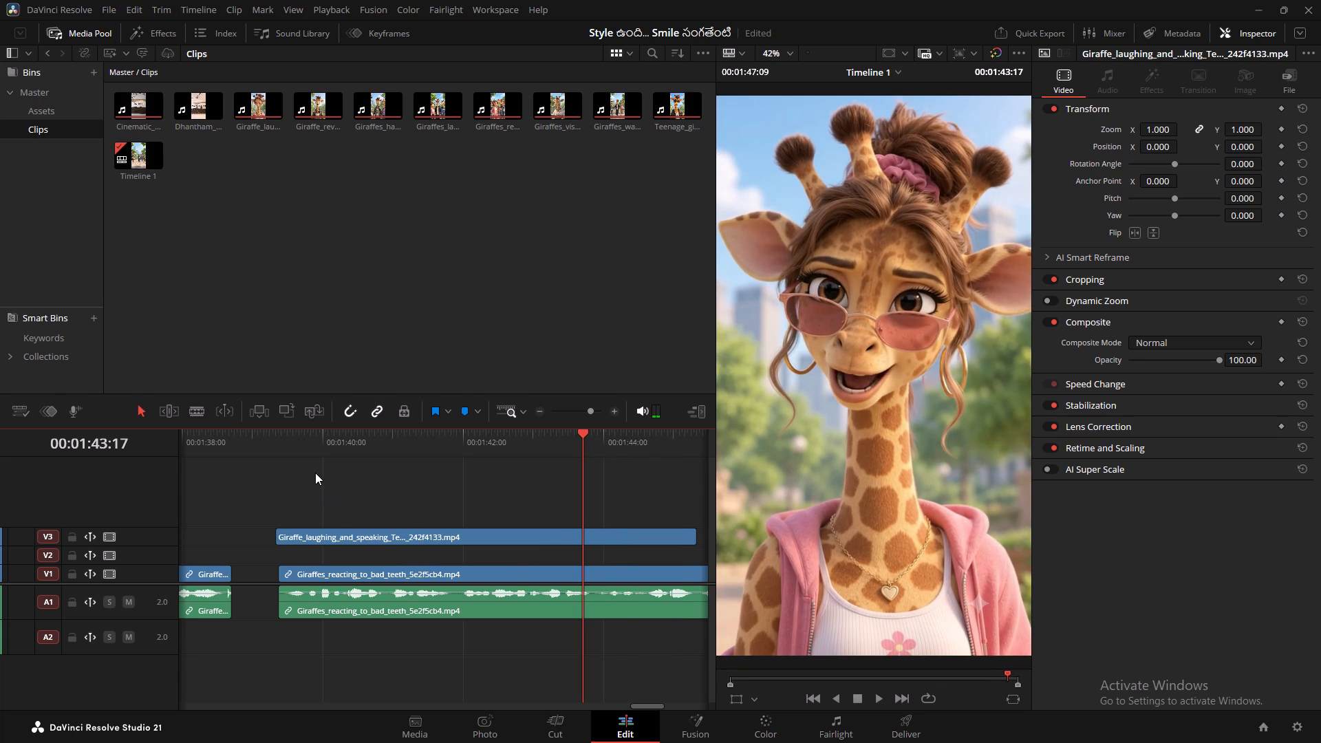
{"action": "left_click", "coordinate": [319, 450]}
{"action": "key", "text": "space"}
{"action": "left_click", "coordinate": [316, 438]}
{"action": "left_click", "coordinate": [309, 438]}
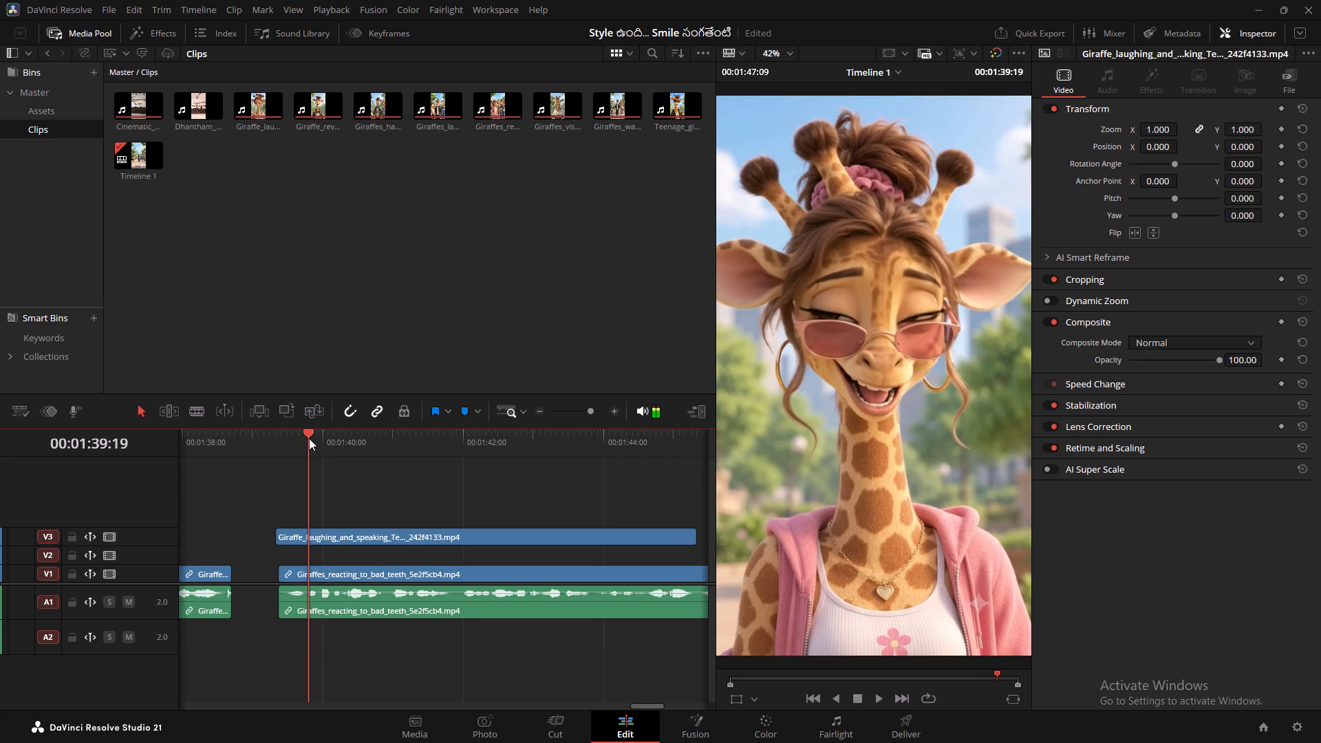
{"action": "key", "text": "space"}
{"action": "key", "text": "space"}
{"action": "left_click", "coordinate": [309, 438]}
Shift the laughing giraffe clip on V3 about 15 frames earlier and play it back against the A1 audio.
{"action": "left_click_drag", "start_coordinate": [422, 541], "coordinate": [397, 535]}
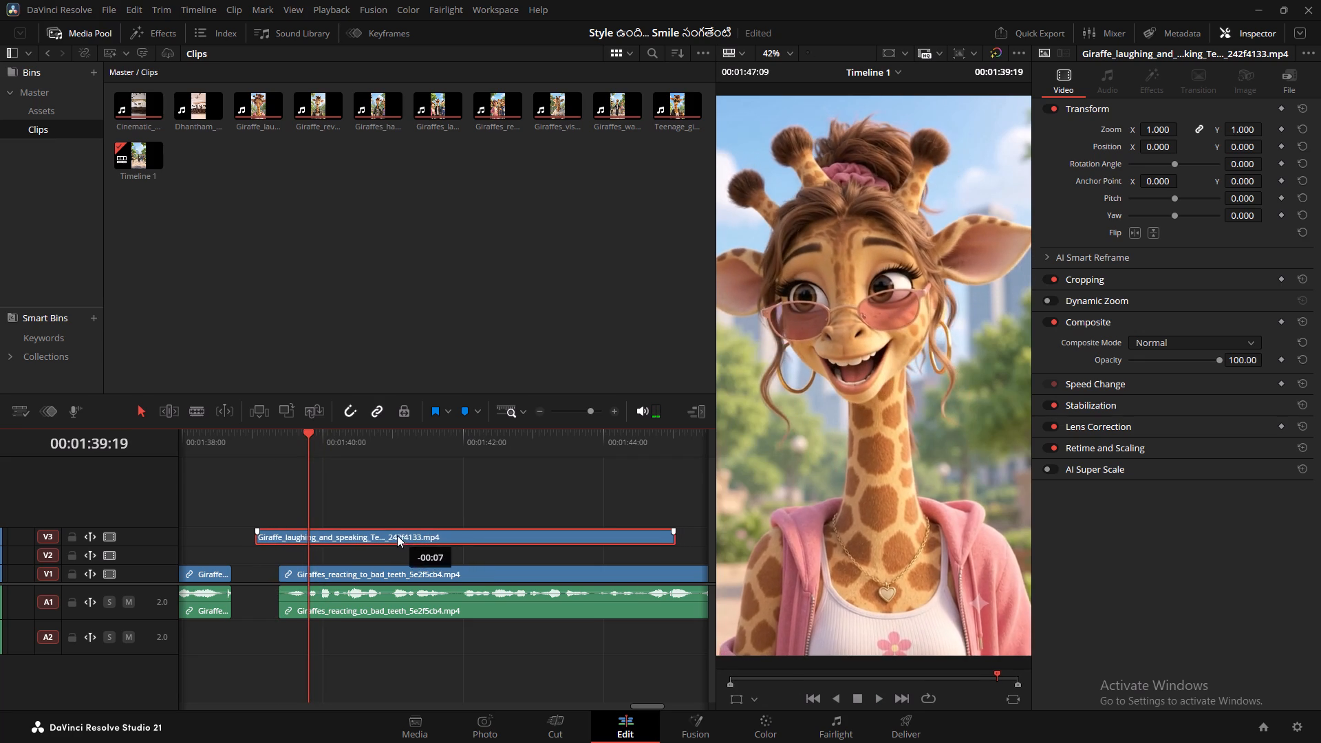
{"action": "left_click_drag", "start_coordinate": [397, 535], "coordinate": [365, 532]}
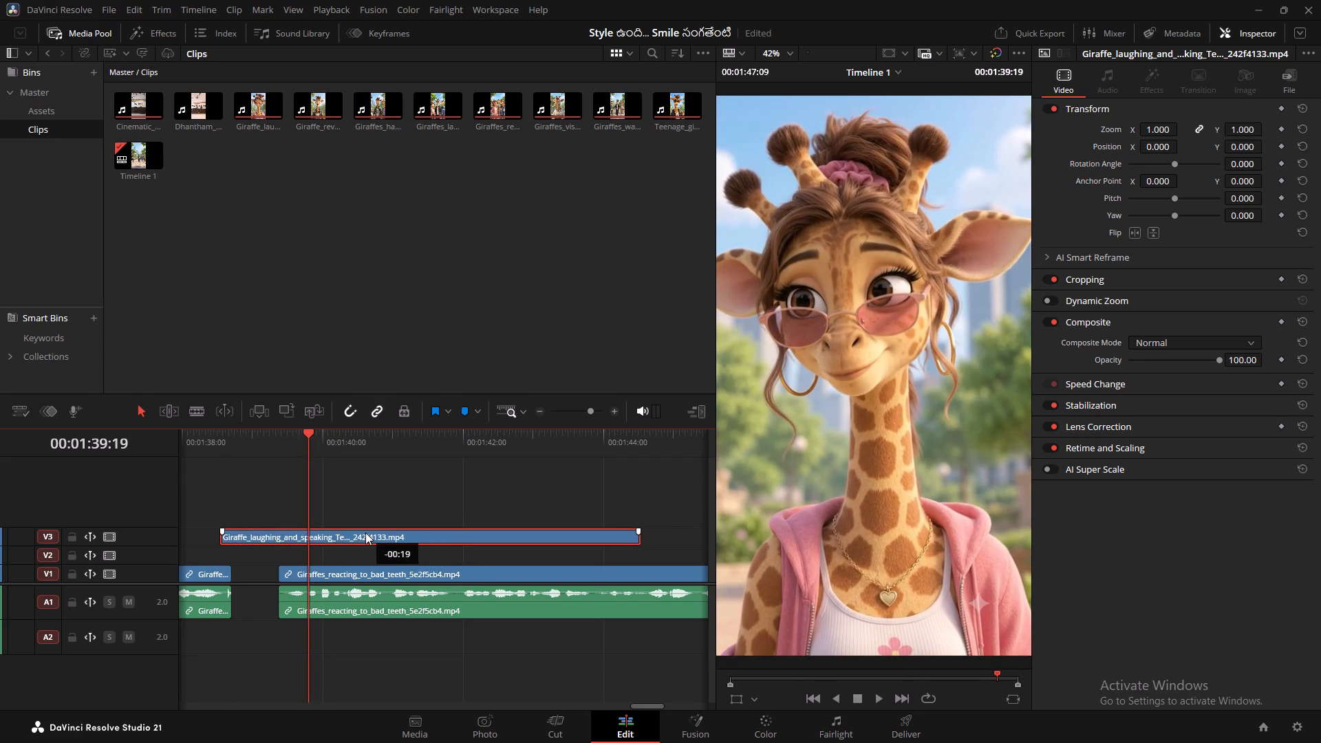
{"action": "left_click_drag", "start_coordinate": [365, 532], "coordinate": [372, 531]}
{"action": "key", "text": "space"}
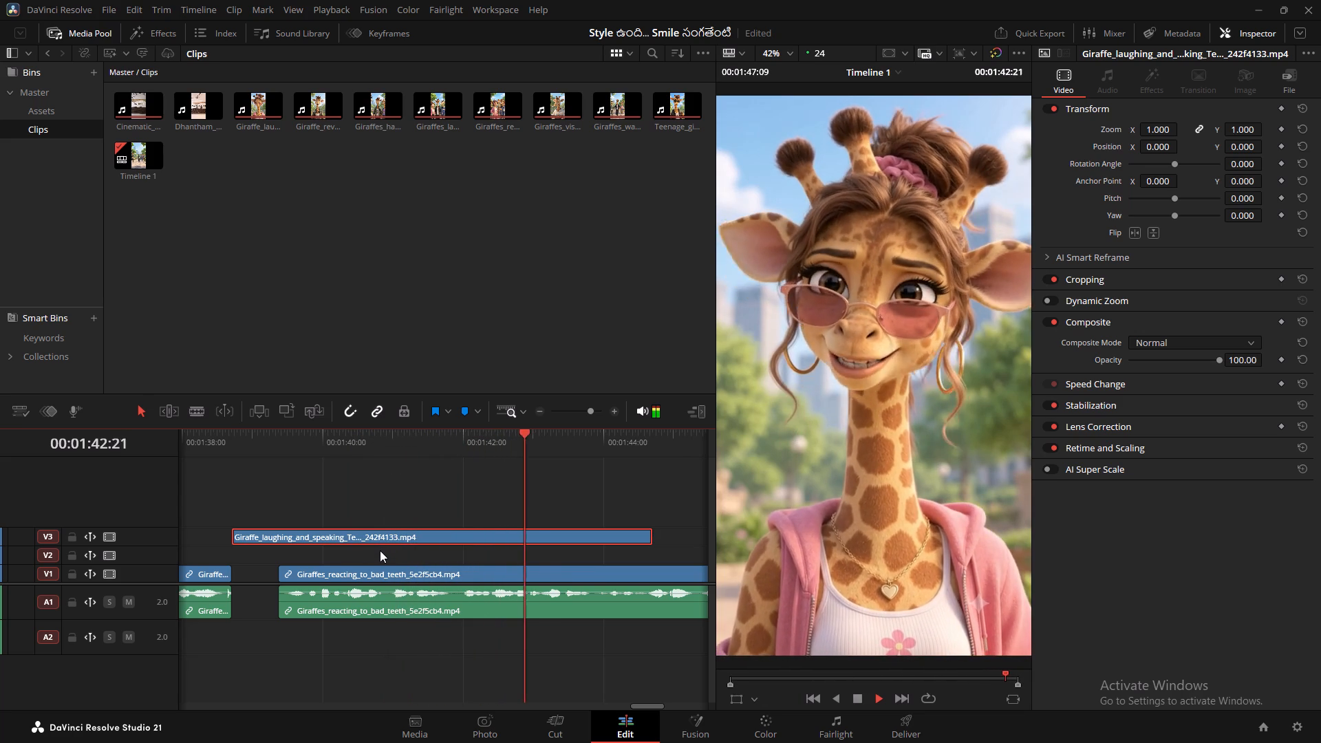
{"action": "key", "text": "space"}
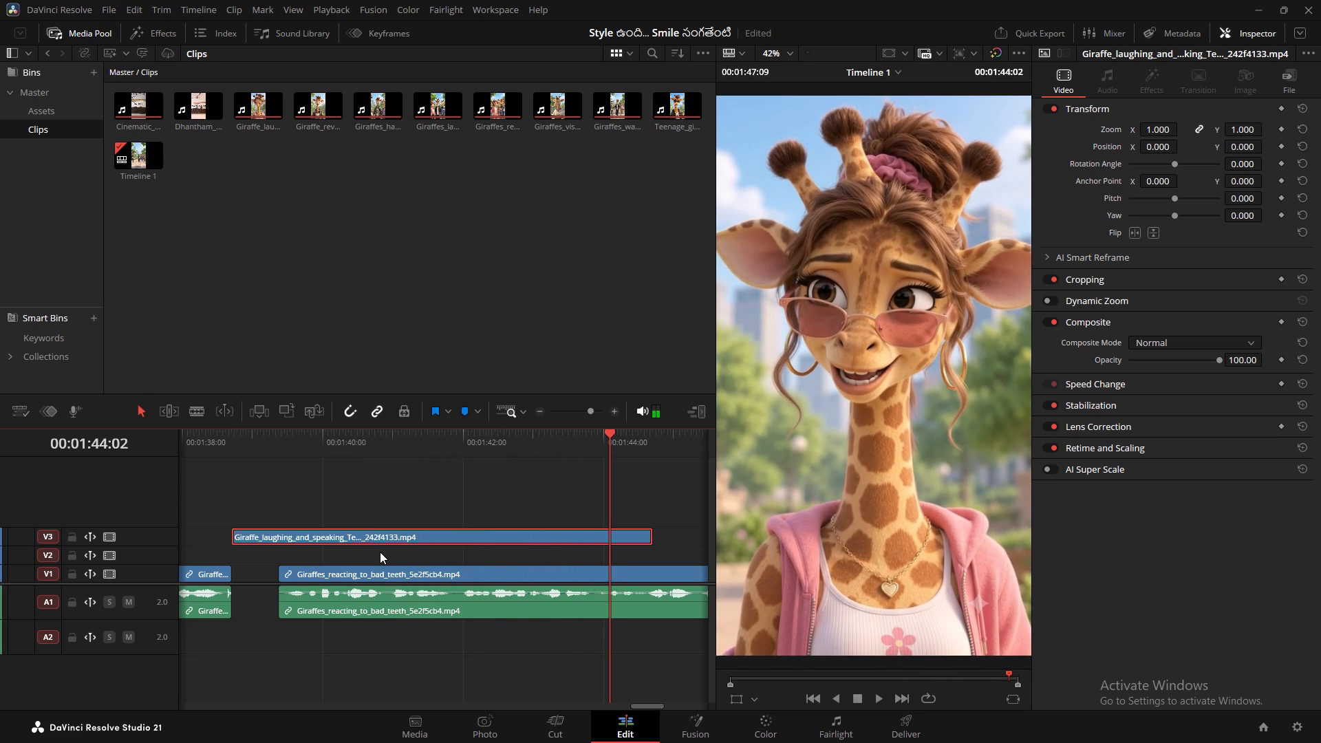
{"action": "key", "text": "space"}
{"action": "key", "text": "space"}
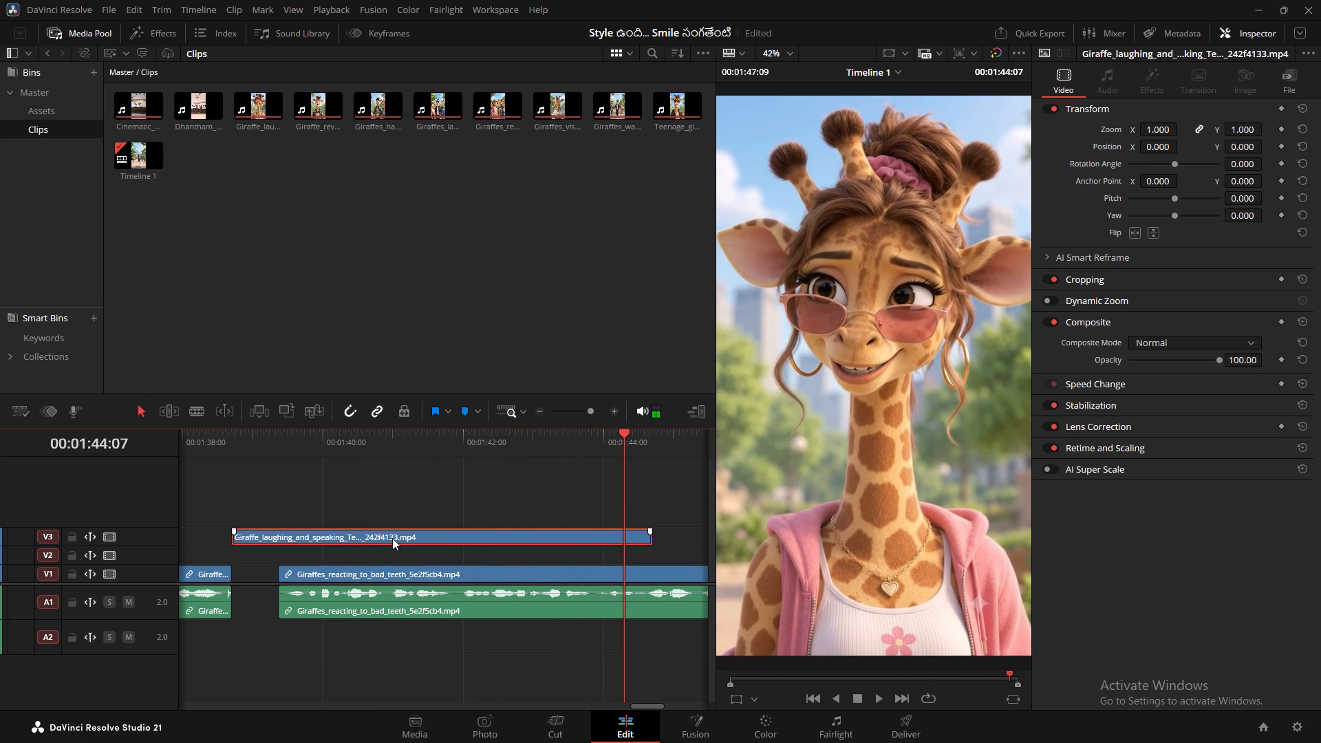
Shift the laughing giraffe clip on V3 about 11 frames further earlier and replay it against the A1 audio.
{"action": "left_click", "coordinate": [589, 435]}
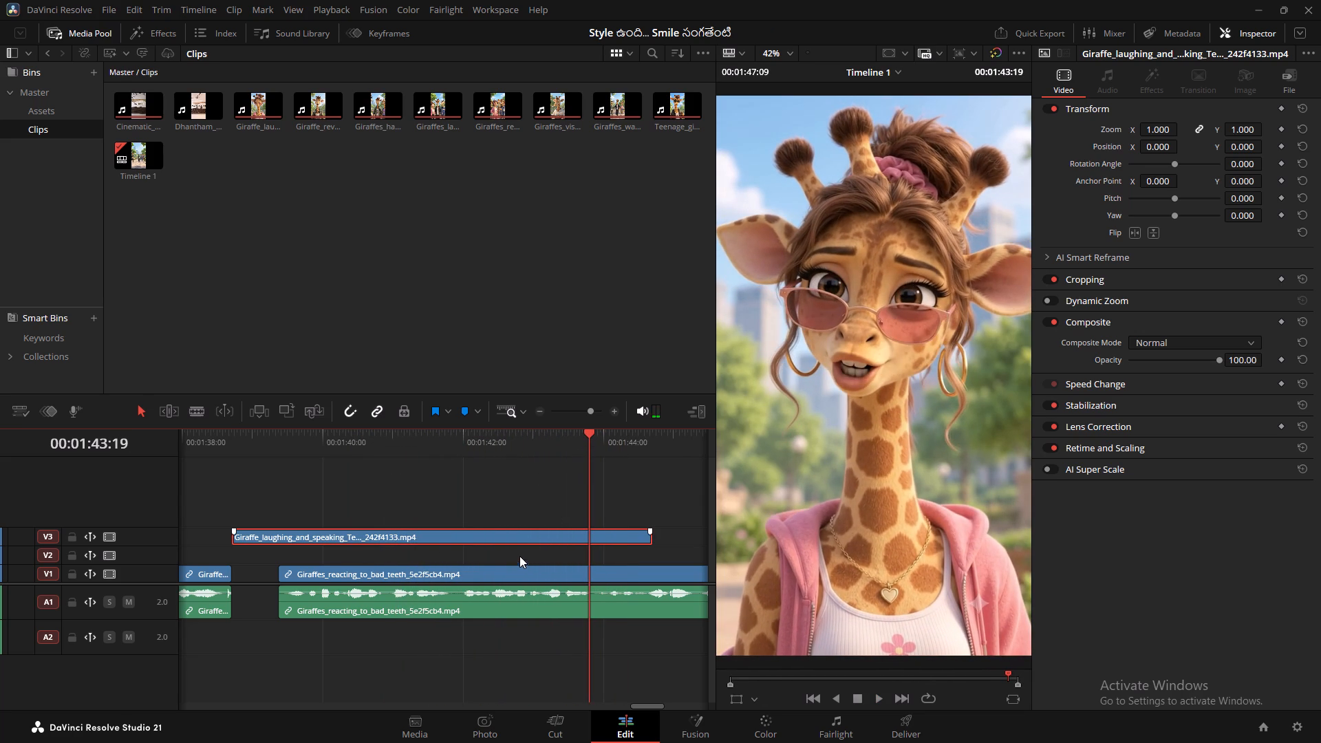
{"action": "left_click_drag", "start_coordinate": [507, 535], "coordinate": [507, 534]}
{"action": "left_click_drag", "start_coordinate": [507, 534], "coordinate": [490, 534]}
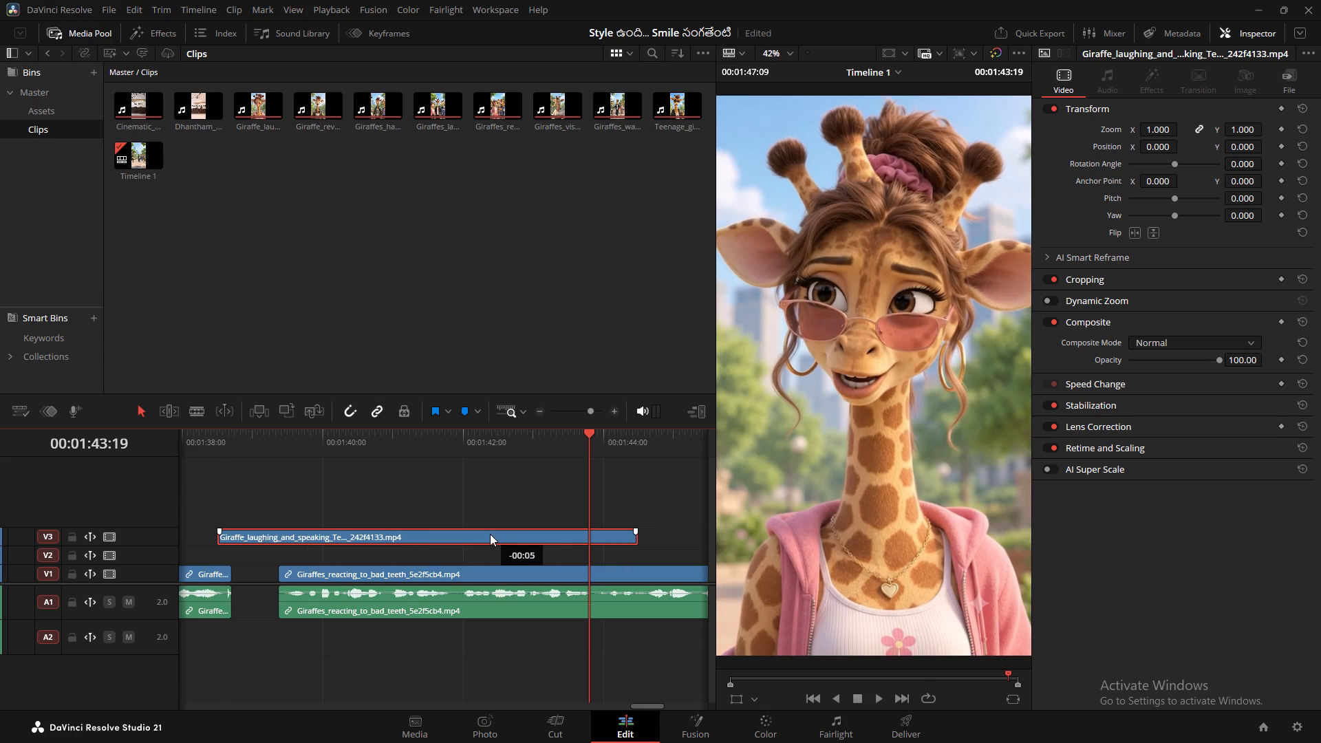
{"action": "left_click_drag", "start_coordinate": [490, 534], "coordinate": [480, 533]}
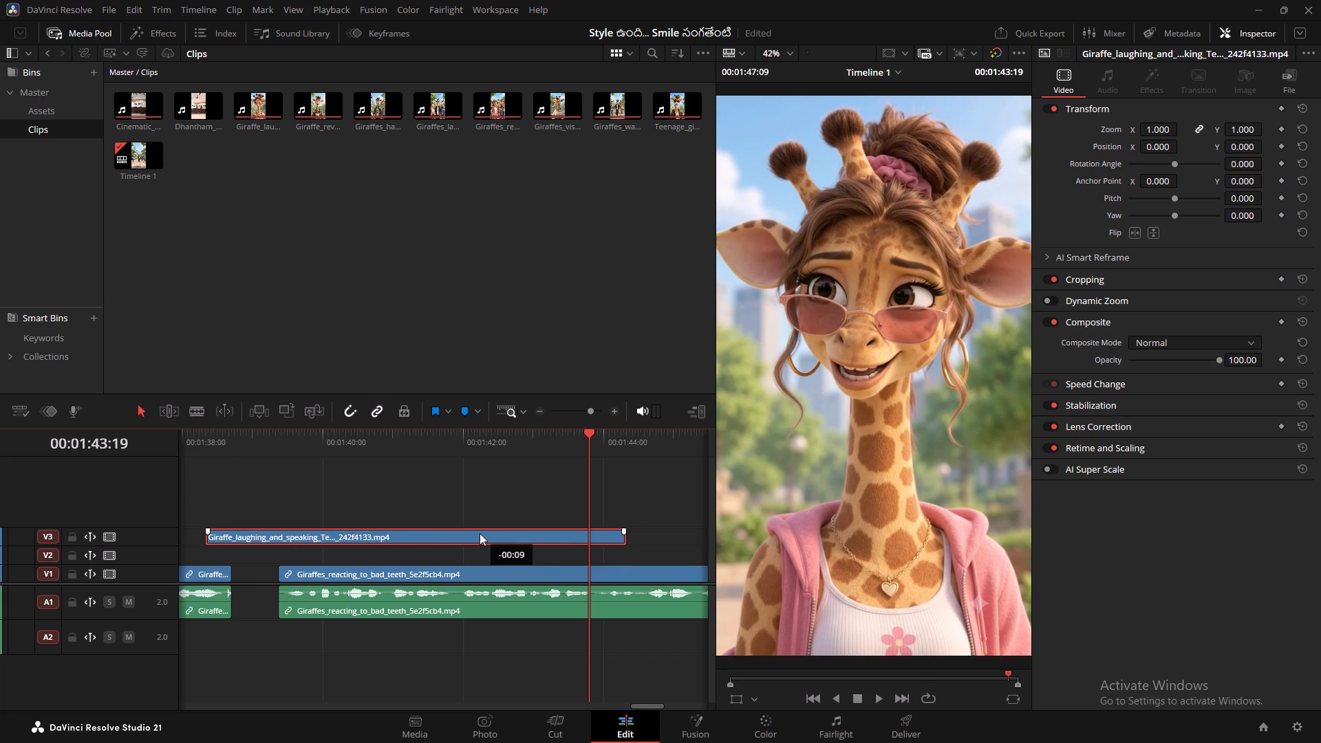
{"action": "left_click_drag", "start_coordinate": [480, 533], "coordinate": [474, 532]}
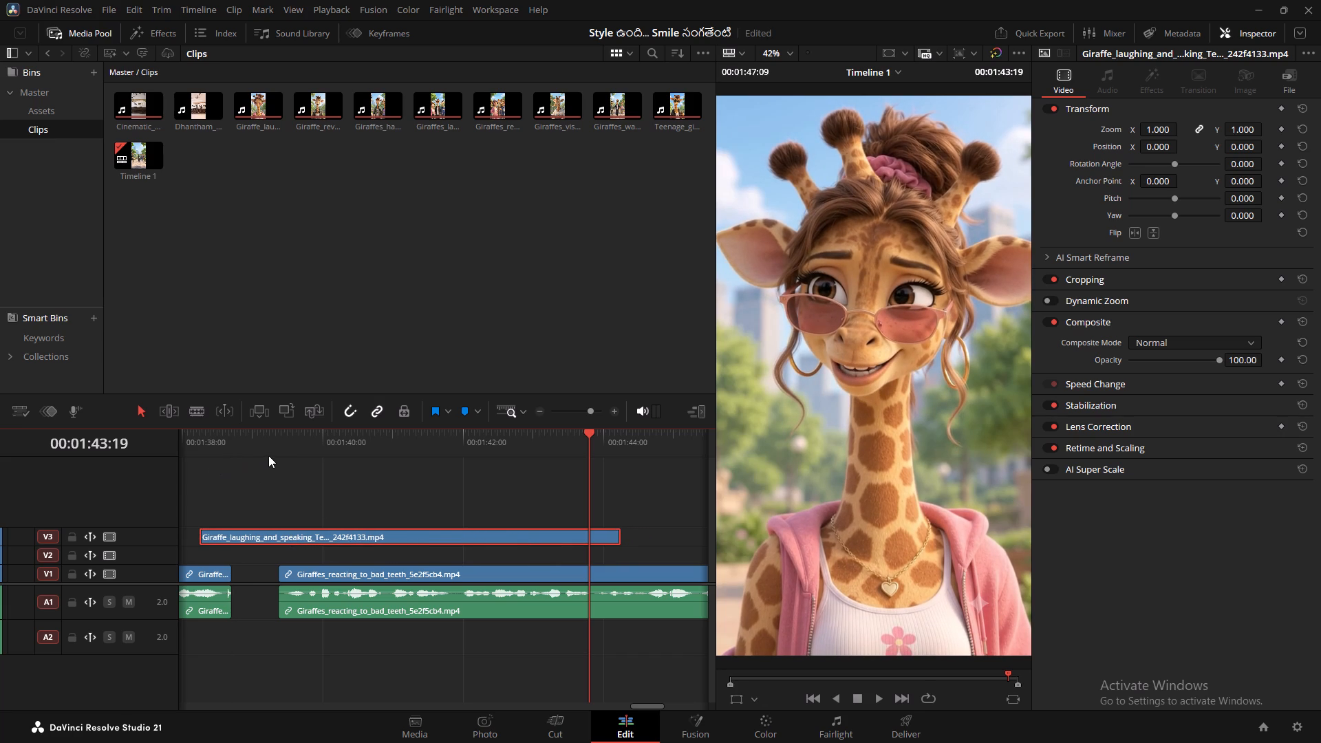
{"action": "left_click", "coordinate": [272, 445]}
{"action": "key", "text": "space"}
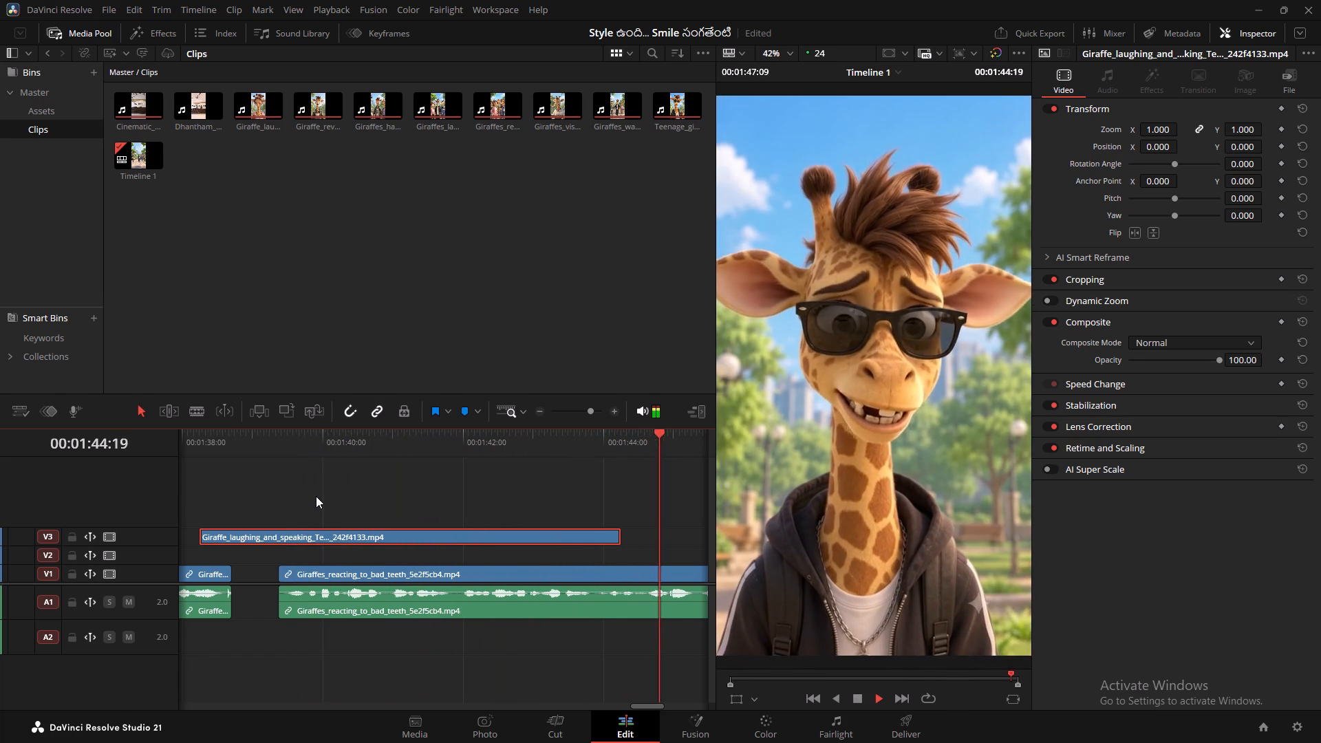
{"action": "key", "text": "space"}
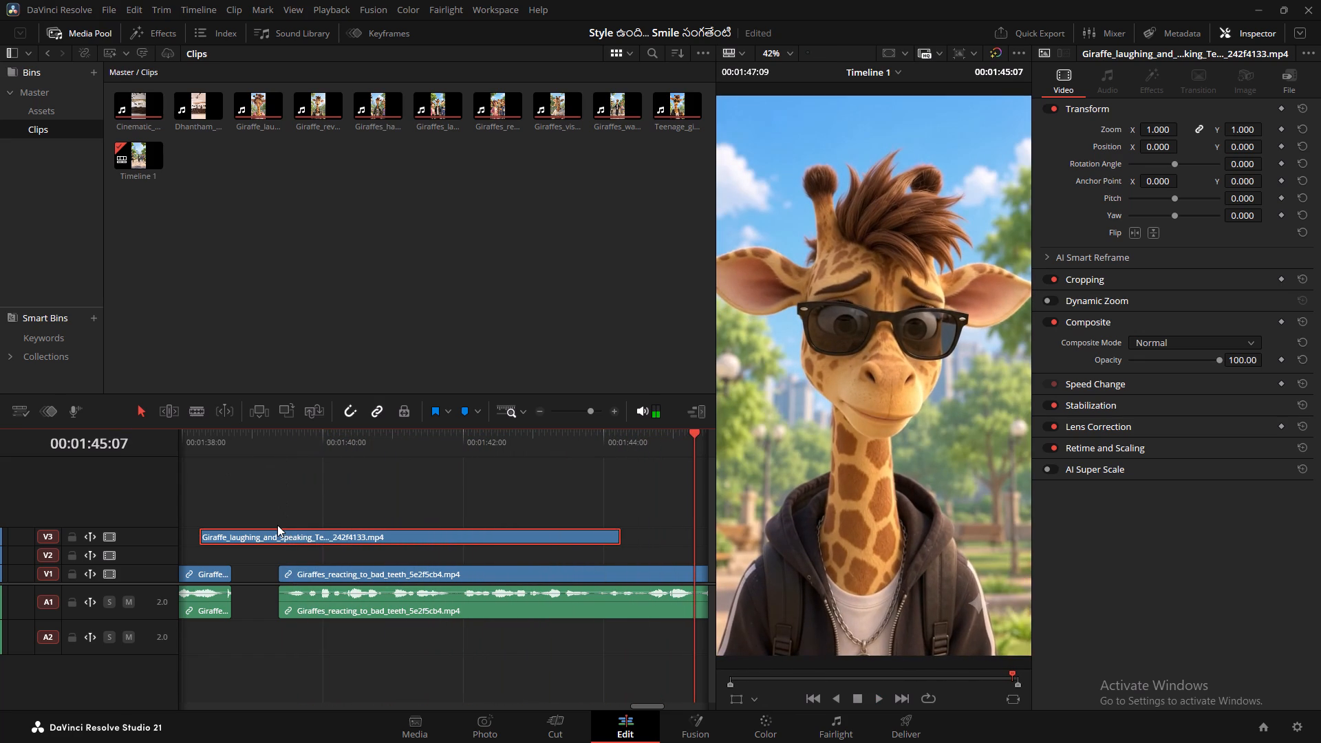
Split the V3 giraffe clip at 00:01:39:10, where the bad-teeth reaction clip begins, and delete the portion before the cut.
{"action": "key", "text": "b"}
{"action": "left_click", "coordinate": [280, 537]}
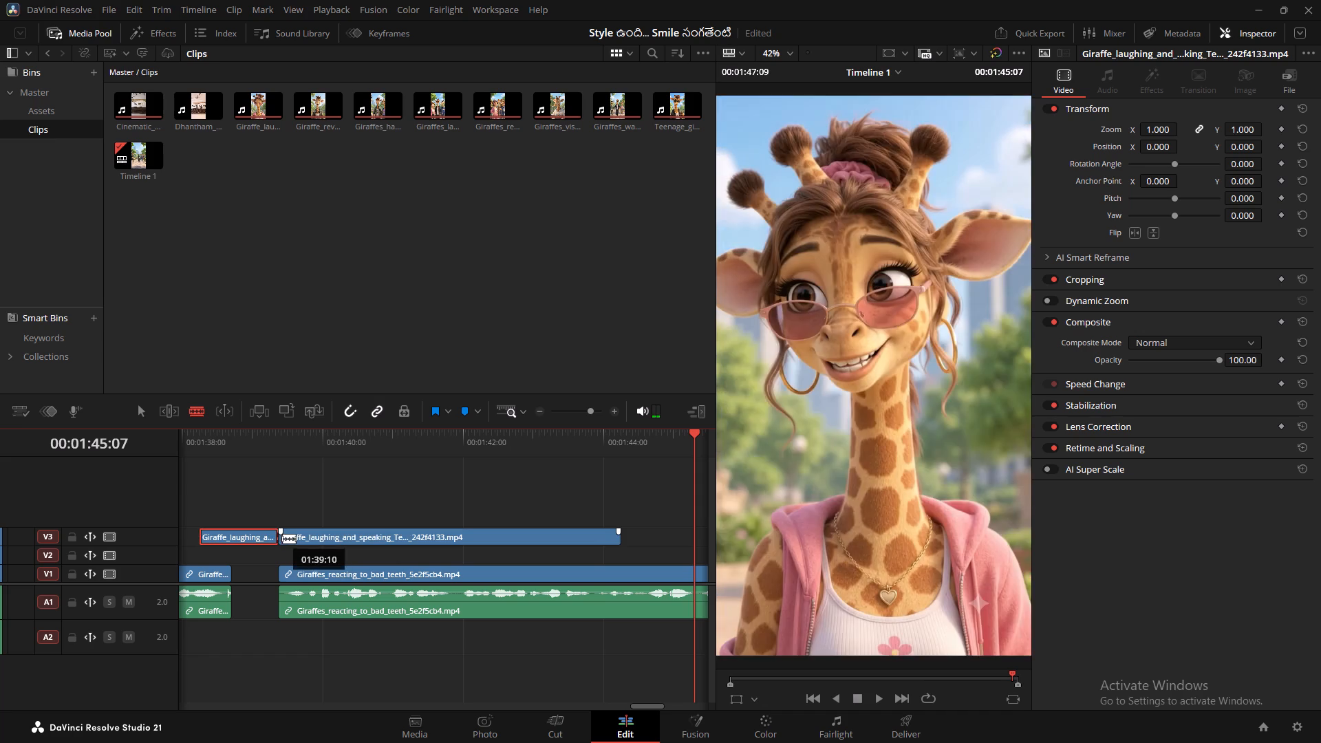
{"action": "key", "text": "a"}
{"action": "left_click", "coordinate": [250, 541]}
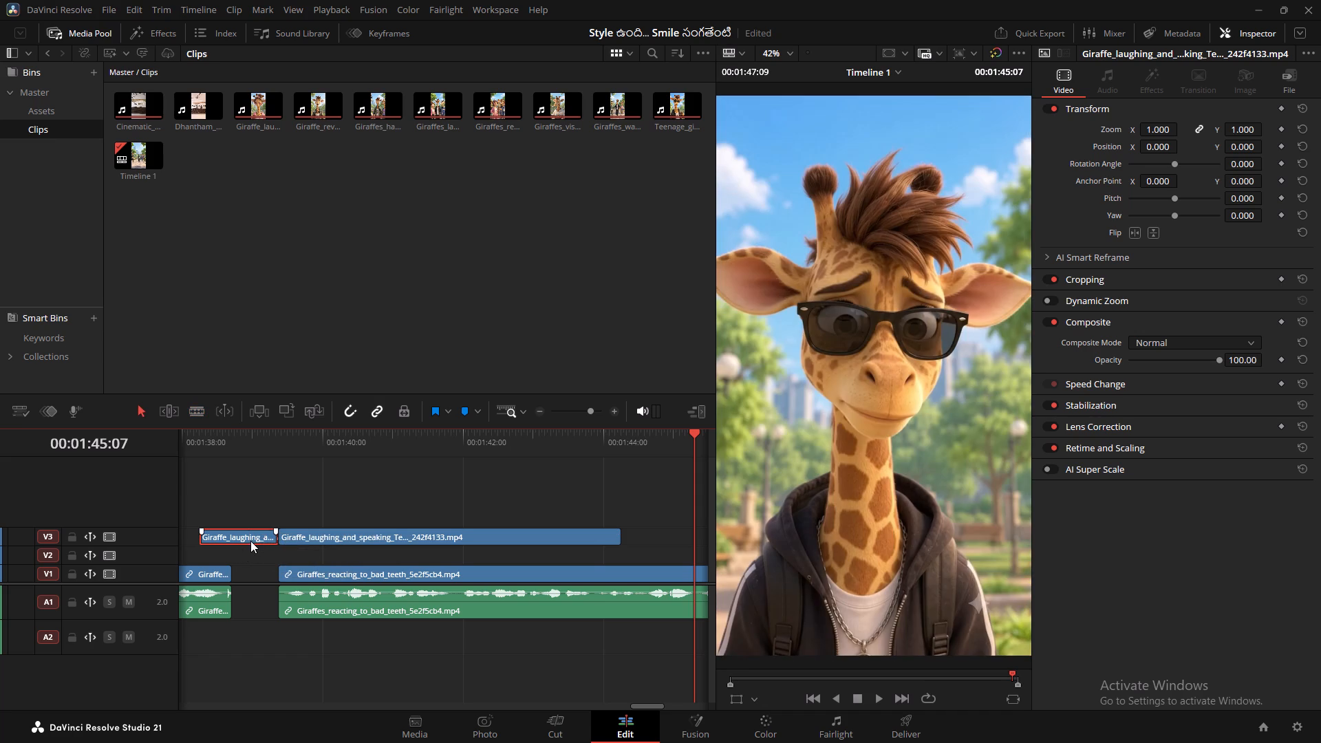
{"action": "key", "text": "BackSpace"}
Play the timeline from the trimmed V3 clip's start, and again from about 00:01:43:02, to check the speech sync.
{"action": "left_click", "coordinate": [284, 446]}
{"action": "key", "text": "space"}
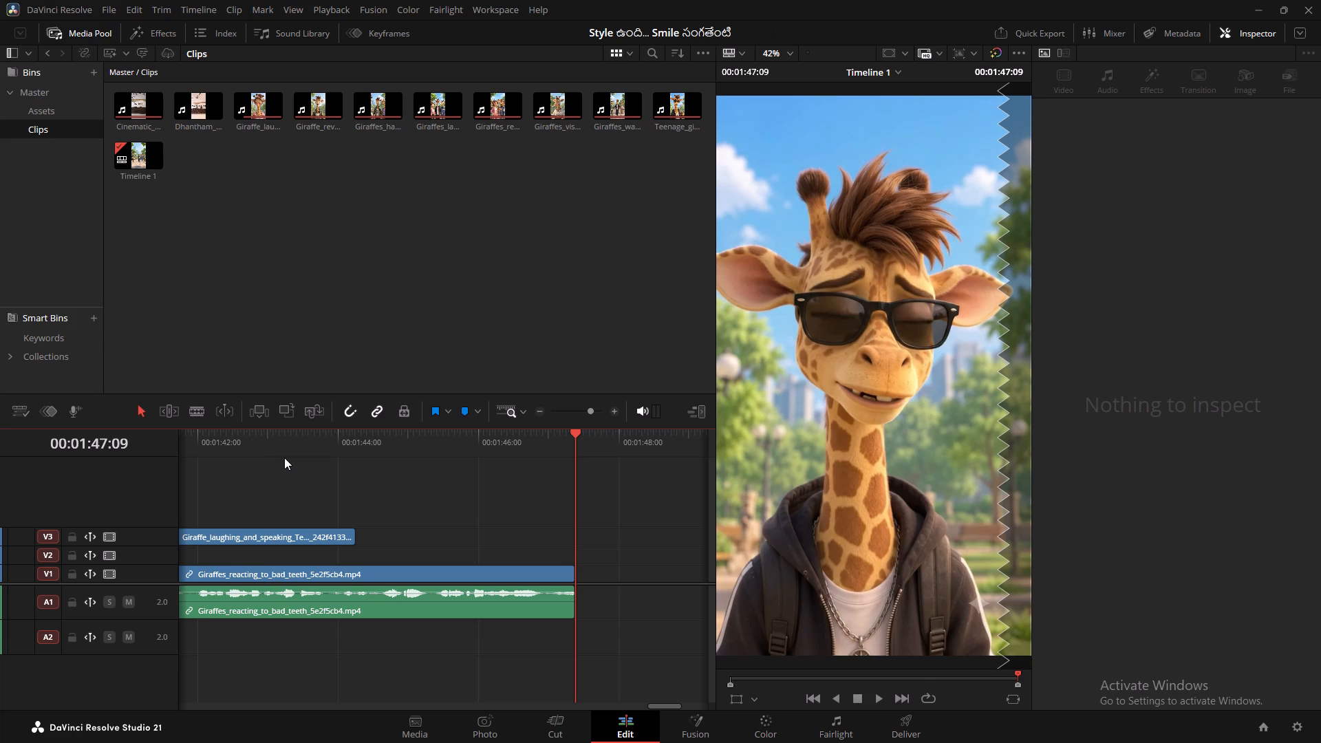
{"action": "key", "text": "space"}
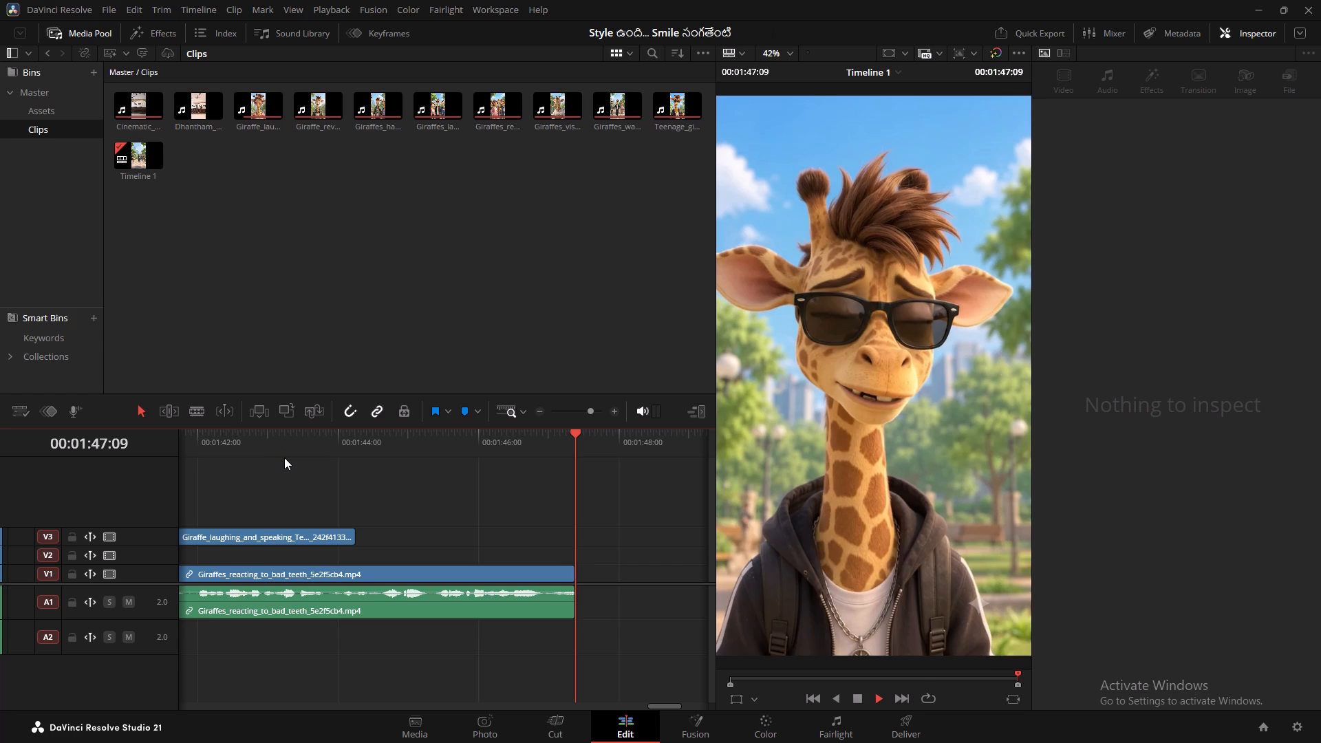
{"action": "scroll", "coordinate": [425, 609], "scroll_direction": "up", "scroll_amount": 3}
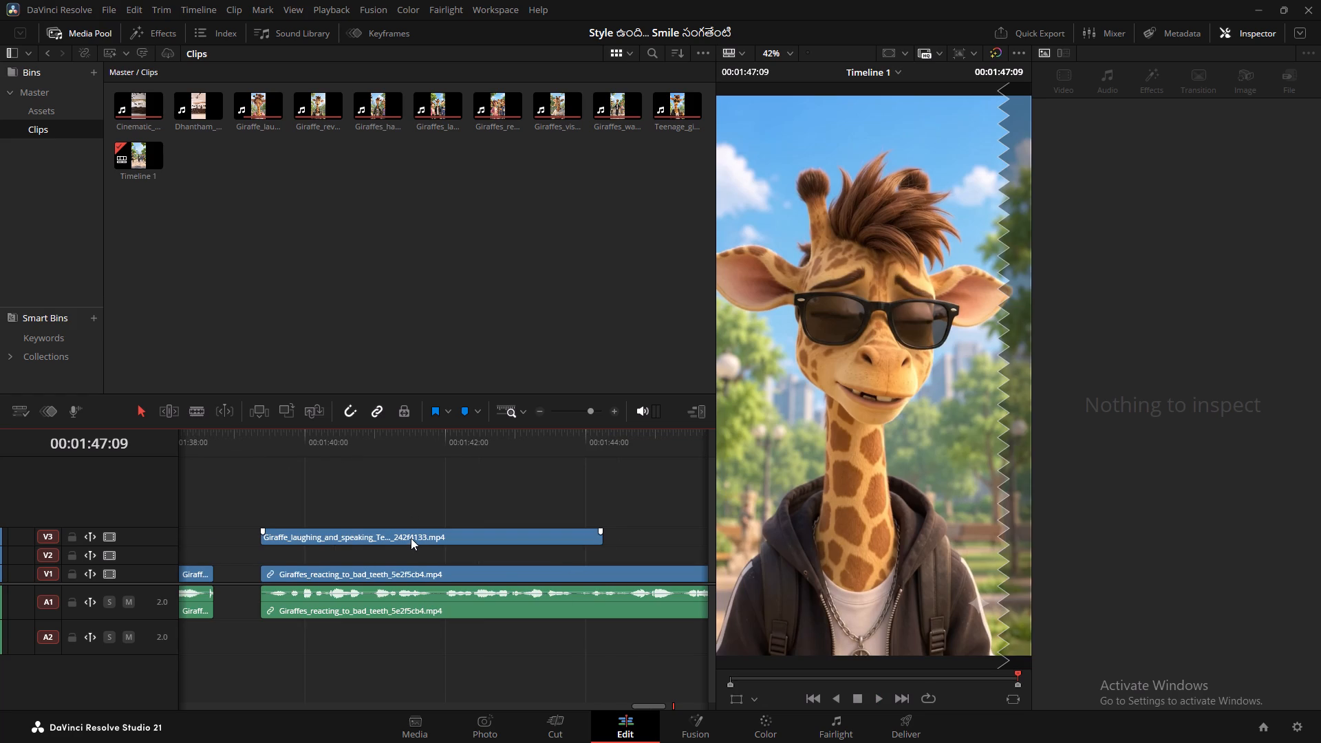
{"action": "left_click", "coordinate": [519, 436]}
{"action": "key", "text": "space"}
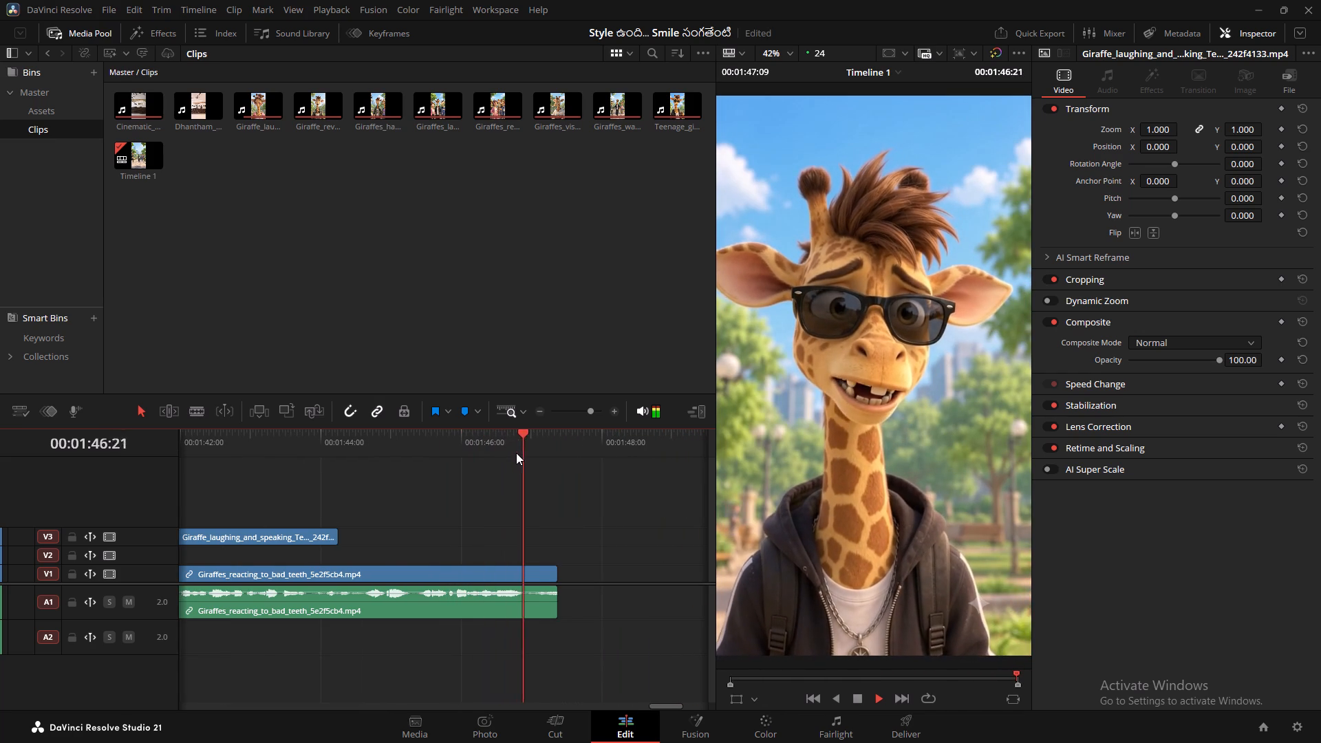
{"action": "key", "text": "space"}
Delete the Giraffes_laughing_at_friend's_teeth clip with its audio, just before the bad-teeth reaction clip, from V1 and A1.
{"action": "scroll", "coordinate": [524, 460], "scroll_direction": "up", "scroll_amount": 8}
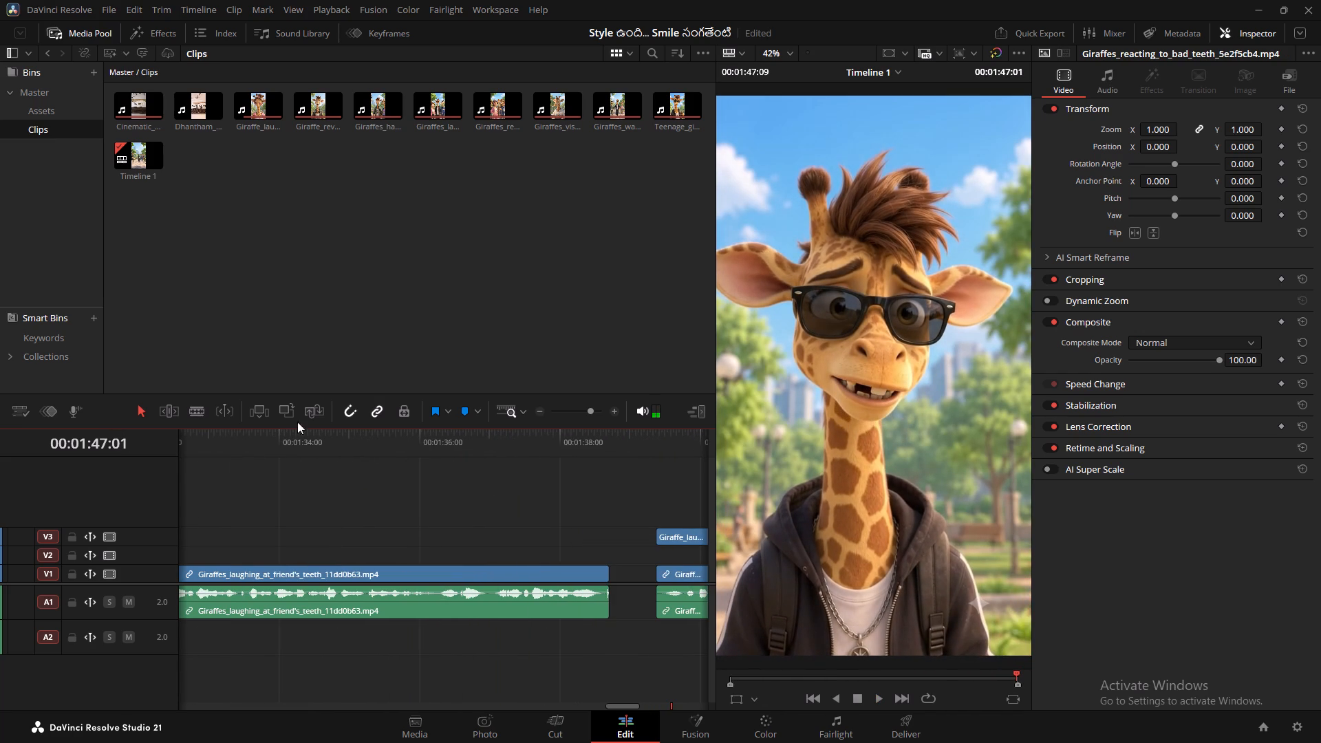
{"action": "left_click_drag", "start_coordinate": [365, 538], "coordinate": [380, 660]}
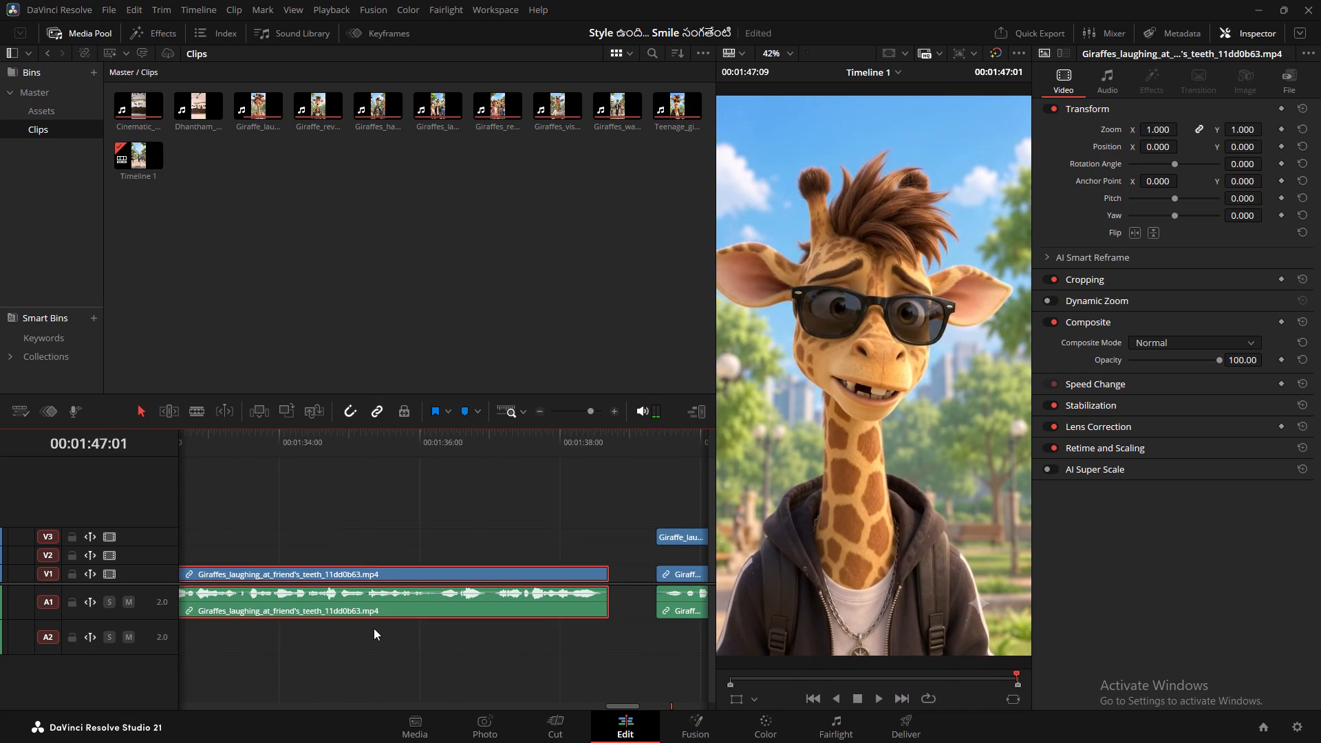
{"action": "key", "text": "BackSpace"}
Move the laughing giraffe clip from V3 straight down to V1, overwriting the start of the bad-teeth reaction video.
{"action": "scroll", "coordinate": [336, 568], "scroll_direction": "down", "scroll_amount": 1}
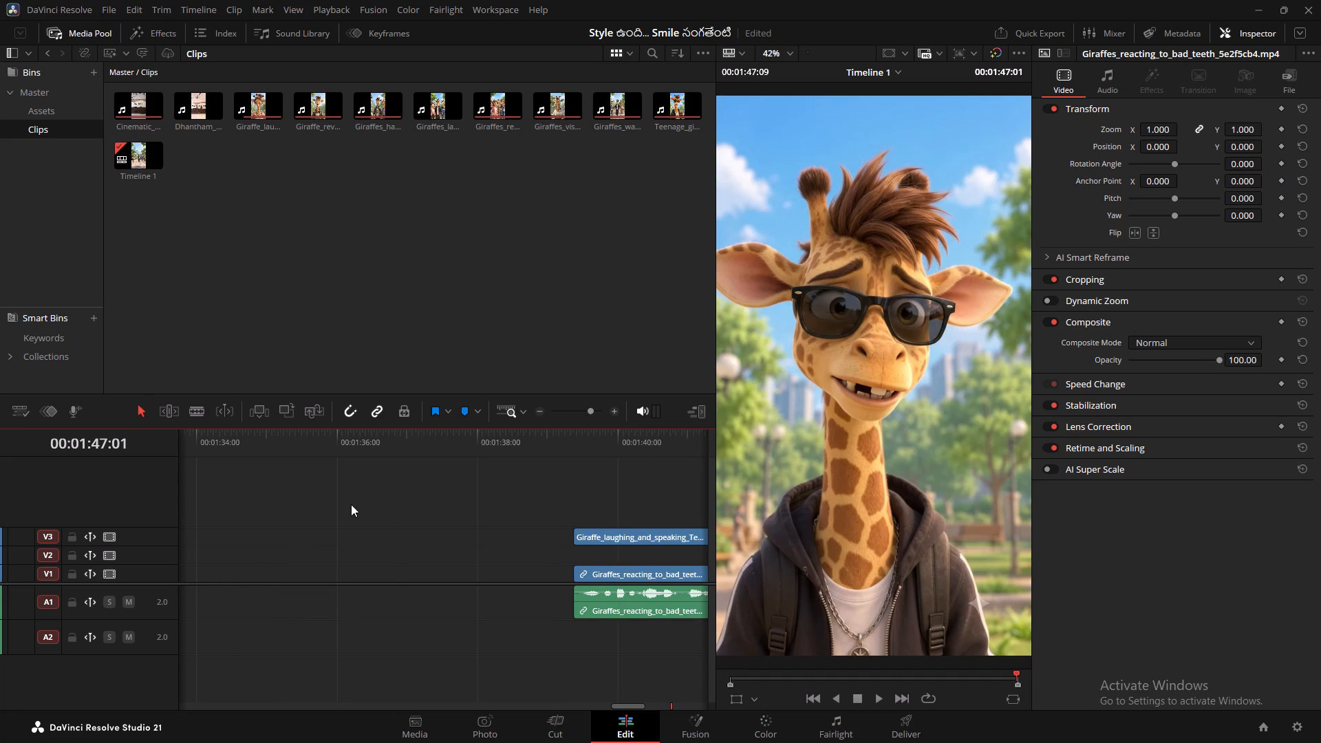
{"action": "scroll", "coordinate": [351, 504], "scroll_direction": "down", "scroll_amount": 4}
{"action": "left_click_drag", "start_coordinate": [330, 538], "coordinate": [330, 555]}
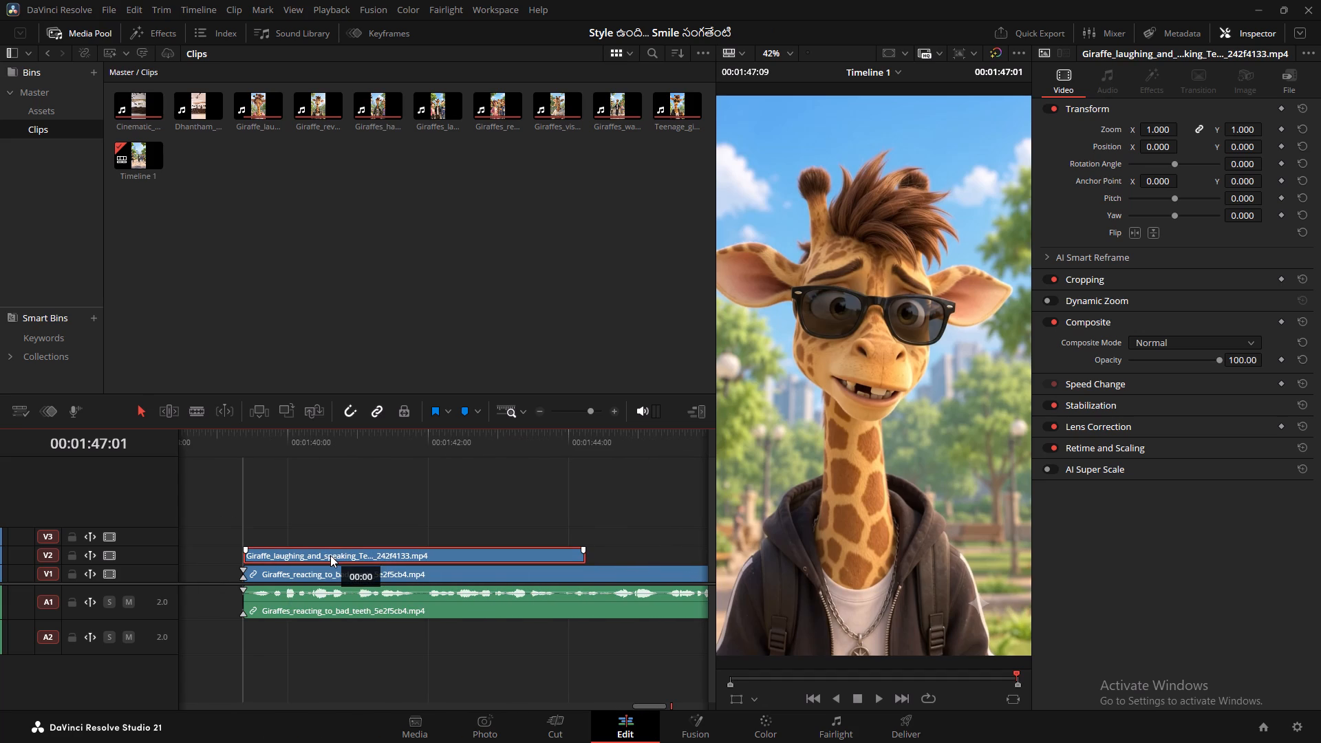
{"action": "left_click_drag", "start_coordinate": [330, 555], "coordinate": [330, 566]}
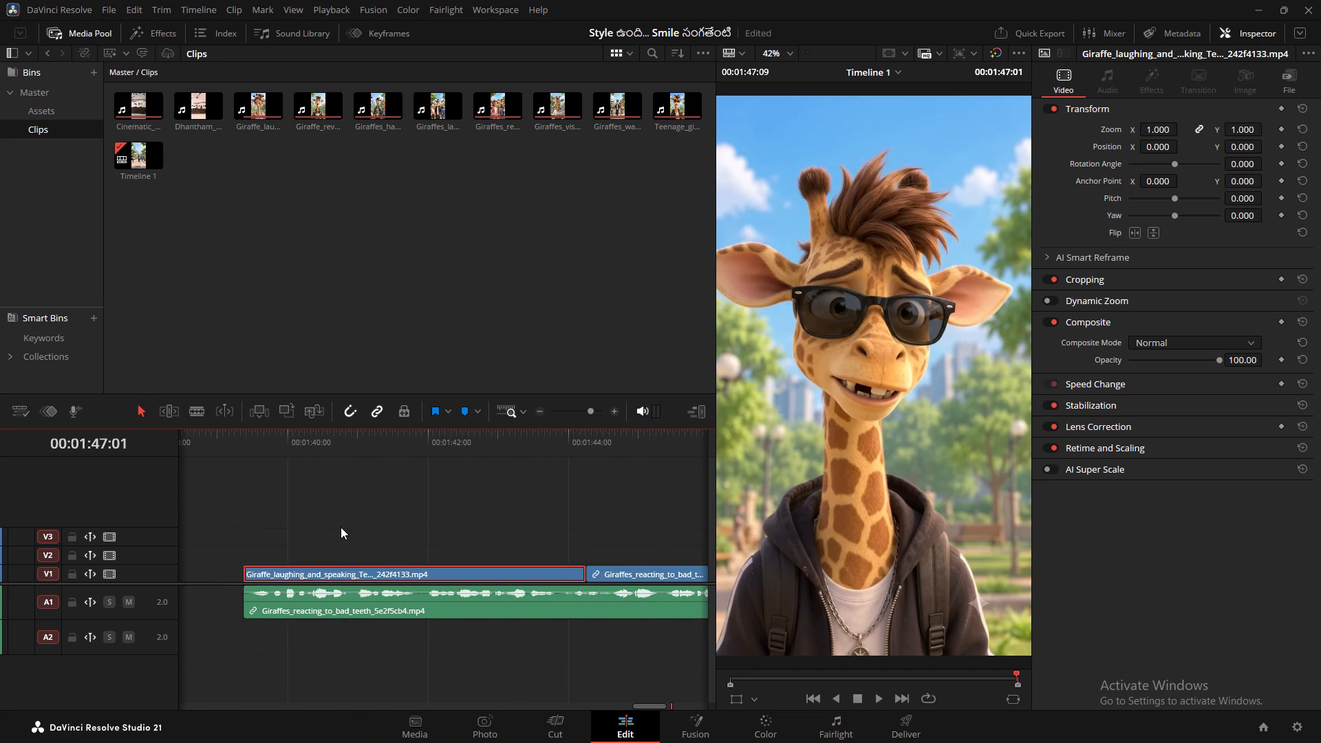
Link the laughing giraffe clip, the remaining bad-teeth reaction video and their A1 audio together.
{"action": "left_click_drag", "start_coordinate": [314, 489], "coordinate": [666, 629]}
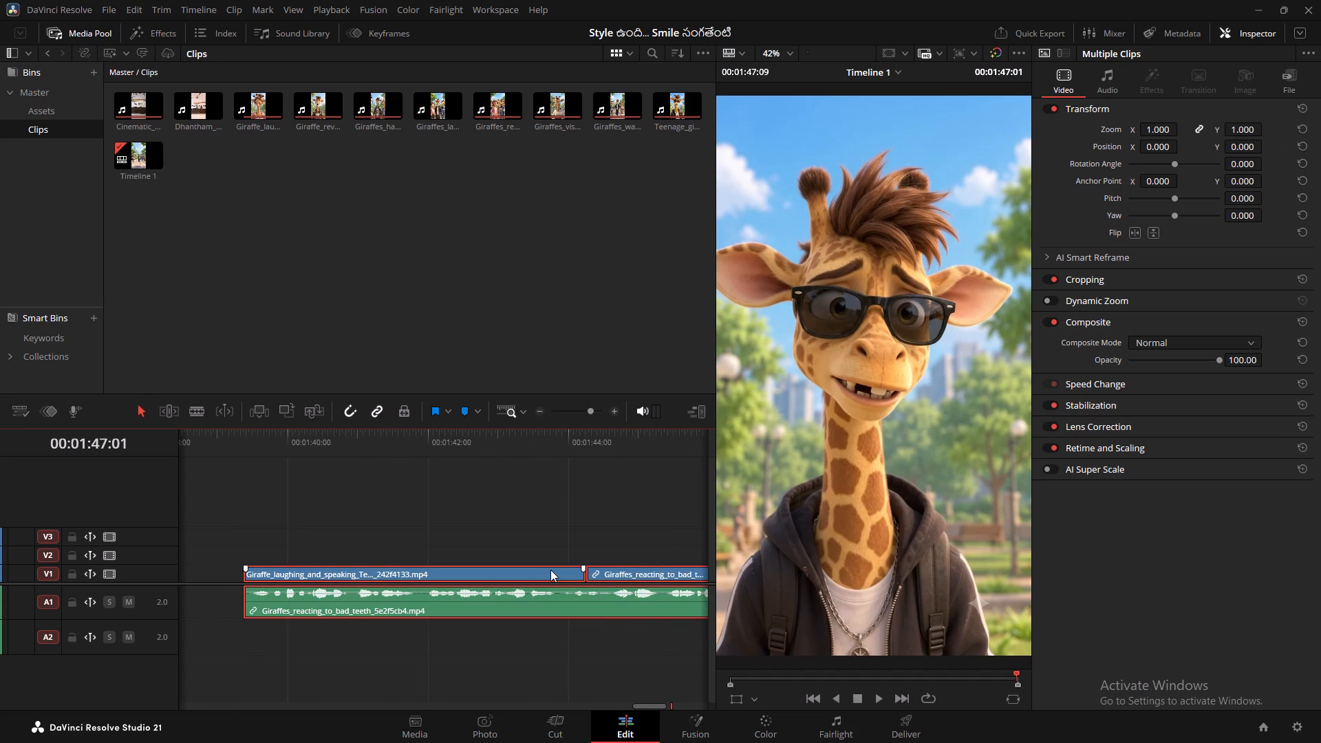
{"action": "right_click", "coordinate": [550, 570]}
{"action": "left_click", "coordinate": [581, 554]}
{"action": "left_click", "coordinate": [356, 499]}
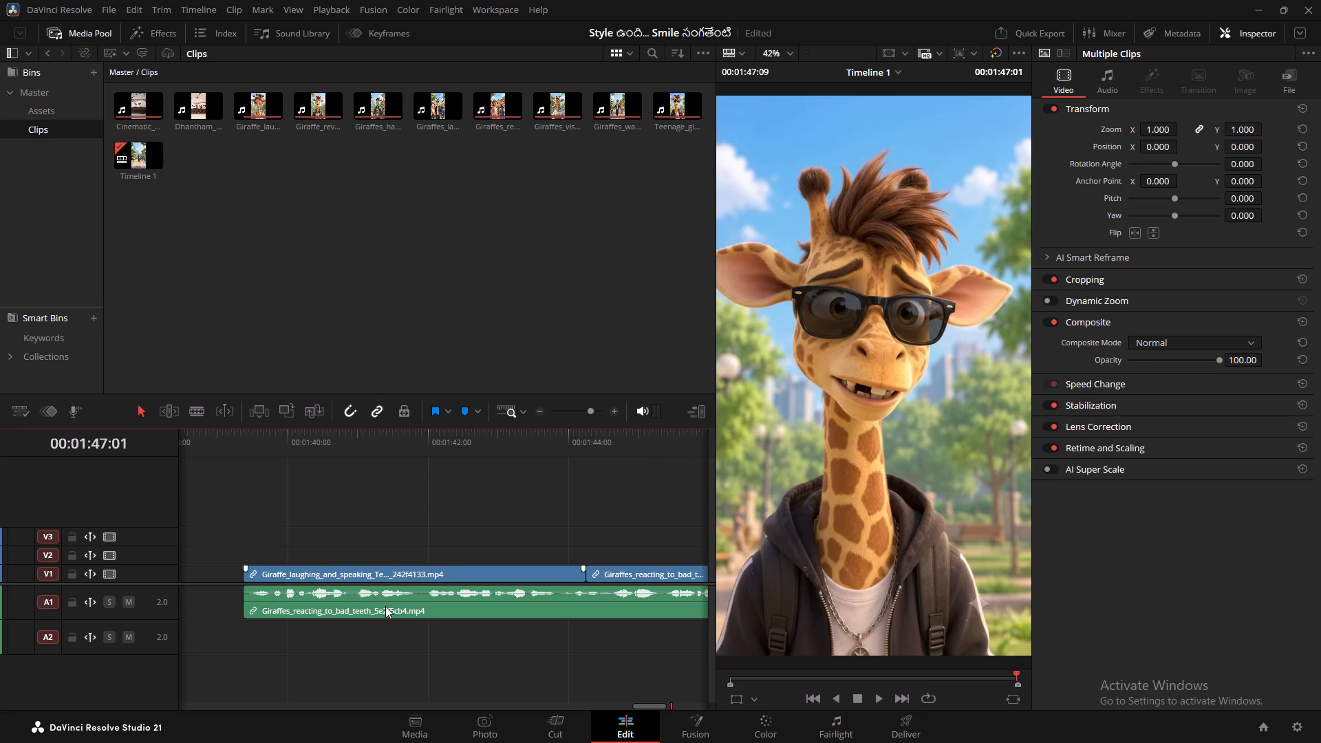
Move the linked laughing and bad-teeth reaction clips with their audio into the gap between the Giraffe_reveals_missing_teeth and Giraffes_visiting_dental_clinic clips.
{"action": "scroll", "coordinate": [420, 730], "scroll_direction": "down", "scroll_amount": 5, "text": "alt"}
{"action": "scroll", "coordinate": [382, 632], "scroll_direction": "down", "scroll_amount": 6, "text": "alt"}
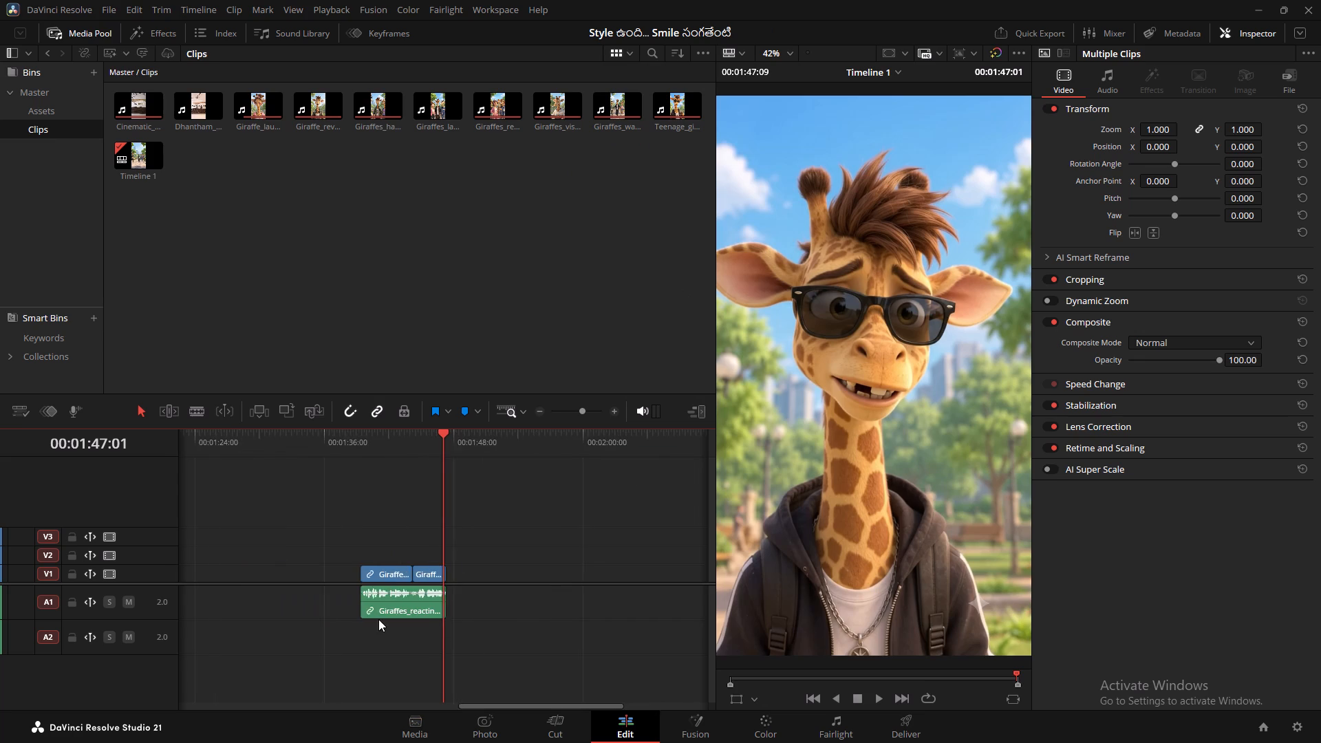
{"action": "scroll", "coordinate": [367, 588], "scroll_direction": "down", "scroll_amount": 5, "text": "alt"}
{"action": "scroll", "coordinate": [367, 587], "scroll_direction": "down", "scroll_amount": 6}
{"action": "scroll", "coordinate": [367, 586], "scroll_direction": "up", "scroll_amount": 5}
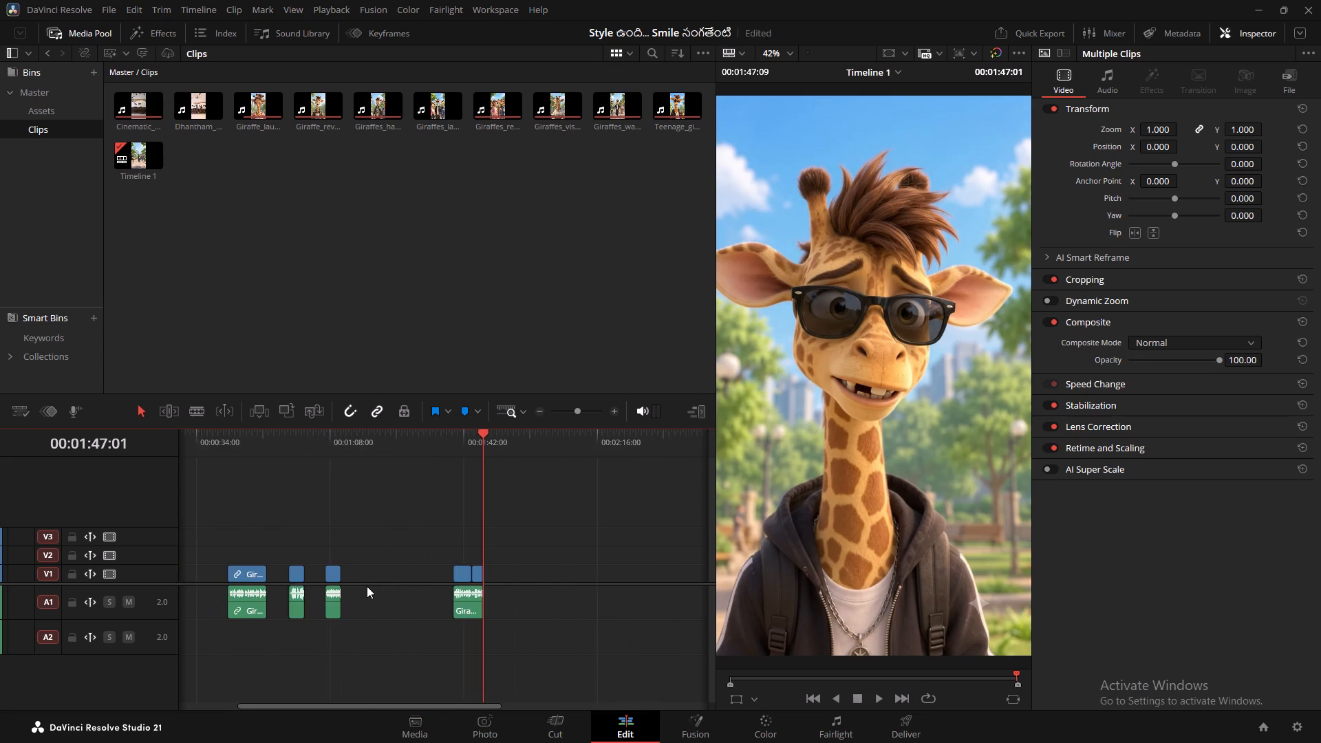
{"action": "scroll", "coordinate": [367, 586], "scroll_direction": "up", "scroll_amount": 5}
{"action": "left_click_drag", "start_coordinate": [584, 602], "coordinate": [384, 601]}
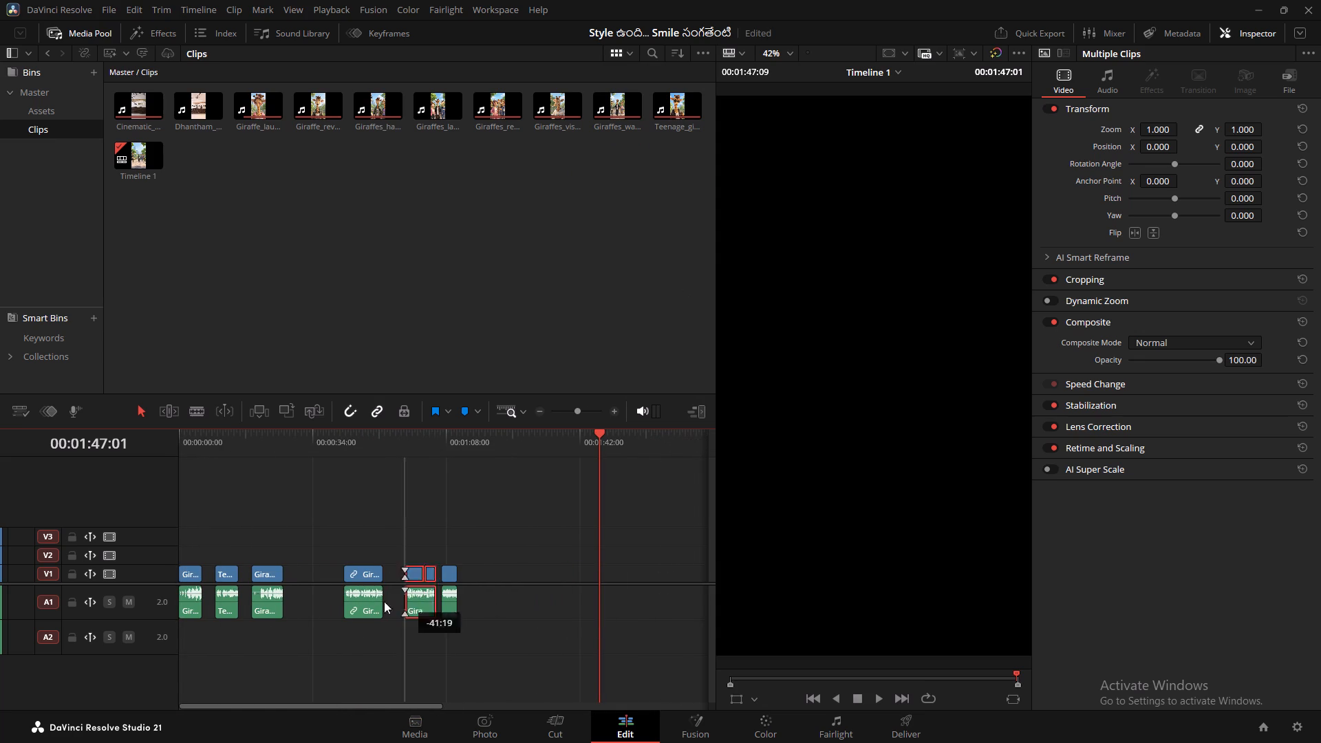
{"action": "left_click_drag", "start_coordinate": [384, 601], "coordinate": [312, 597]}
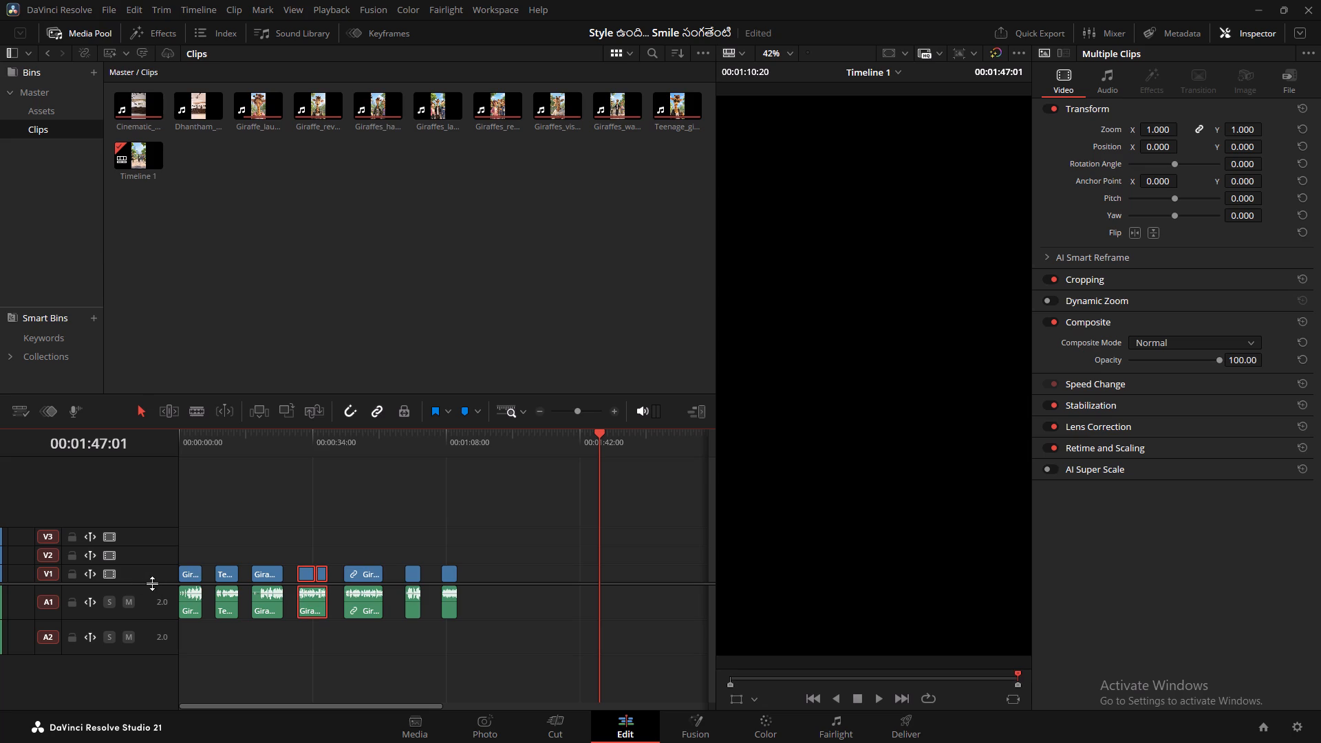
Close every gap on V1 and A1 by butting each clip against the previous one, from the Teenage_giraffe clip through the Cinematic_push_in_on_reception clip.
{"action": "left_click_drag", "start_coordinate": [227, 576], "coordinate": [216, 576]}
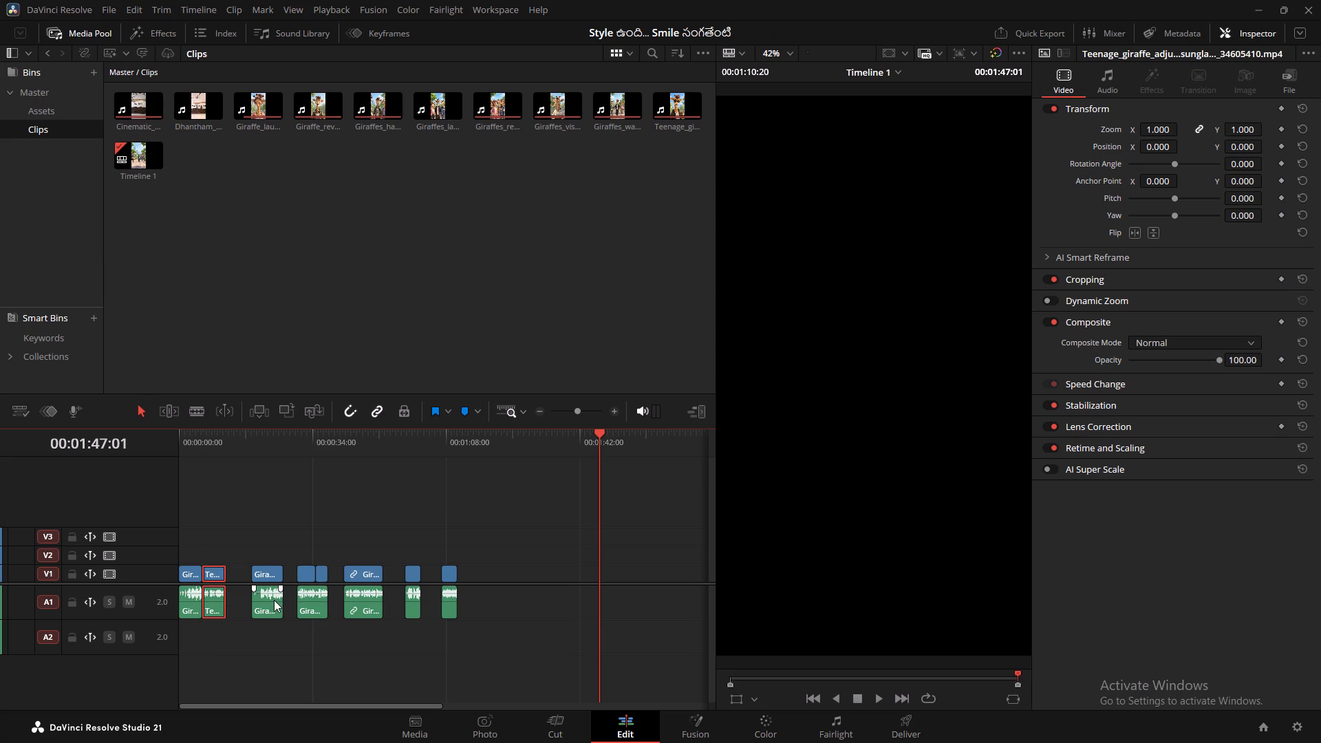
{"action": "left_click_drag", "start_coordinate": [268, 575], "coordinate": [254, 572]}
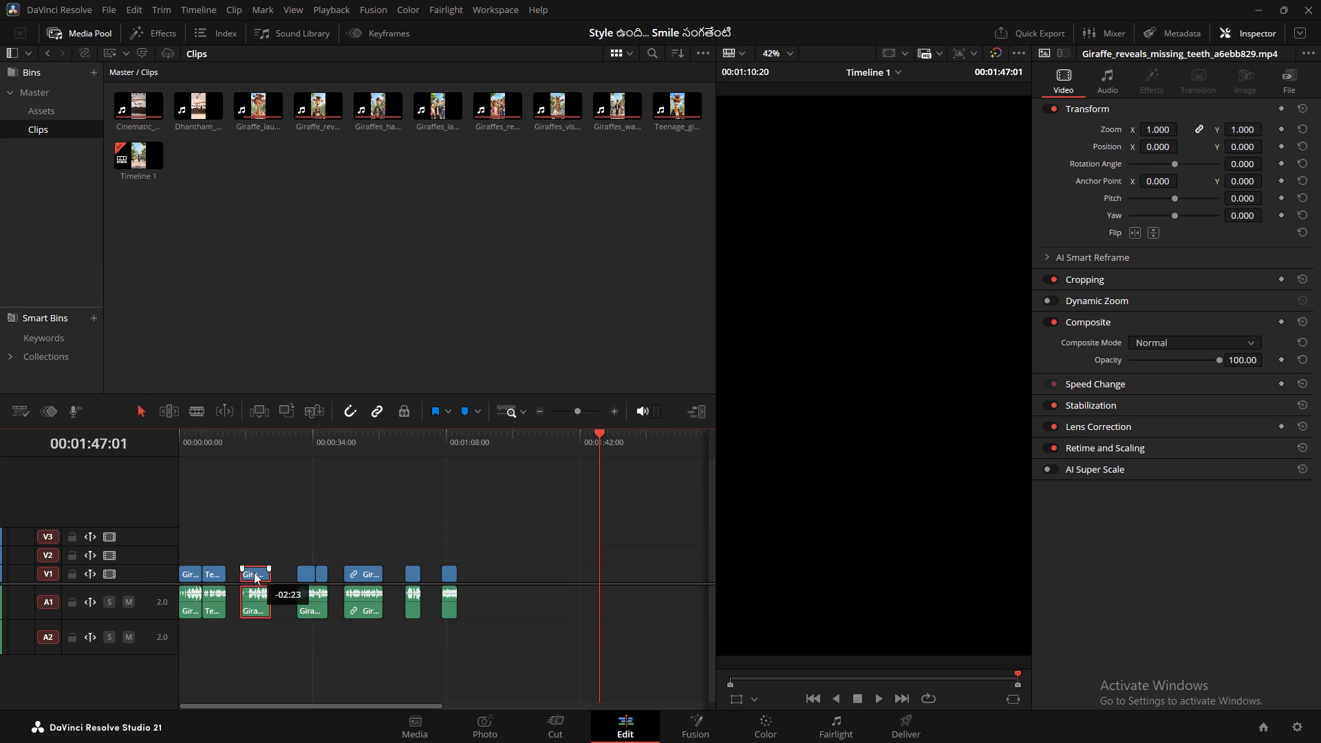
{"action": "left_click_drag", "start_coordinate": [254, 572], "coordinate": [247, 571]}
{"action": "left_click_drag", "start_coordinate": [304, 575], "coordinate": [282, 576]}
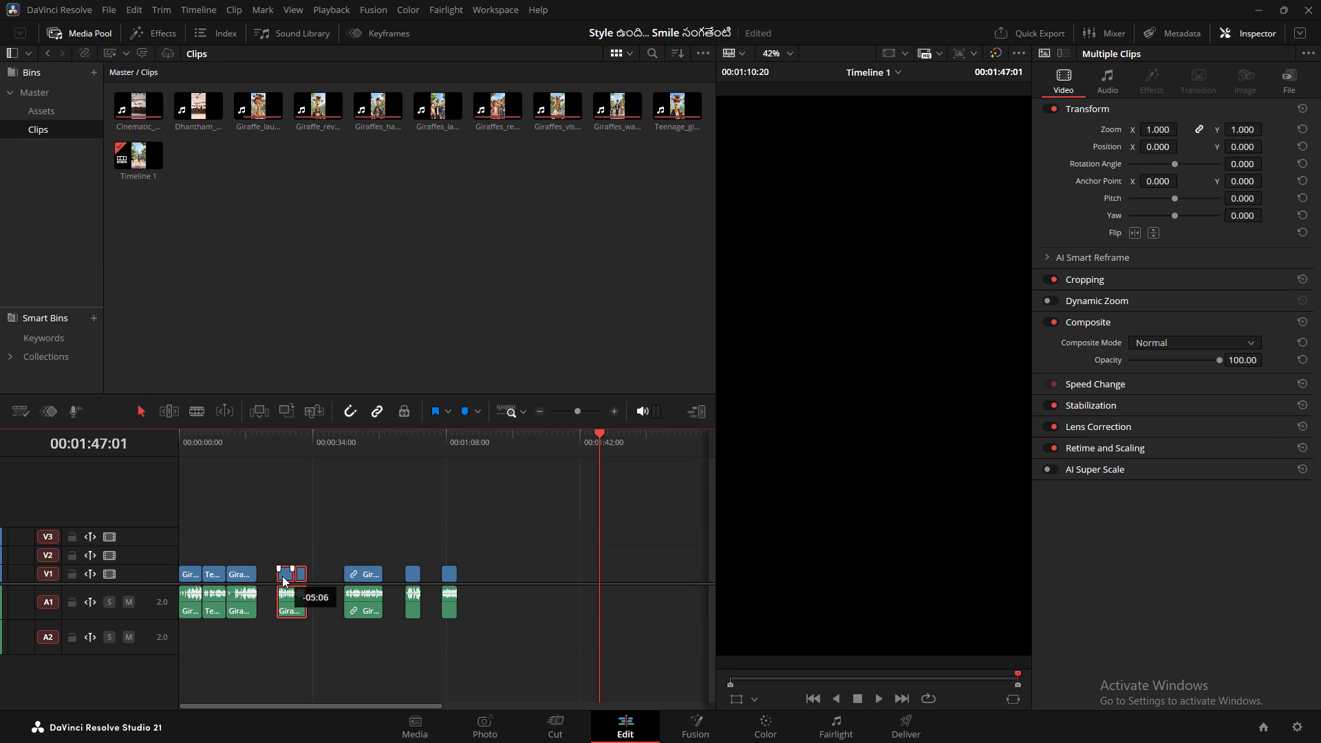
{"action": "left_click_drag", "start_coordinate": [282, 576], "coordinate": [267, 576]}
{"action": "left_click_drag", "start_coordinate": [359, 578], "coordinate": [319, 578]}
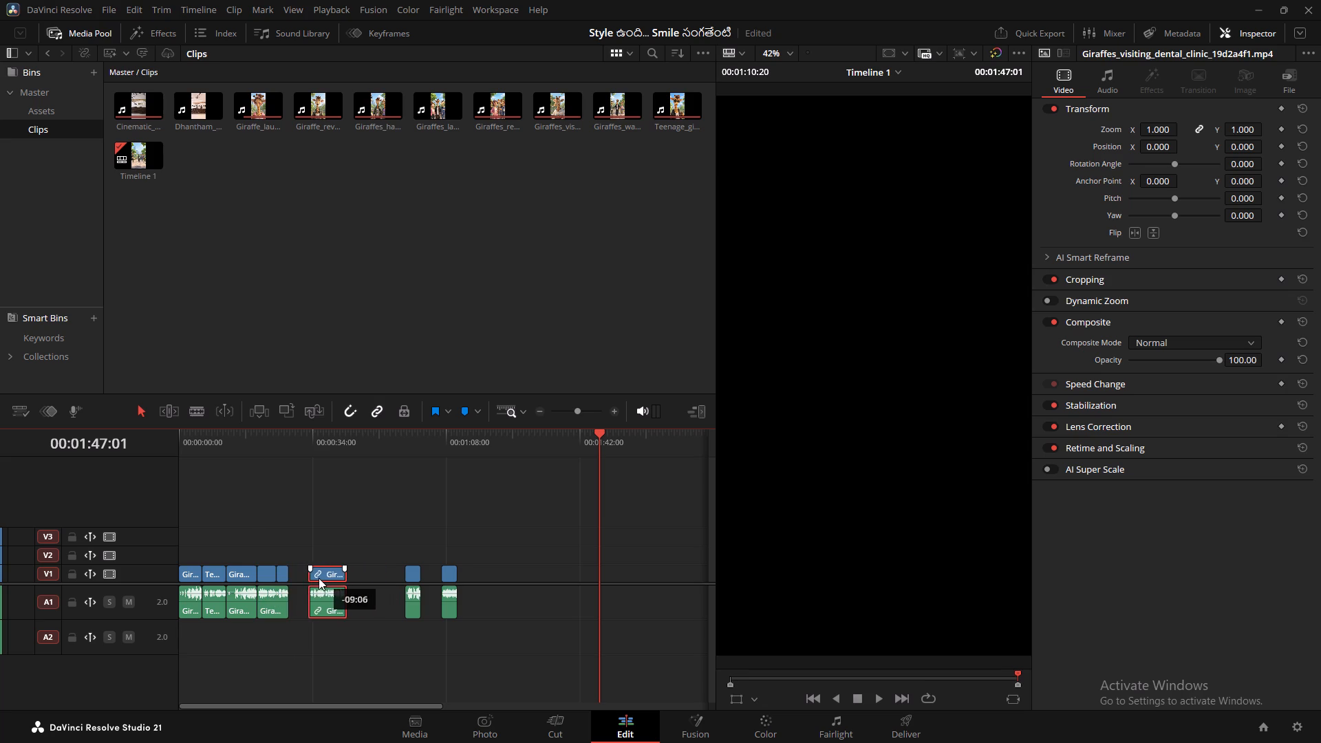
{"action": "left_click_drag", "start_coordinate": [319, 578], "coordinate": [309, 578]}
{"action": "left_click_drag", "start_coordinate": [413, 578], "coordinate": [344, 579]}
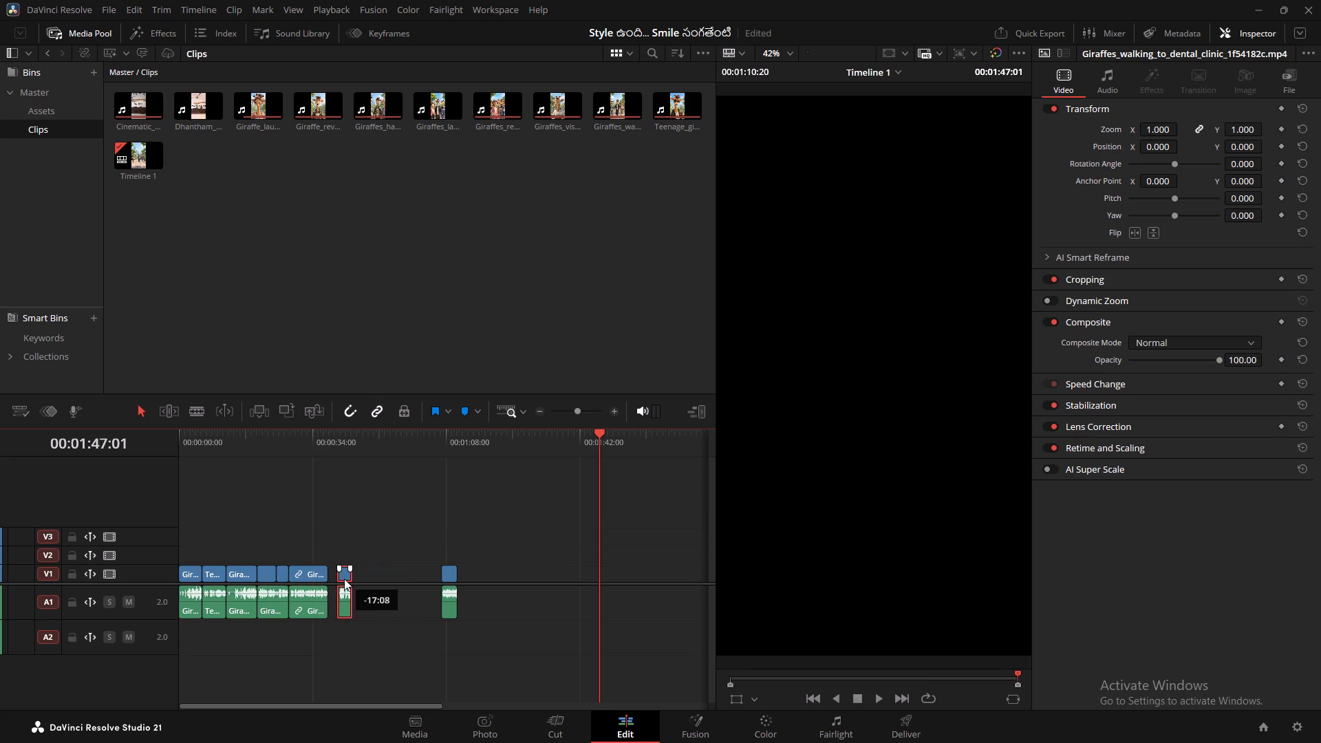
{"action": "left_click_drag", "start_coordinate": [344, 579], "coordinate": [338, 579]}
{"action": "left_click_drag", "start_coordinate": [453, 574], "coordinate": [377, 573]}
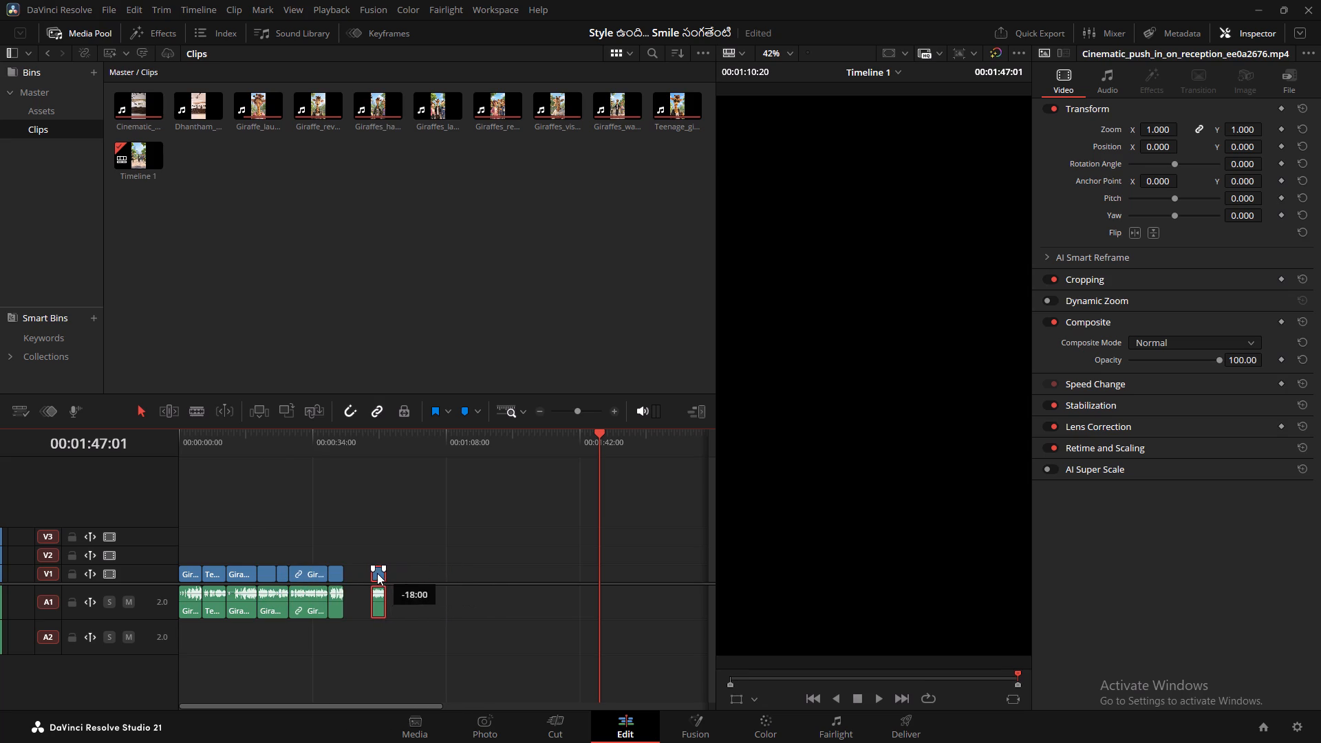
{"action": "left_click_drag", "start_coordinate": [377, 573], "coordinate": [357, 568]}
Check the end of the joined sequence, and play it full screen from 00:00:00:00 until the missing-teeth close-up.
{"action": "left_click", "coordinate": [370, 442]}
{"action": "left_click", "coordinate": [361, 434]}
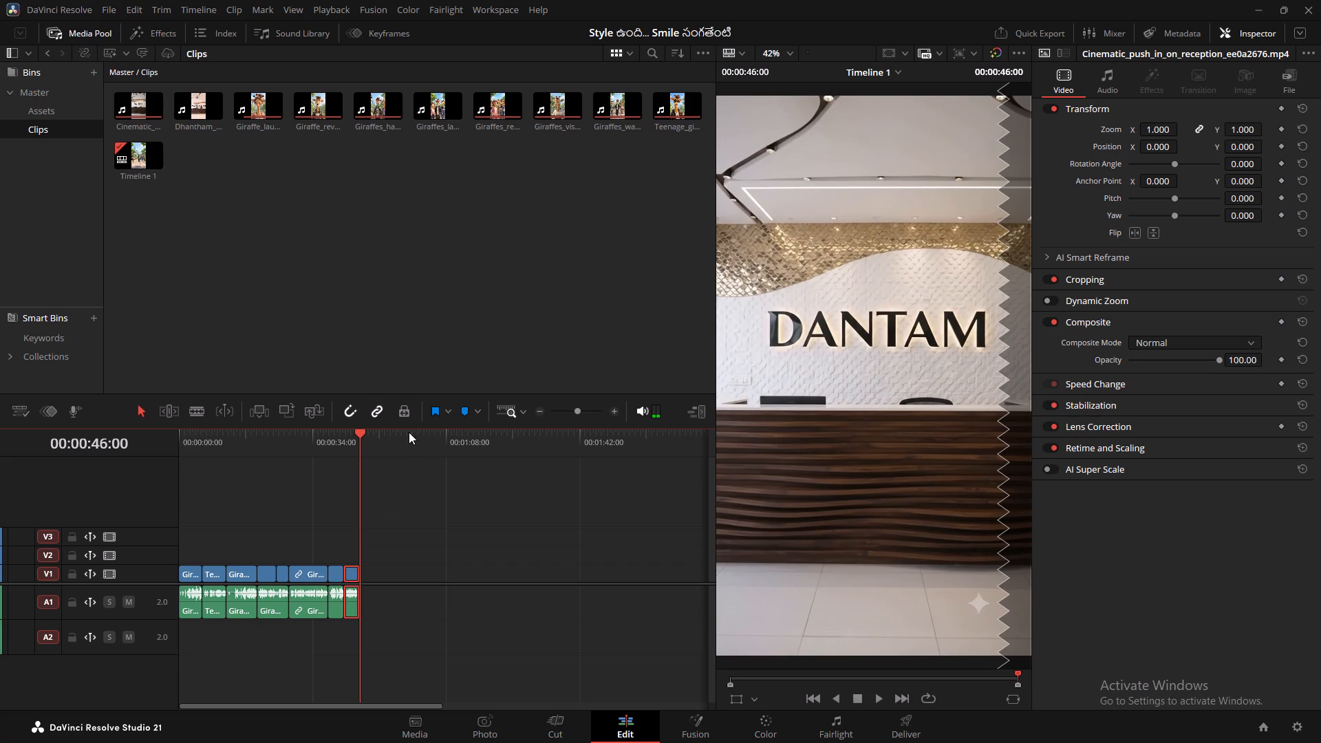
{"action": "left_click_drag", "start_coordinate": [190, 431], "coordinate": [160, 429]}
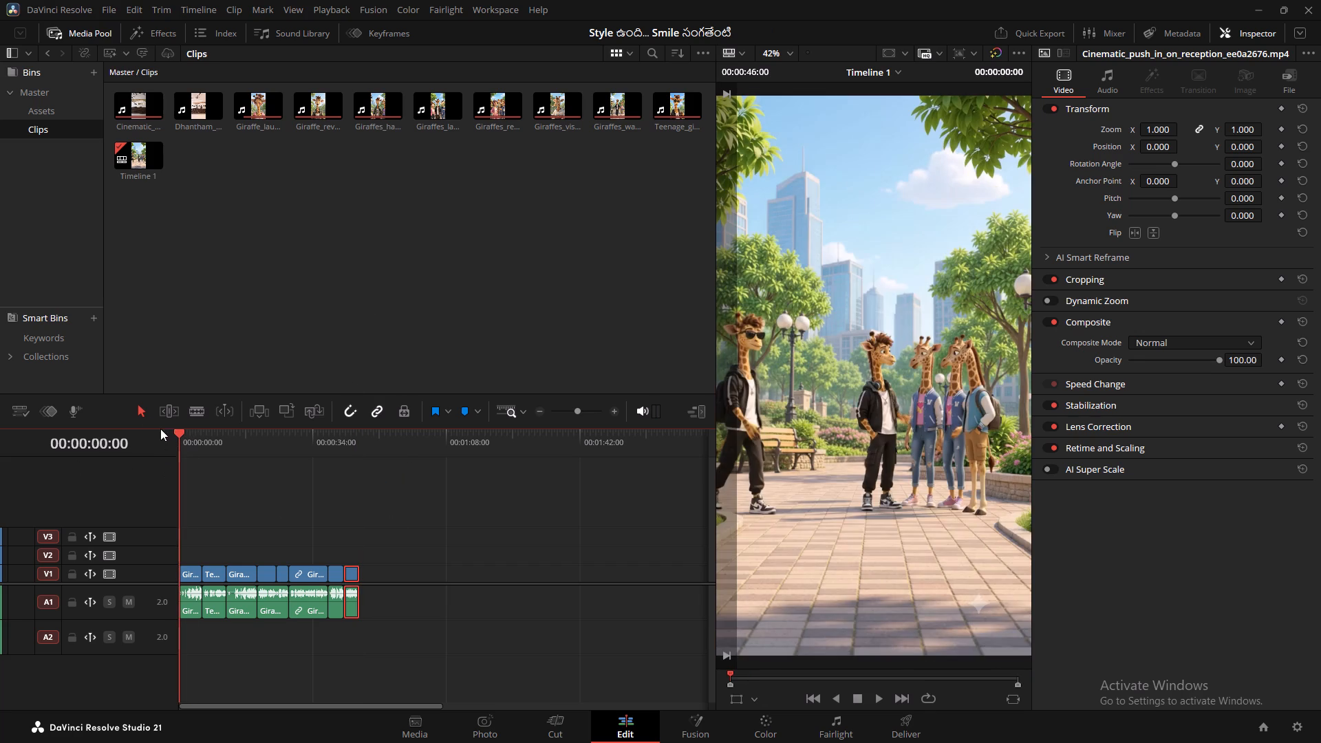
{"action": "left_click_drag", "start_coordinate": [160, 429], "coordinate": [157, 427]}
{"action": "key", "text": "p"}
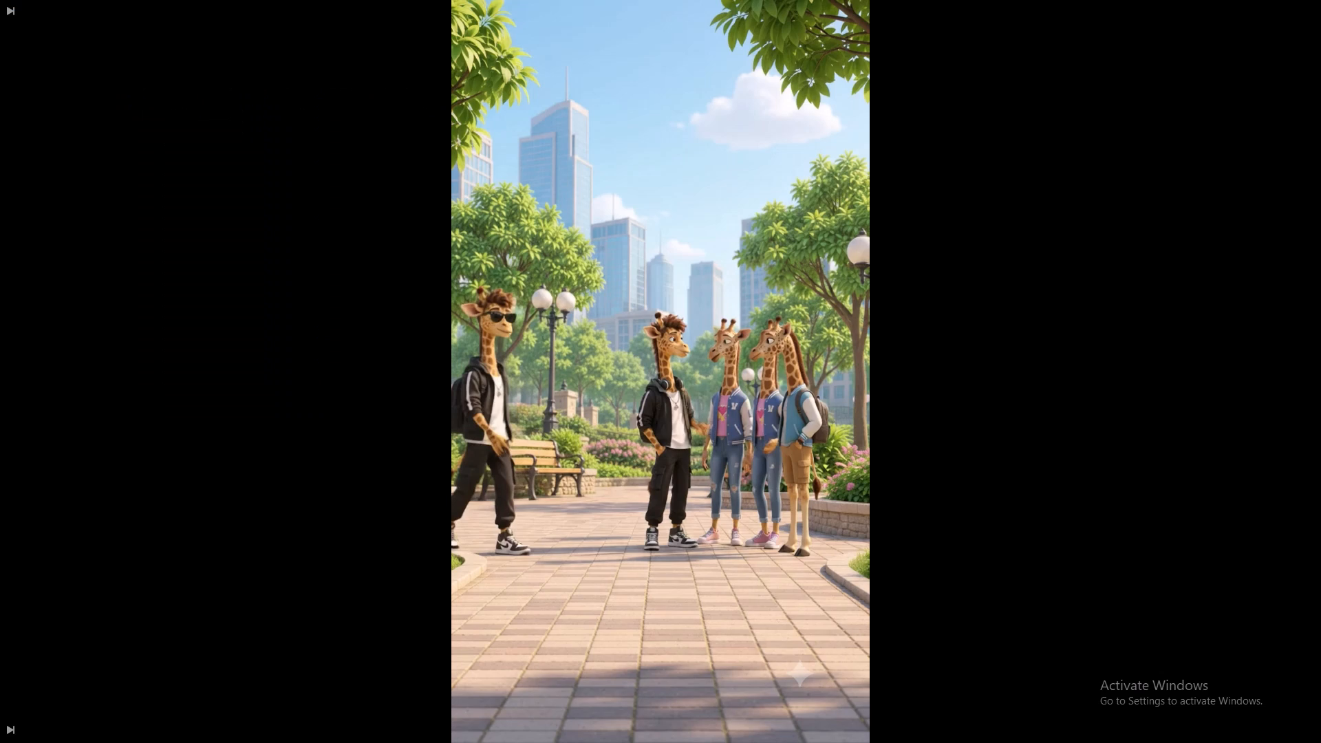
{"action": "key", "text": "space"}
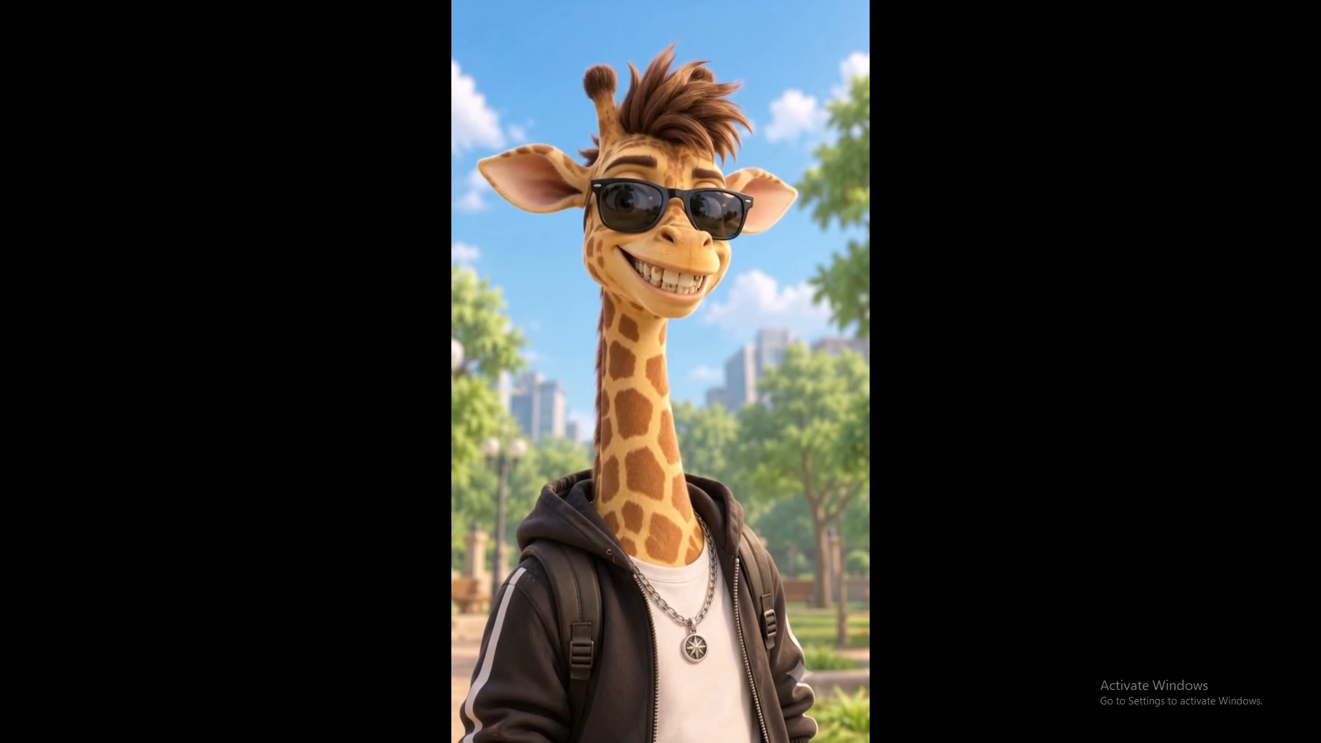
{"action": "key", "text": "space"}
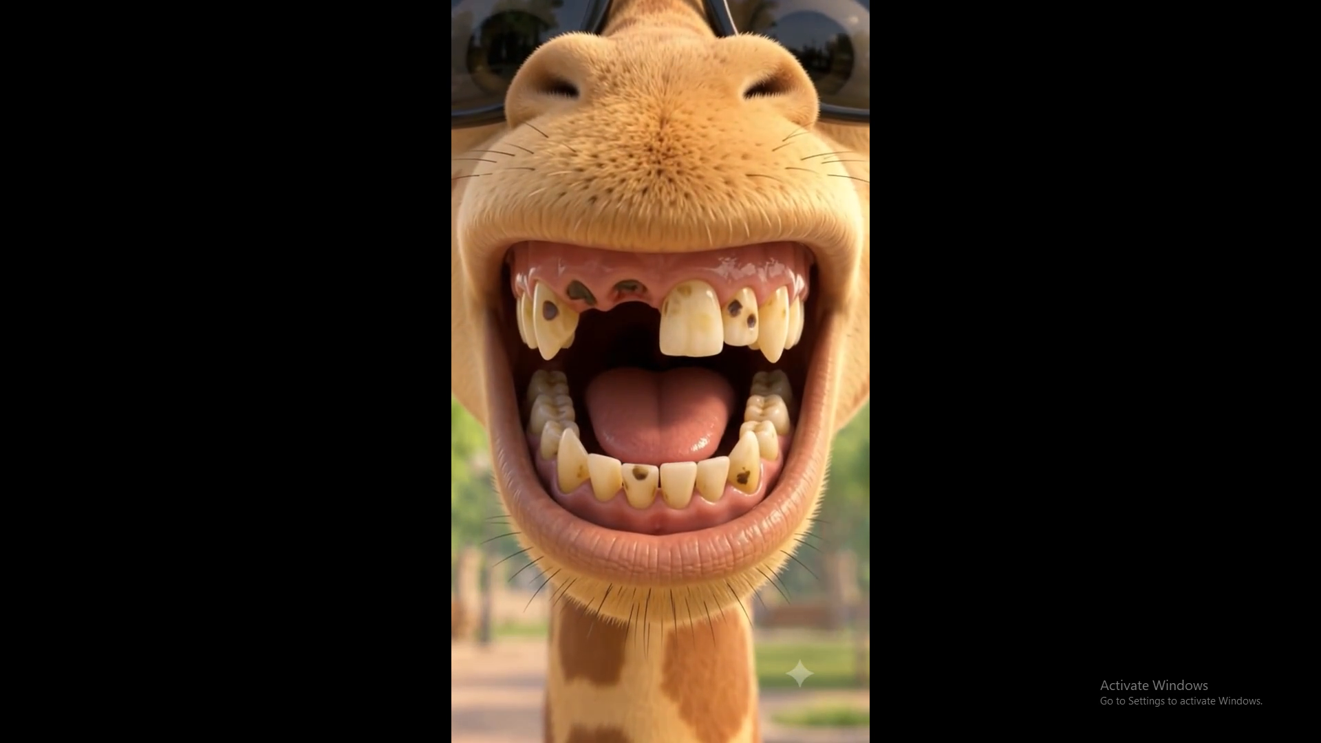
{"action": "key", "text": "Escape"}
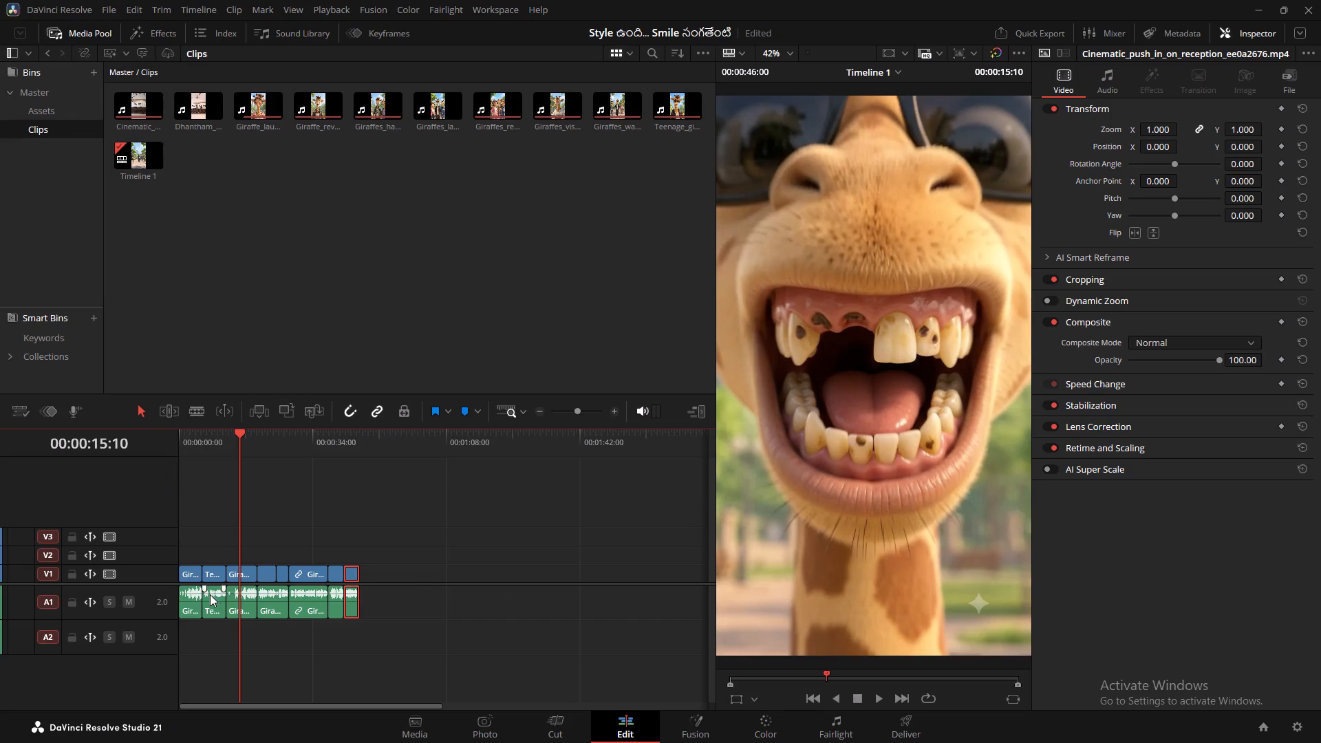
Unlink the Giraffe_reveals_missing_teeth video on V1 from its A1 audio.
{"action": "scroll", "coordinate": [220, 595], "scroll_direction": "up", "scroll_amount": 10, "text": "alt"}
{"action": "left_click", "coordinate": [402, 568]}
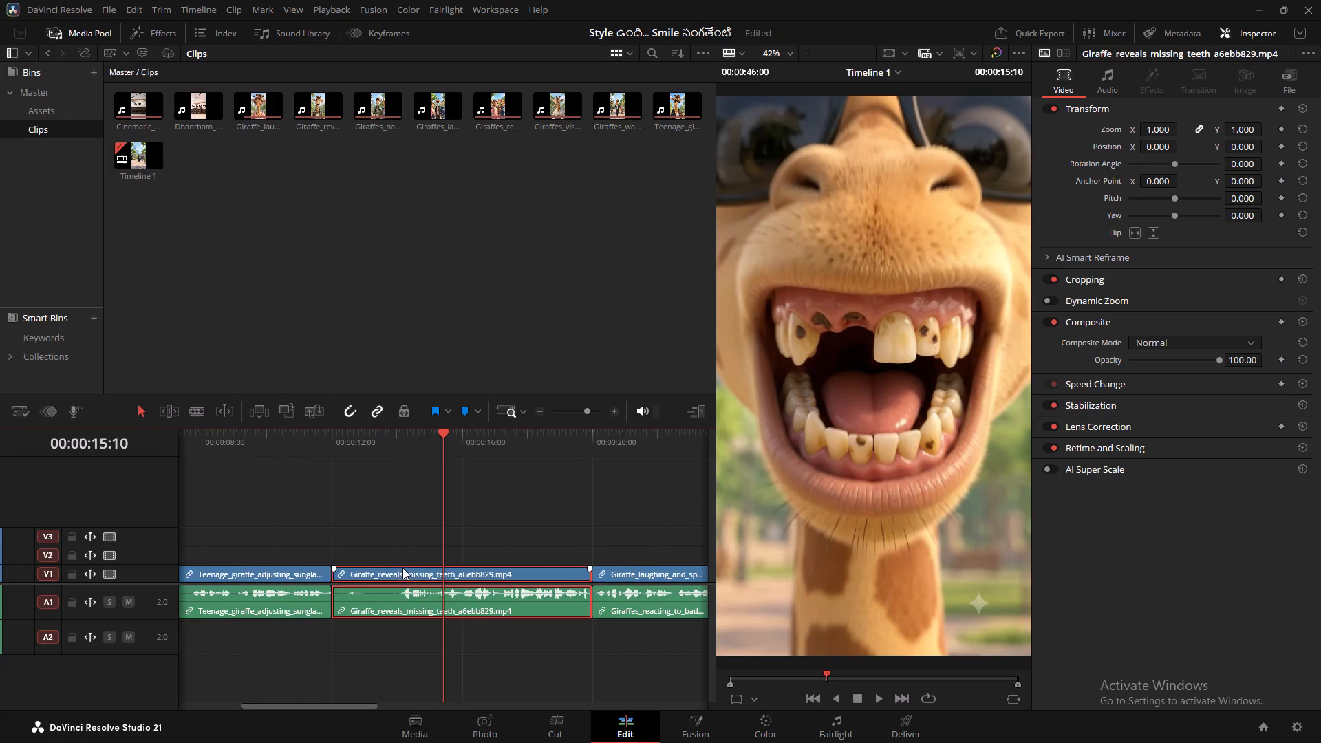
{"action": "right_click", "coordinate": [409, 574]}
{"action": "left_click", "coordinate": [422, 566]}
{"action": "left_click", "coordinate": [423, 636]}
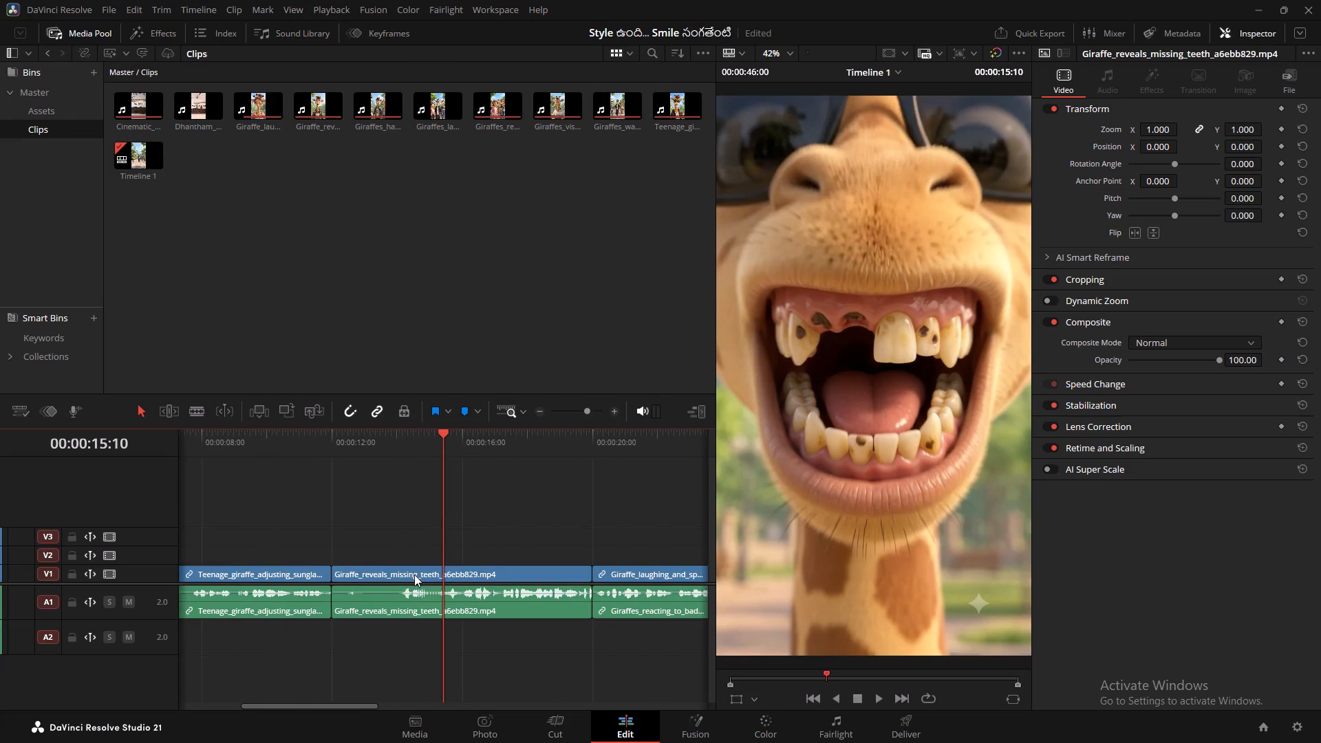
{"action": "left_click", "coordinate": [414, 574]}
Scrub and frame-step through the missing-teeth clip to find the cut point, leaving the playhead at 00:00:14:01.
{"action": "left_click_drag", "start_coordinate": [438, 433], "coordinate": [422, 433]}
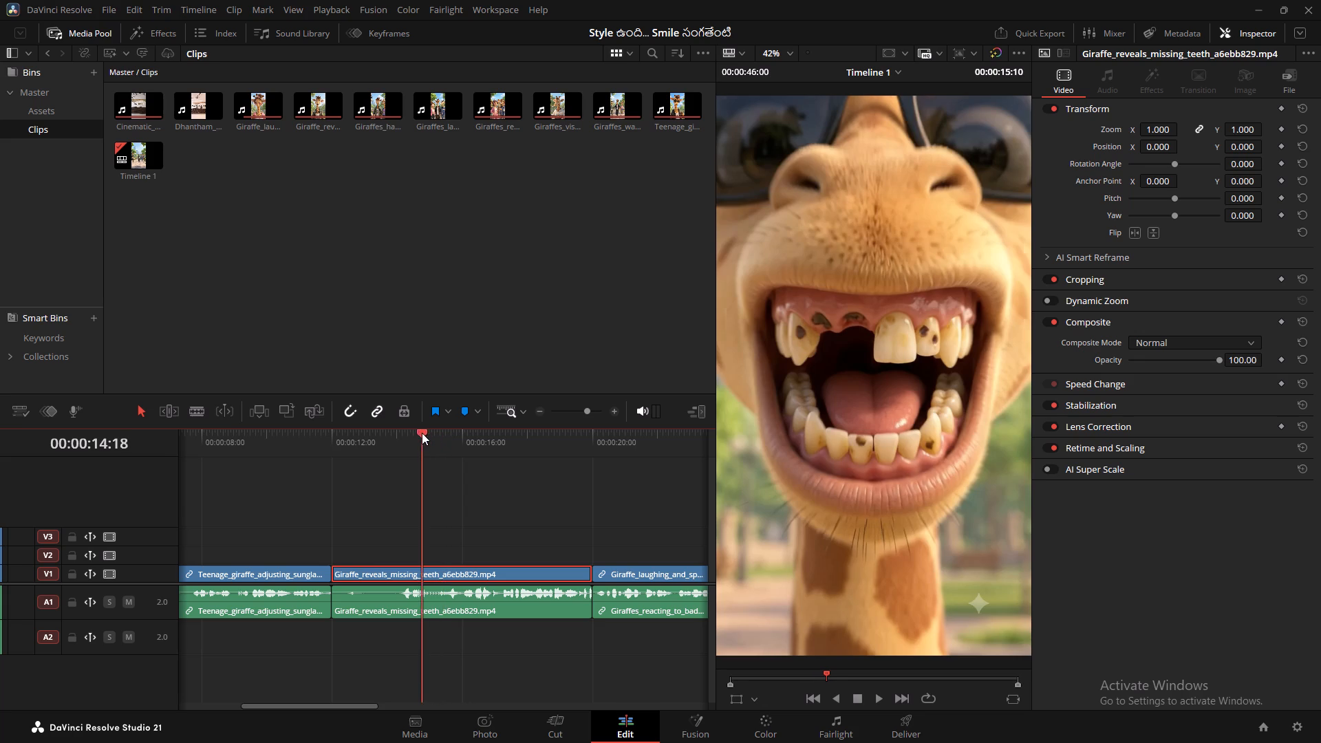
{"action": "left_click_drag", "start_coordinate": [422, 433], "coordinate": [395, 434]}
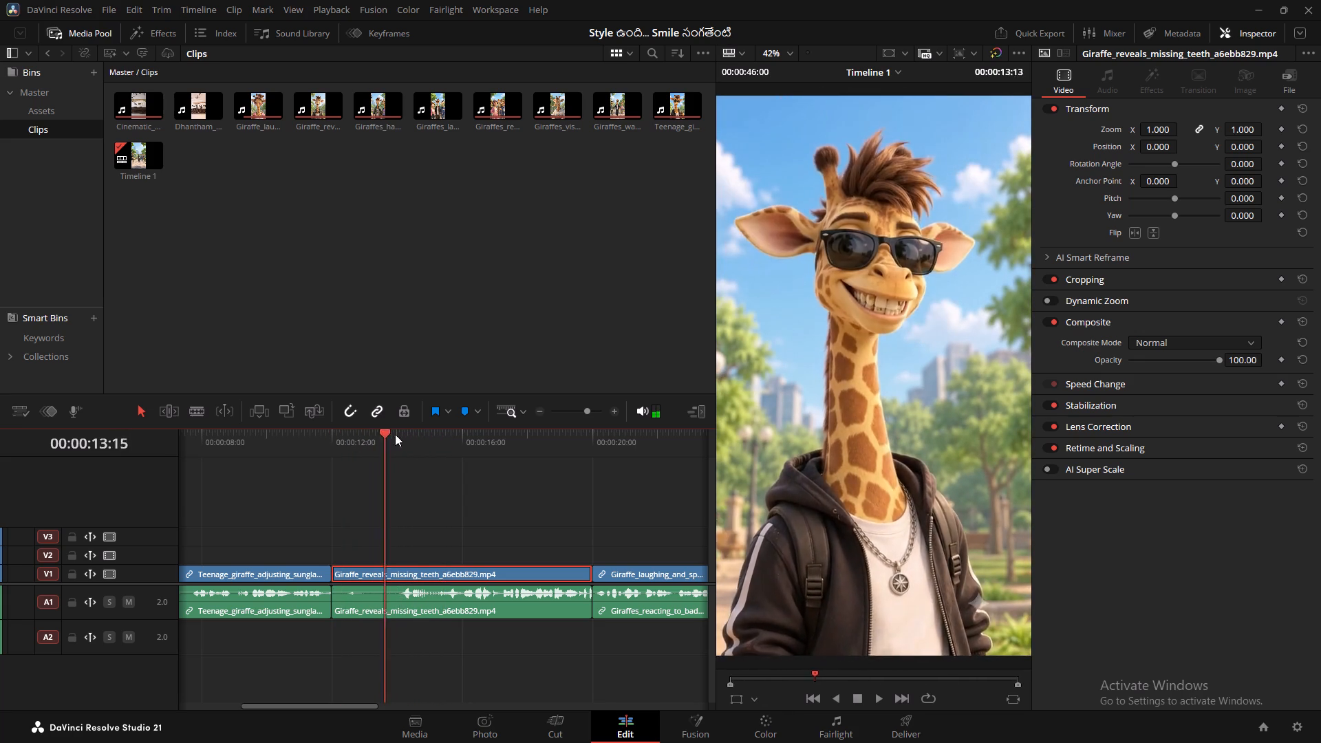
{"action": "left_click_drag", "start_coordinate": [395, 434], "coordinate": [394, 422]}
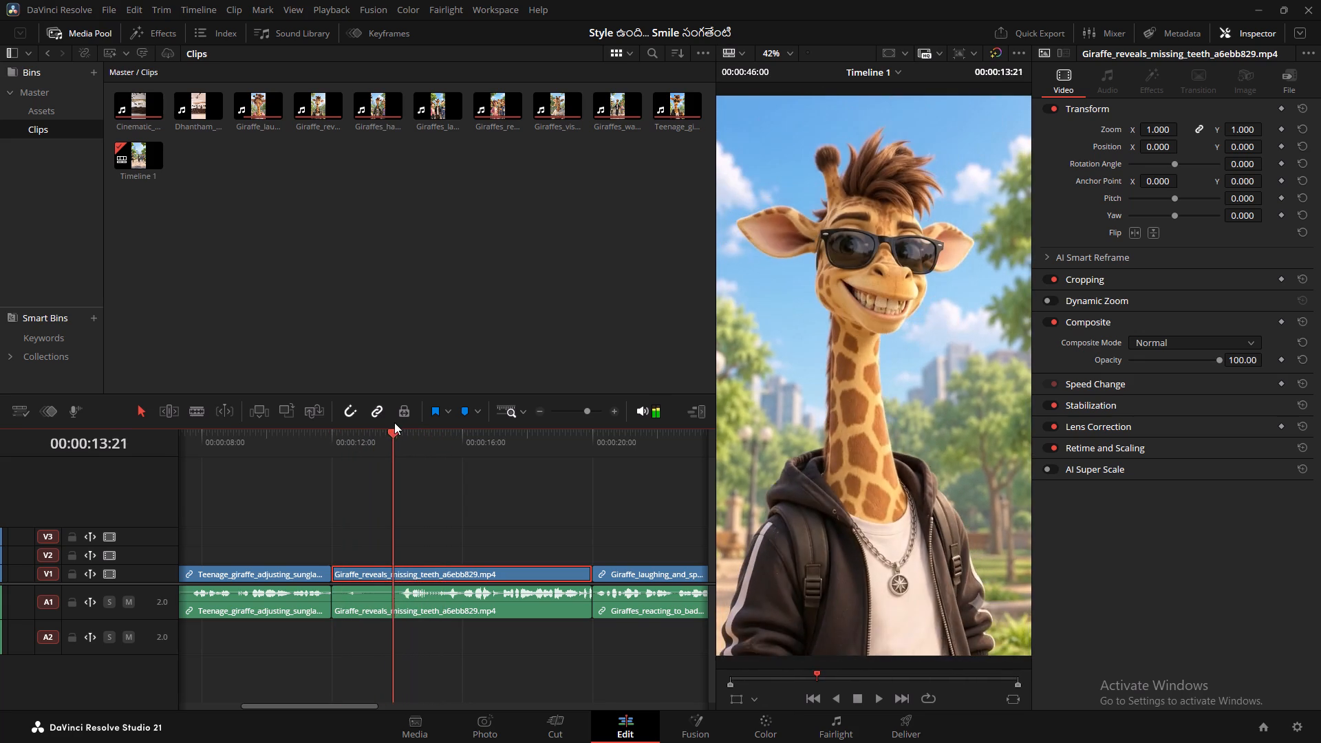
{"action": "left_click_drag", "start_coordinate": [394, 422], "coordinate": [398, 422]}
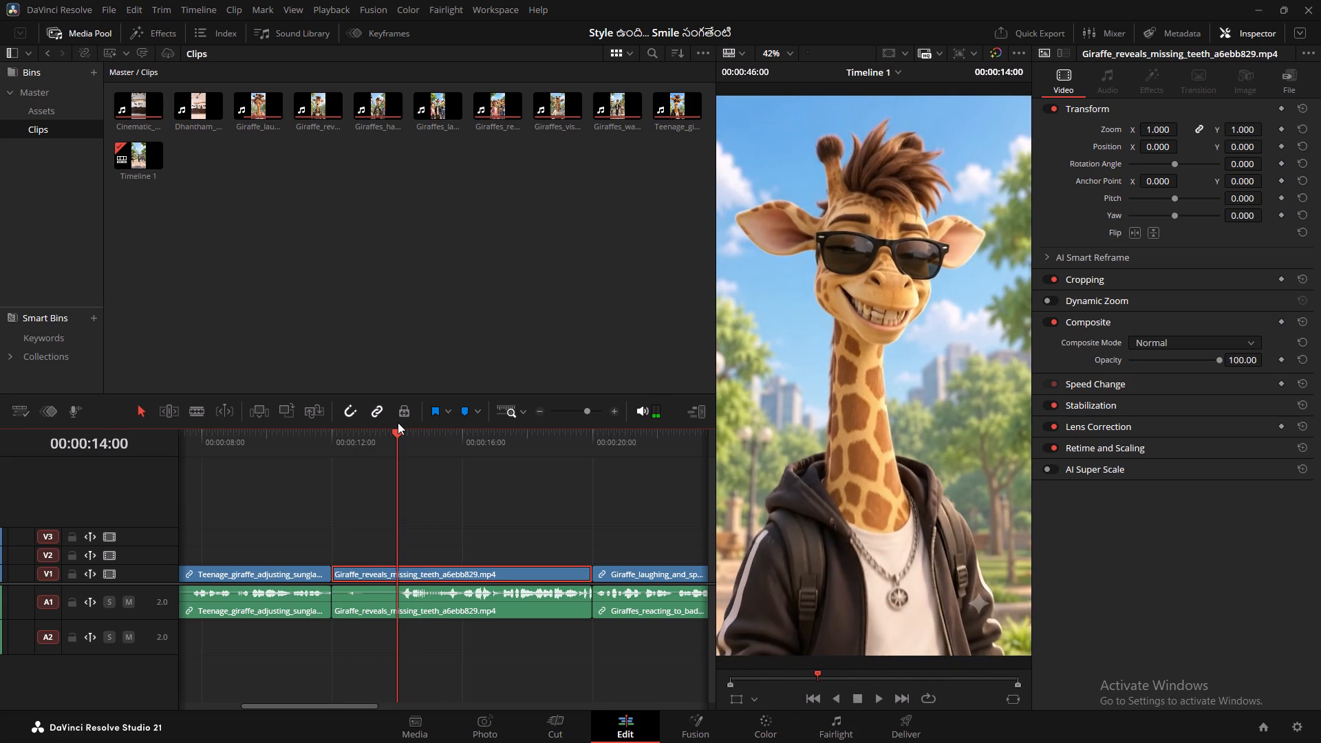
{"action": "key", "text": "Right"}
{"action": "key", "text": "Left"}
{"action": "key", "text": "Left"}
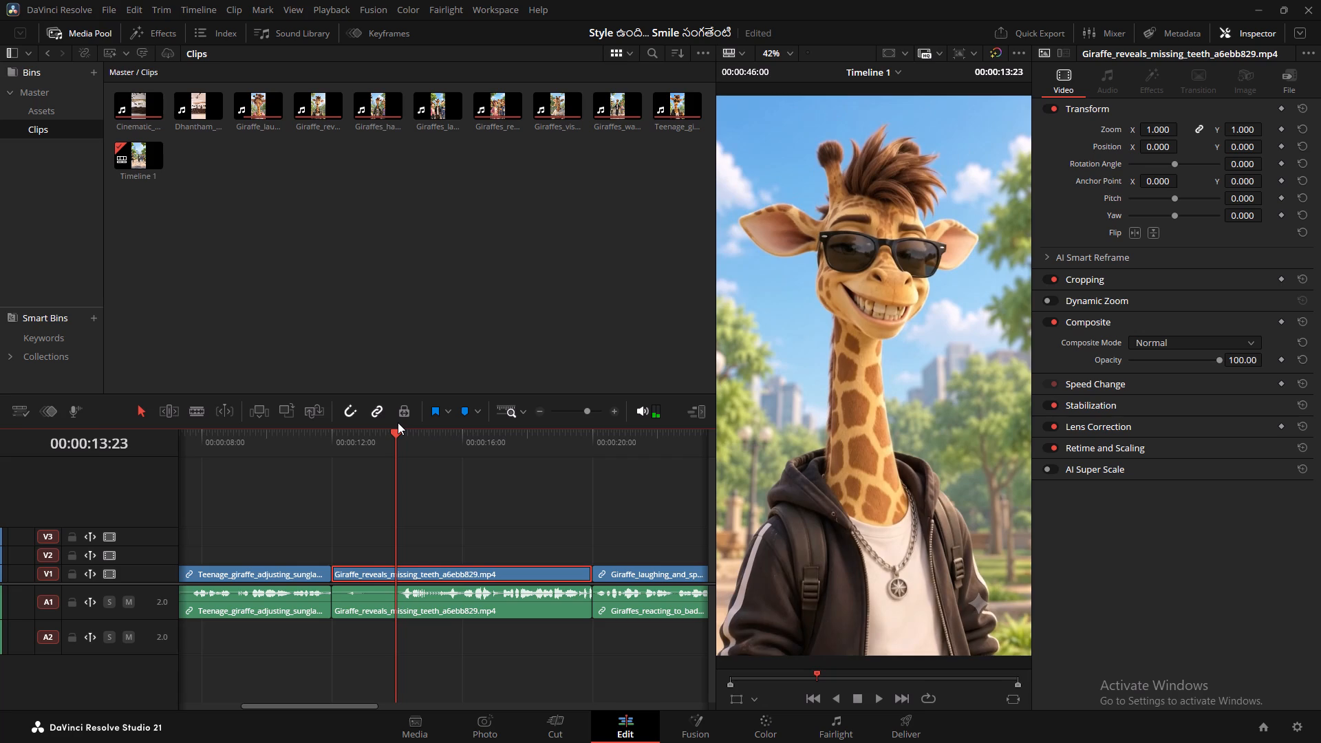
{"action": "key", "text": "Right"}
{"action": "key", "text": "Right"}
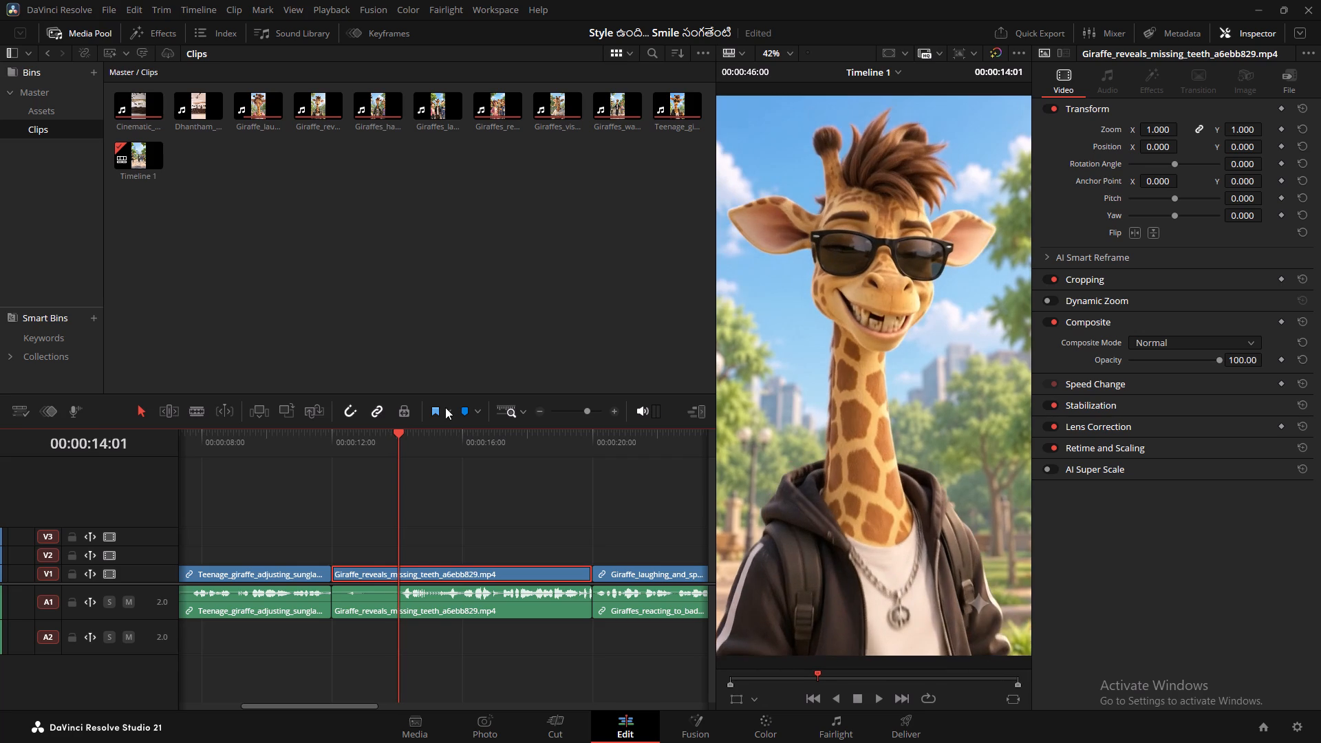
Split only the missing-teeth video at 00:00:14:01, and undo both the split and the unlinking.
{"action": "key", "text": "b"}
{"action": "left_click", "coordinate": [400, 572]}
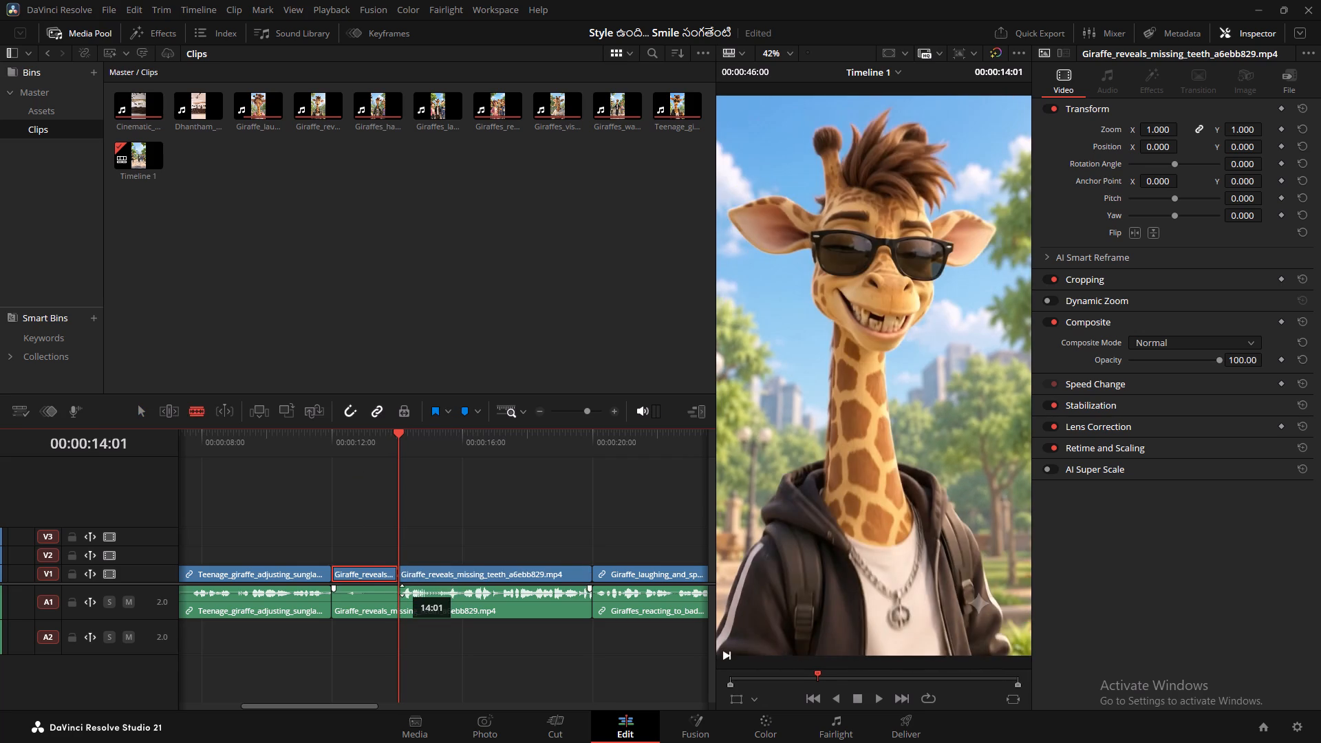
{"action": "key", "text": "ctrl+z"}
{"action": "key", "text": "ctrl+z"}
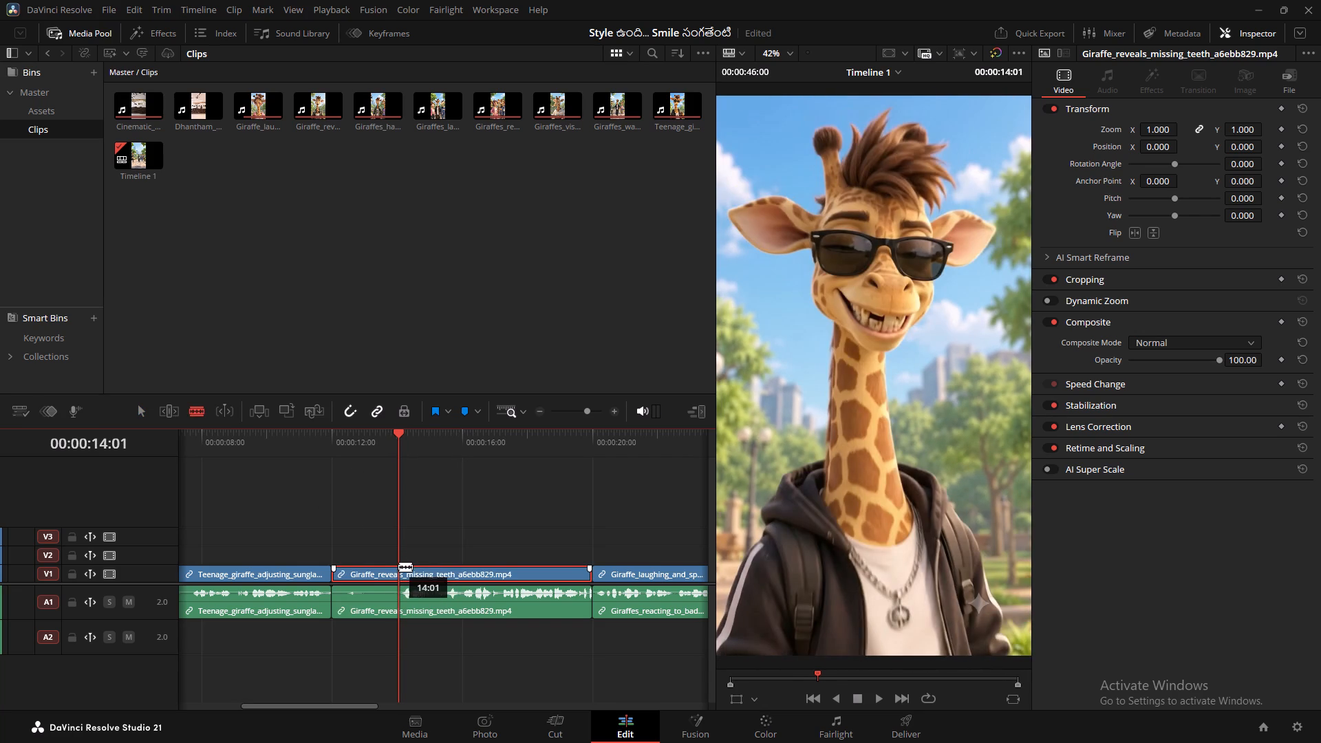
Split the linked missing-teeth video and audio at 00:00:14:01 and ripple delete the part before the cut.
{"action": "key", "text": "b"}
{"action": "left_click", "coordinate": [399, 571]}
{"action": "key", "text": "a"}
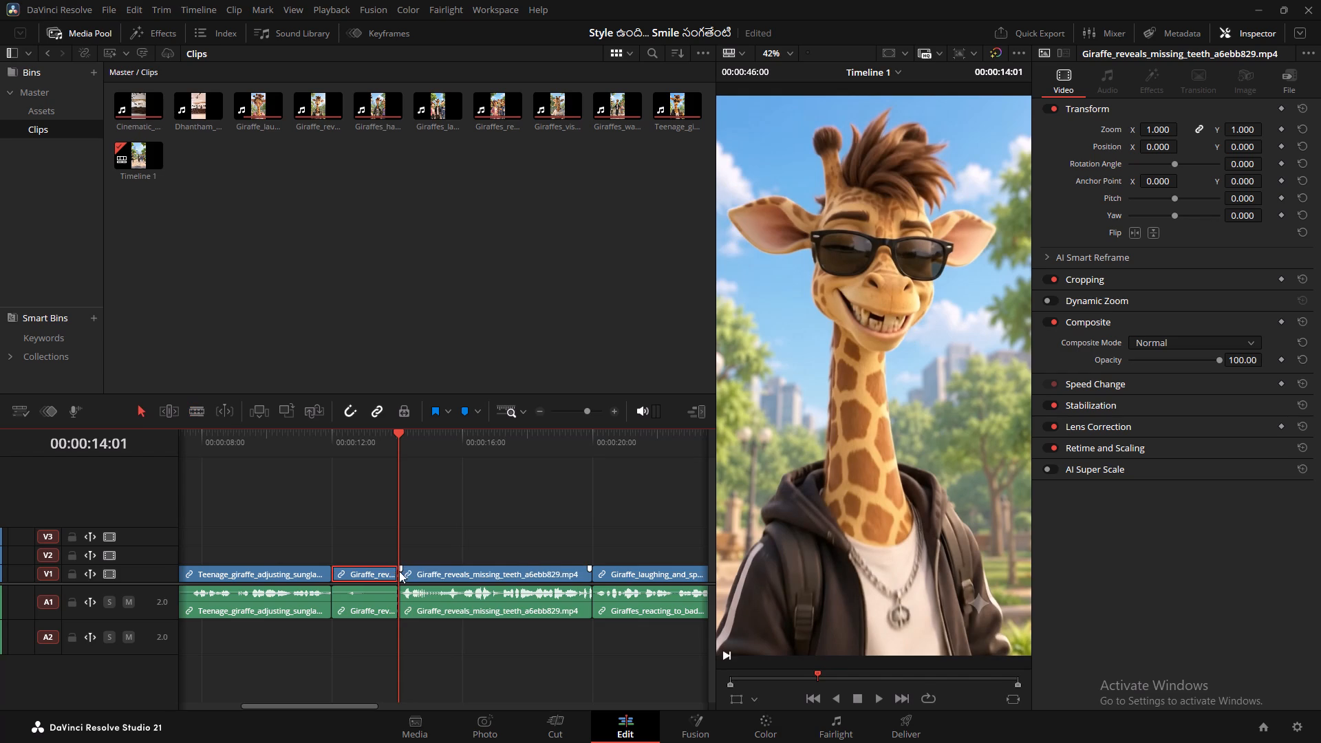
{"action": "left_click", "coordinate": [378, 620]}
{"action": "left_click", "coordinate": [376, 605]}
{"action": "key", "text": "BackSpace"}
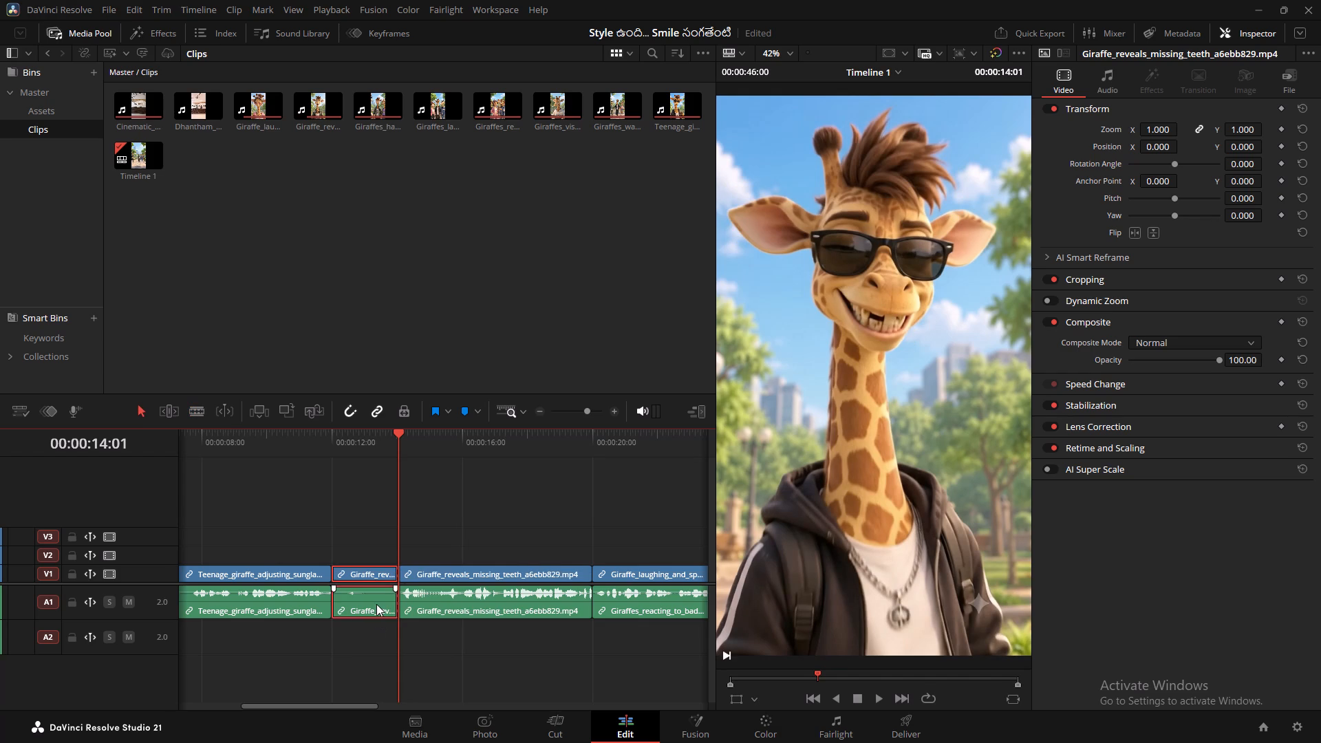
{"action": "key", "text": "ctrl+z"}
{"action": "left_click", "coordinate": [378, 601]}
{"action": "key", "text": "Delete"}
Play the transition from the Teenage_giraffe clip into the shortened missing-teeth clip, and replay it from about 00:00:09.
{"action": "left_click", "coordinate": [279, 446]}
{"action": "key", "text": "space"}
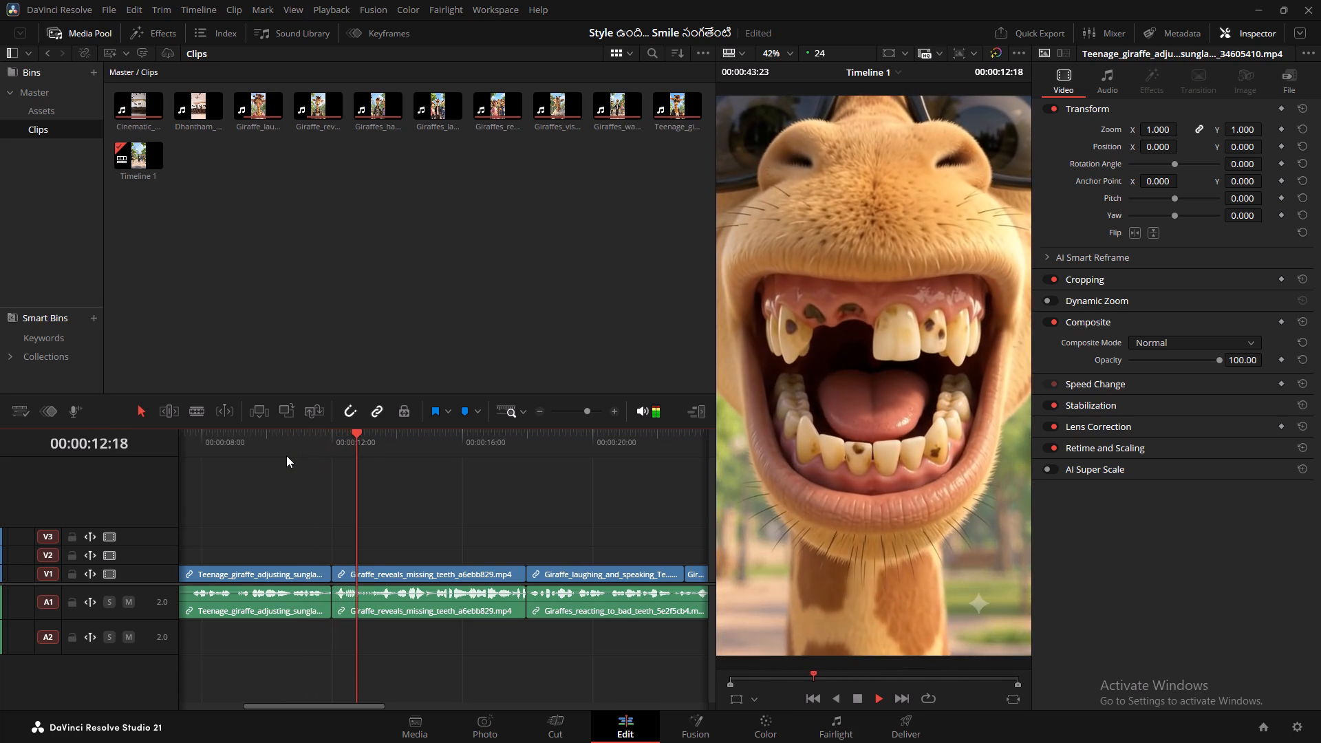
{"action": "left_click", "coordinate": [244, 446]}
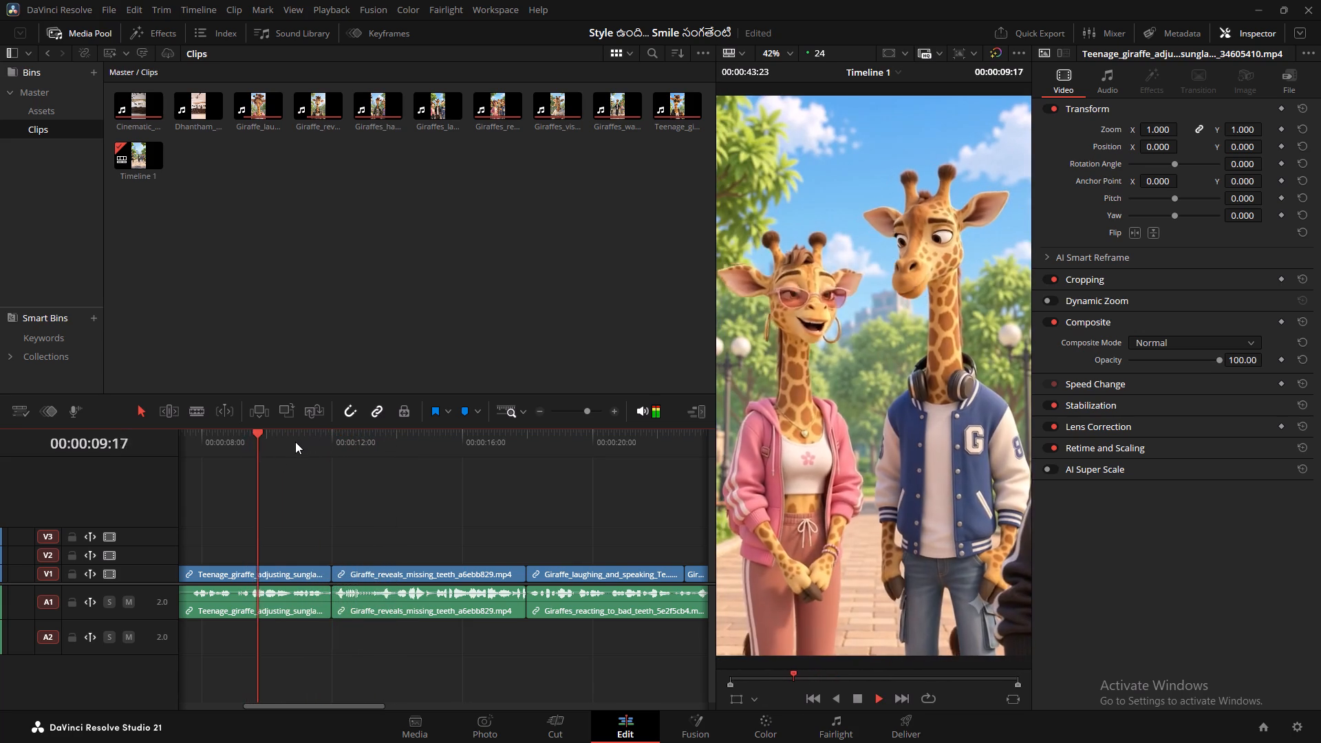
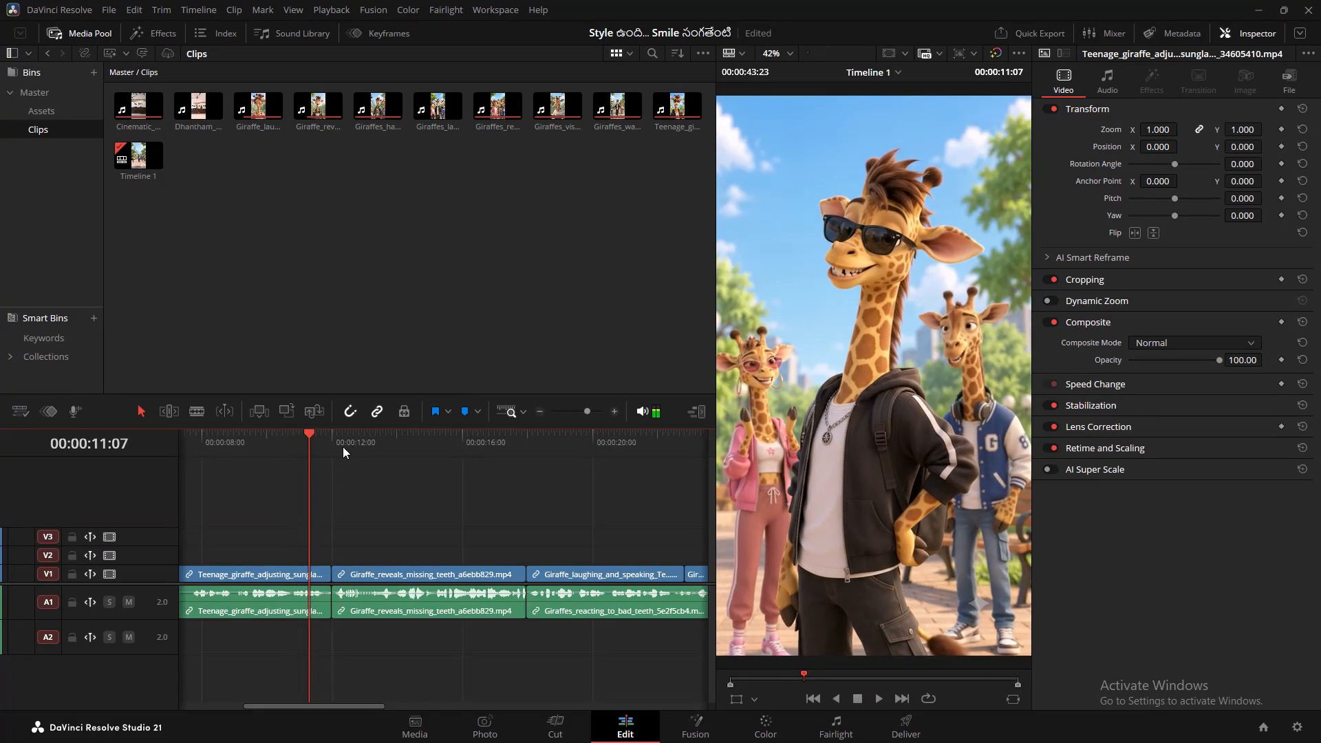
Frame-step through the Teenage_giraffe clip to find the shot change after the two-giraffe shot, leaving the playhead at 00:00:10:10.
{"action": "scroll", "coordinate": [341, 463], "scroll_direction": "up", "scroll_amount": 3}
{"action": "key", "text": "Left"}
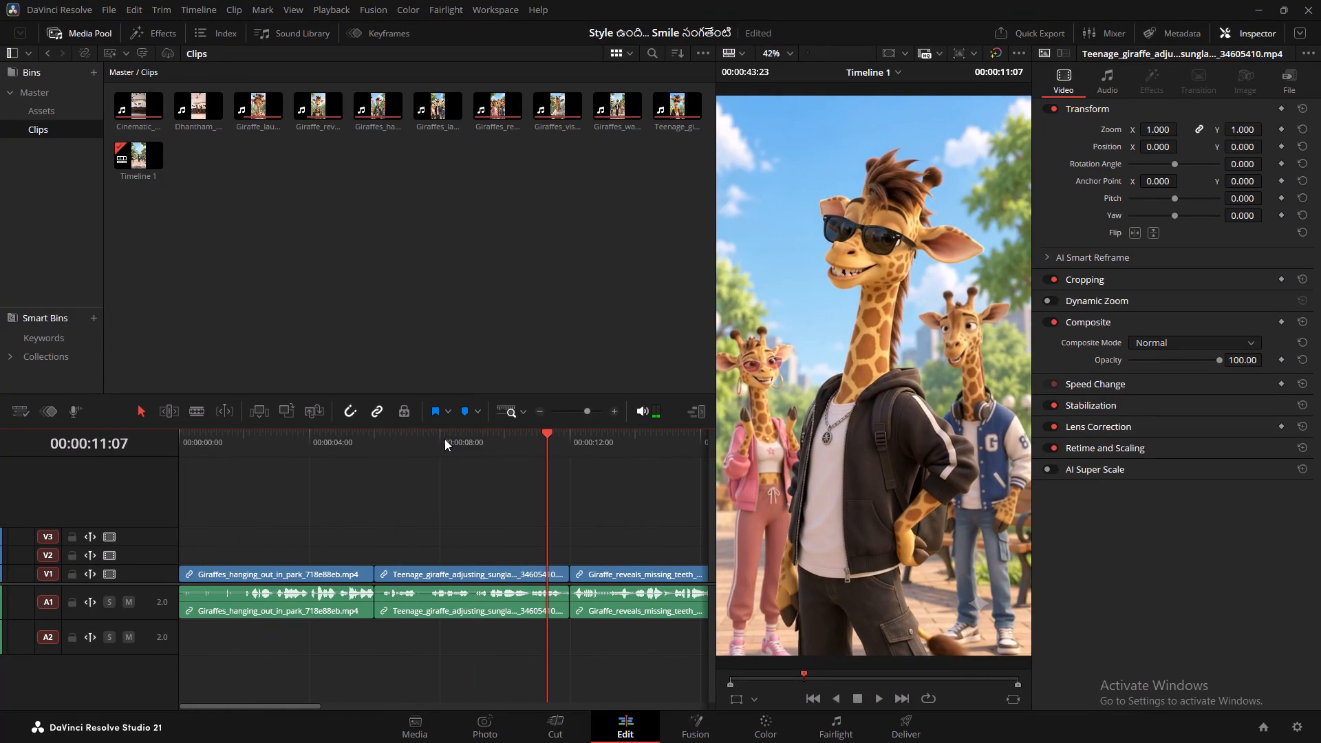
{"action": "key", "text": "Left"}
{"action": "key", "text": "Left"}
{"action": "key", "text": "Left"}
{"action": "key", "text": "Left"}
{"action": "key", "text": "Left"}
{"action": "key", "text": "Left"}
{"action": "key", "text": "Left"}
{"action": "key", "text": "Left"}
{"action": "key", "text": "Left"}
{"action": "key", "text": "Left"}
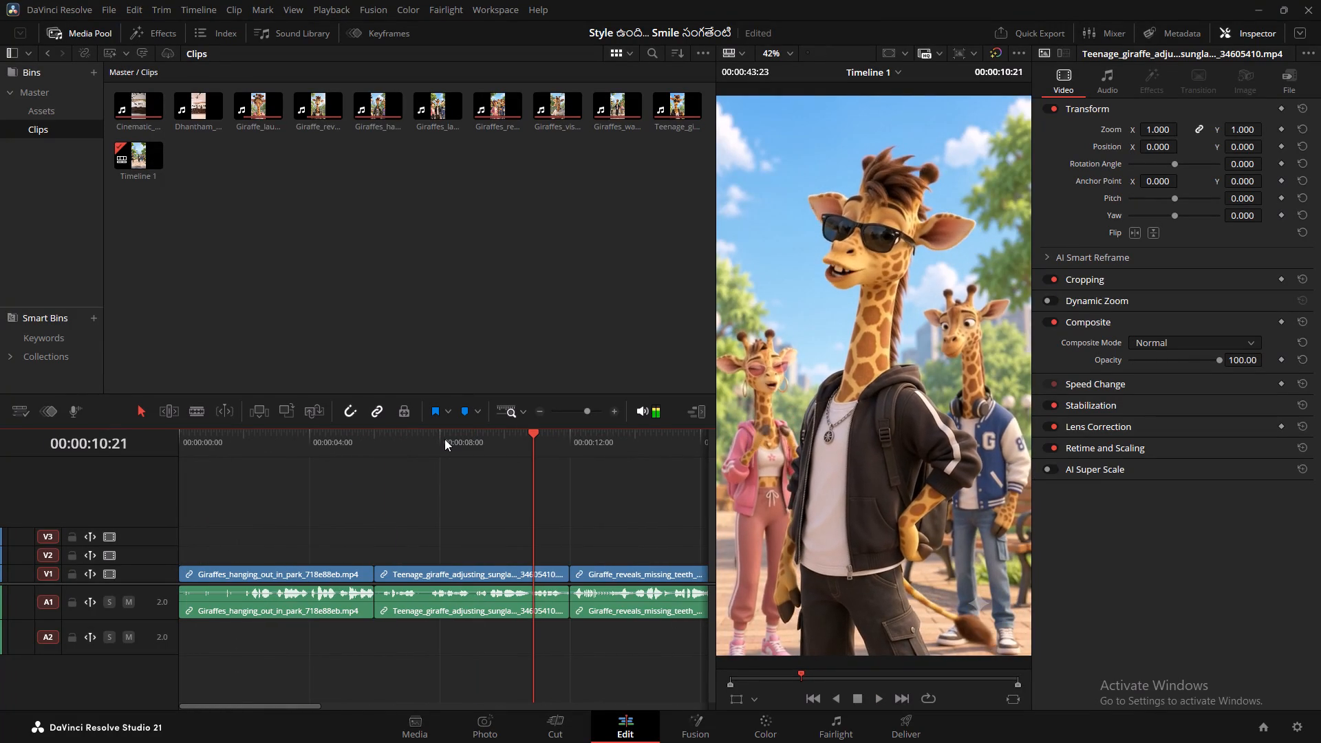
{"action": "key", "text": "Left"}
{"action": "key", "text": "Left"}
{"action": "key", "text": "Left"}
{"action": "key", "text": "Left"}
{"action": "key", "text": "Left"}
{"action": "key", "text": "Left"}
{"action": "key", "text": "Left"}
{"action": "key", "text": "Left"}
{"action": "key", "text": "Left"}
{"action": "key", "text": "Left"}
{"action": "key", "text": "Left"}
{"action": "key", "text": "Left"}
{"action": "key", "text": "Left"}
{"action": "key", "text": "Left"}
{"action": "key", "text": "Left"}
{"action": "key", "text": "Left"}
{"action": "key", "text": "Left"}
{"action": "key", "text": "Left"}
{"action": "key", "text": "Right"}
{"action": "key", "text": "Right"}
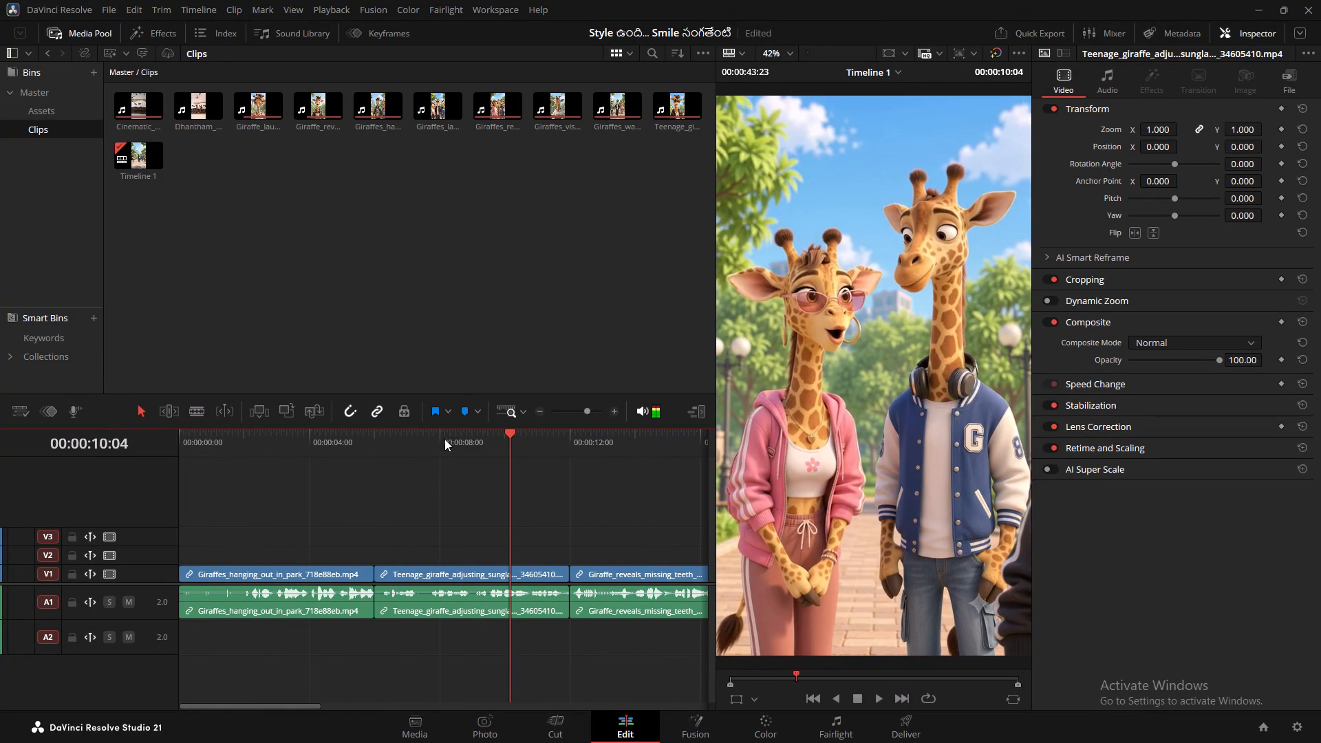
{"action": "key", "text": "Right"}
{"action": "key", "text": "Right"}
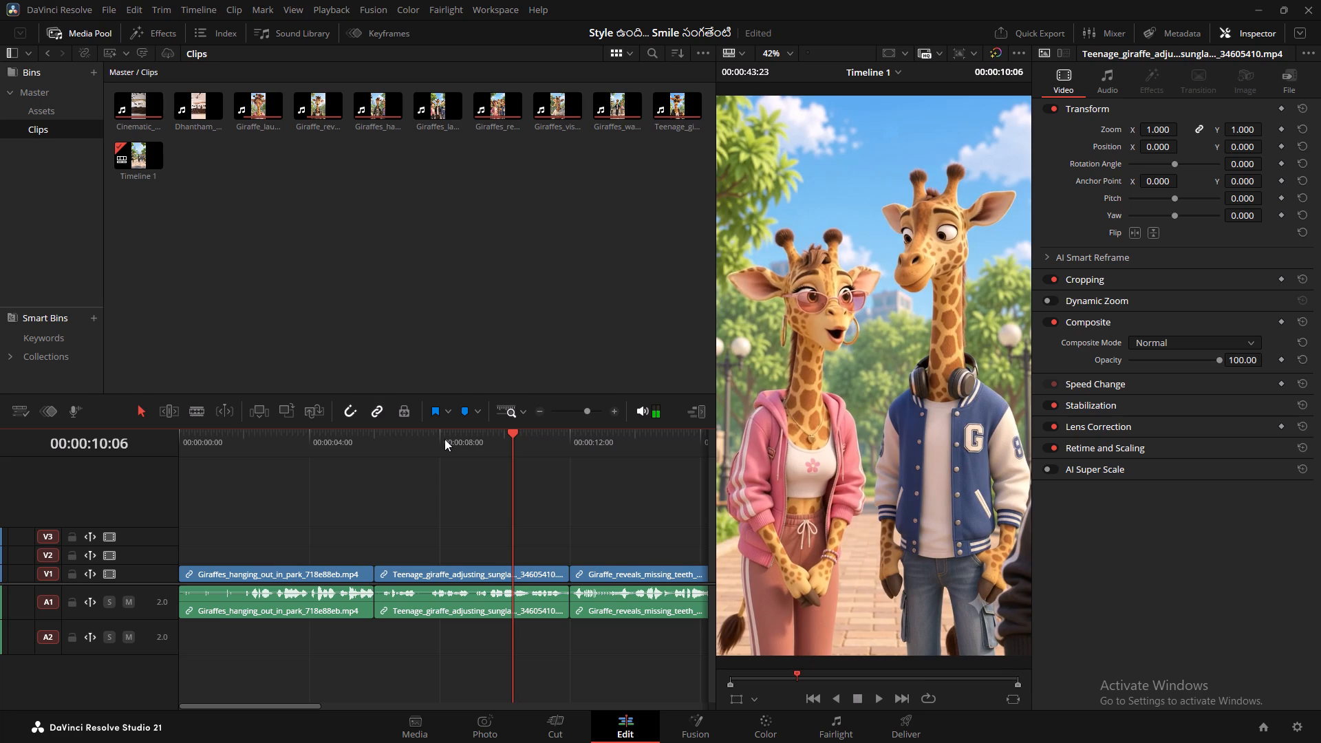
{"action": "key", "text": "Right"}
{"action": "key", "text": "Left"}
{"action": "key", "text": "Left"}
{"action": "key", "text": "Left"}
{"action": "key", "text": "Left"}
{"action": "key", "text": "Left"}
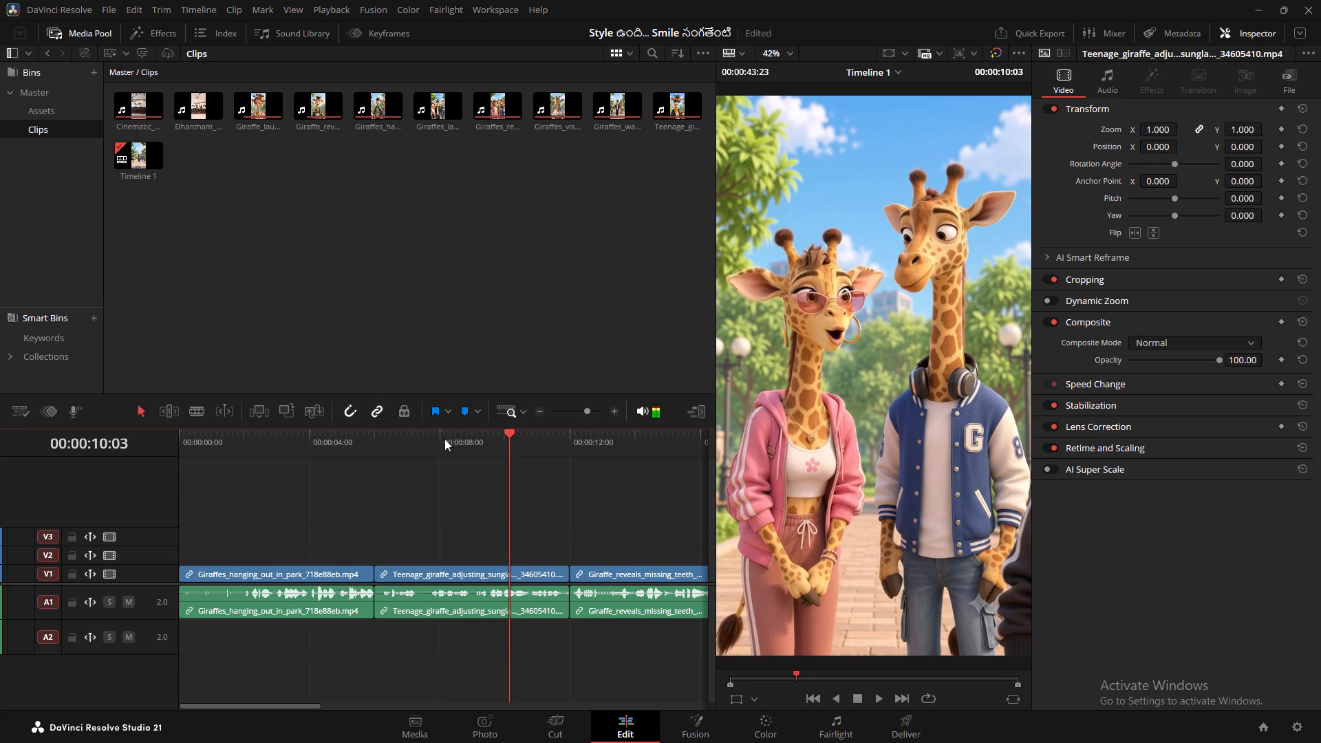
{"action": "key", "text": "Right"}
{"action": "key", "text": "Right"}
{"action": "key", "text": "Right"}
{"action": "key", "text": "Right"}
{"action": "key", "text": "Right"}
{"action": "key", "text": "Right"}
{"action": "key", "text": "Right"}
{"action": "key", "text": "Right"}
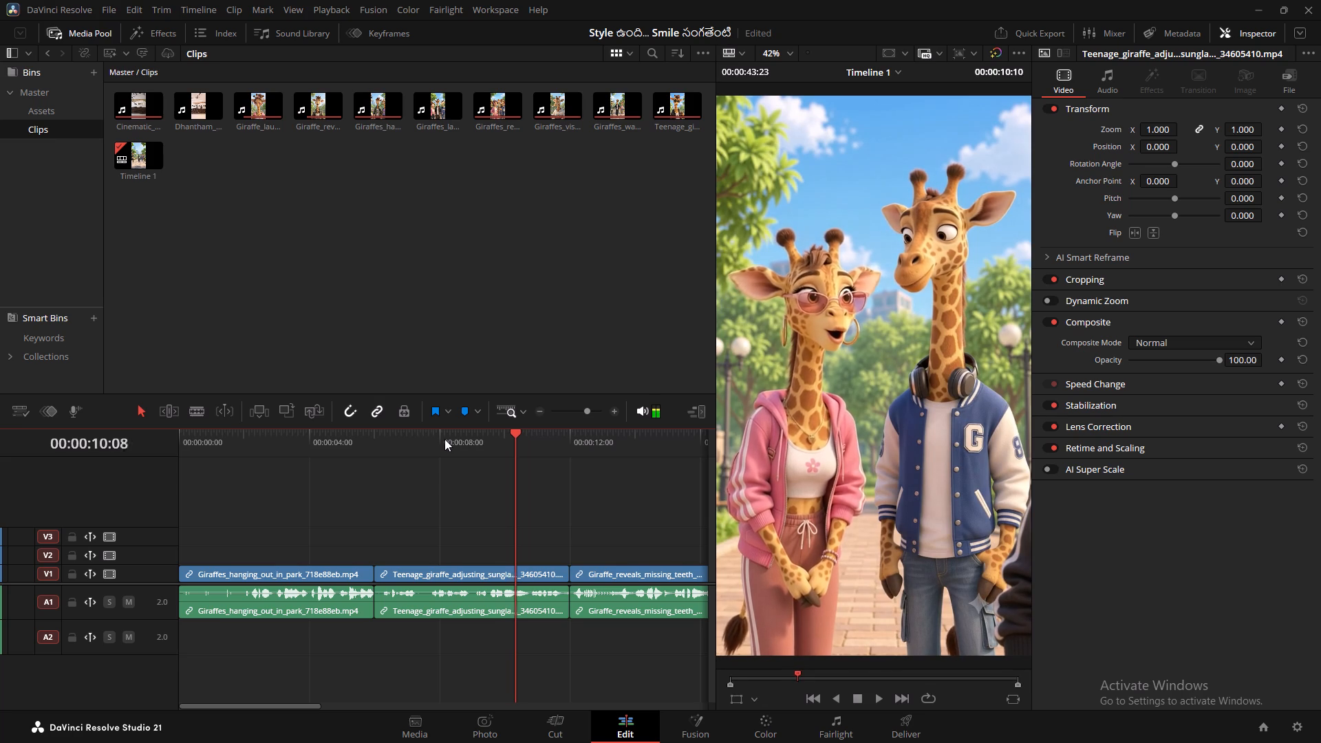
{"action": "key", "text": "Right"}
{"action": "key", "text": "Right"}
{"action": "key", "text": "Right"}
{"action": "key", "text": "Left"}
{"action": "key", "text": "Left"}
{"action": "key", "text": "Left"}
{"action": "key", "text": "Left"}
{"action": "key", "text": "Right"}
{"action": "key", "text": "Right"}
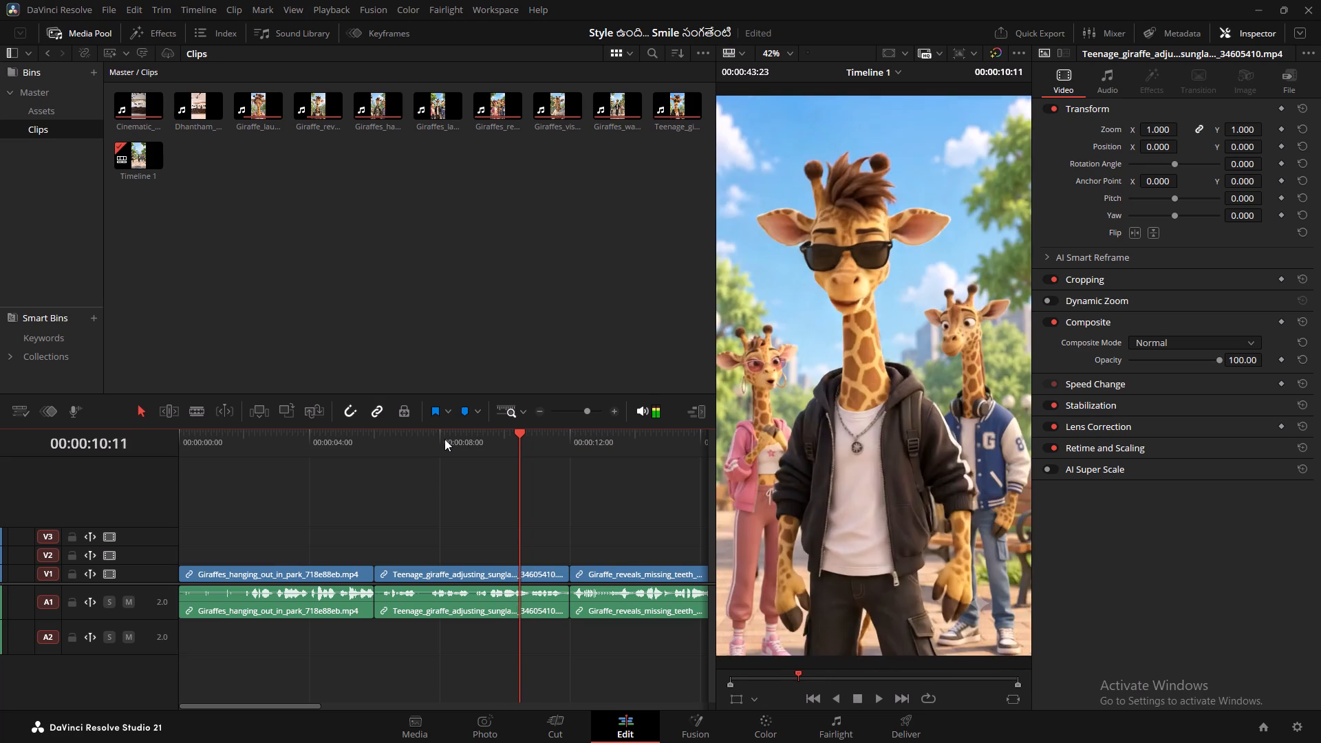
{"action": "key", "text": "Left"}
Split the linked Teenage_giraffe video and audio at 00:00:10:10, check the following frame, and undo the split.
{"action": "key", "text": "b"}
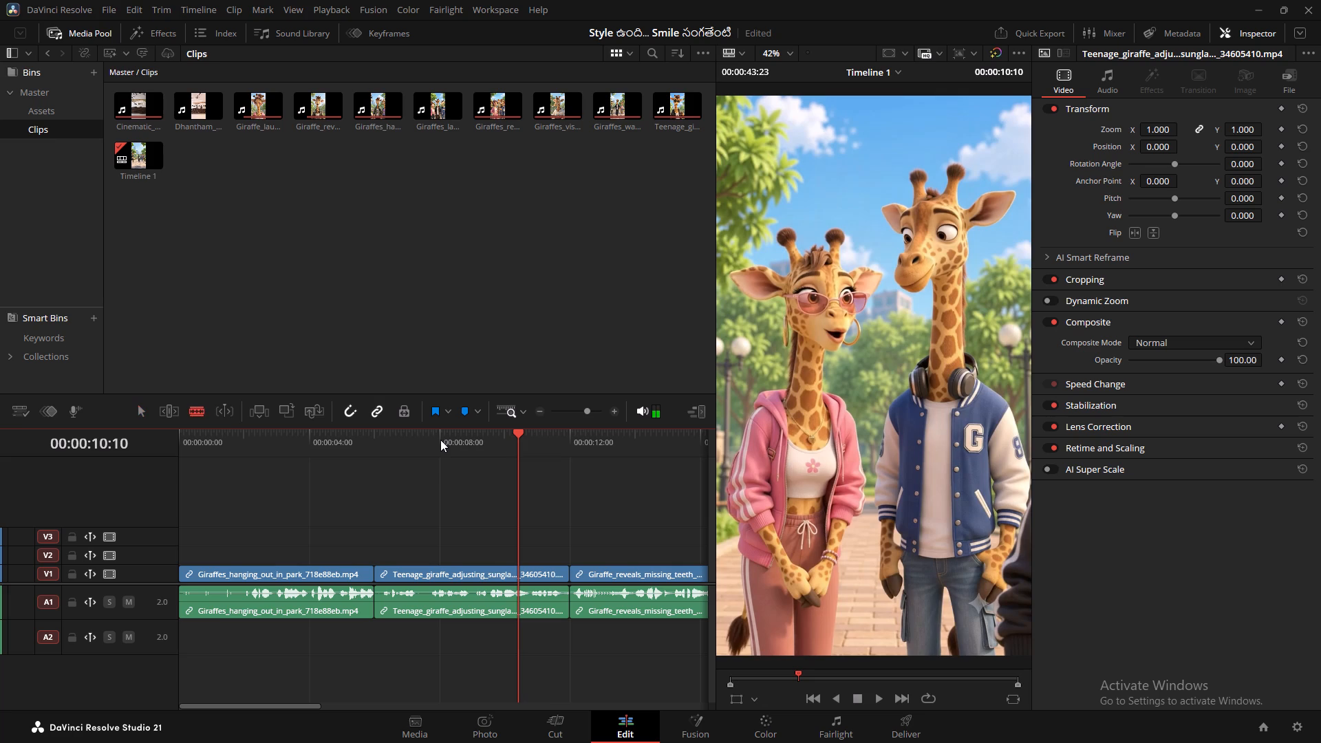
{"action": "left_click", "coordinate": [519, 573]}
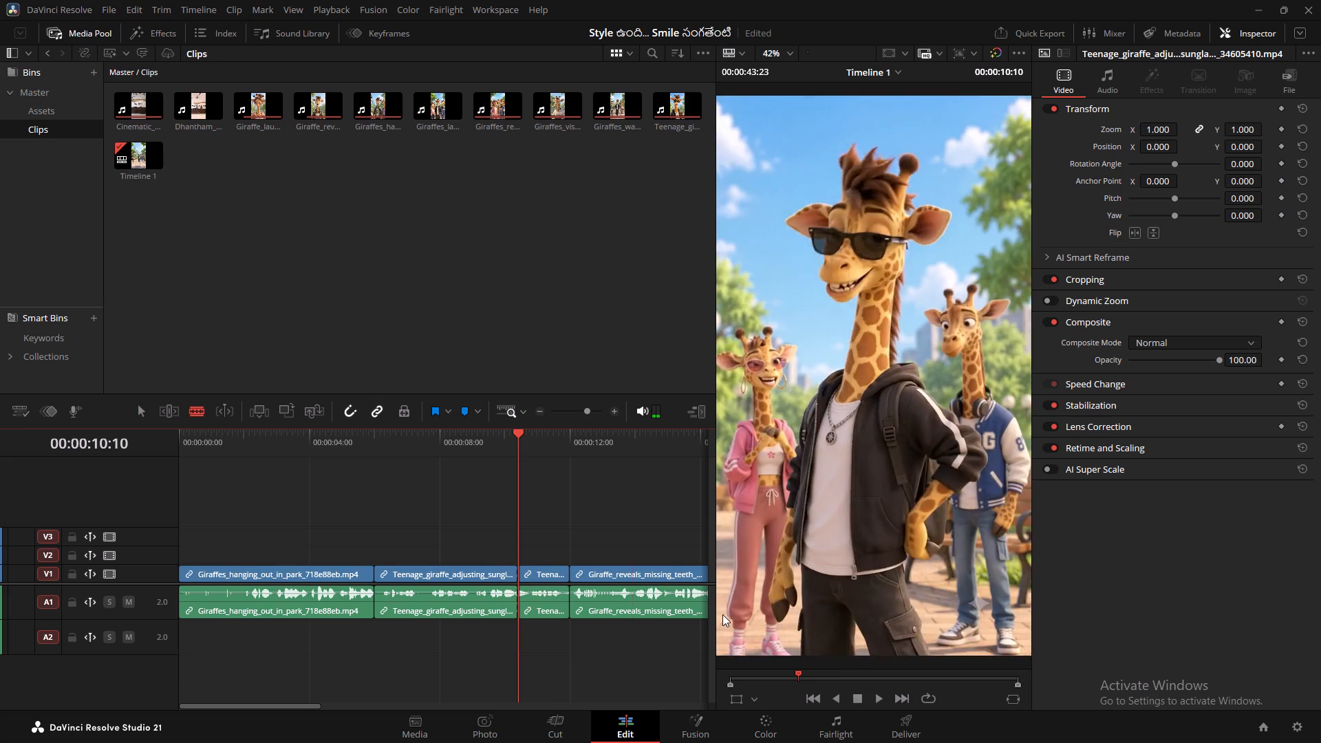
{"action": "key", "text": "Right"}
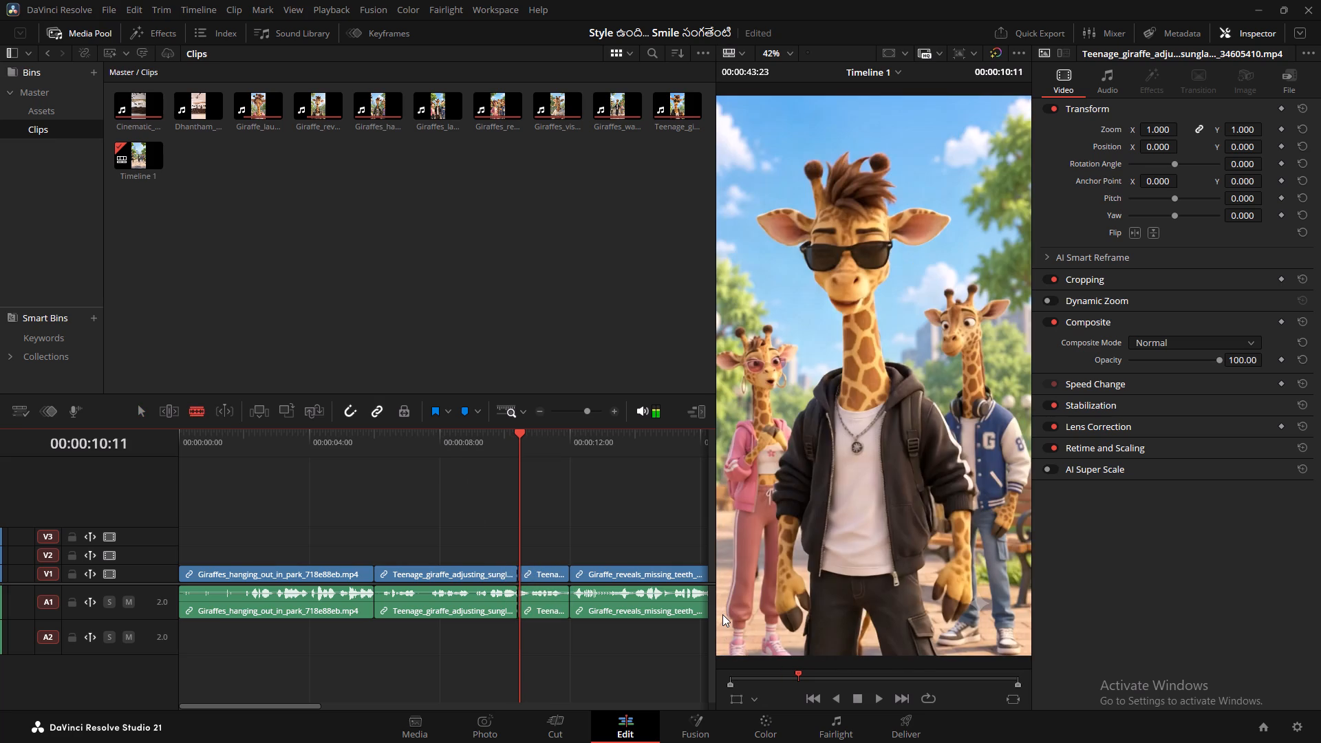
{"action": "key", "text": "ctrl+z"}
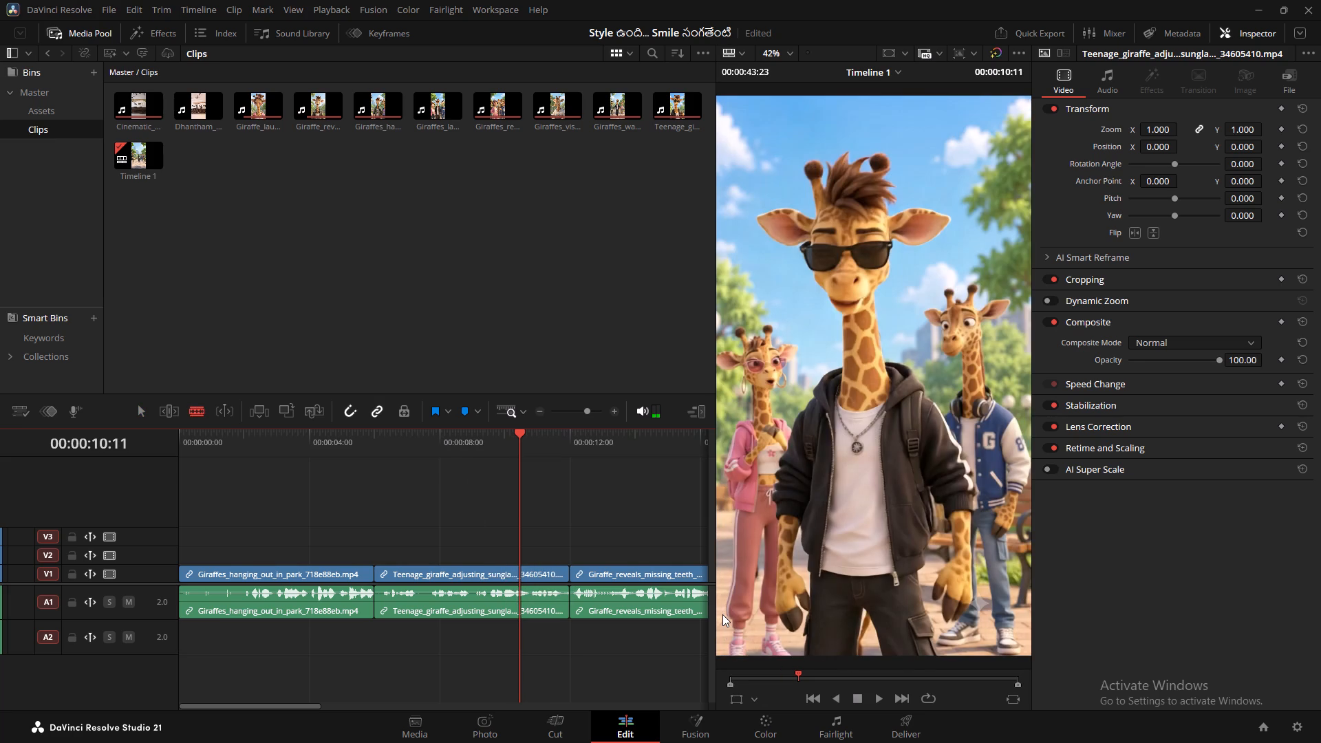
Split the linked Teenage_giraffe video and audio at 00:00:10:11 and check the frames on both sides of the cut.
{"action": "key", "text": "b"}
{"action": "left_click", "coordinate": [523, 577]}
{"action": "key", "text": "Left"}
{"action": "key", "text": "Right"}
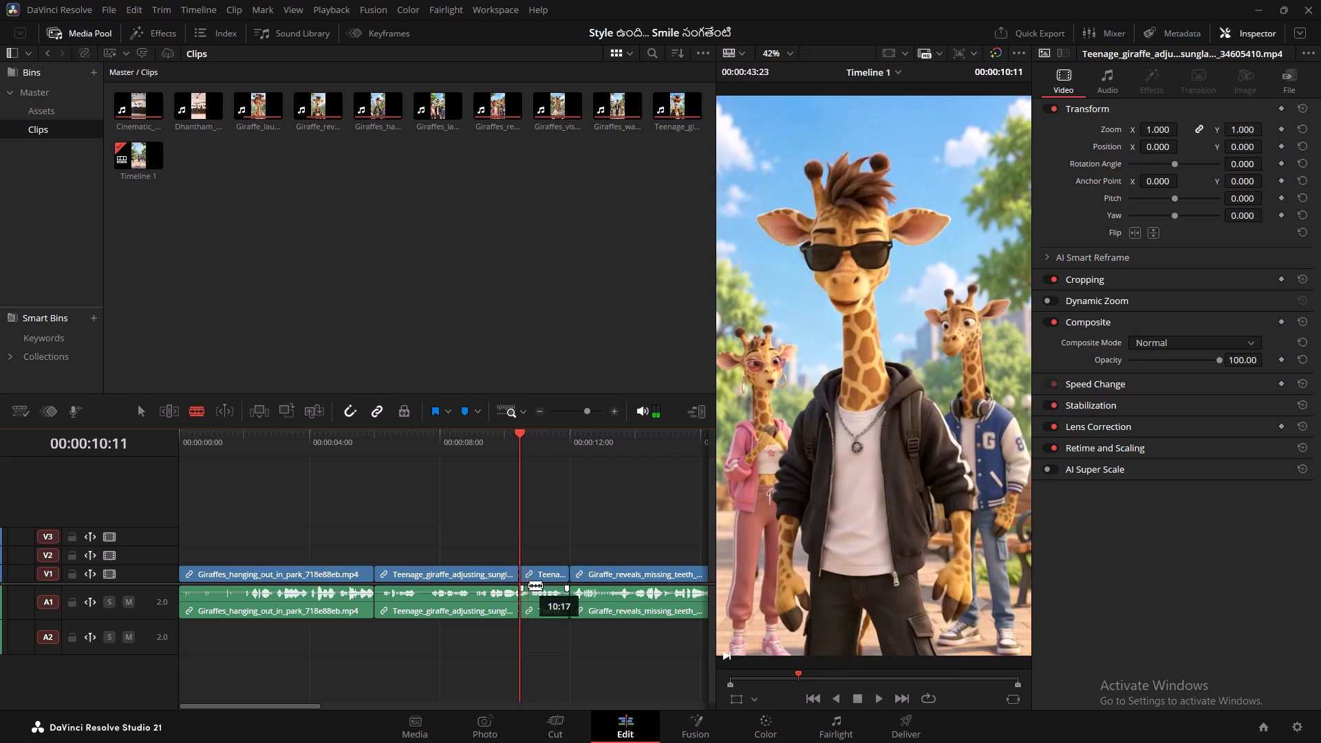
{"action": "key", "text": "Left"}
{"action": "key", "text": "Right"}
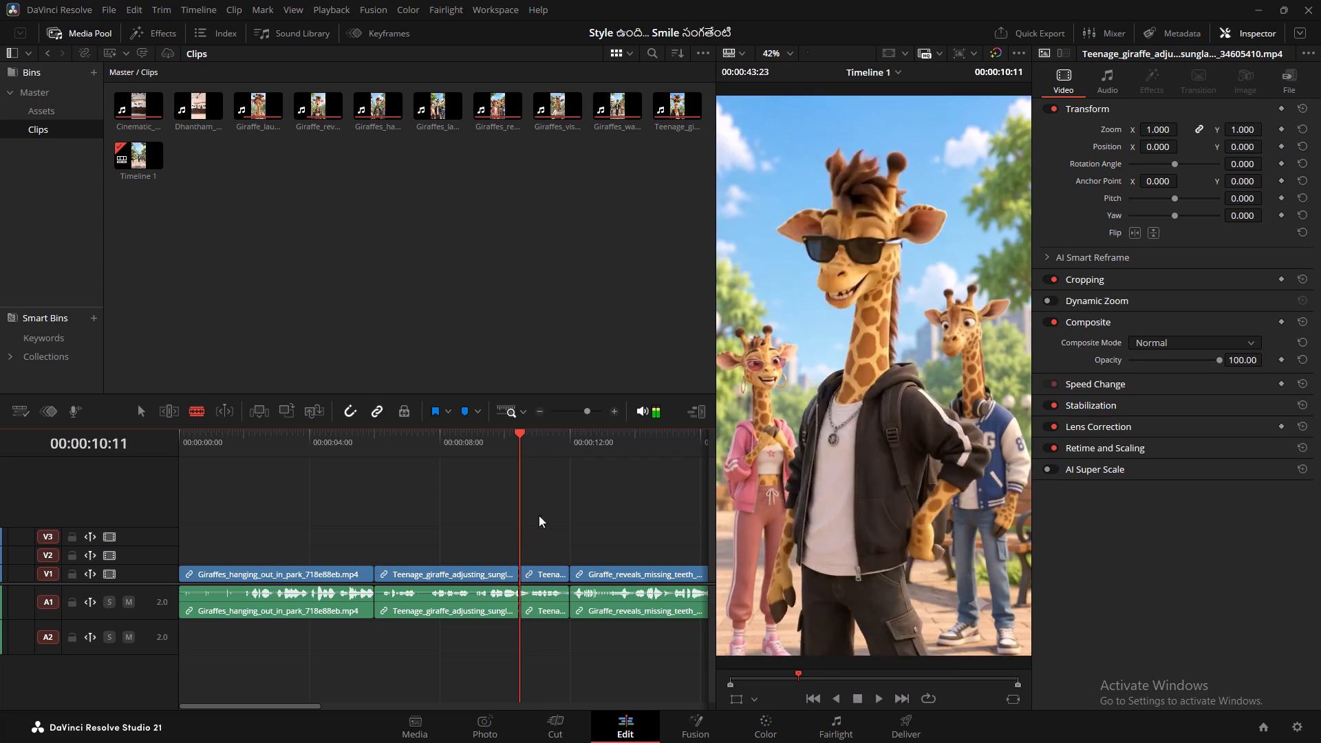
Enlarge the short Teenage_giraffe segment after the 00:00:10:11 cut to a zoom of 1.680.
{"action": "key", "text": "a"}
{"action": "left_click", "coordinate": [543, 570]}
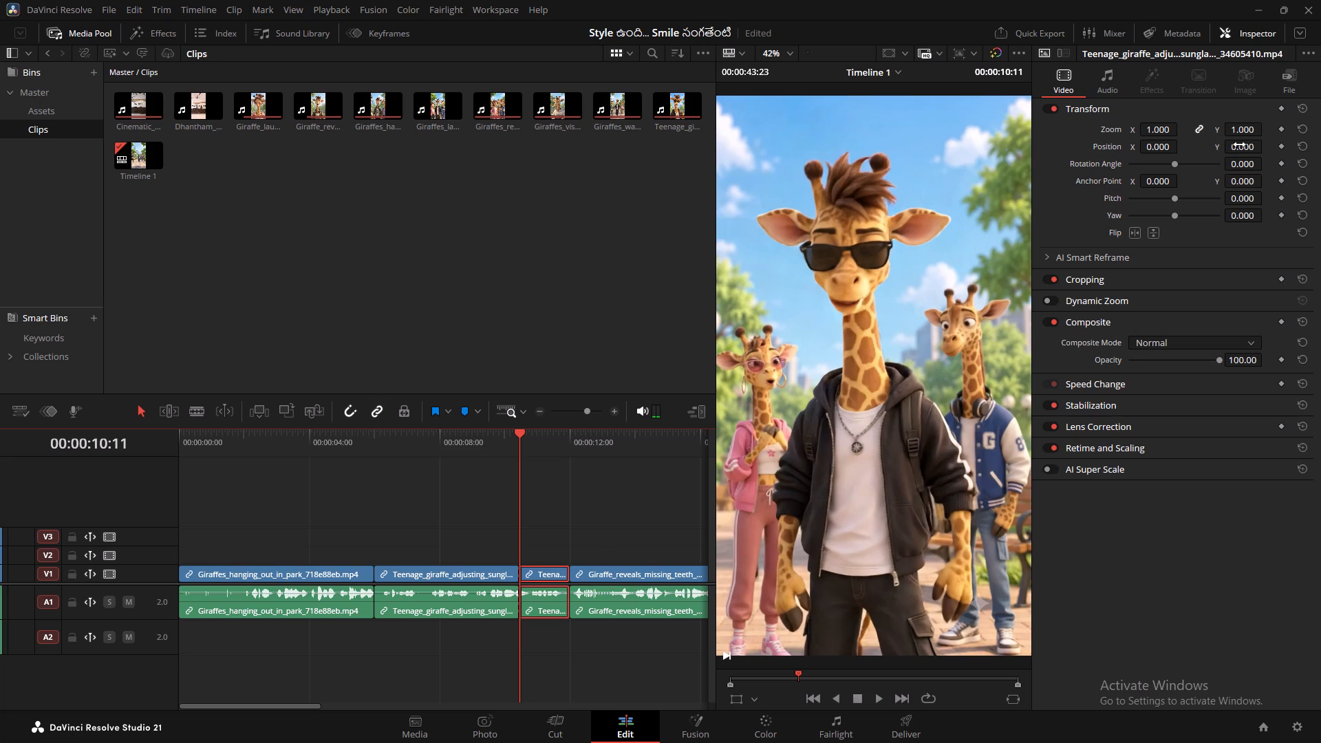
{"action": "left_click_drag", "start_coordinate": [1239, 144], "coordinate": [1254, 144]}
{"action": "key", "text": "ctrl+z"}
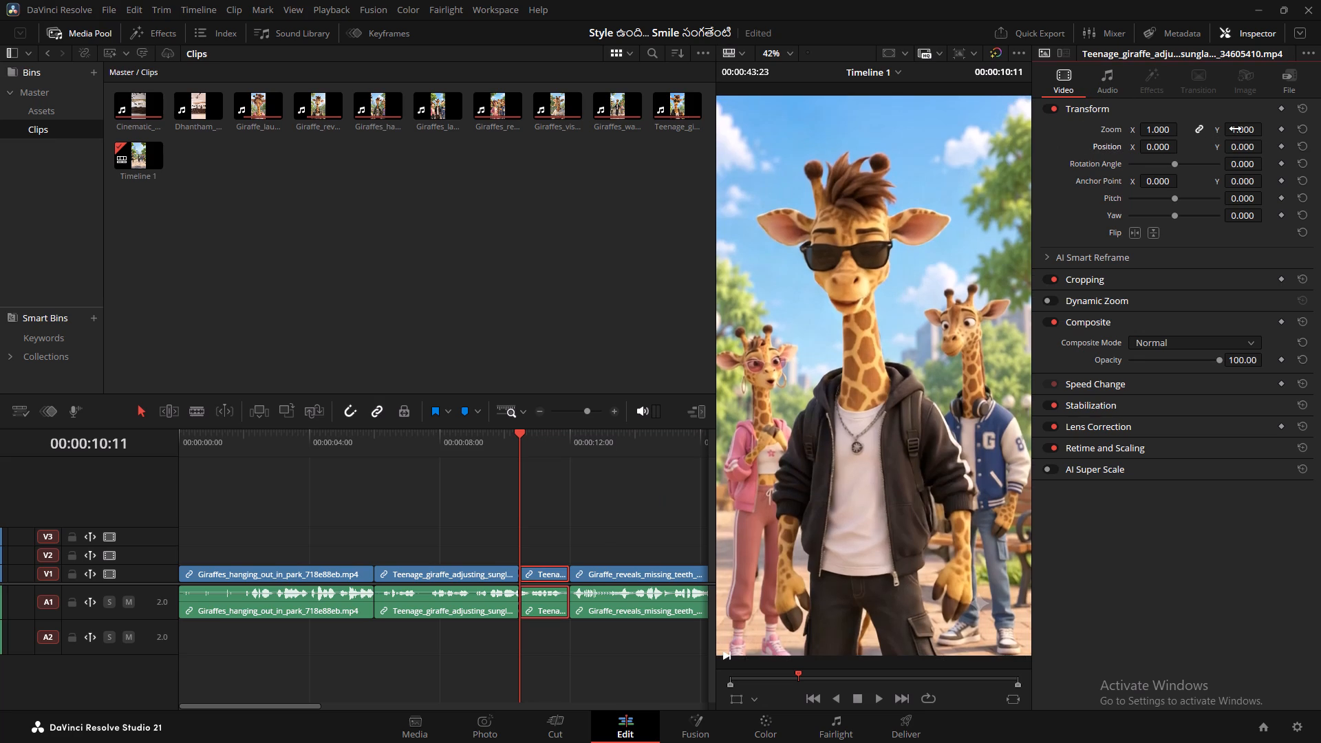
{"action": "left_click_drag", "start_coordinate": [1235, 129], "coordinate": [1282, 140]}
Reframe the enlarged segment towards the pink-jacket giraffe with position X 365, Y 461 and a zoom of 1.810.
{"action": "left_click_drag", "start_coordinate": [1243, 144], "coordinate": [1245, 144]}
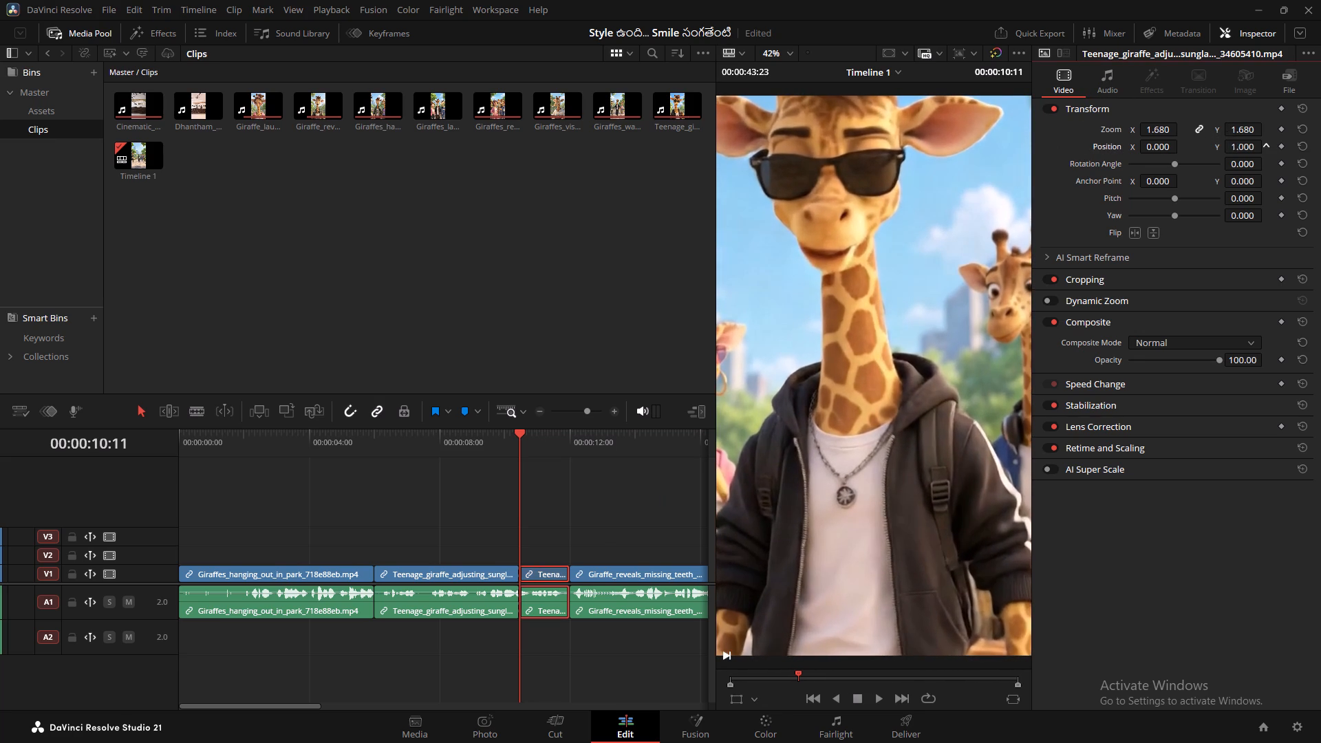
{"action": "left_click_drag", "start_coordinate": [1245, 144], "coordinate": [674, 374]}
{"action": "left_click_drag", "start_coordinate": [1158, 144], "coordinate": [778, 402]}
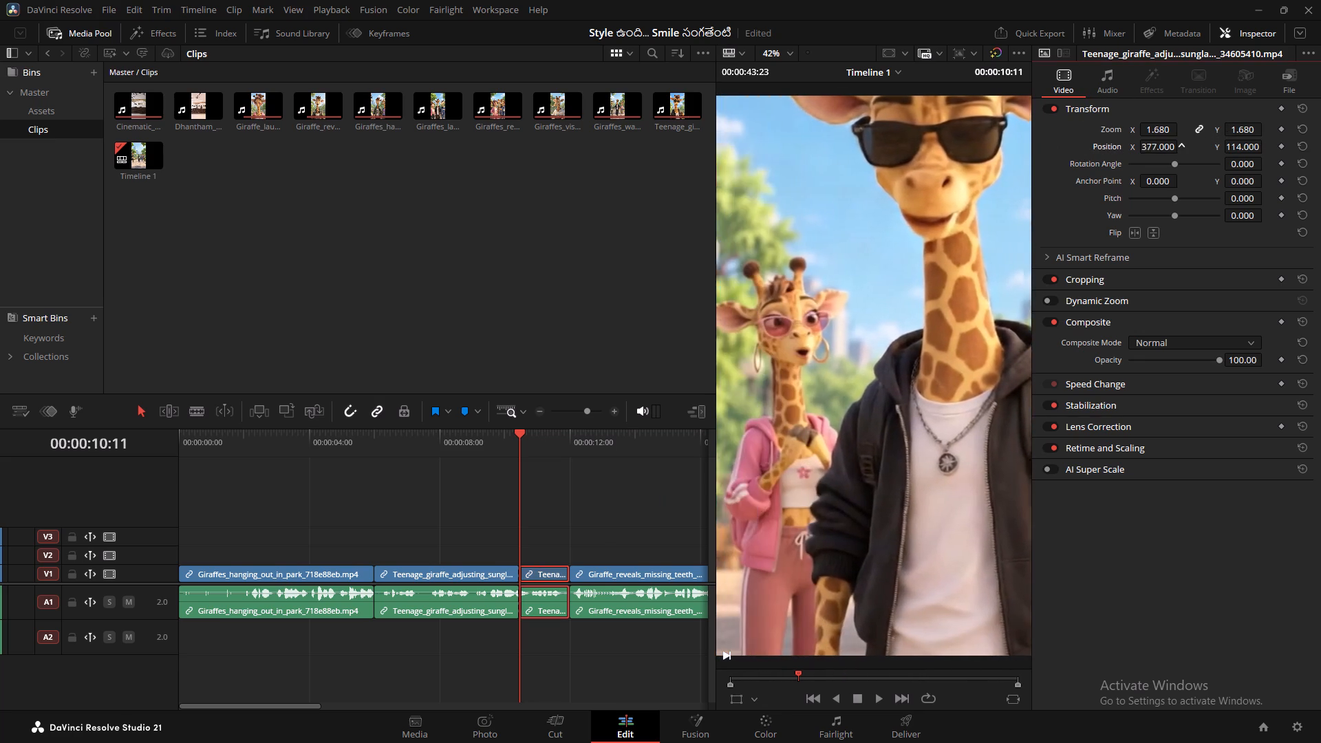
{"action": "left_click_drag", "start_coordinate": [778, 402], "coordinate": [760, 420]}
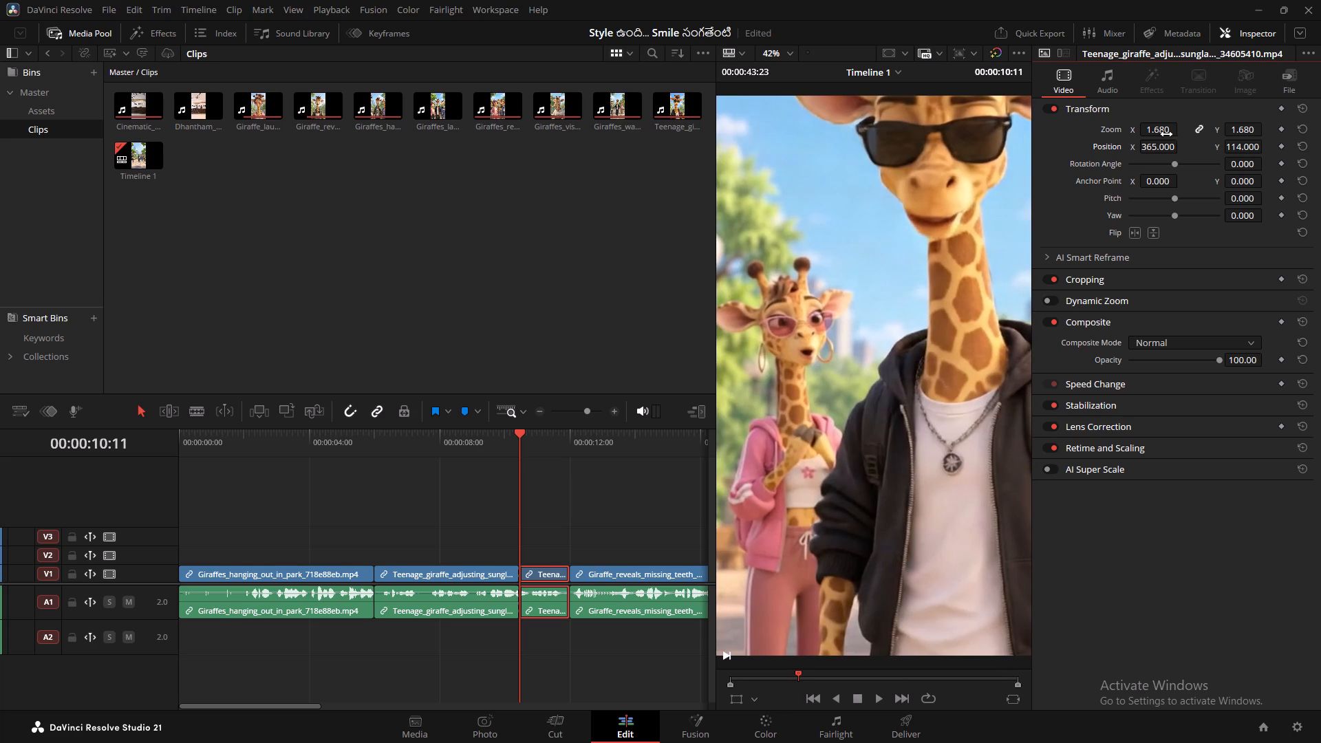
{"action": "left_click_drag", "start_coordinate": [1234, 147], "coordinate": [752, 426]}
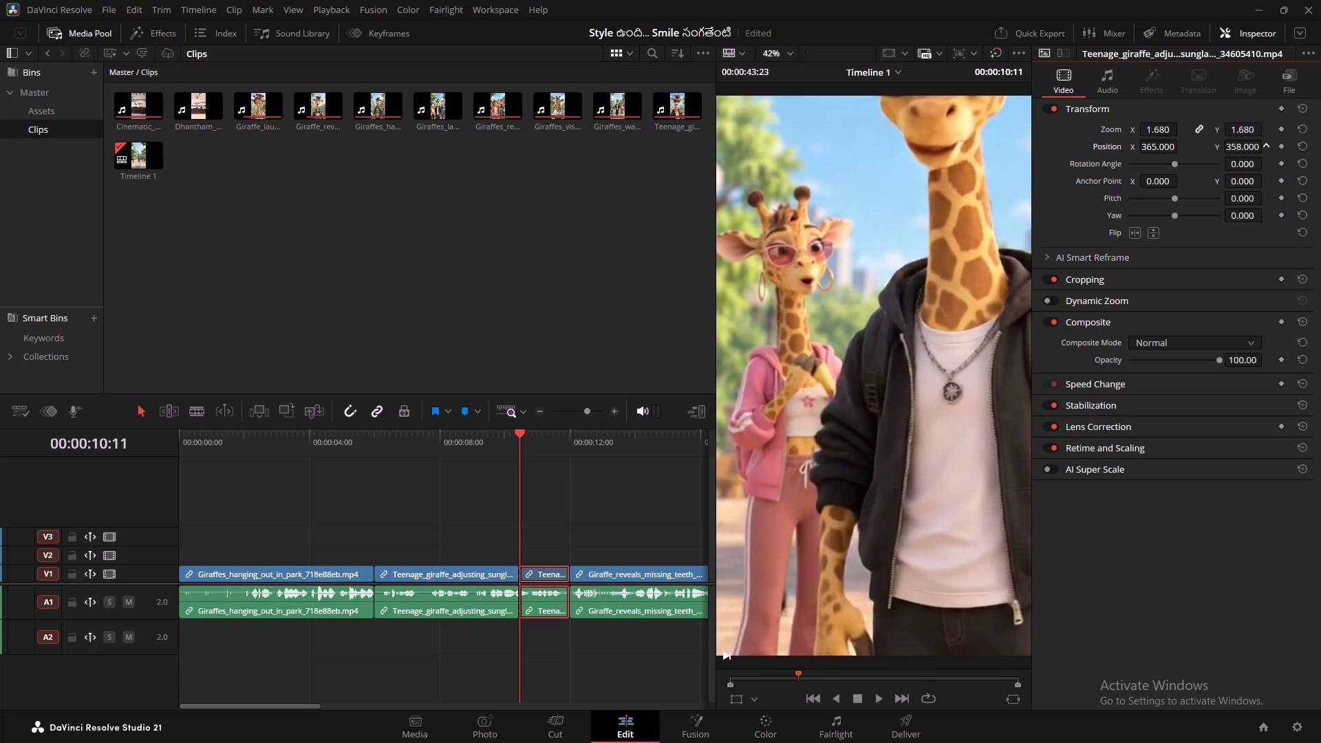
{"action": "left_click_drag", "start_coordinate": [752, 426], "coordinate": [823, 453]}
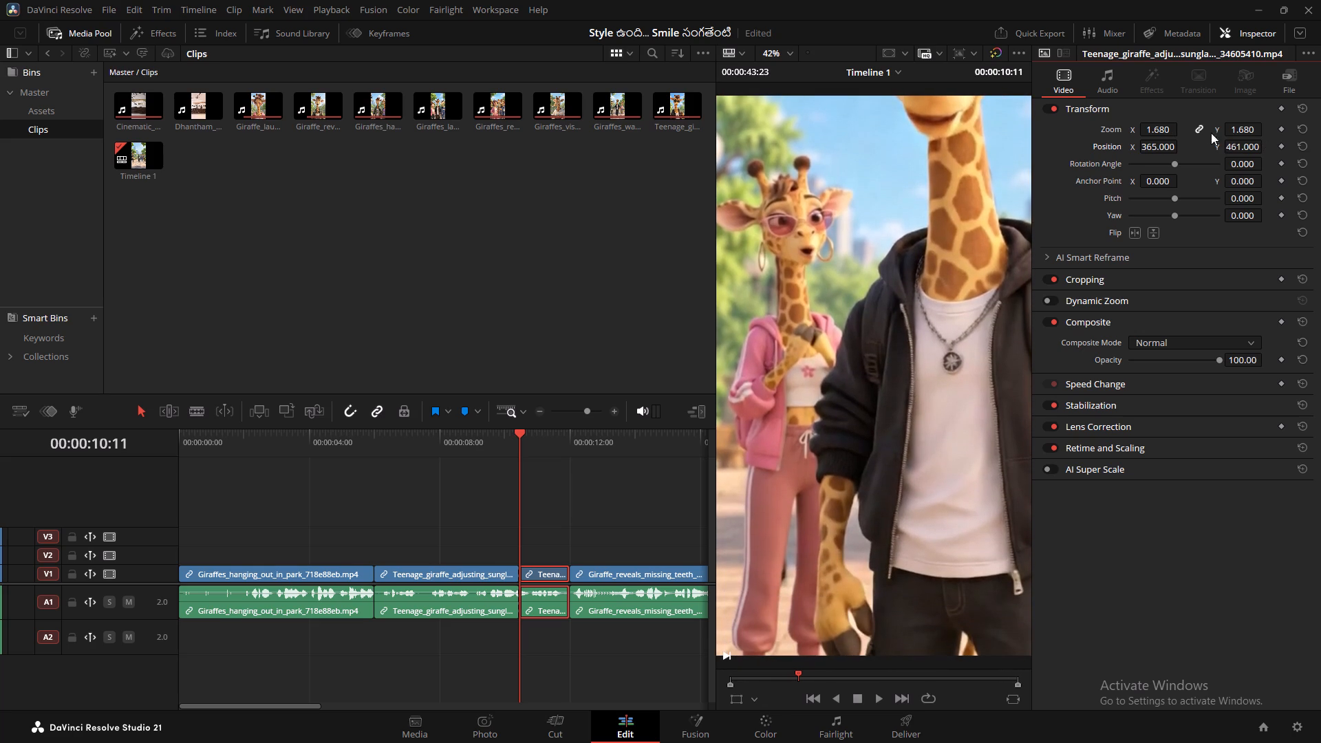
{"action": "left_click_drag", "start_coordinate": [1164, 127], "coordinate": [1173, 128]}
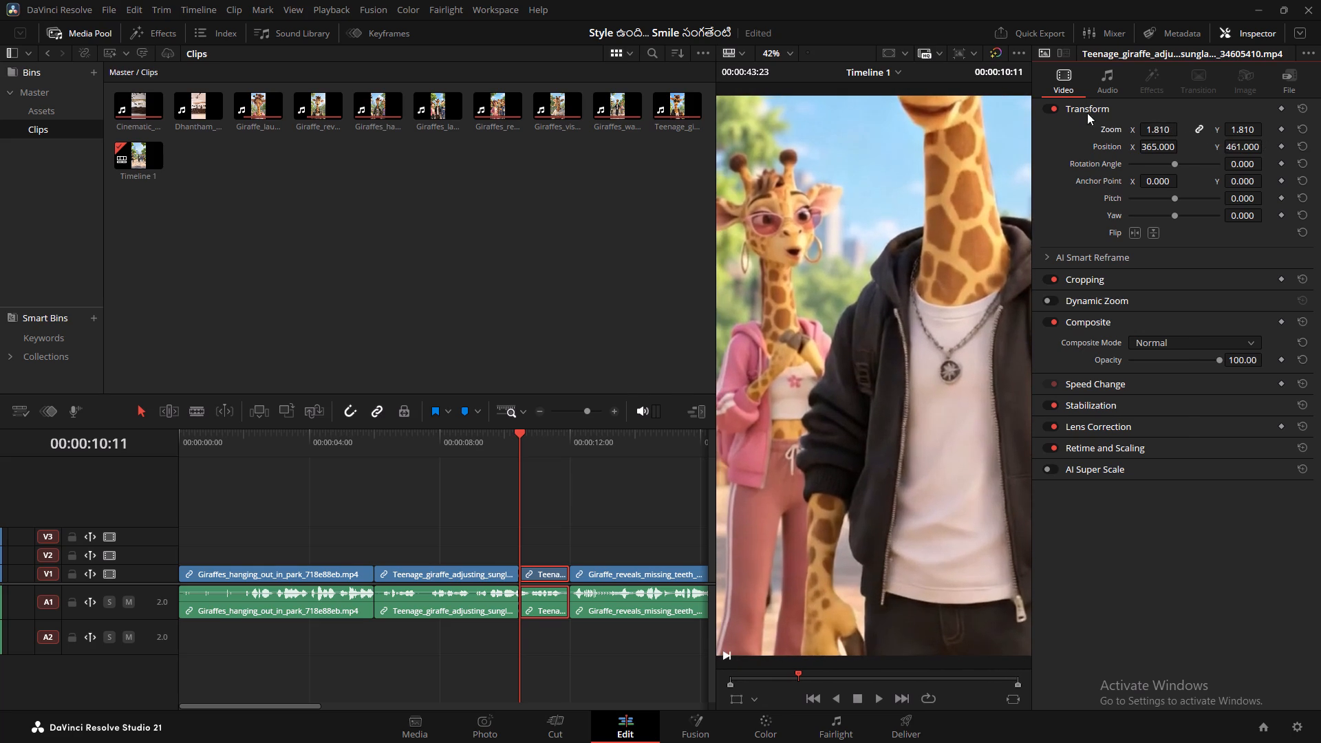
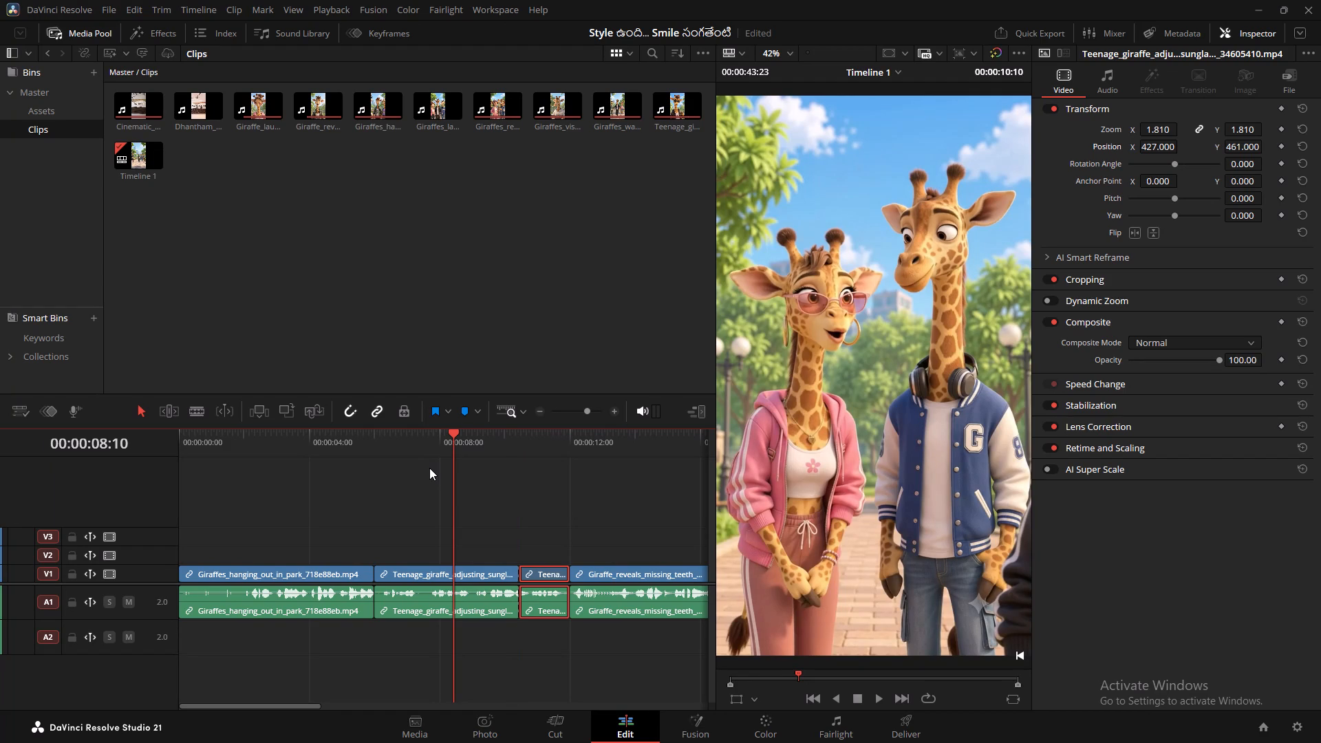
Play back the reframed Teenage_giraffe segment and the start of the following Giraffe_reveals_missing_teeth clip to review the cuts.
{"action": "key", "text": "space"}
{"action": "key", "text": "space"}
{"action": "key", "text": "alt+Tab"}
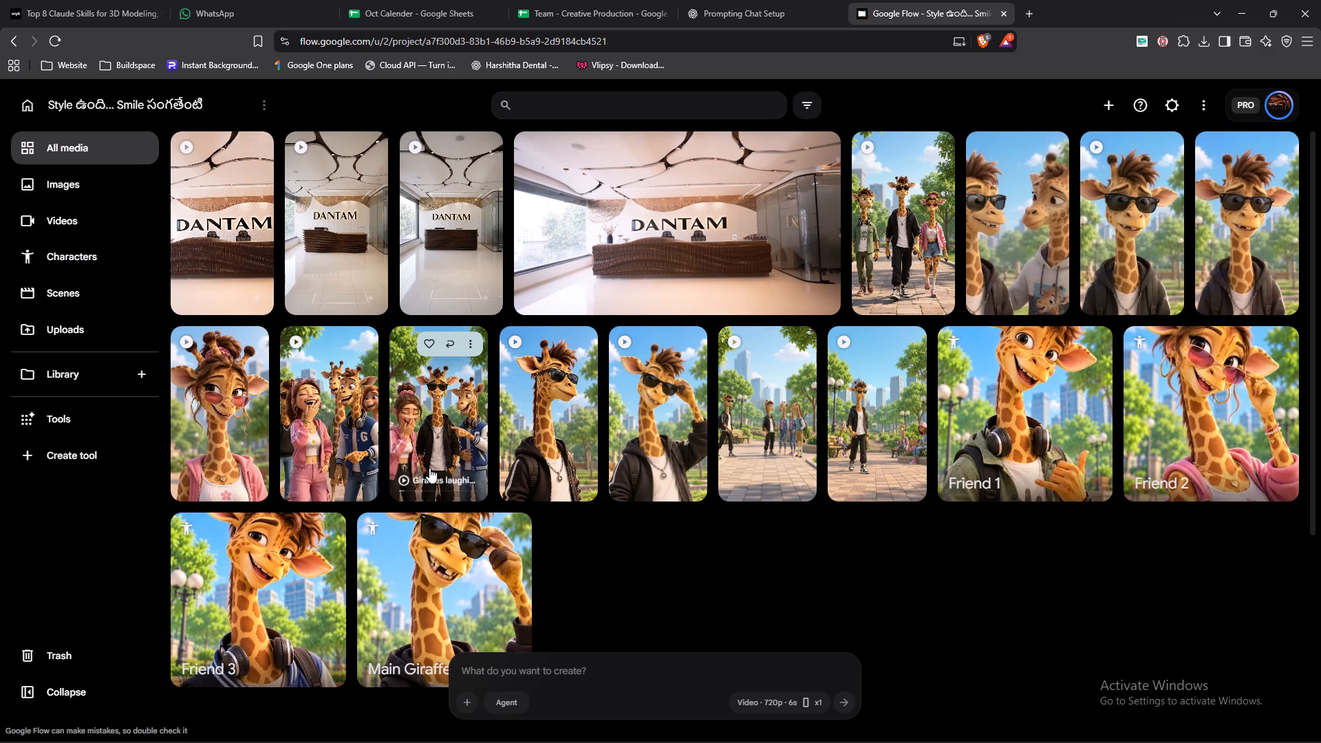
{"action": "key", "text": "alt+Tab"}
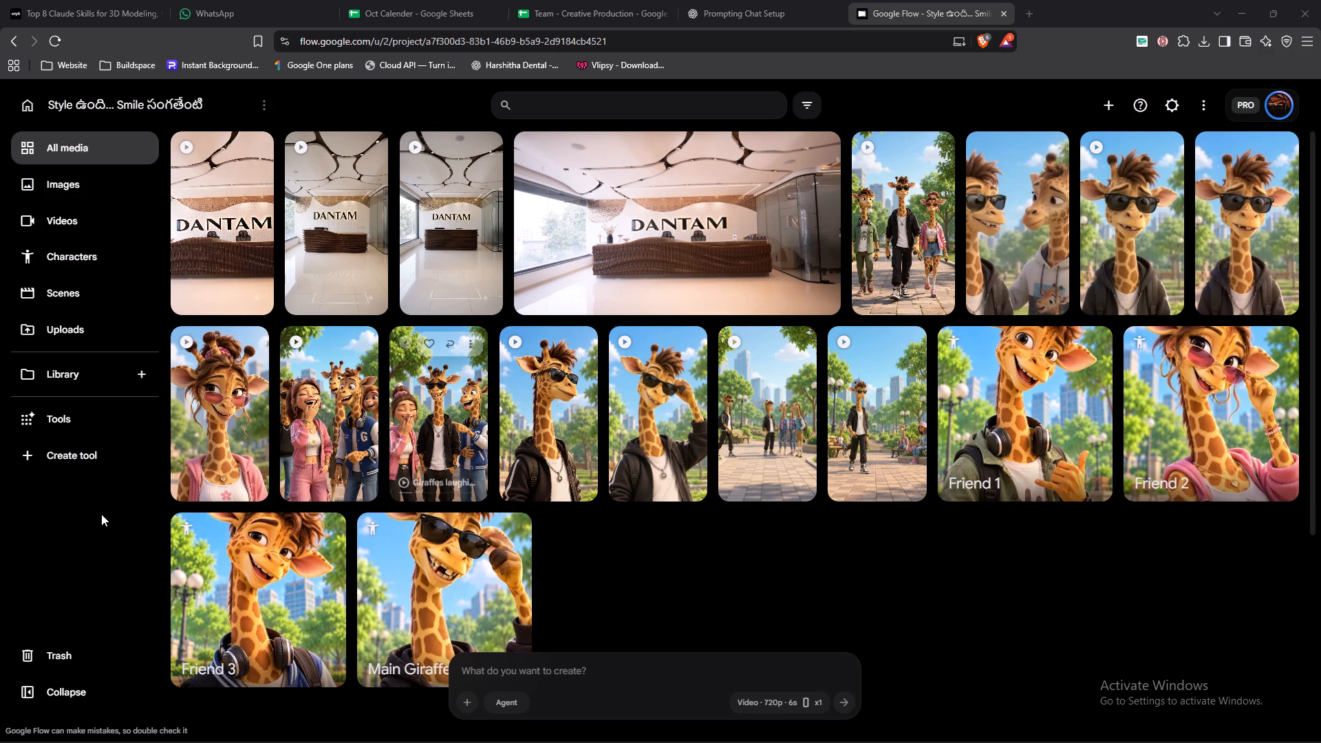
{"action": "left_click", "coordinate": [456, 442]}
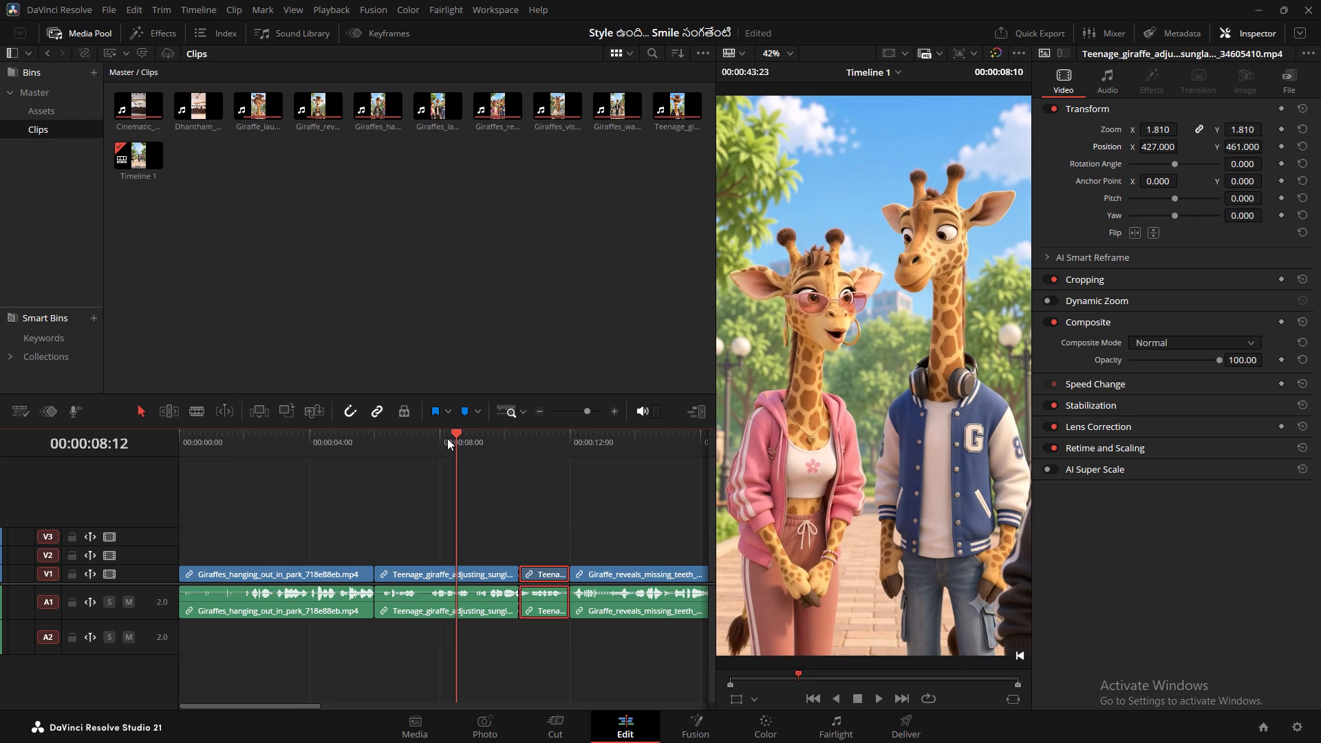
{"action": "left_click", "coordinate": [438, 436]}
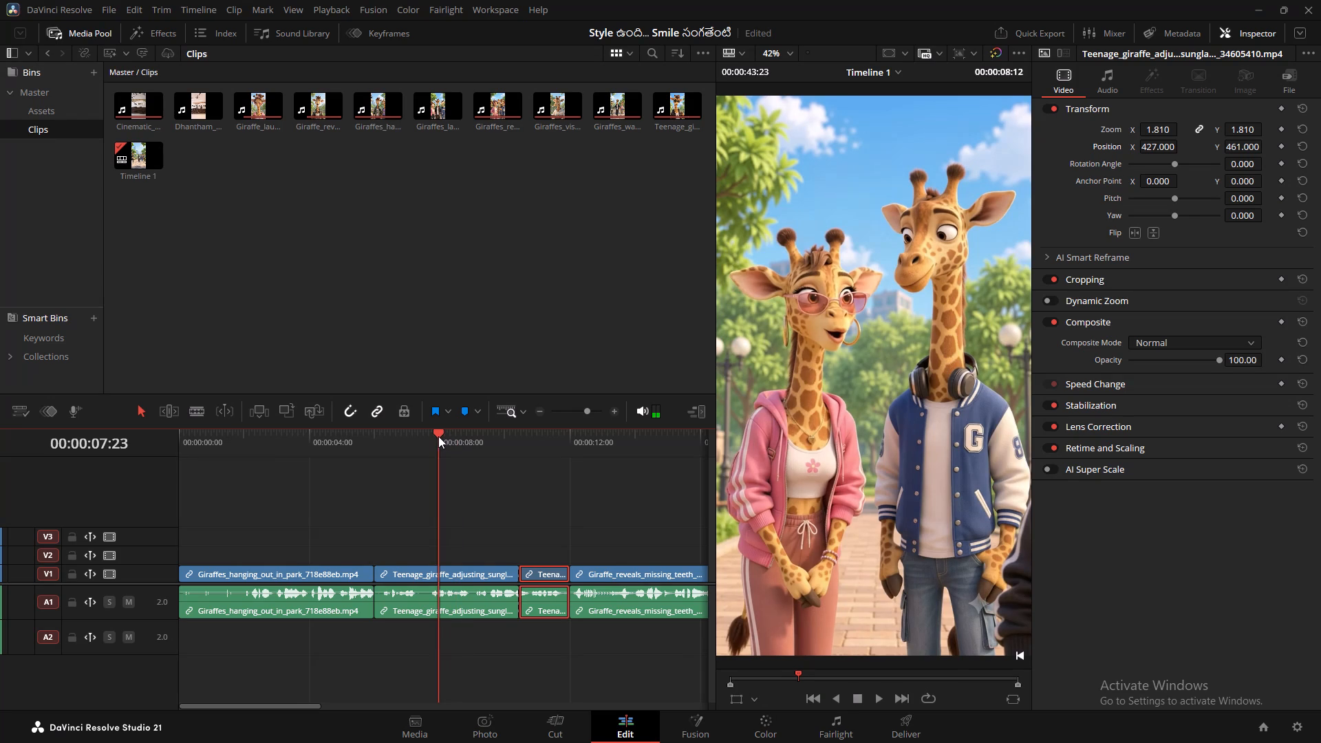
{"action": "key", "text": "space"}
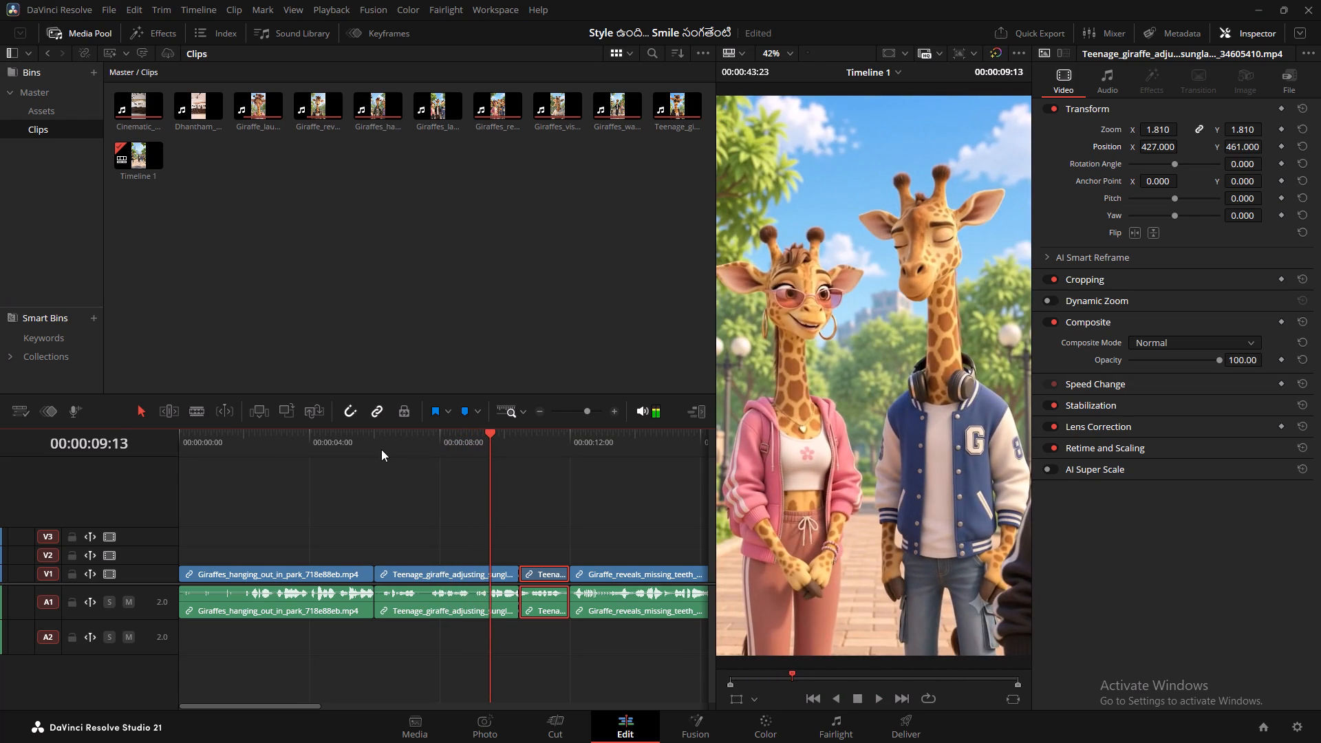
{"action": "left_click", "coordinate": [366, 444]}
{"action": "key", "text": "space"}
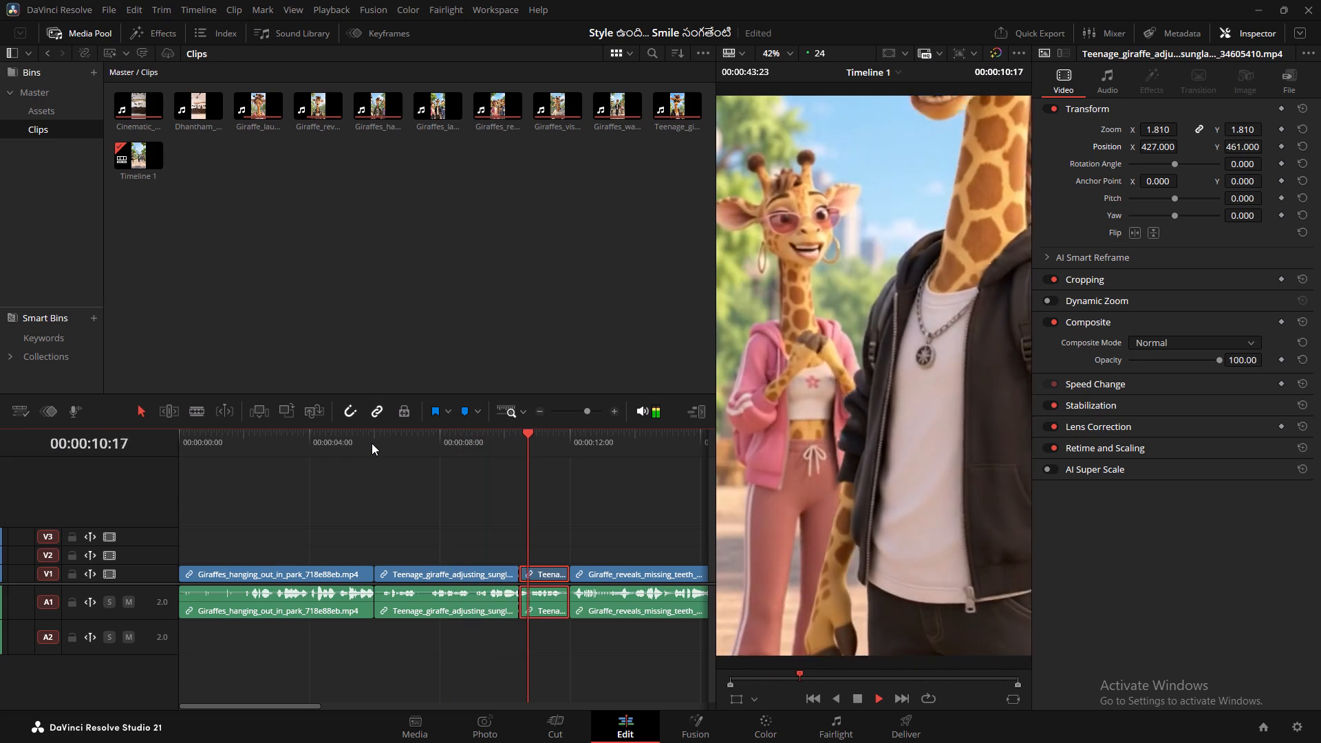
{"action": "key", "text": "space"}
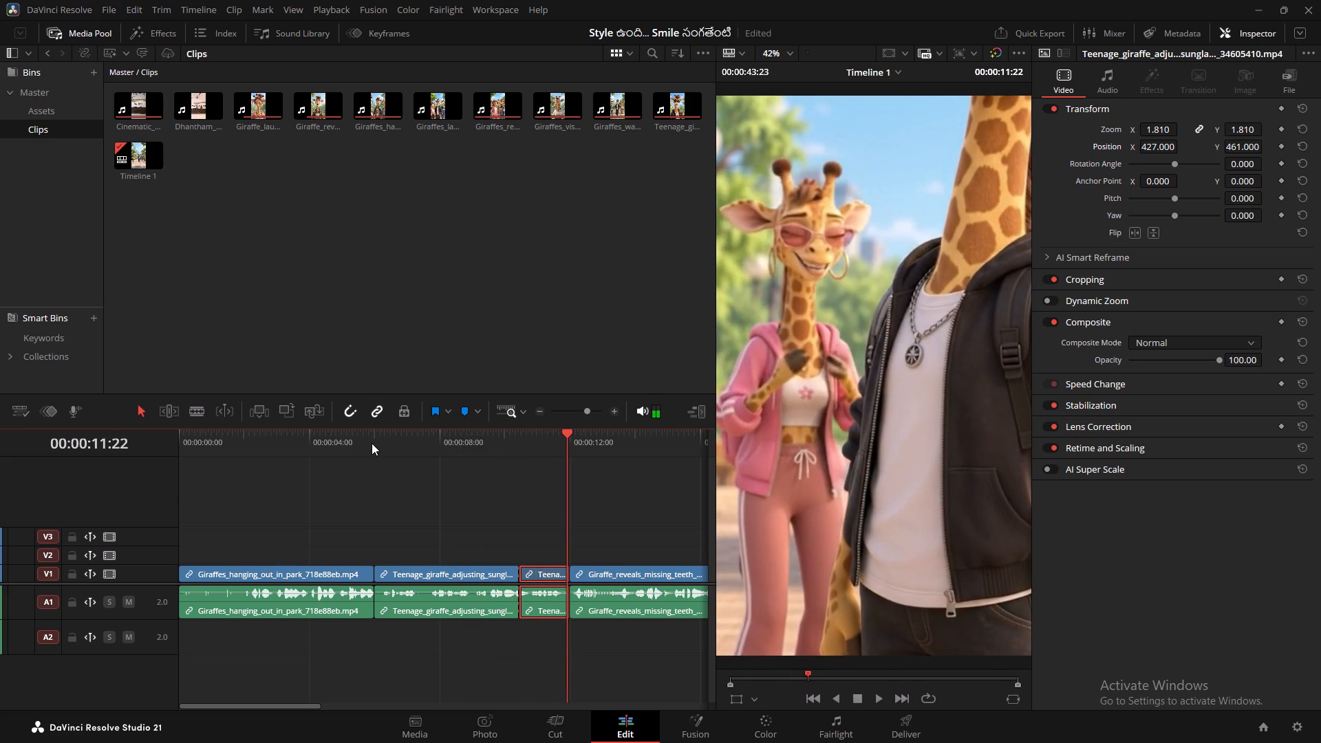
{"action": "key", "text": "space"}
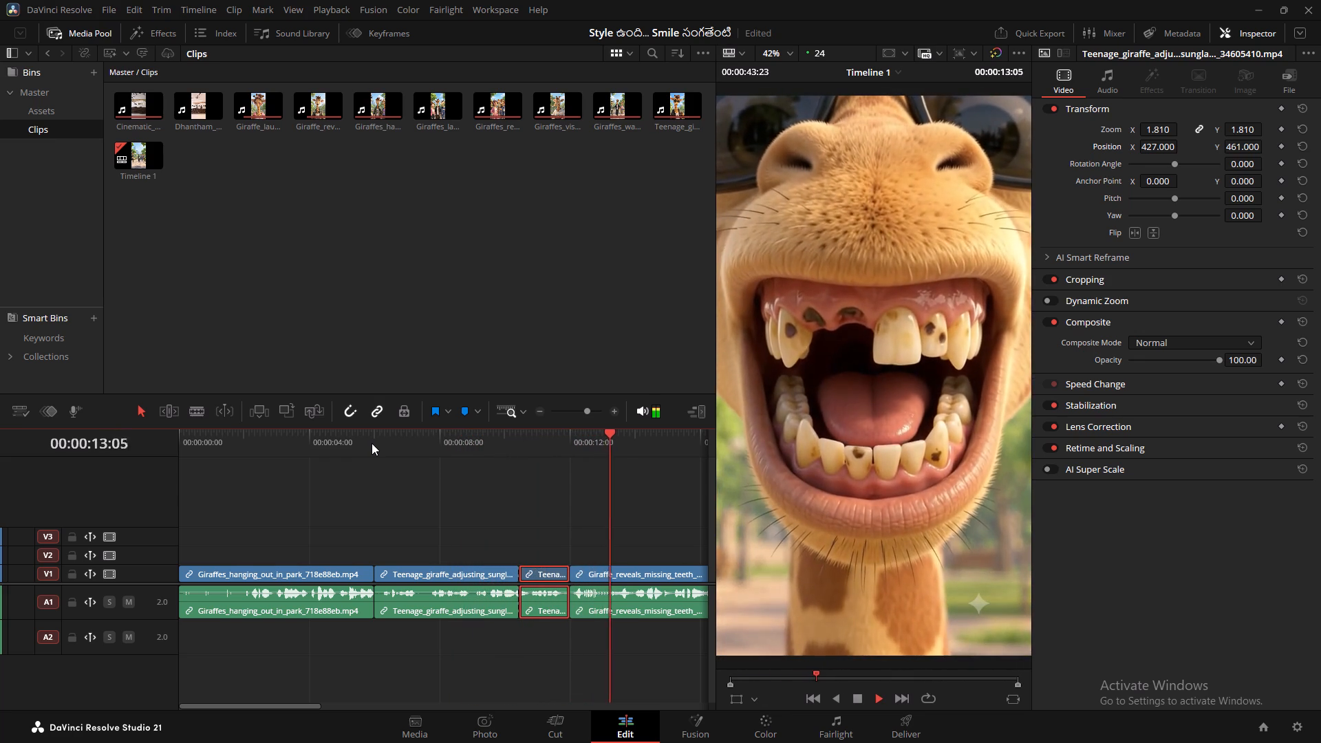
{"action": "key", "text": "space"}
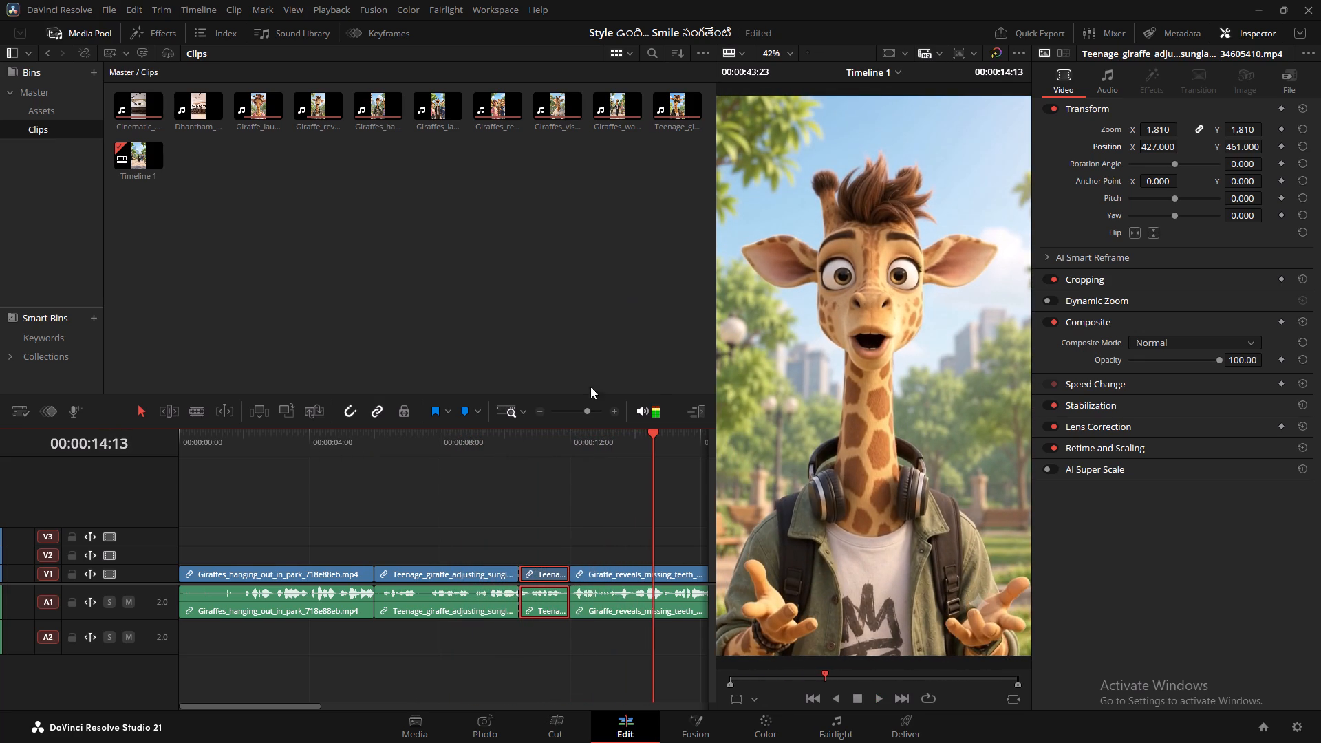
Find the frame where the laughing giraffe zoom-out starts and split the linked Giraffe_reveals_missing_teeth clip at 00:00:13:14.
{"action": "scroll", "coordinate": [602, 481], "scroll_direction": "down", "scroll_amount": 1}
{"action": "left_click", "coordinate": [520, 524]}
{"action": "left_click", "coordinate": [533, 568]}
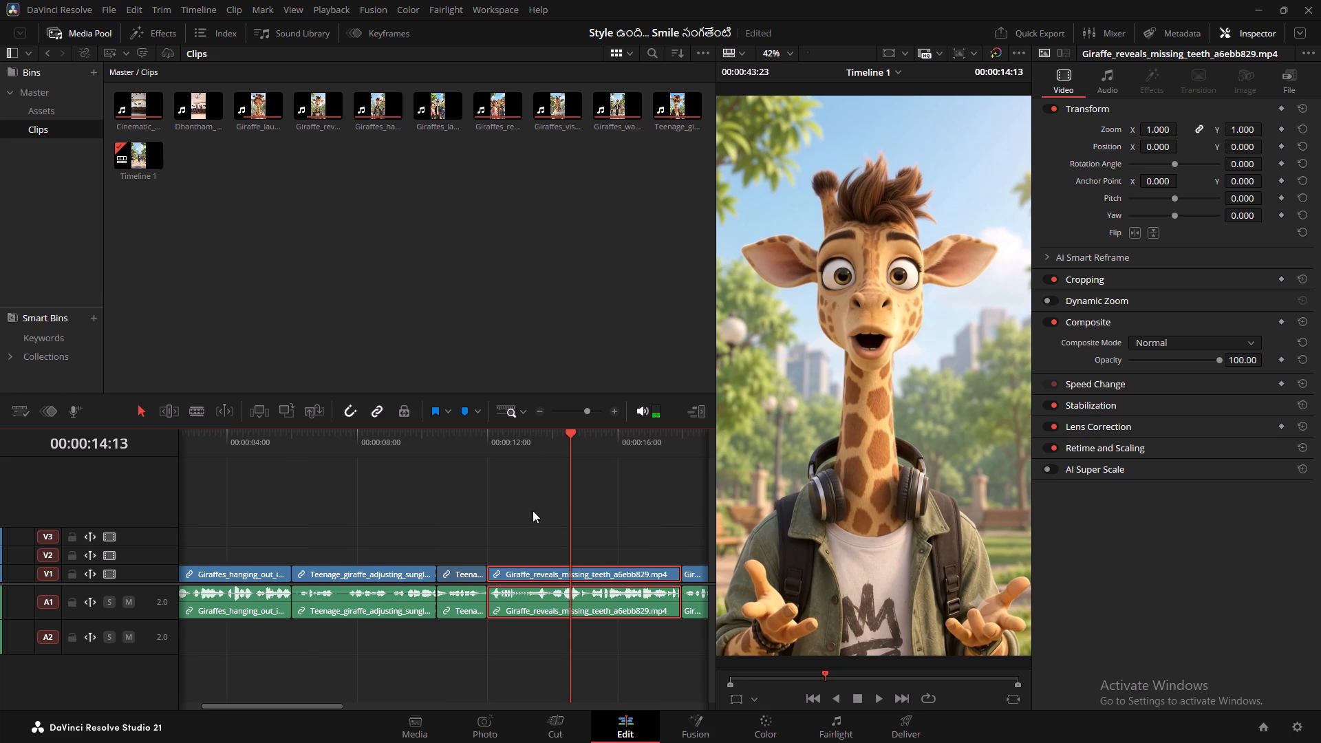
{"action": "left_click", "coordinate": [530, 432]}
{"action": "key", "text": "Right"}
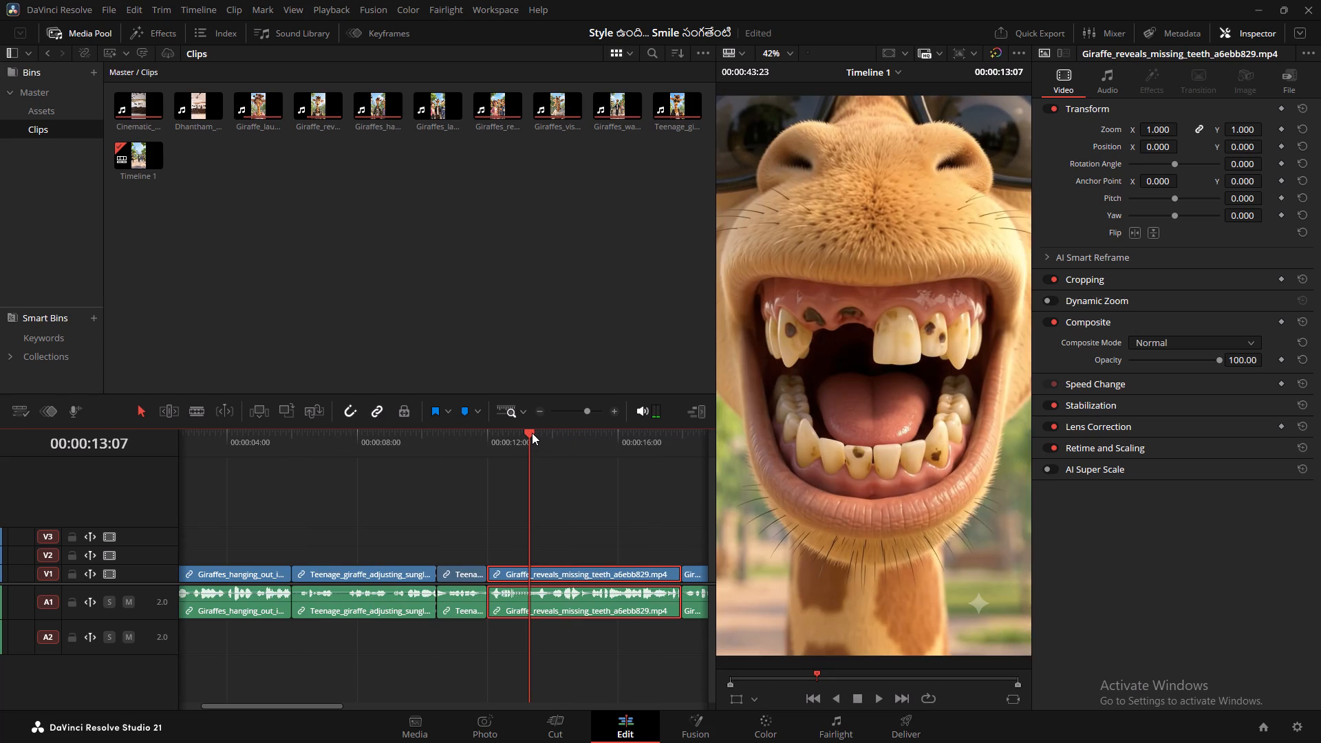
{"action": "key", "text": "Right"}
{"action": "key", "text": "Right"}
{"action": "key", "text": "Right"}
{"action": "key", "text": "Right"}
{"action": "key", "text": "Right"}
{"action": "key", "text": "Right"}
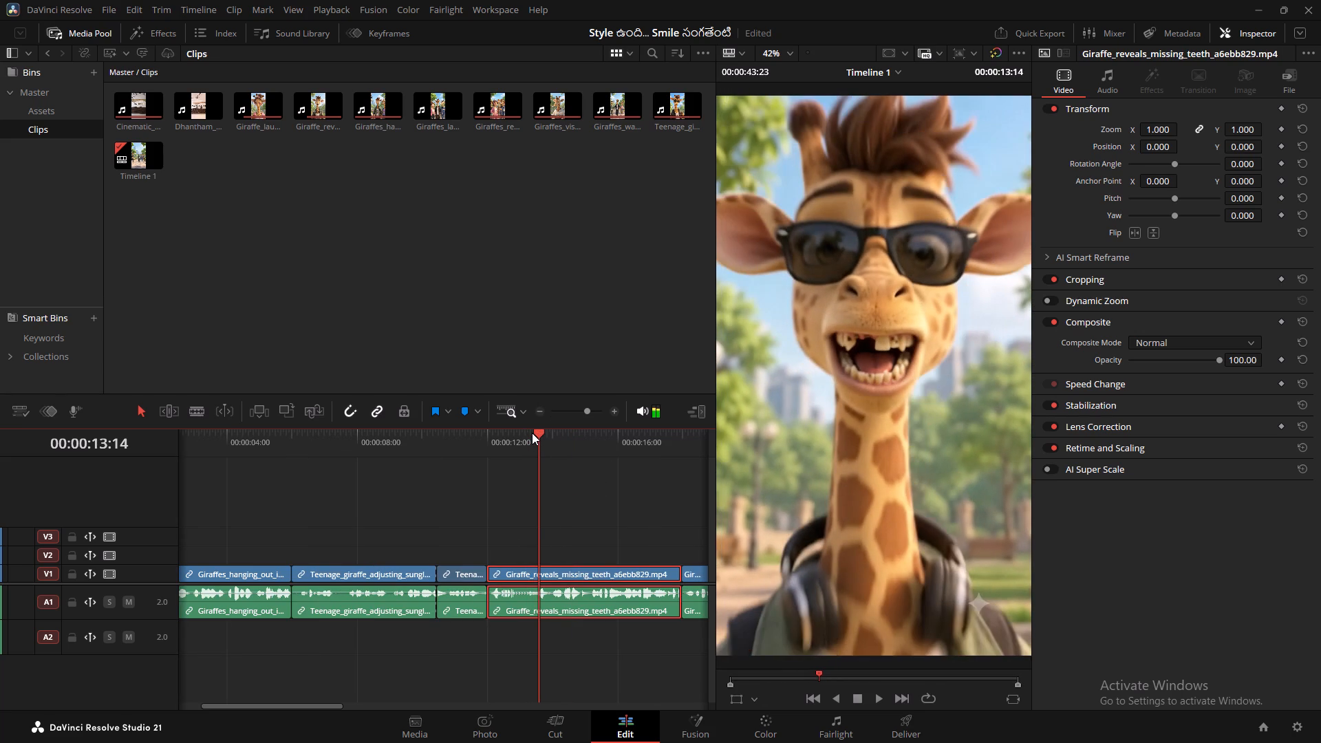
{"action": "key", "text": "Left"}
{"action": "key", "text": "Left"}
{"action": "key", "text": "Left"}
{"action": "key", "text": "Right"}
{"action": "key", "text": "Right"}
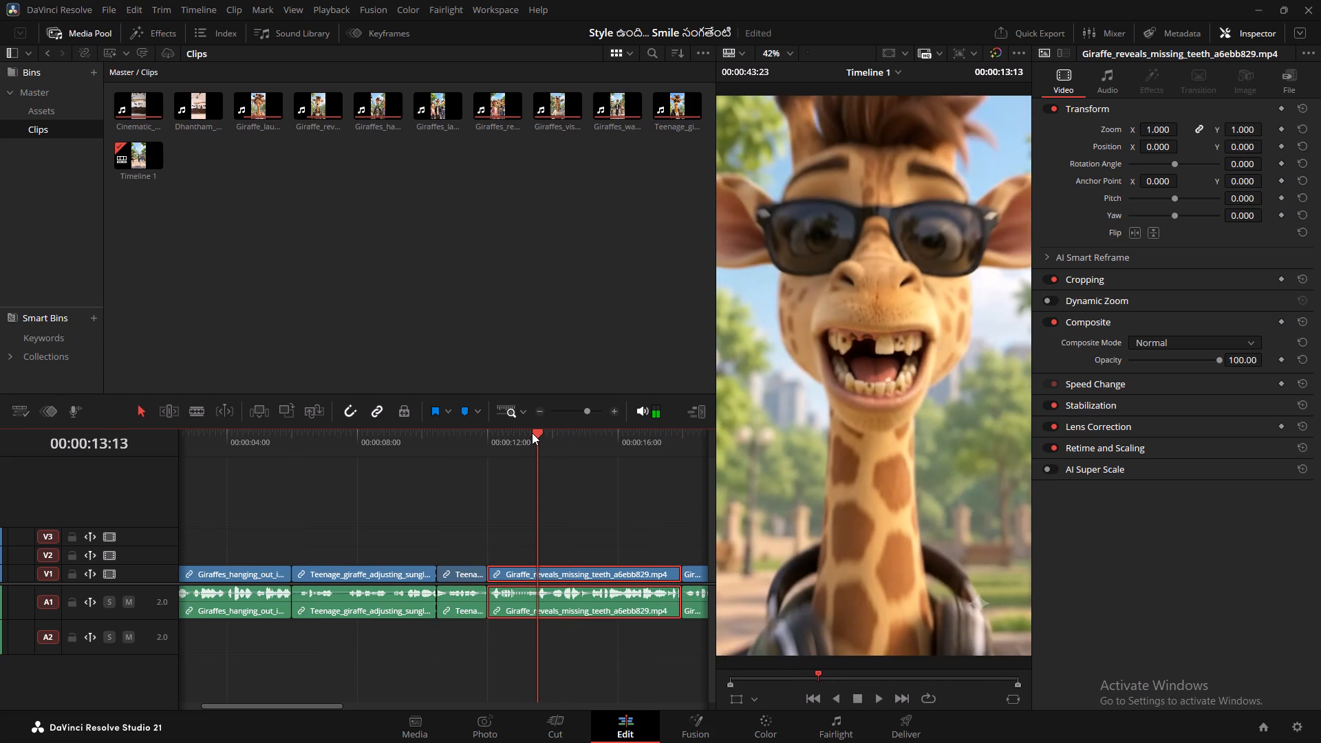
{"action": "key", "text": "Right"}
{"action": "key", "text": "Right"}
{"action": "key", "text": "Right"}
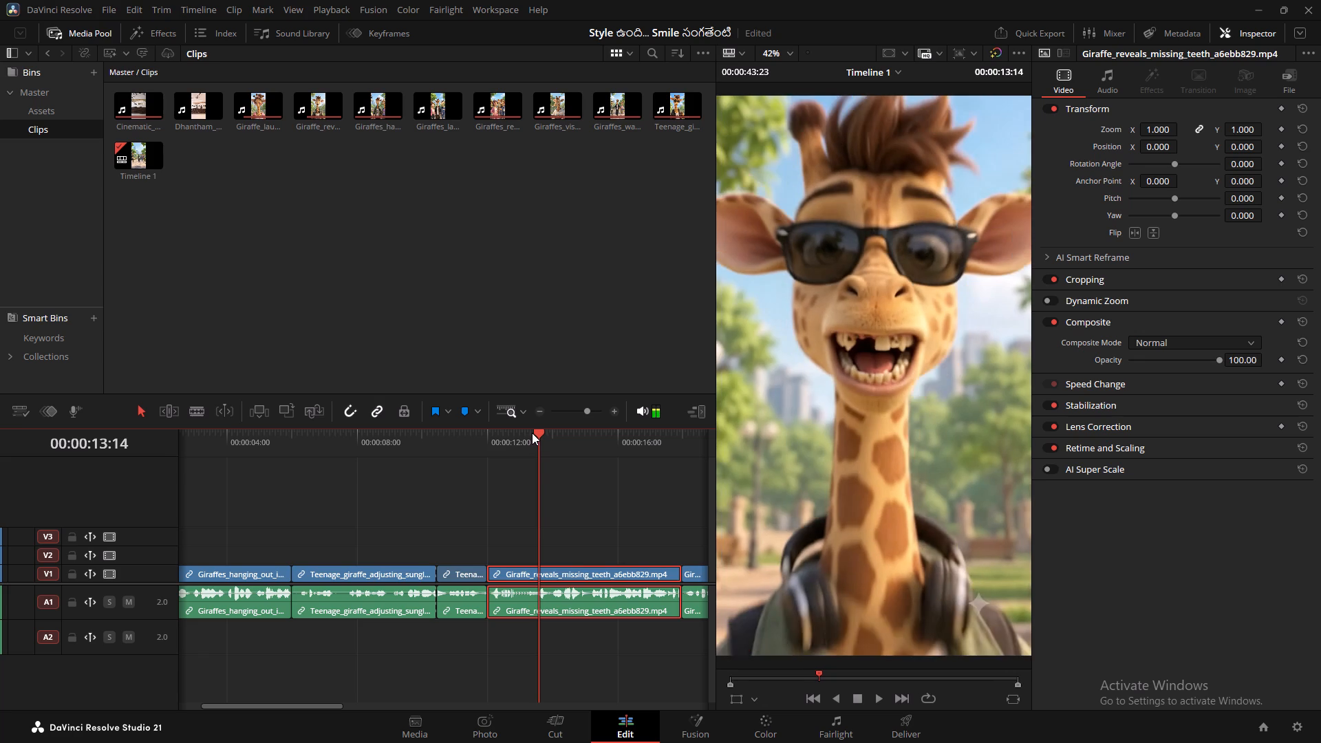
{"action": "key", "text": "Right"}
{"action": "key", "text": "Right"}
{"action": "key", "text": "Left"}
{"action": "key", "text": "Left"}
{"action": "key", "text": "Left"}
{"action": "key", "text": "Left"}
{"action": "key", "text": "b"}
{"action": "left_click", "coordinate": [541, 576]}
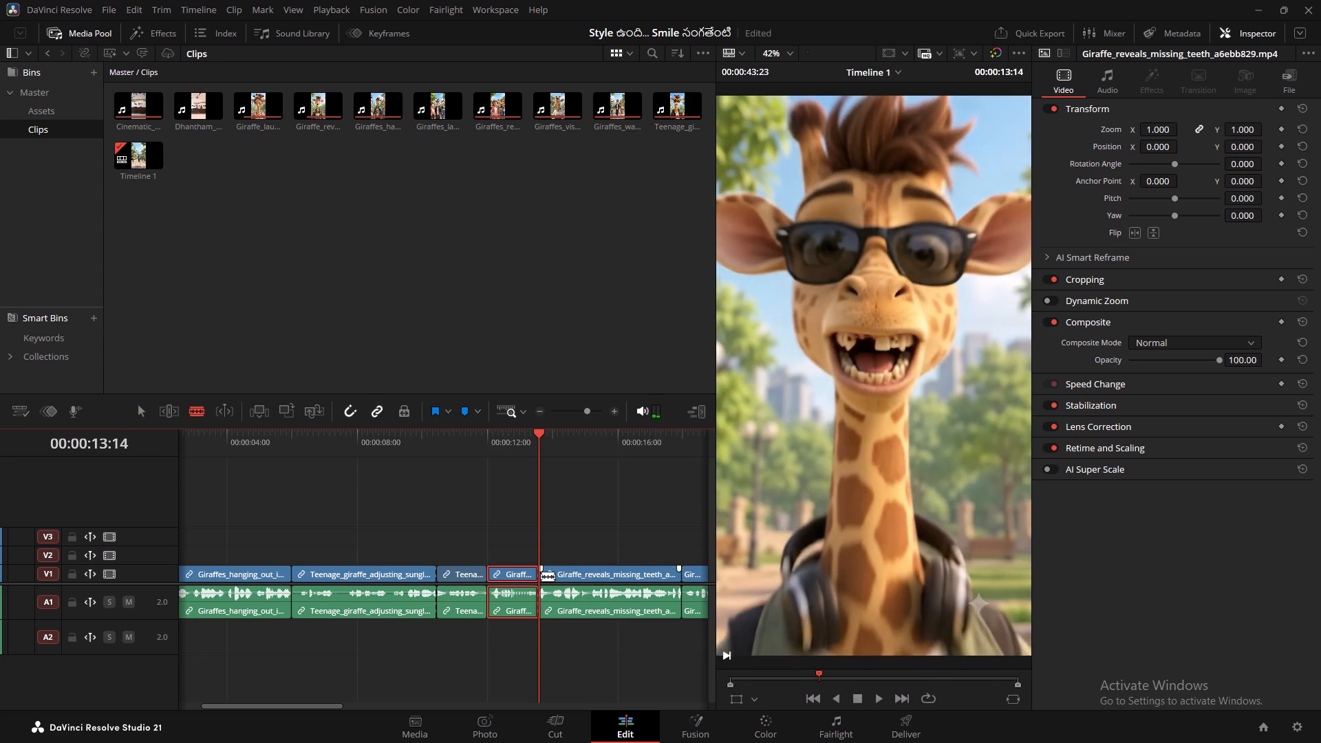
{"action": "key", "text": "a"}
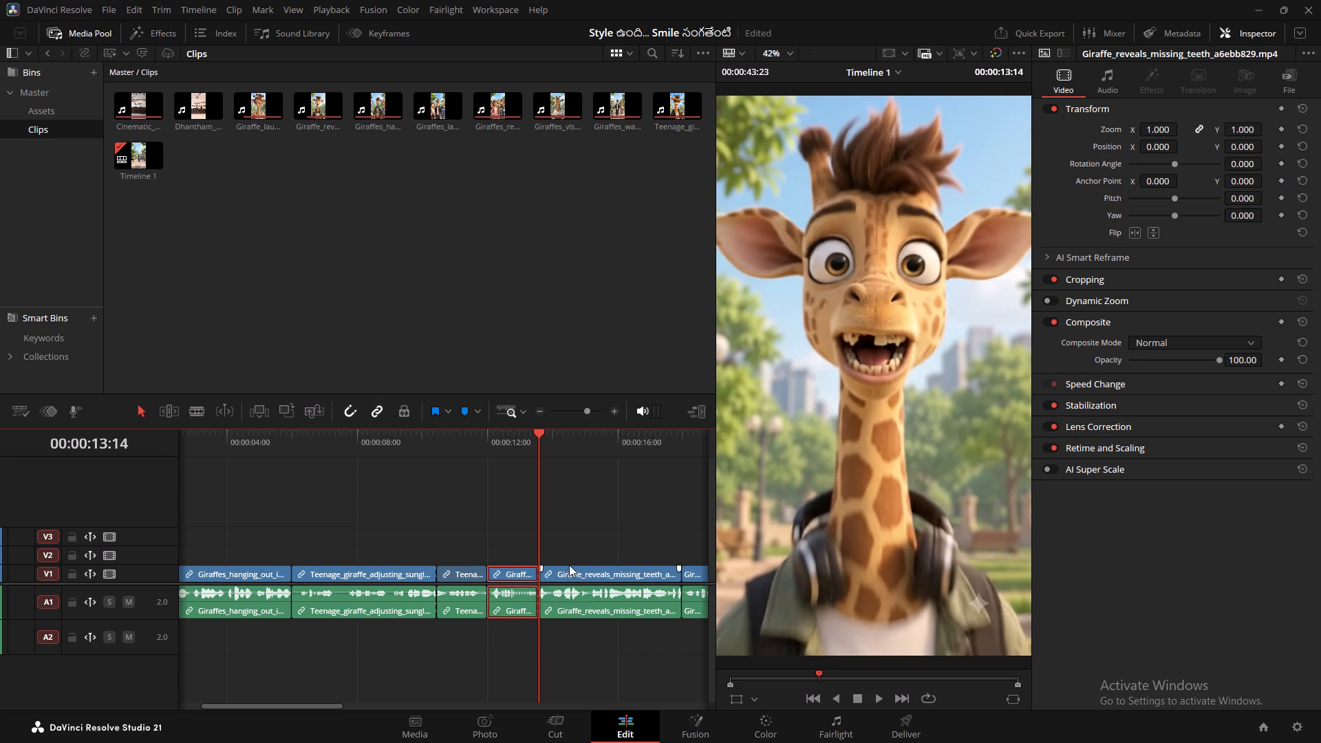
Split the Giraffe_reveals_missing_teeth video and audio again at 00:00:14:02.
{"action": "key", "text": "Right"}
{"action": "key", "text": "Right"}
{"action": "key", "text": "Right"}
{"action": "key", "text": "Right"}
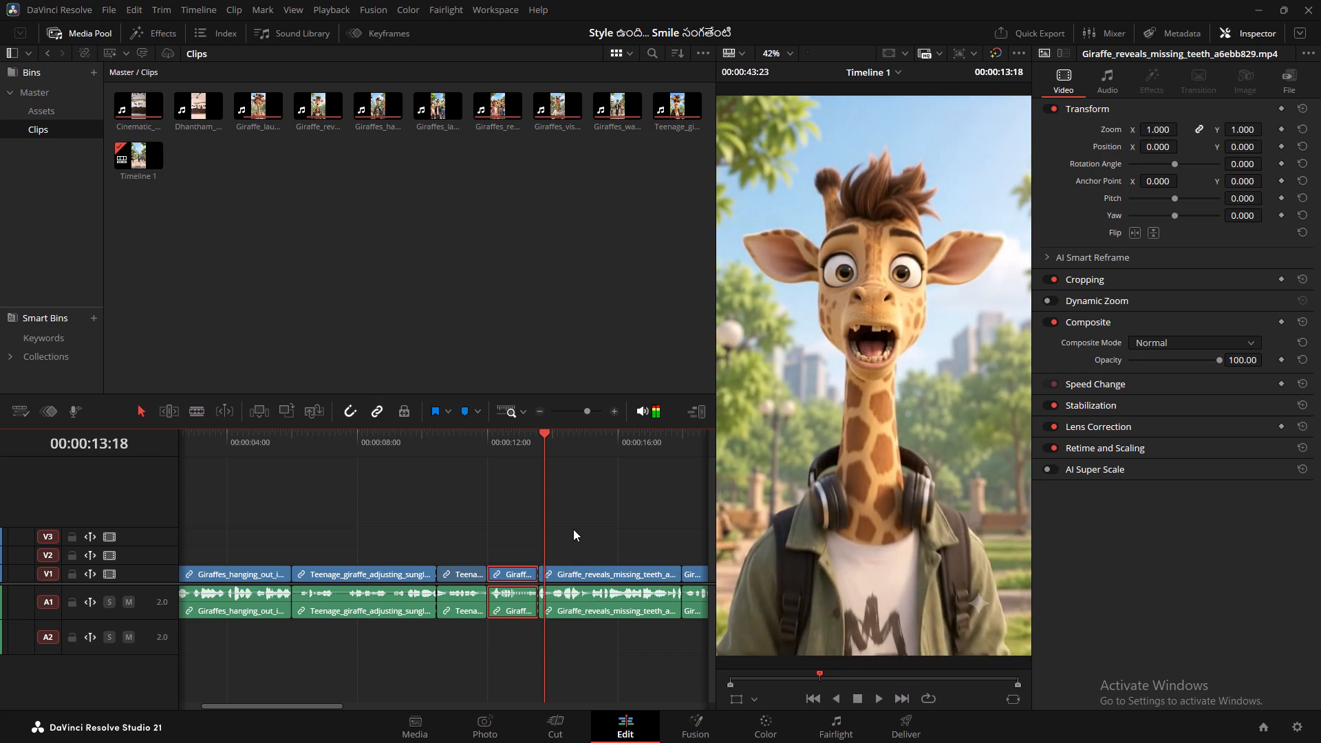
{"action": "key", "text": "Right"}
{"action": "key", "text": "Right"}
{"action": "key", "text": "Right"}
{"action": "key", "text": "Right"}
{"action": "key", "text": "Right"}
{"action": "key", "text": "Right"}
{"action": "key", "text": "Right"}
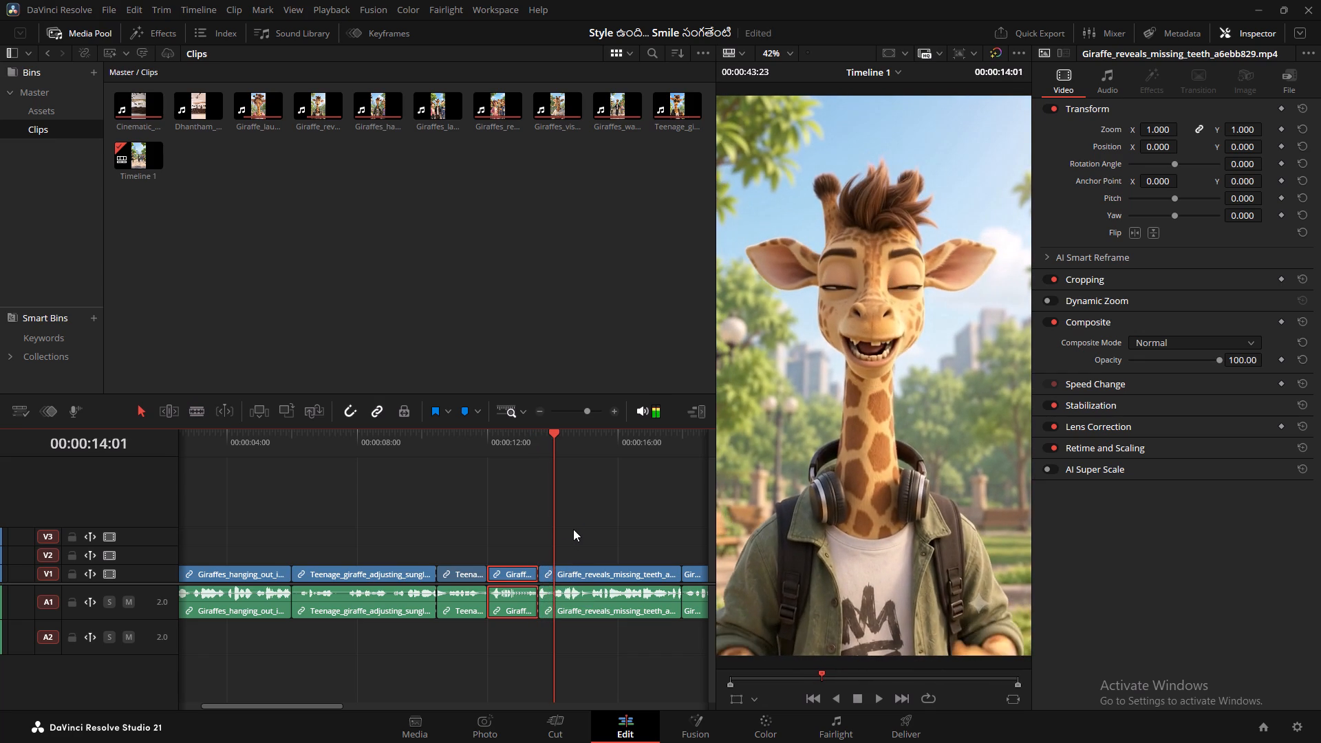
{"action": "key", "text": "Right"}
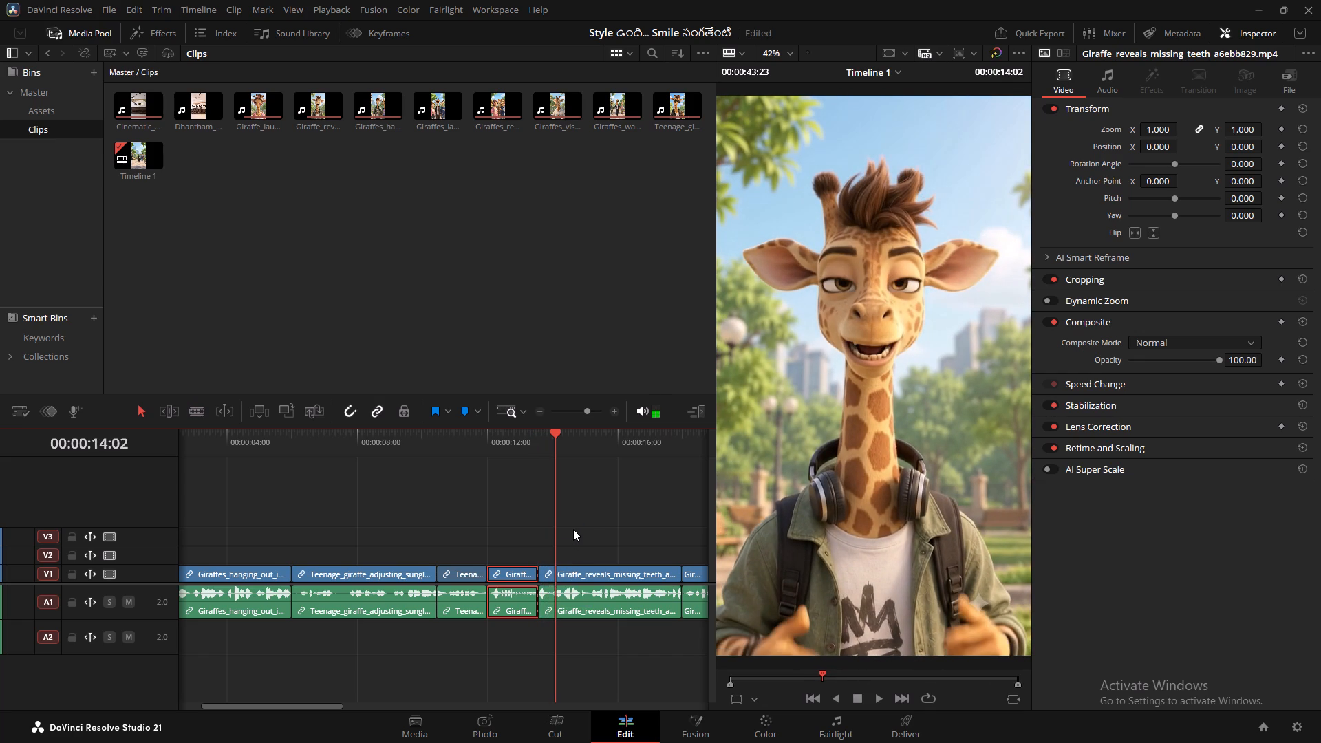
{"action": "key", "text": "b"}
{"action": "left_click", "coordinate": [557, 579]}
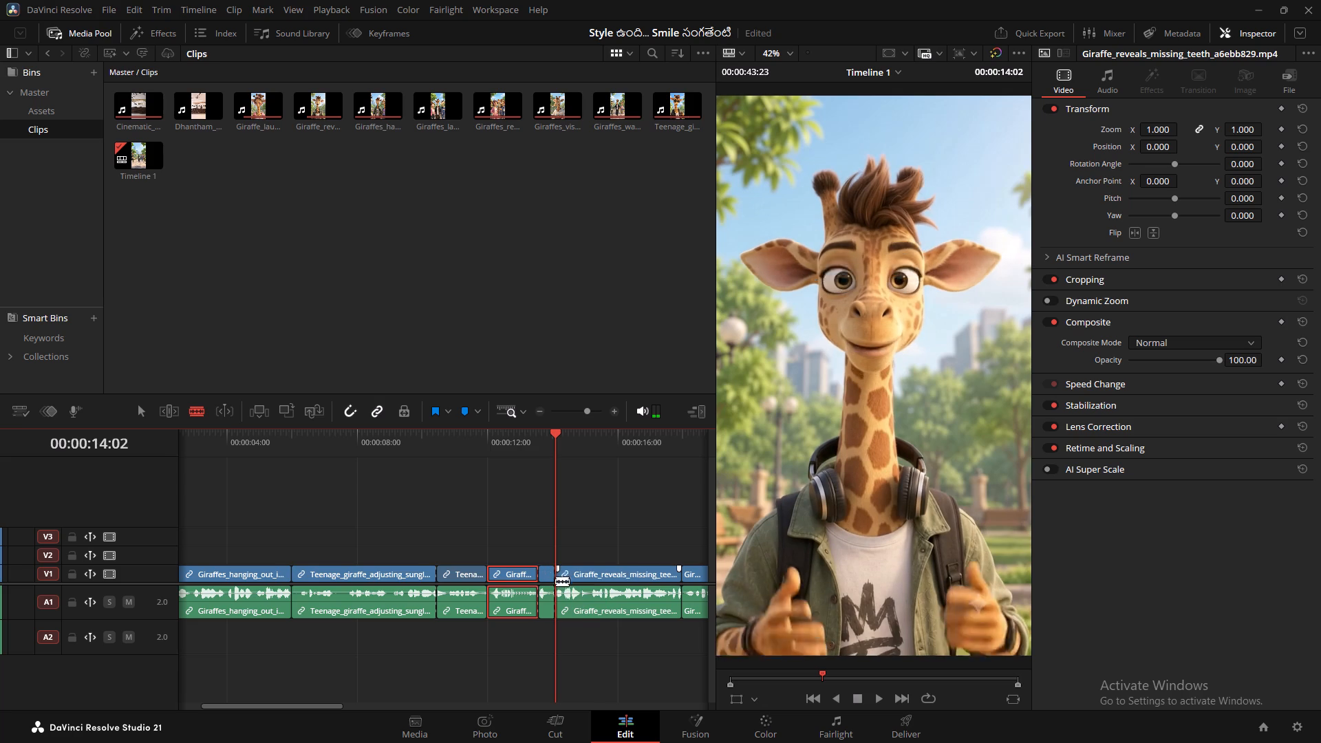
{"action": "key", "text": "a"}
Ripple-delete the short Giraffe_reveals_missing_teeth segment between the two new cuts and play back the joined timeline into the Giraffes_reacting_to_bad_teeth clip.
{"action": "left_click", "coordinate": [550, 576]}
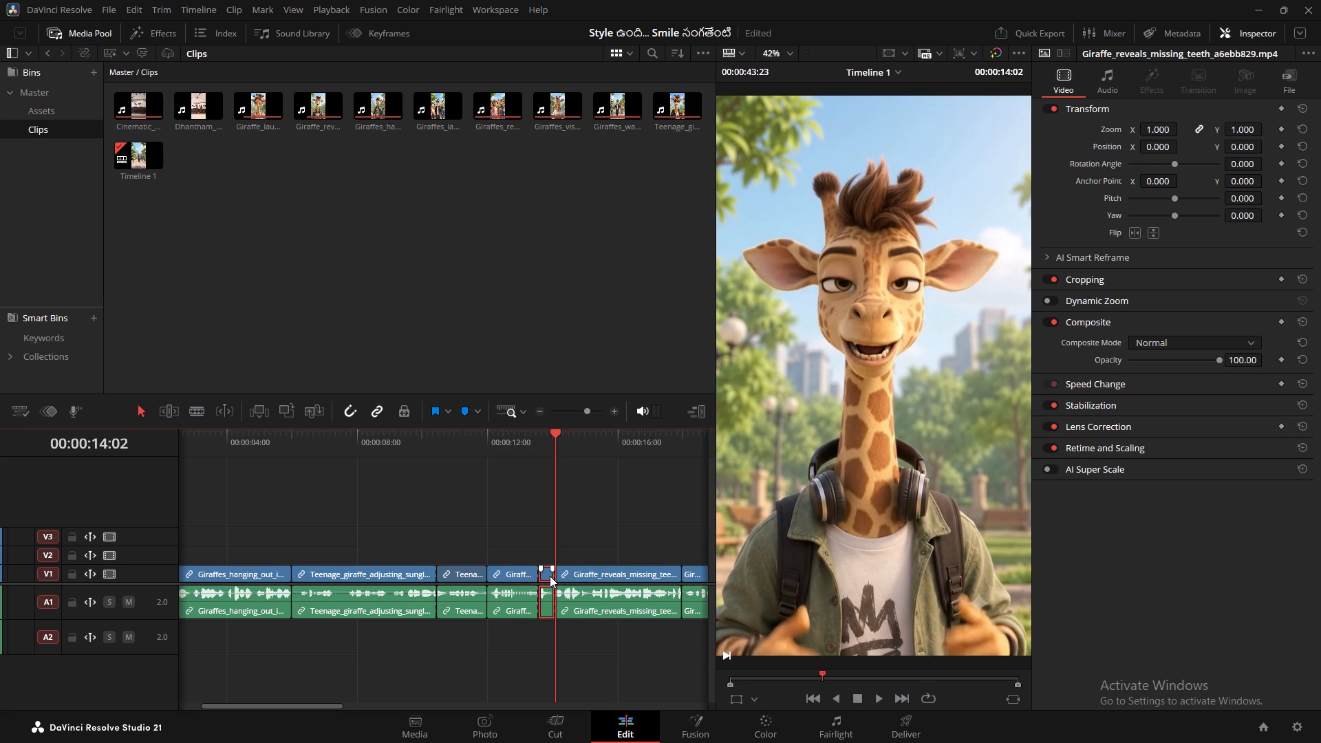
{"action": "key", "text": "Delete"}
{"action": "left_click", "coordinate": [457, 460]}
{"action": "left_click", "coordinate": [459, 440]}
{"action": "key", "text": "space"}
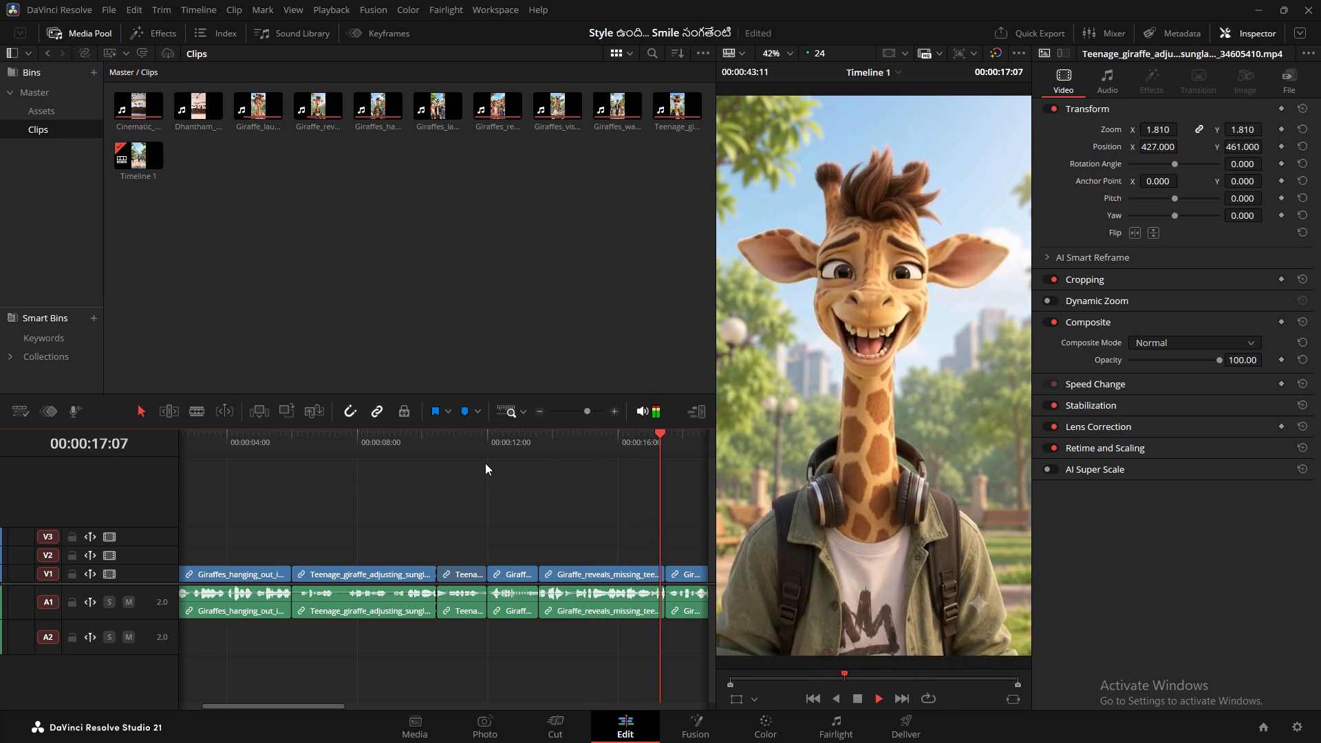
{"action": "scroll", "coordinate": [489, 466], "scroll_direction": "down", "scroll_amount": 2}
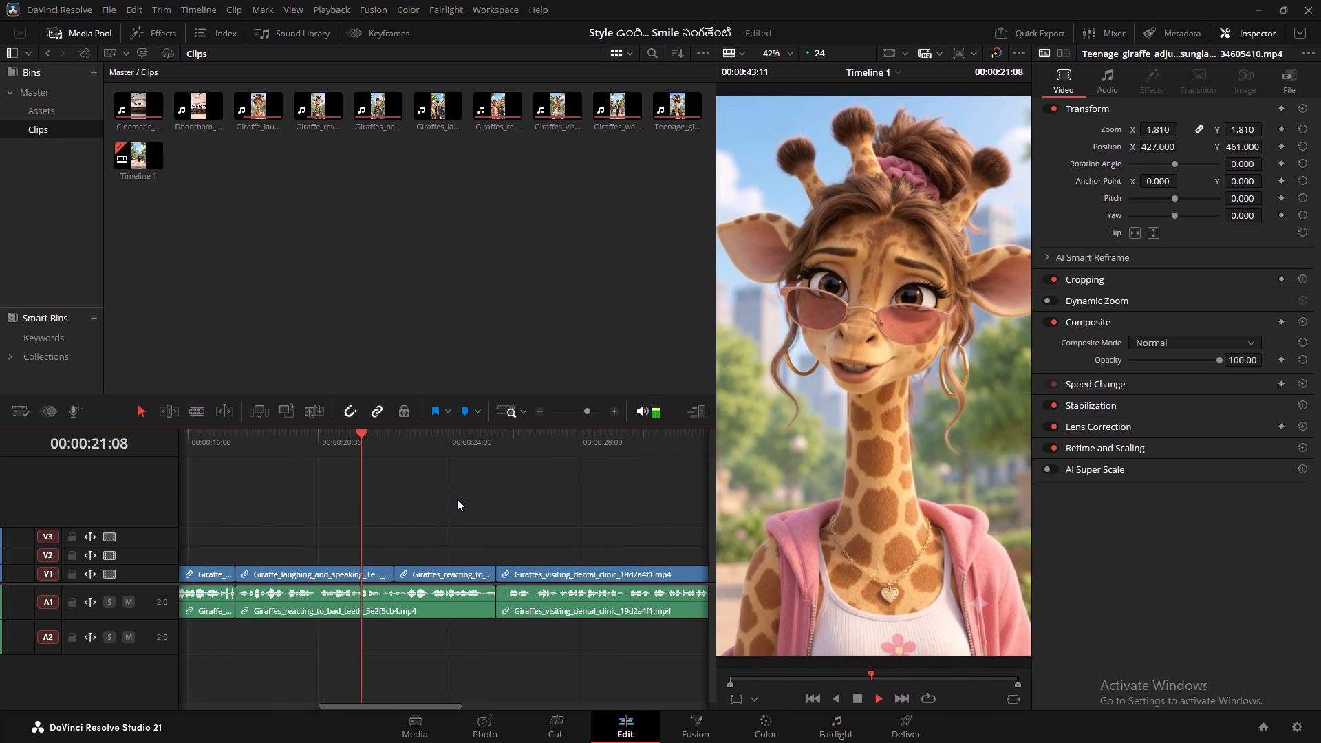
{"action": "key", "text": "space"}
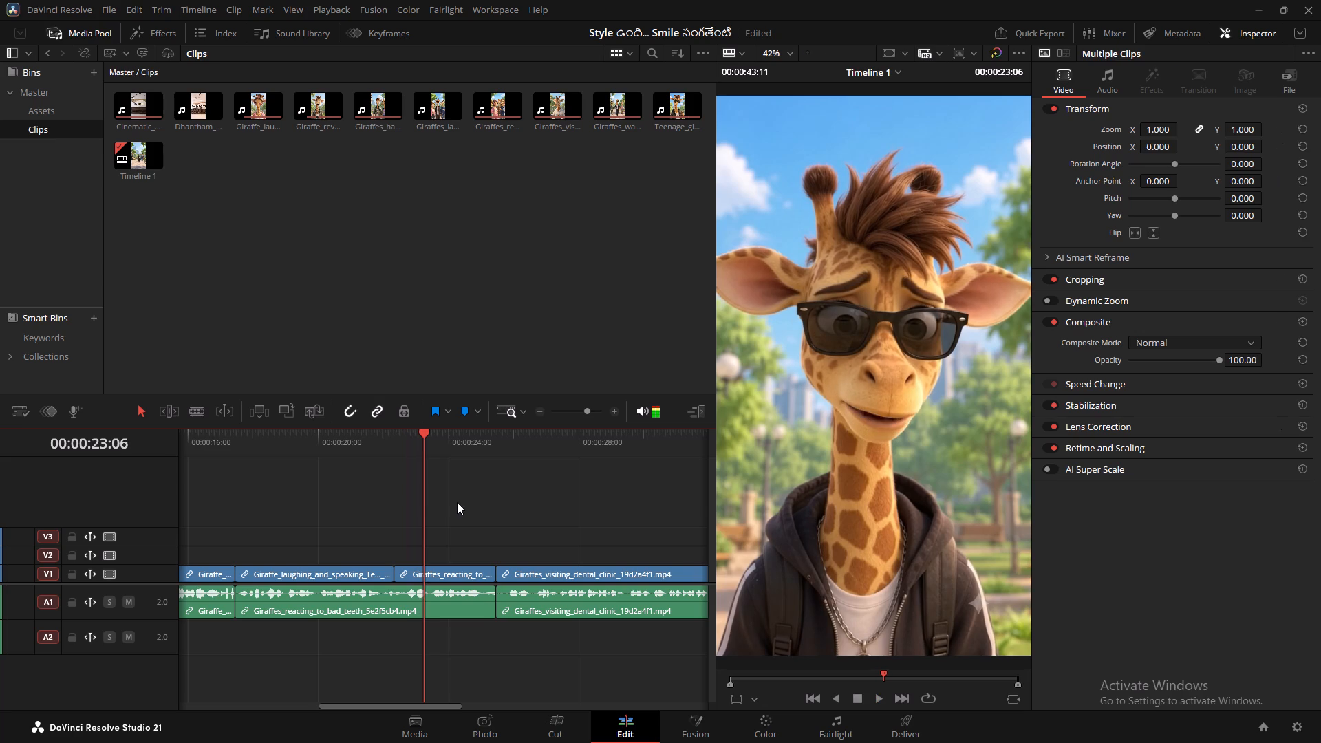
Play back the end of the Giraffe_laughing_and_speaking clip and find the frame for the new cut at 00:00:22:01.
{"action": "left_click", "coordinate": [378, 441]}
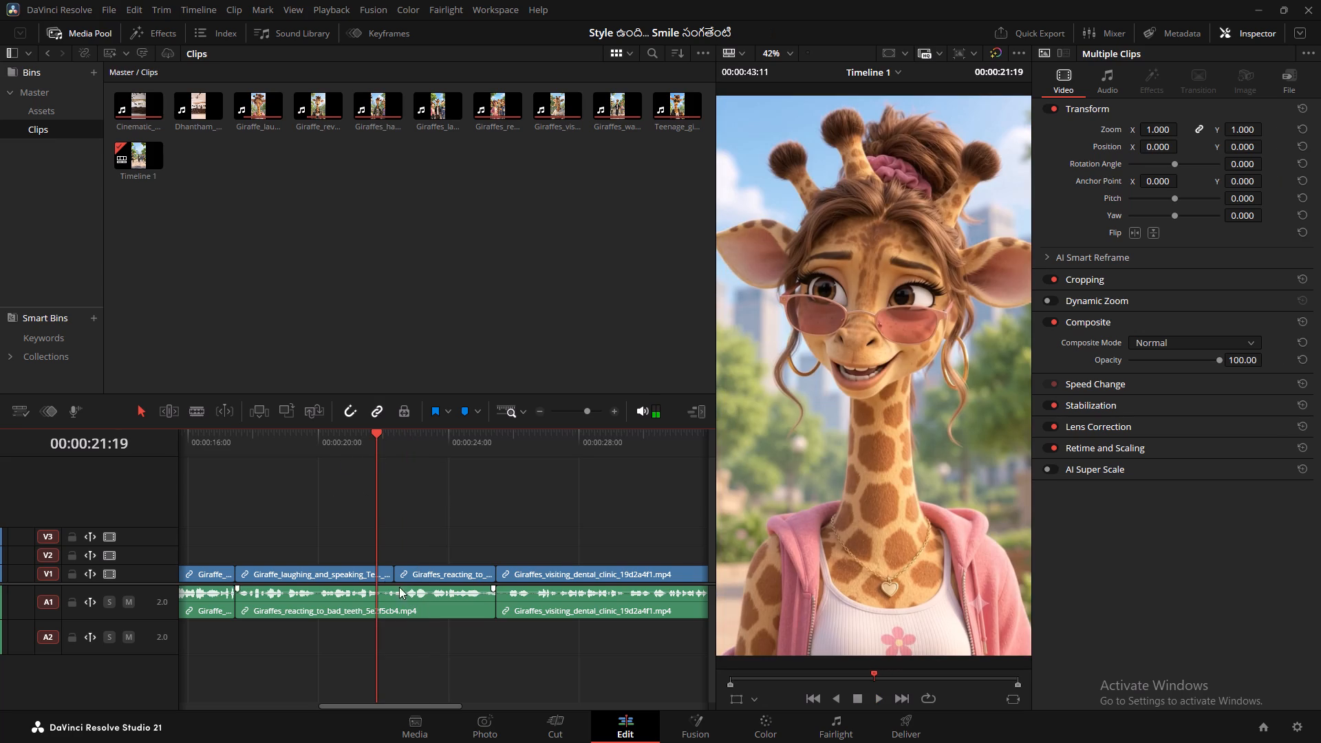
{"action": "key", "text": "space"}
{"action": "key", "text": "space"}
{"action": "key", "text": "space"}
{"action": "key", "text": "space"}
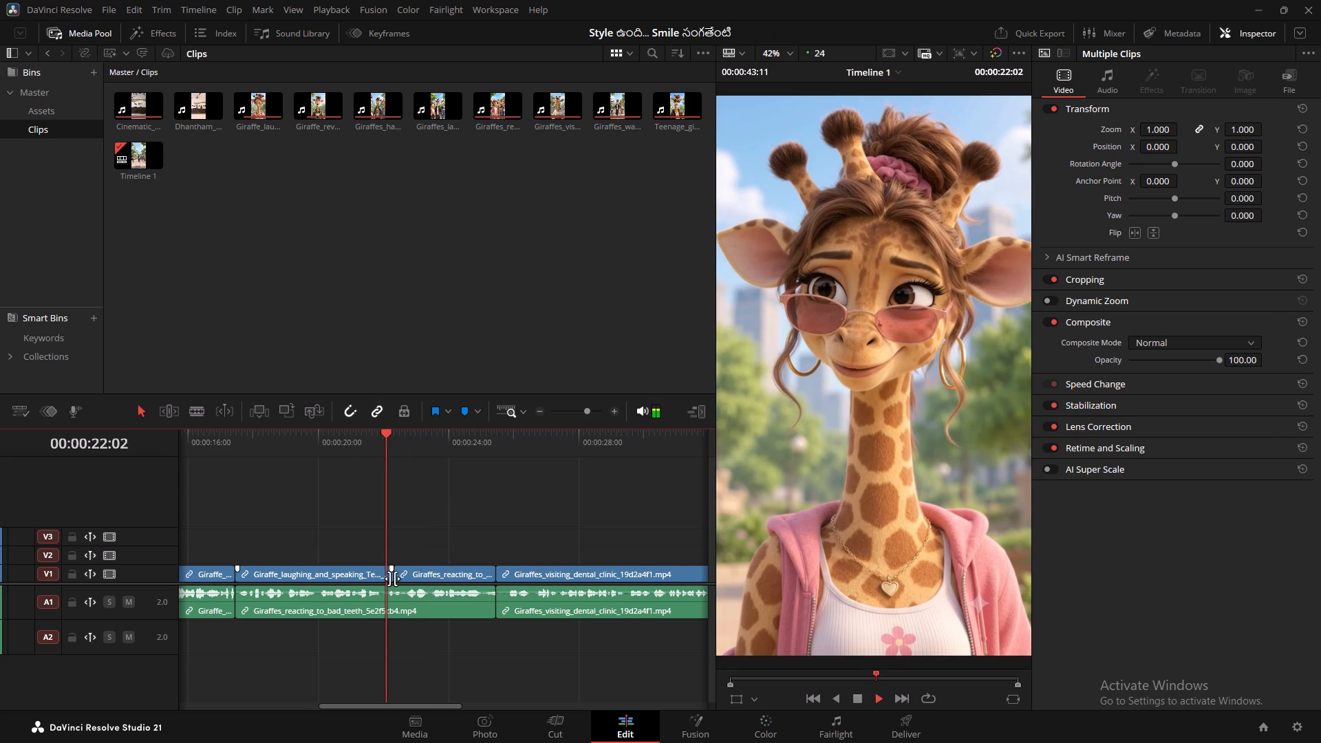
{"action": "left_click", "coordinate": [386, 542]}
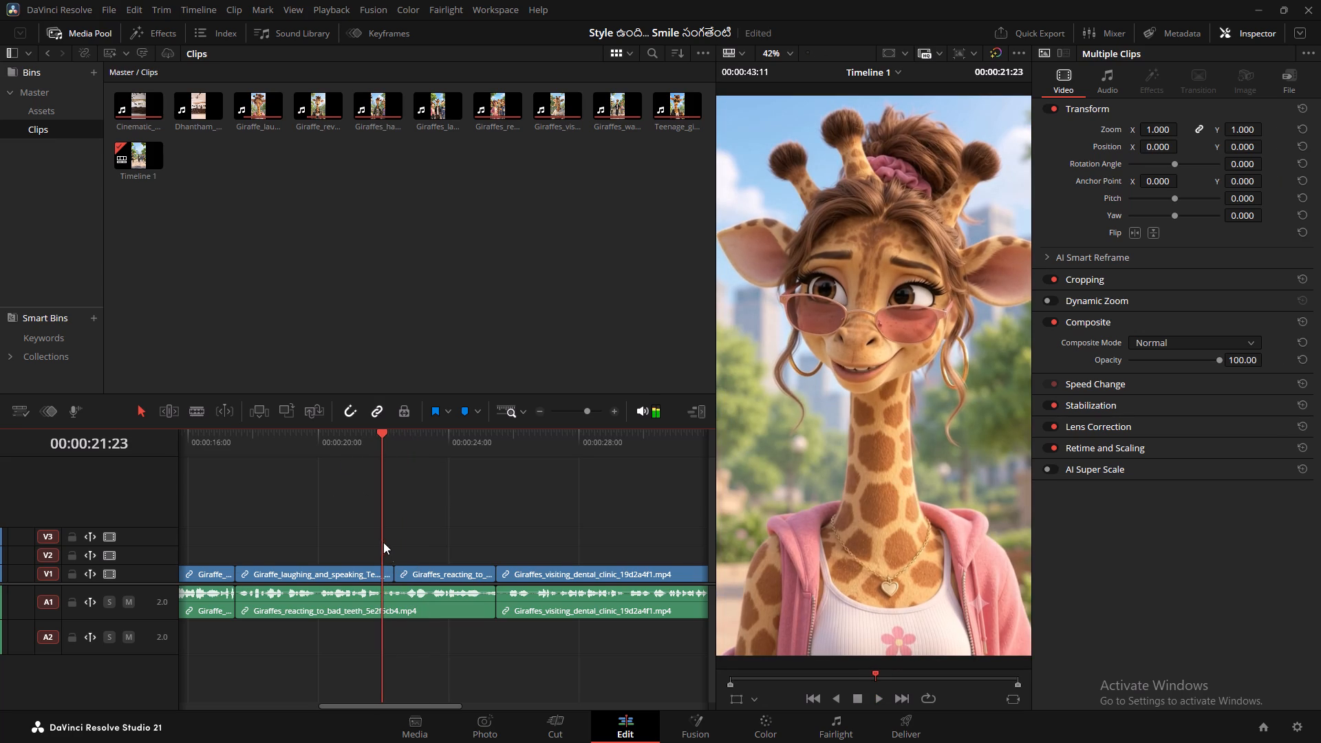
{"action": "key", "text": "Right"}
{"action": "key", "text": "Right"}
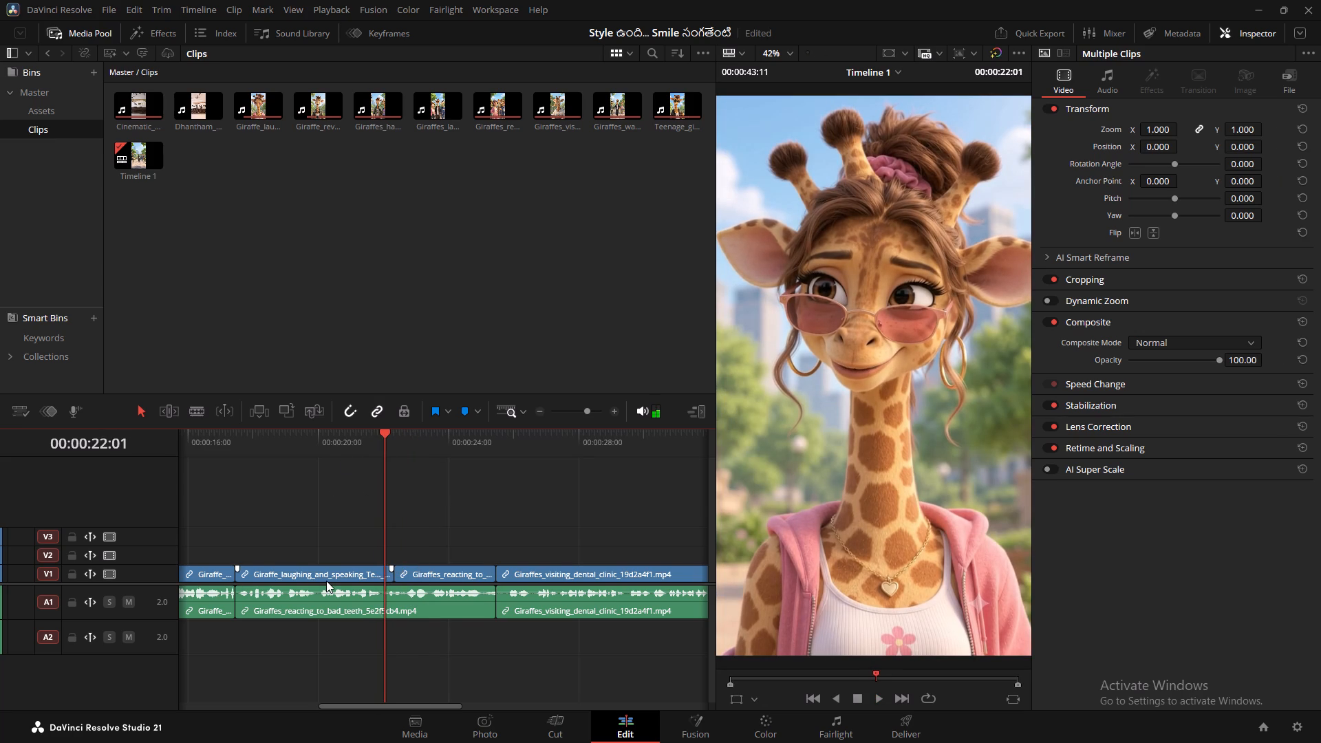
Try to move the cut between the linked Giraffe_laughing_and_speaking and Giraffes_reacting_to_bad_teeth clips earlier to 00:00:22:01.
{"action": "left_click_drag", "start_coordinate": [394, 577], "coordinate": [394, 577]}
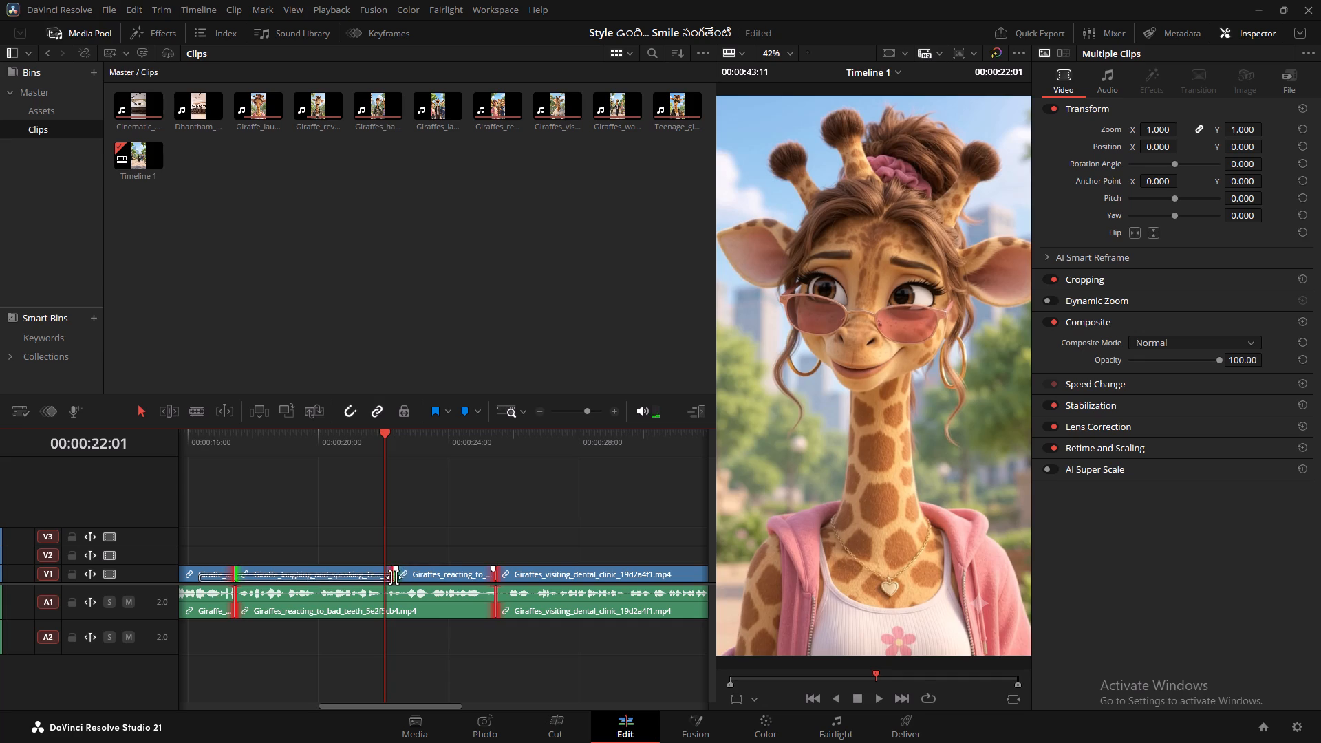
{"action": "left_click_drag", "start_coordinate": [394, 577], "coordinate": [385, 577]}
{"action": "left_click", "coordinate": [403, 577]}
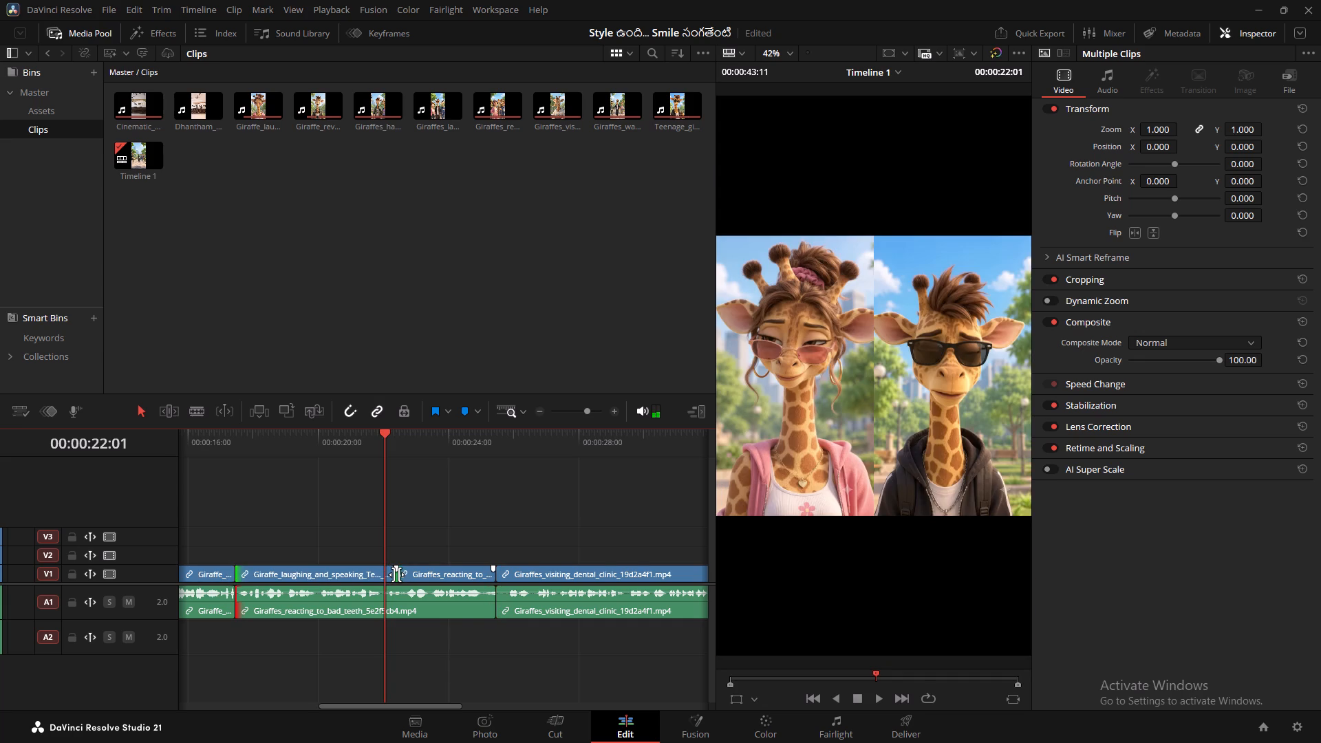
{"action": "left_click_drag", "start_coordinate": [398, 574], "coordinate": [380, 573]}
Unlink the Giraffe_laughing_and_speaking and Giraffes_reacting_to_bad_teeth videos from their shared audio.
{"action": "left_click", "coordinate": [413, 575]}
{"action": "right_click", "coordinate": [414, 572]}
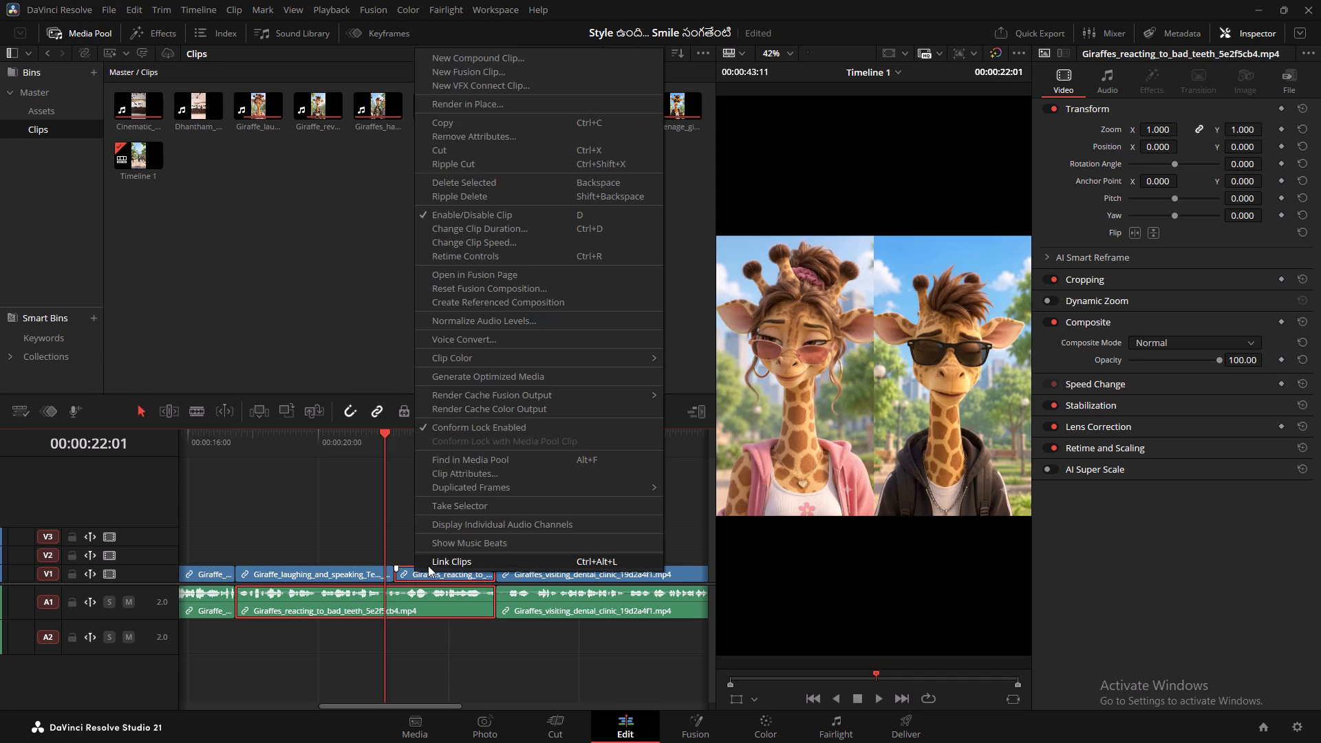
{"action": "left_click", "coordinate": [429, 560]}
{"action": "left_click", "coordinate": [402, 540]}
{"action": "left_click", "coordinate": [418, 577]}
{"action": "right_click", "coordinate": [418, 577]}
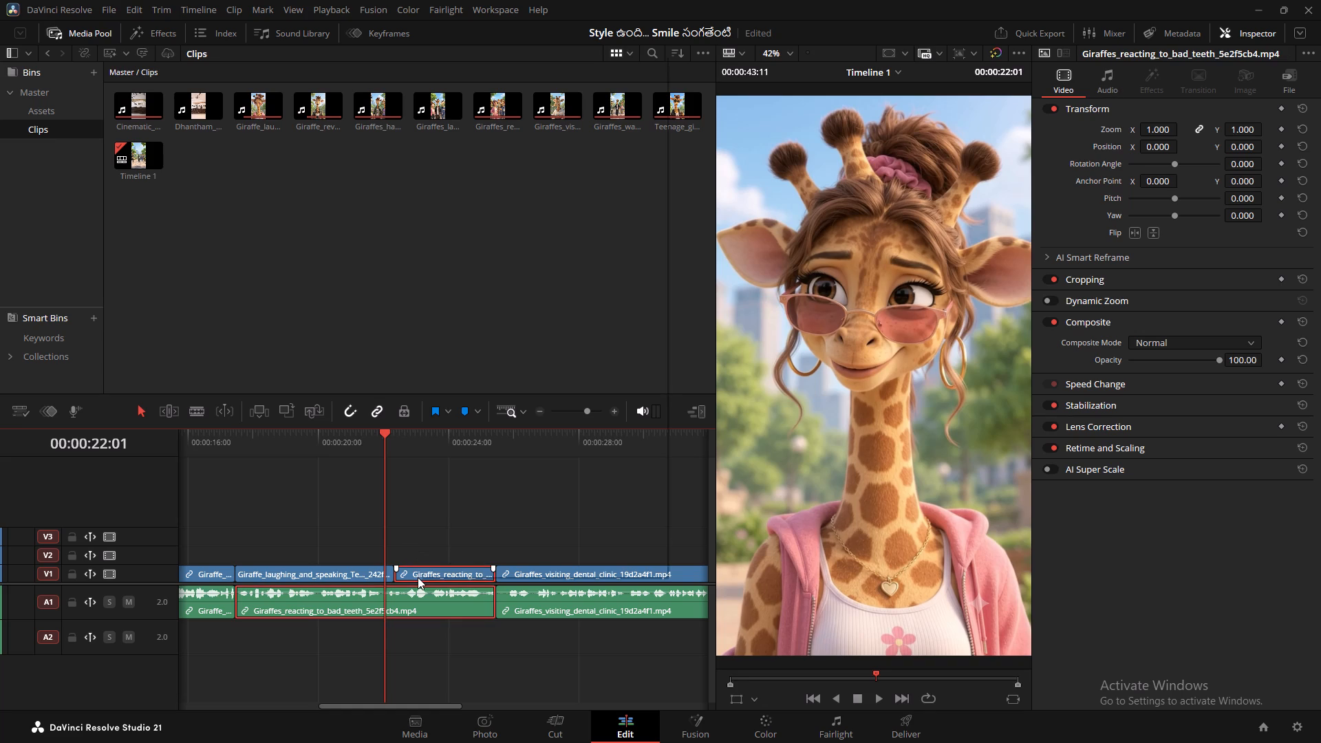
{"action": "left_click", "coordinate": [433, 572]}
{"action": "left_click", "coordinate": [426, 537]}
{"action": "left_click", "coordinate": [427, 569]}
{"action": "left_click", "coordinate": [427, 571]}
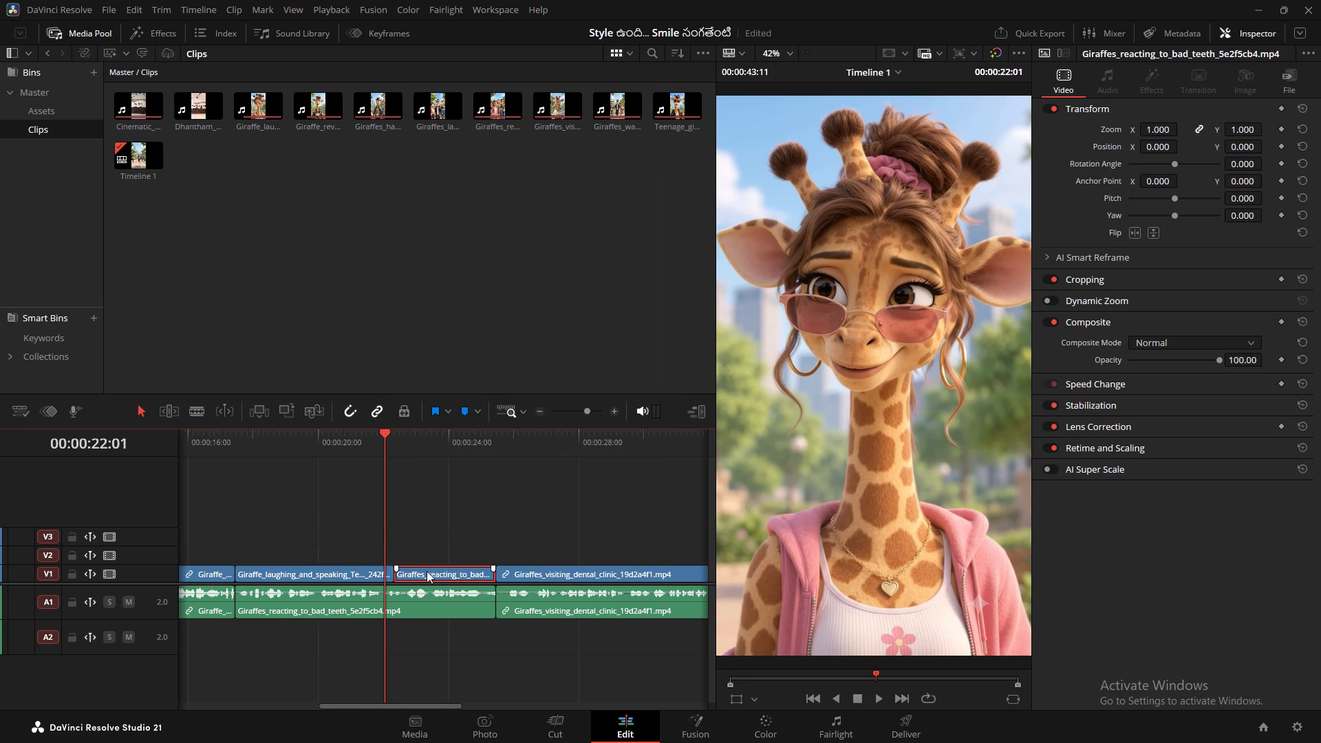
Move the Giraffes_reacting_to_bad_teeth video up to V2, extend its start back to about 00:00:22:01 and play back the overlap.
{"action": "right_click", "coordinate": [427, 573]}
{"action": "left_click", "coordinate": [427, 573]}
{"action": "left_click_drag", "start_coordinate": [427, 573], "coordinate": [429, 562]}
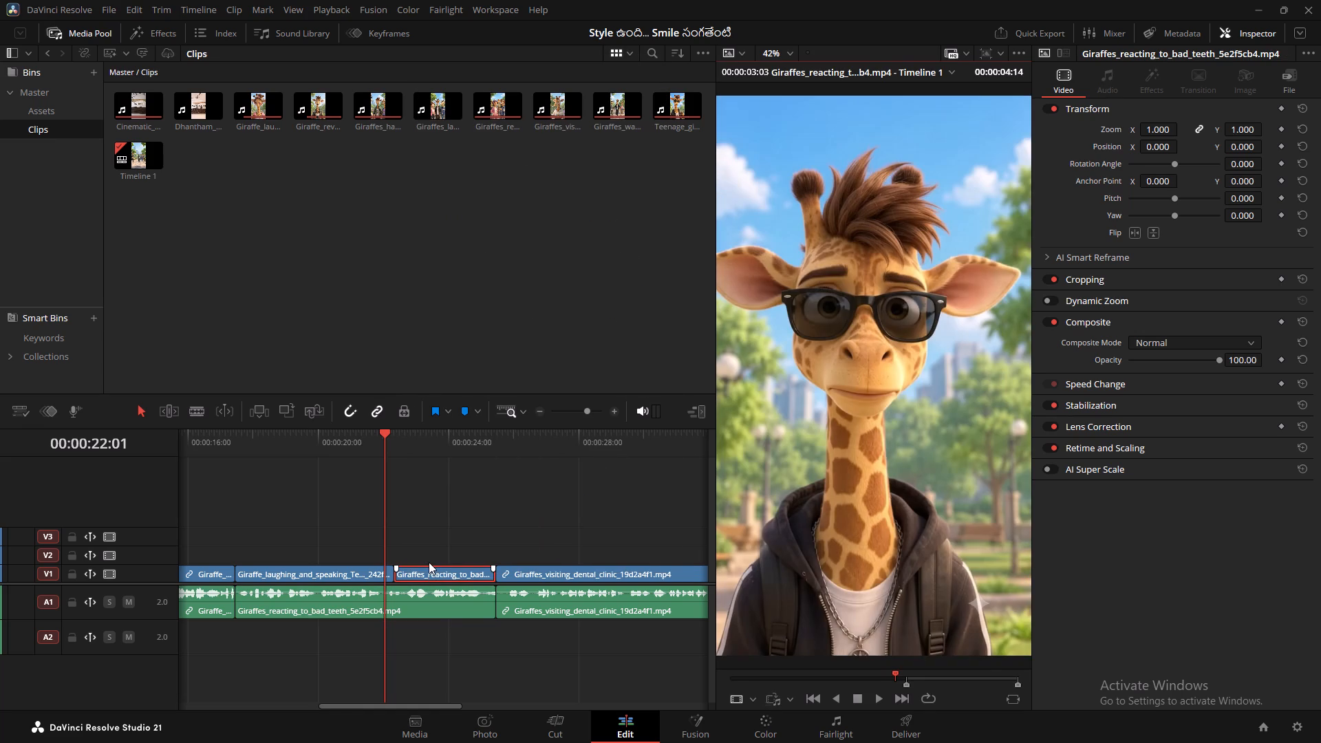
{"action": "left_click_drag", "start_coordinate": [429, 562], "coordinate": [428, 543]}
{"action": "left_click_drag", "start_coordinate": [425, 570], "coordinate": [426, 557]}
{"action": "left_click_drag", "start_coordinate": [395, 556], "coordinate": [386, 556]}
{"action": "left_click", "coordinate": [353, 451]}
{"action": "key", "text": "space"}
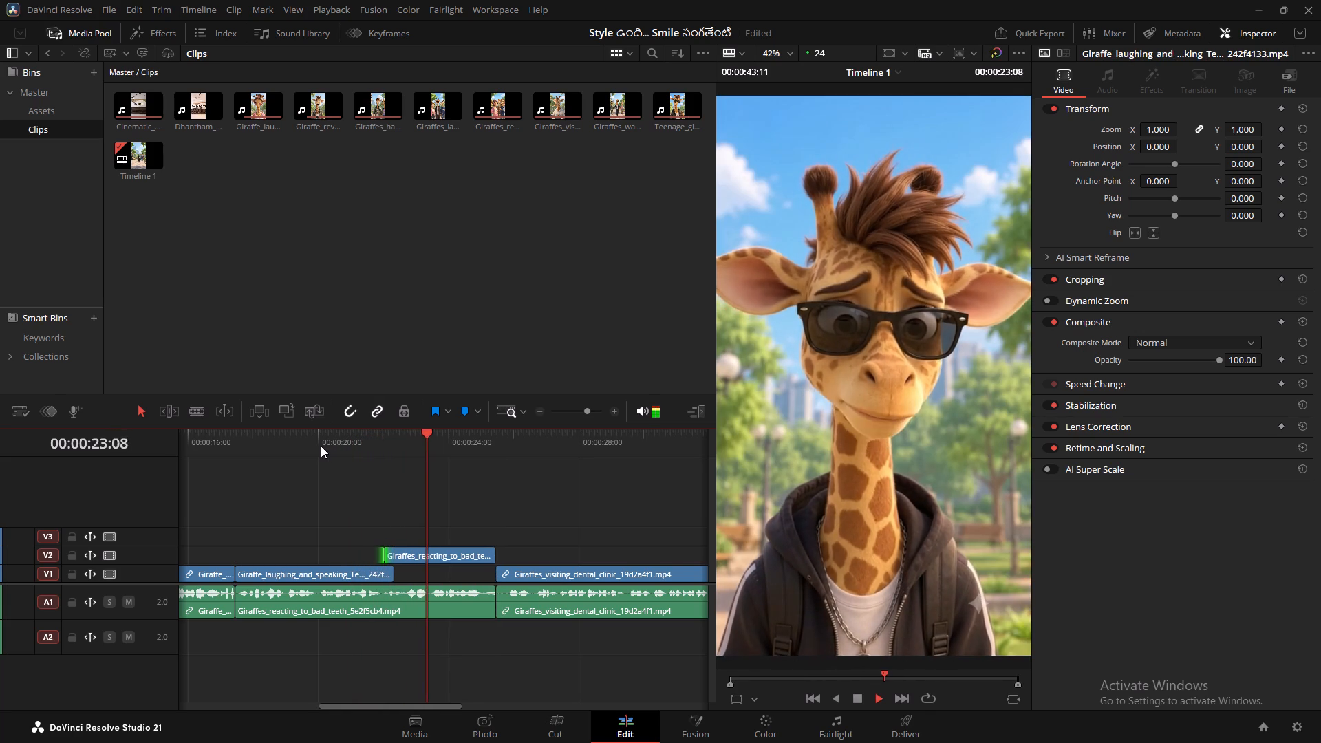
{"action": "key", "text": "space"}
Move the extended Giraffes_reacting_to_bad_teeth video back onto V1 over the end of the laughing clip and play back the new cut.
{"action": "left_click_drag", "start_coordinate": [436, 554], "coordinate": [436, 564]}
{"action": "left_click", "coordinate": [289, 442]}
{"action": "key", "text": "space"}
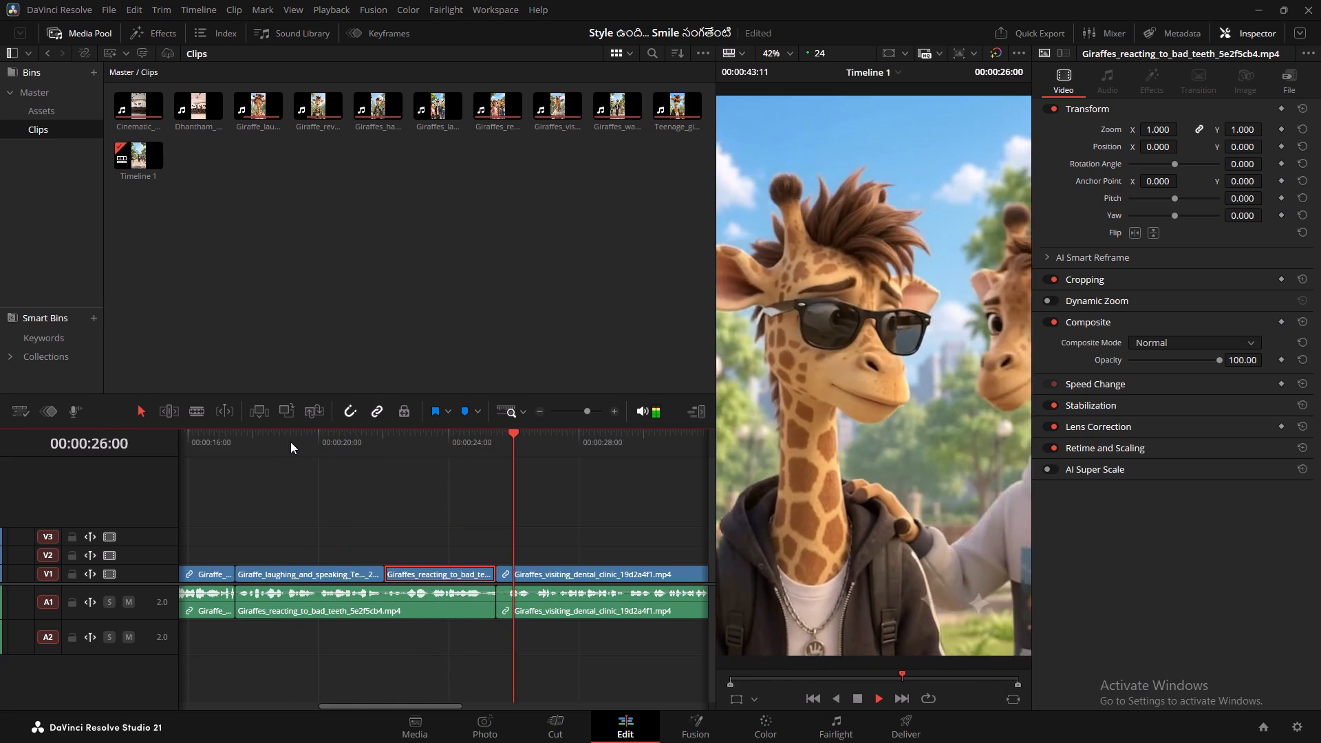
{"action": "key", "text": "space"}
Split the Giraffes_reacting_to_bad_teeth audio at 00:00:25:01 and delete its short tail, keeping the following clips in place.
{"action": "left_click", "coordinate": [458, 457]}
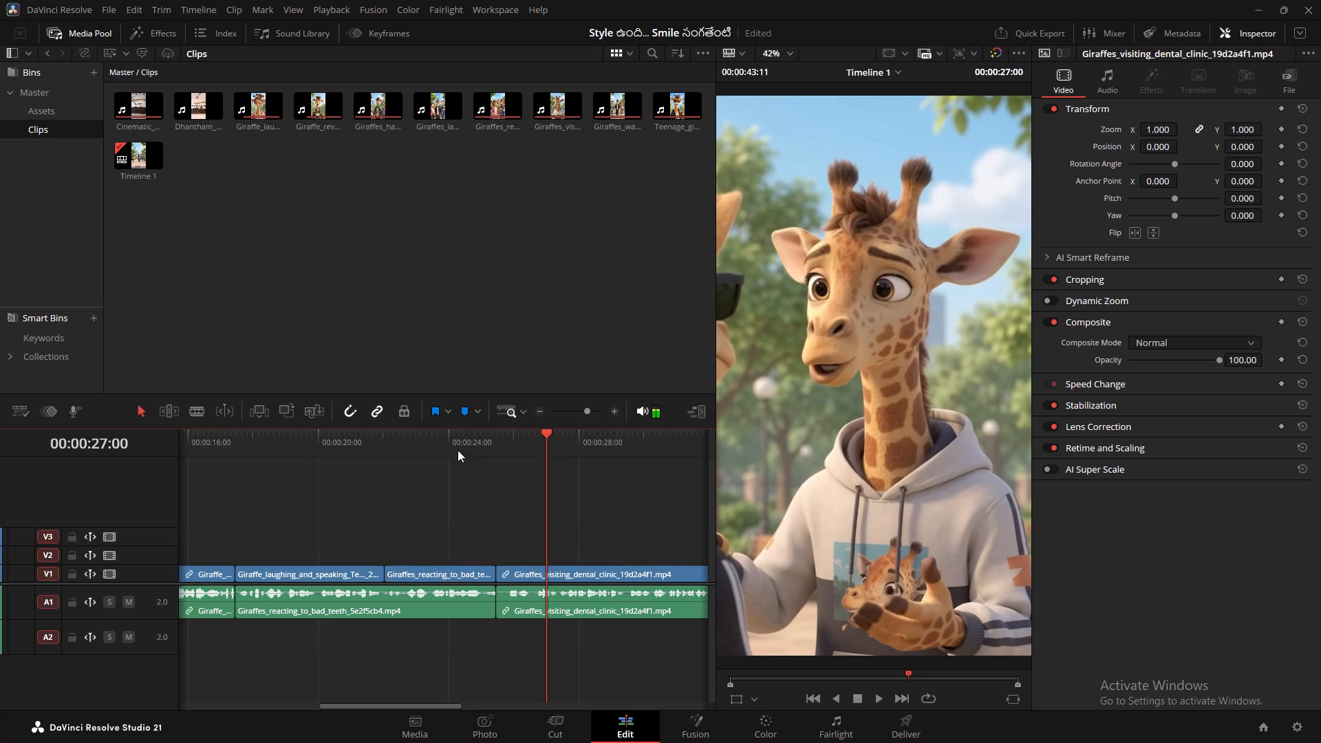
{"action": "left_click", "coordinate": [456, 435]}
{"action": "key", "text": "space"}
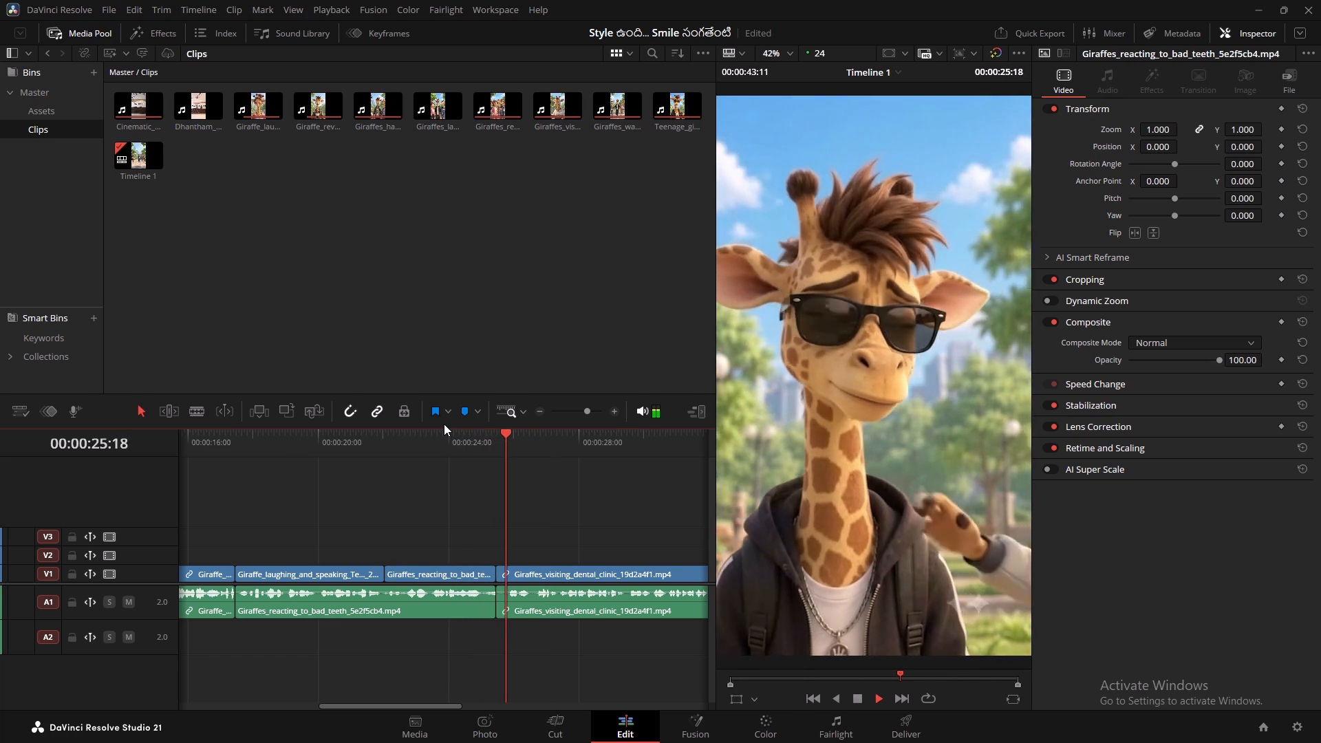
{"action": "key", "text": "space"}
{"action": "key", "text": "space"}
{"action": "key", "text": "space"}
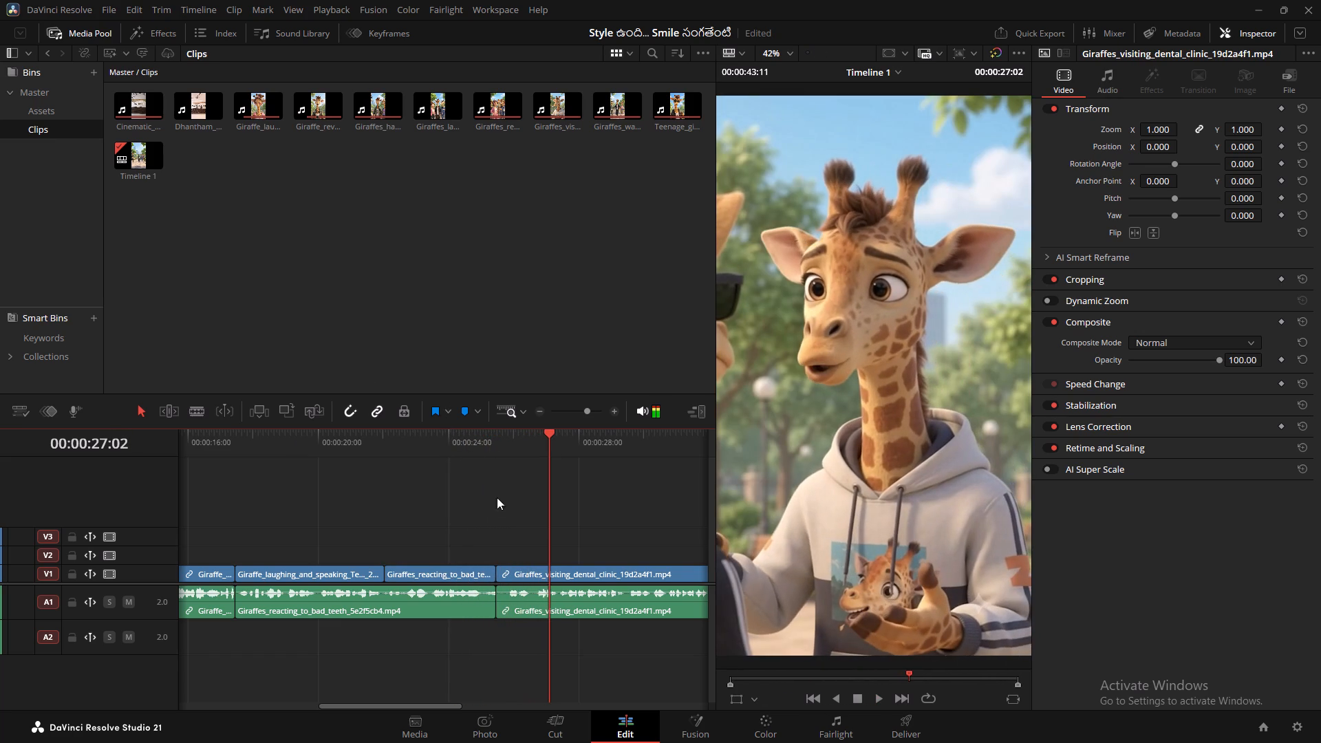
{"action": "left_click", "coordinate": [477, 454]}
{"action": "key", "text": "space"}
{"action": "key", "text": "space"}
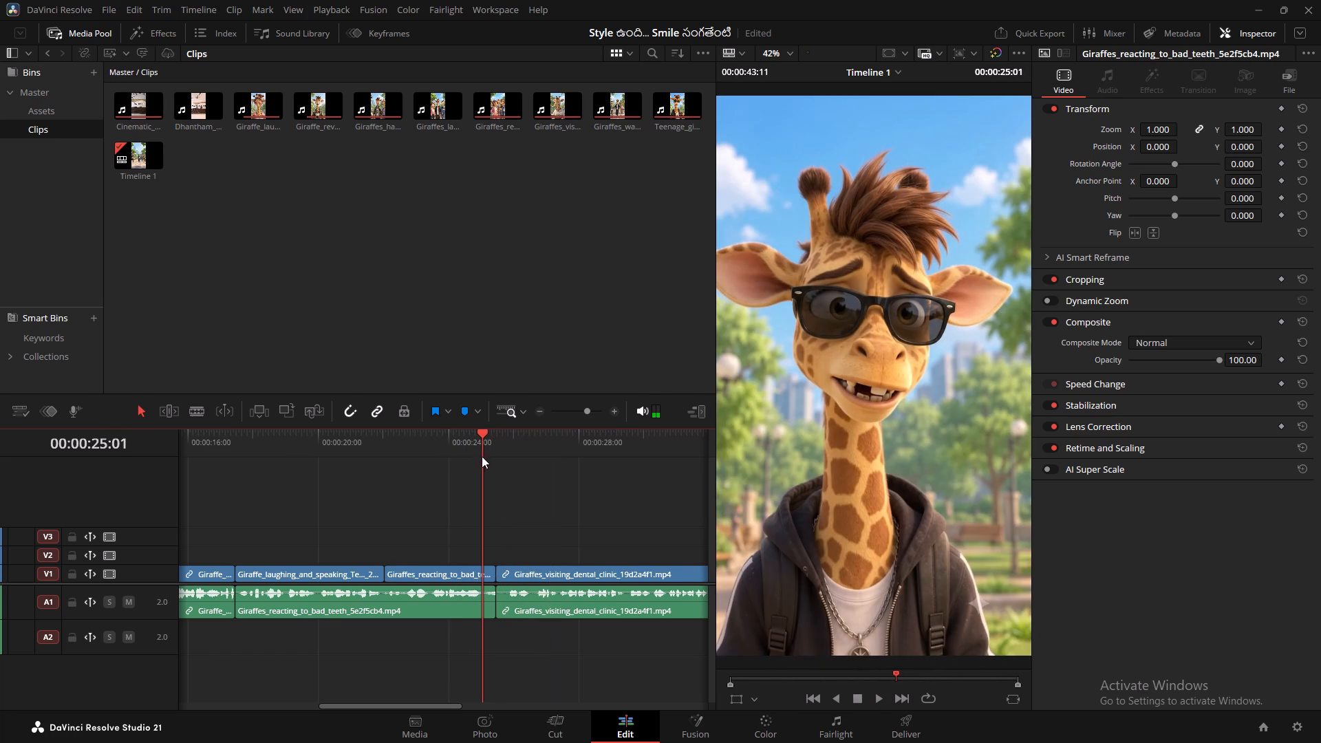
{"action": "key", "text": "b"}
{"action": "left_click", "coordinate": [483, 599]}
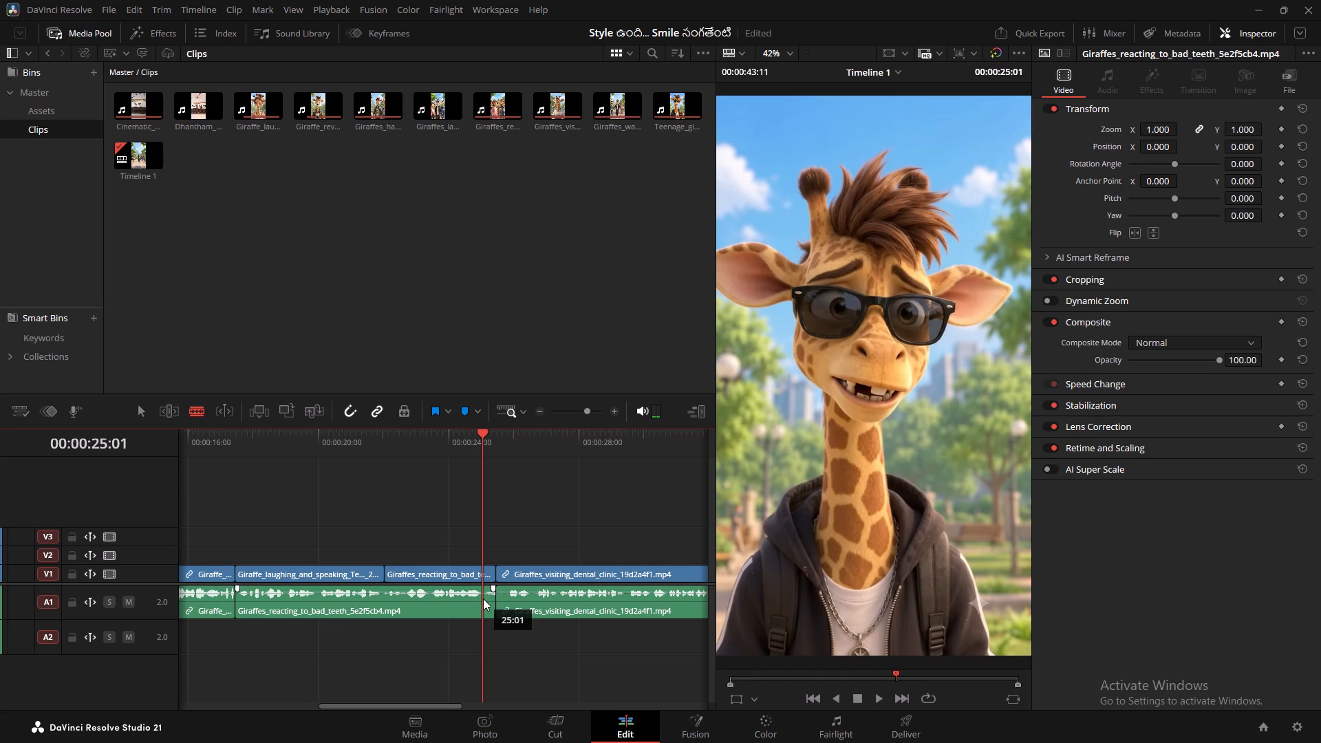
{"action": "key", "text": "a"}
{"action": "left_click", "coordinate": [492, 602]}
{"action": "key", "text": "BackSpace"}
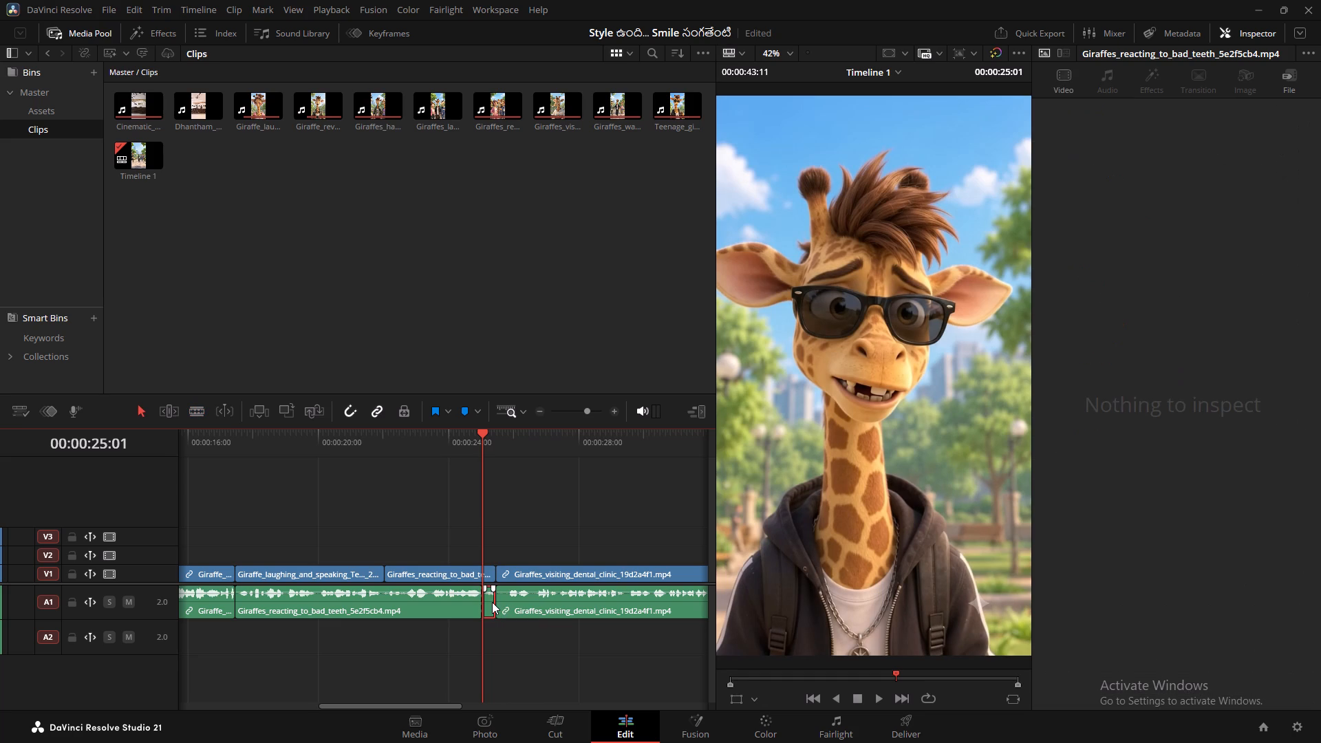
Play back the timeline from the trimmed audio through the dental clinic clips to the end of the reel.
{"action": "key", "text": "space"}
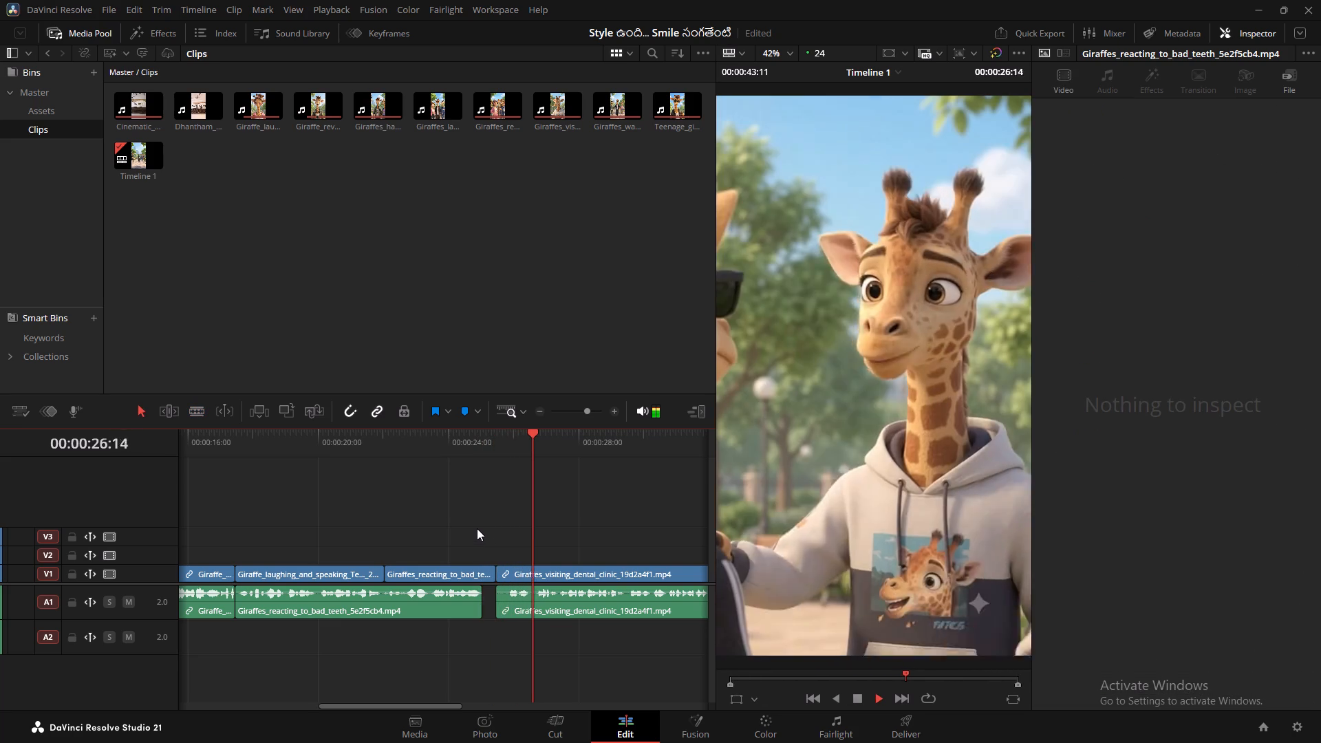
{"action": "scroll", "coordinate": [467, 519], "scroll_direction": "down", "scroll_amount": 1}
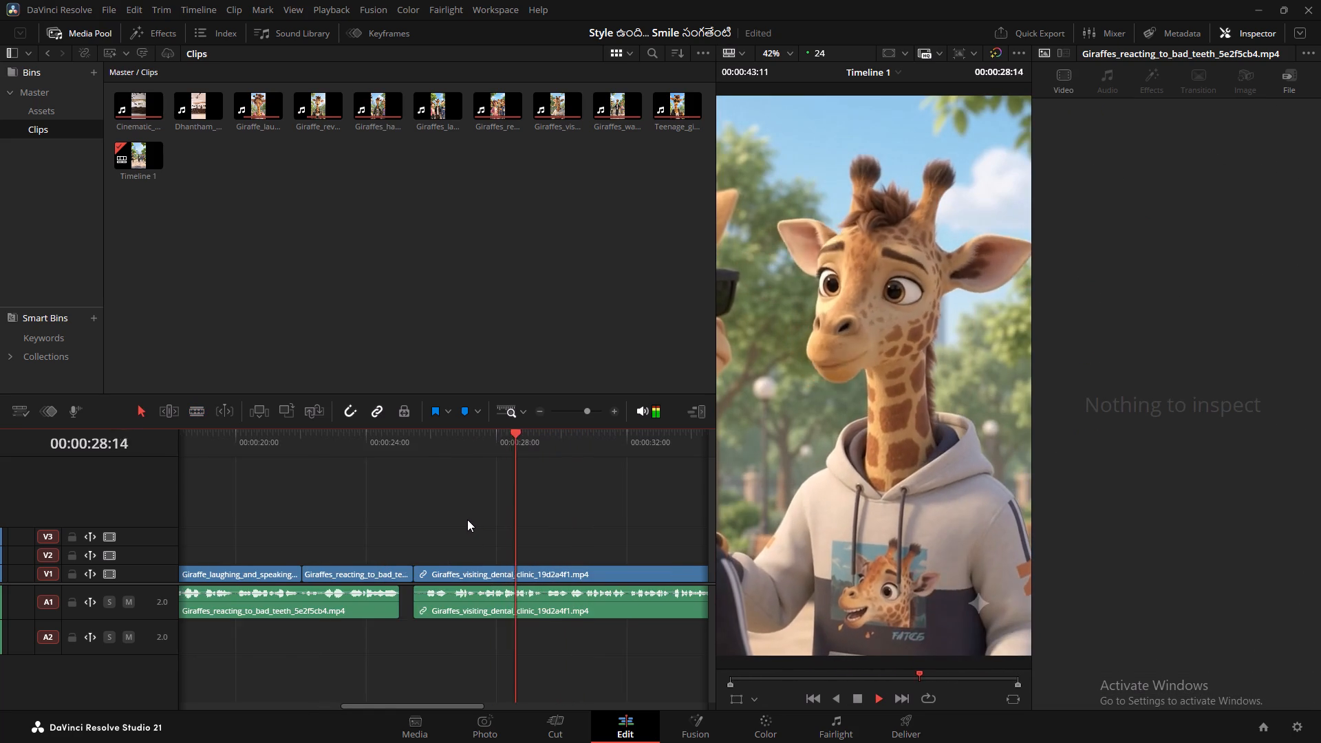
{"action": "scroll", "coordinate": [467, 519], "scroll_direction": "down", "scroll_amount": 3}
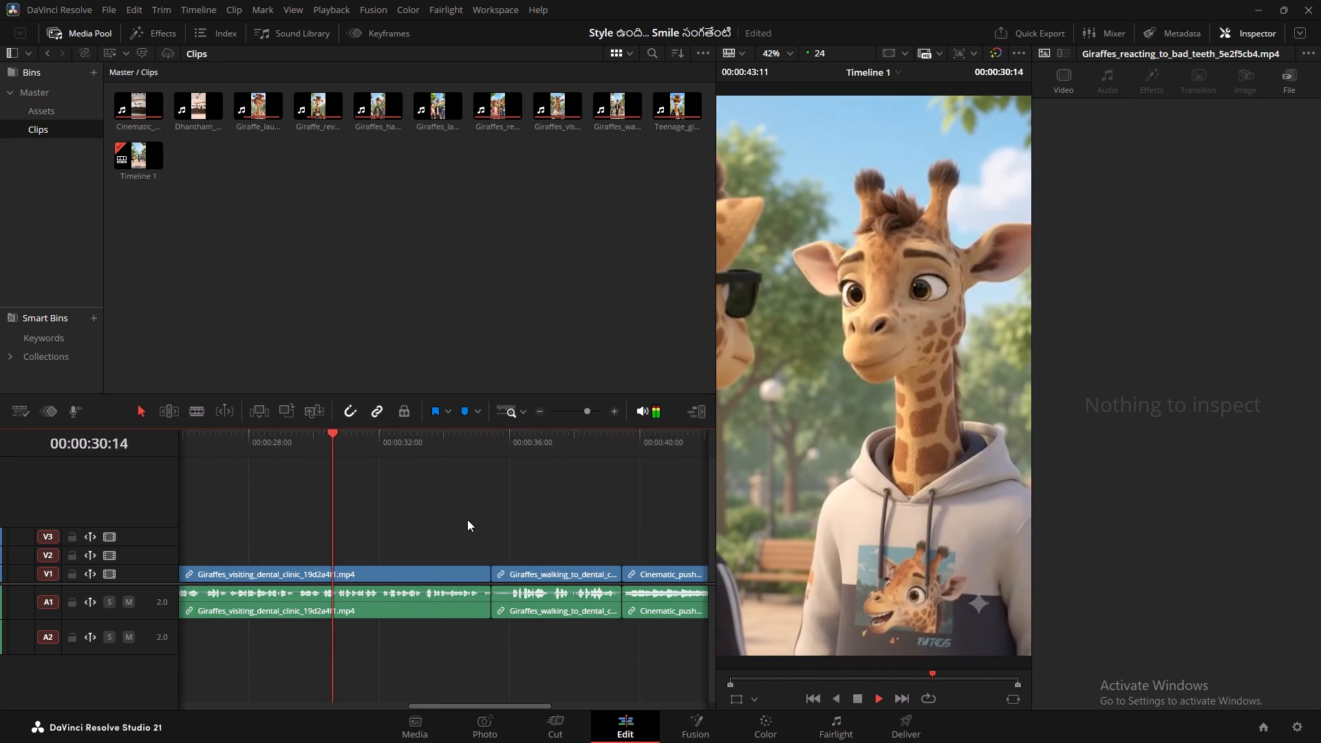
{"action": "scroll", "coordinate": [467, 519], "scroll_direction": "down", "scroll_amount": 1}
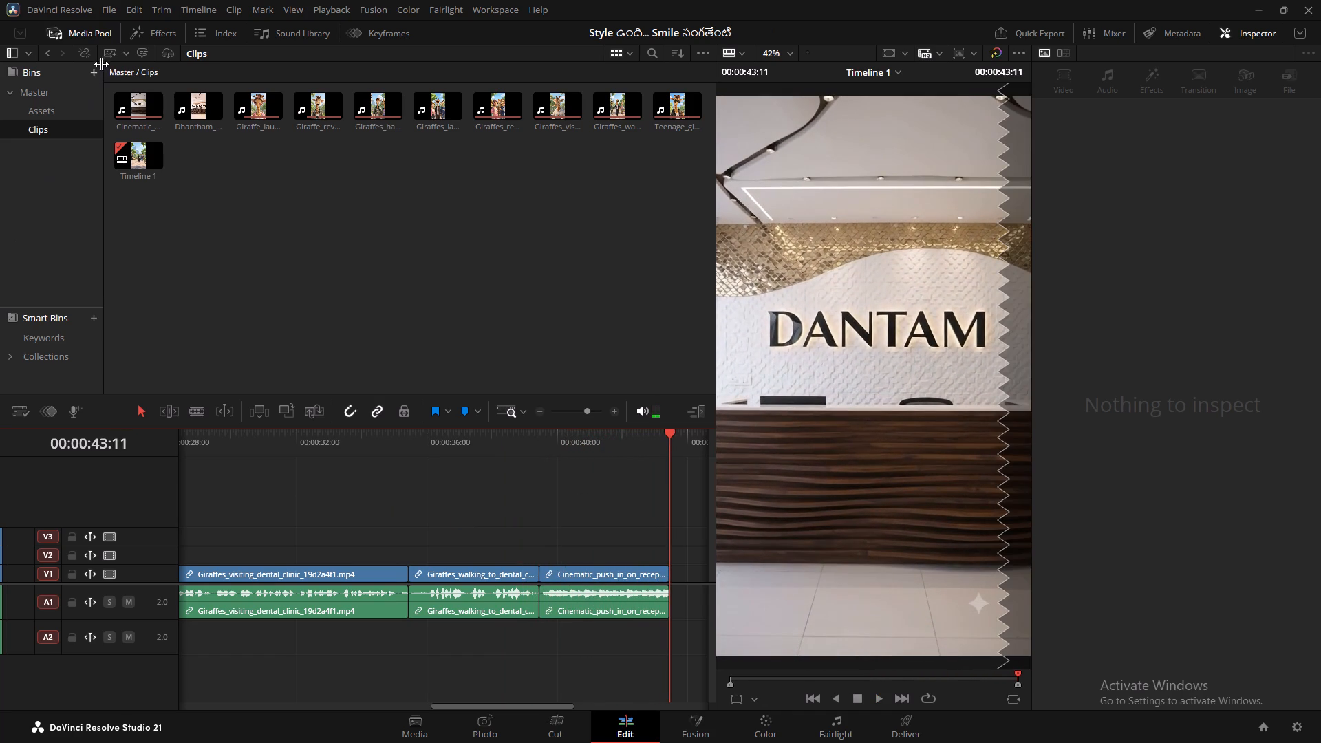
Open the Assets bin and browse the RATHOD folder on New Volume (D:) for media to import.
{"action": "left_click", "coordinate": [83, 113]}
{"action": "key", "text": "alt+Tab"}
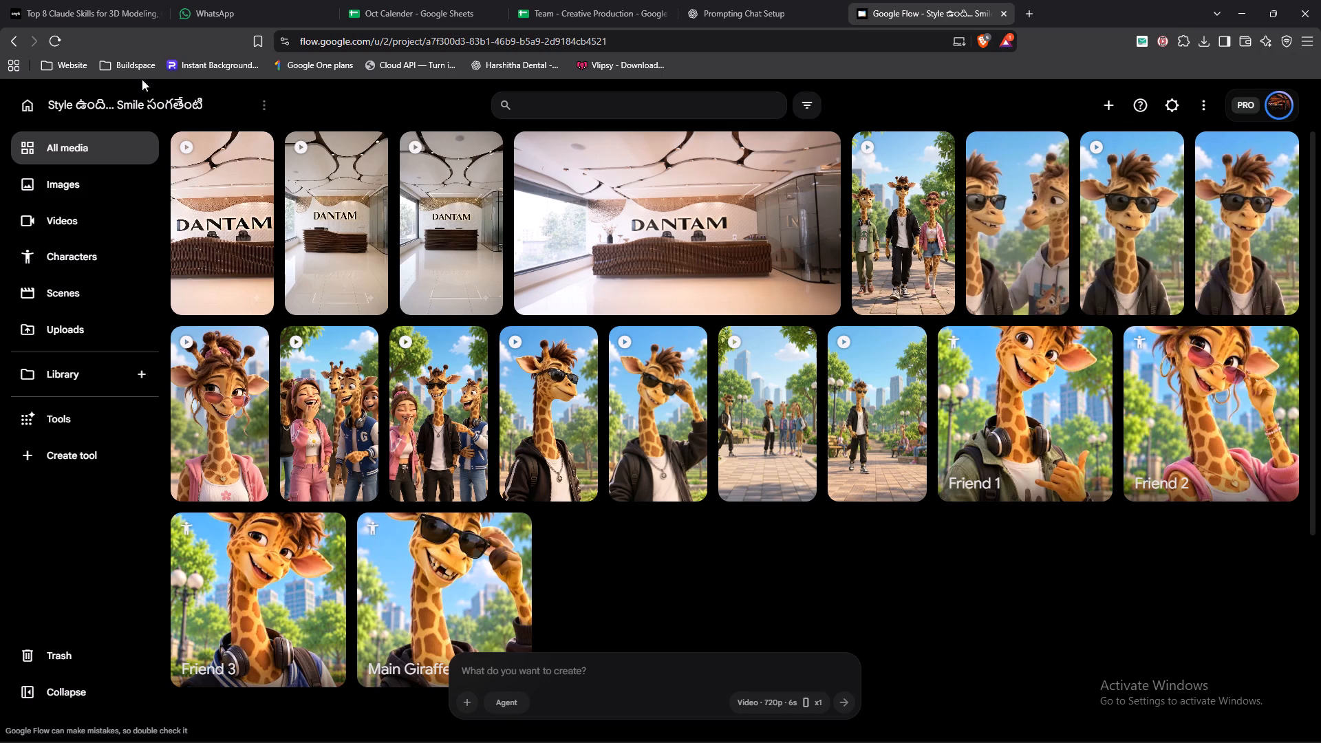
{"action": "key", "text": "alt+Tab"}
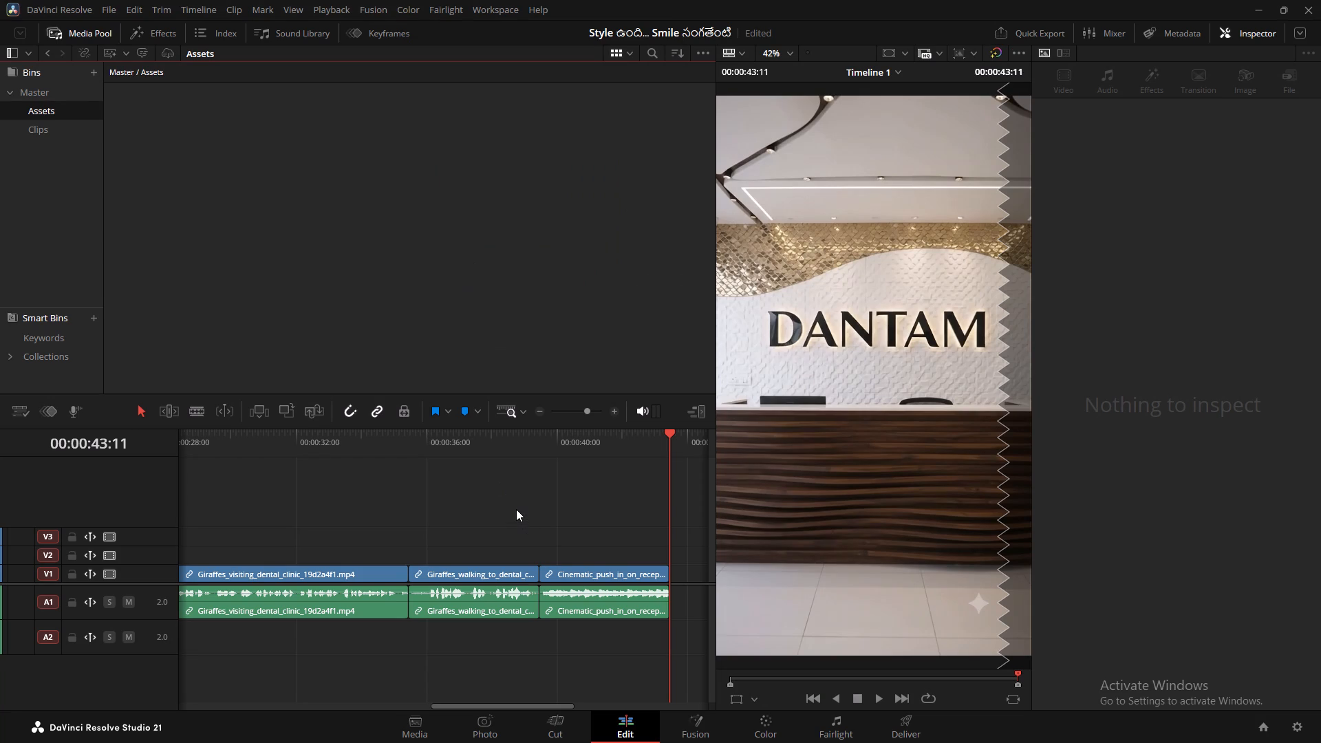
{"action": "key", "text": "ctrl+i"}
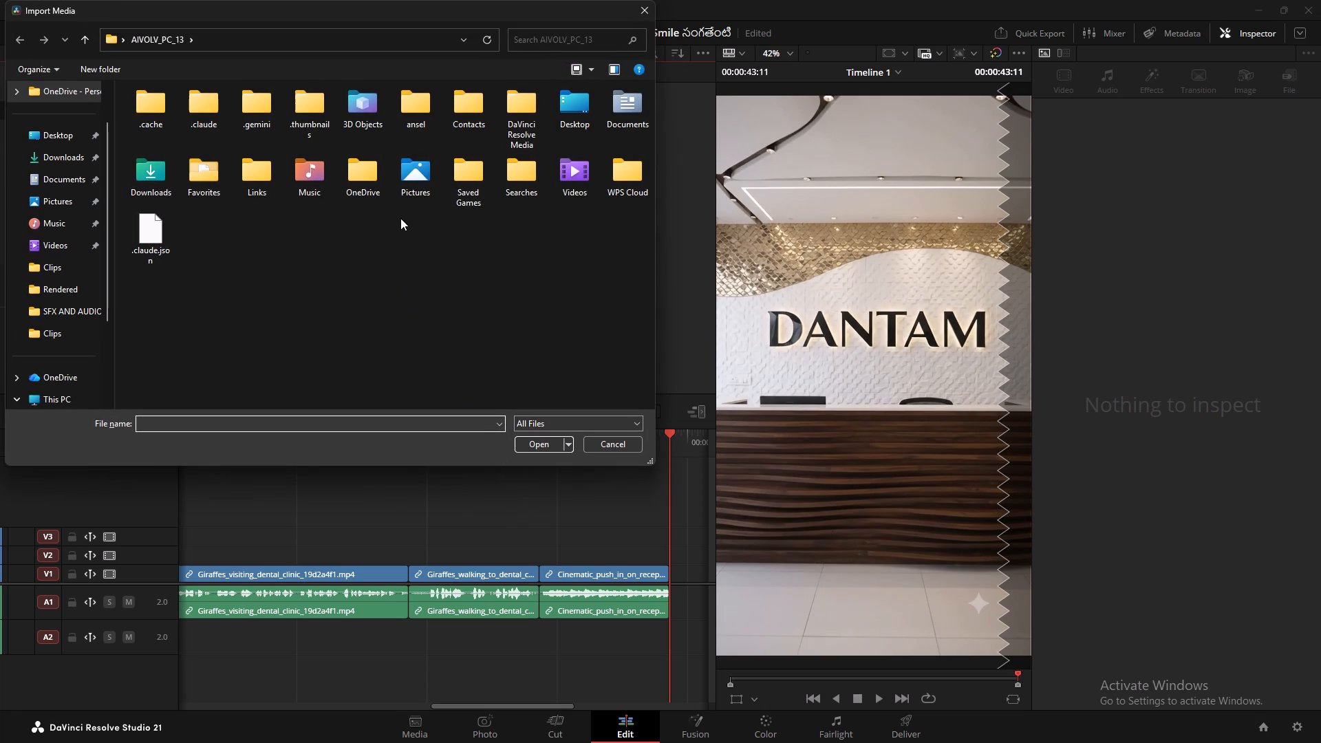
{"action": "scroll", "coordinate": [102, 263], "scroll_direction": "down", "scroll_amount": 5}
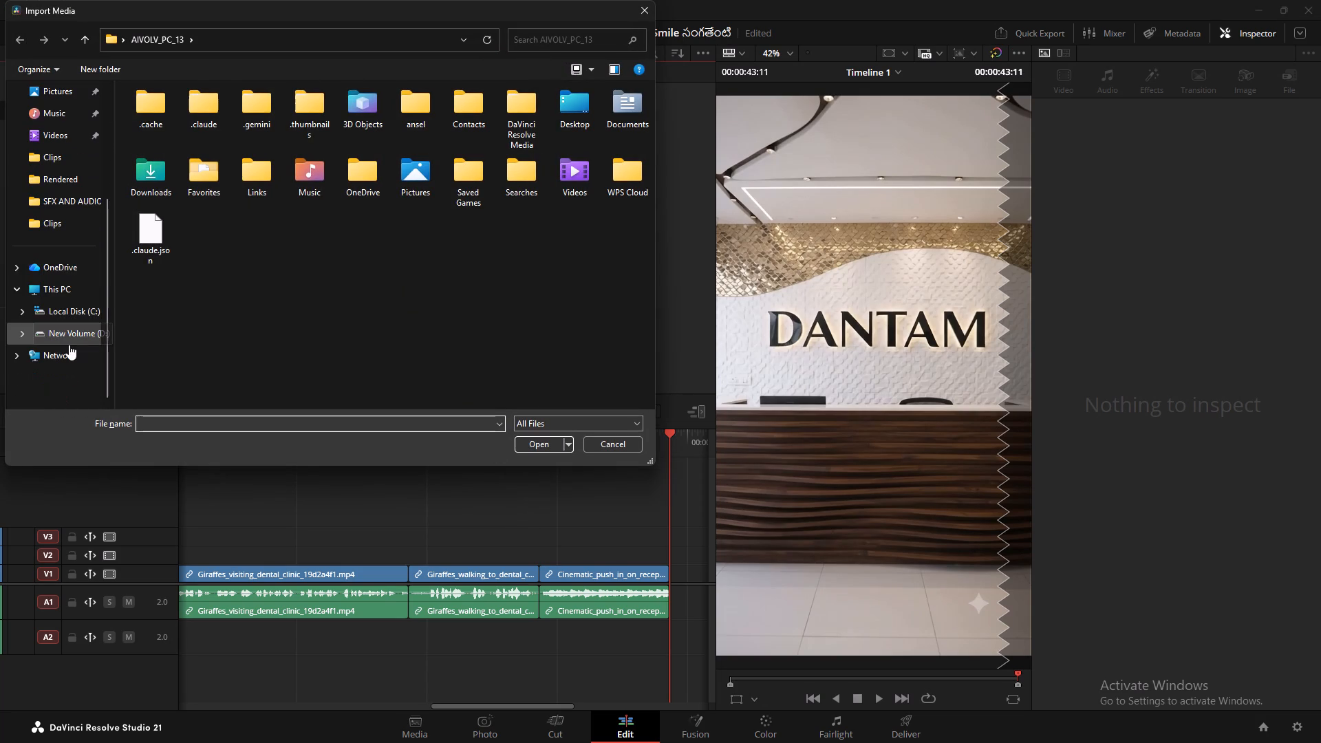
{"action": "left_click", "coordinate": [67, 334]}
{"action": "left_click", "coordinate": [511, 131]}
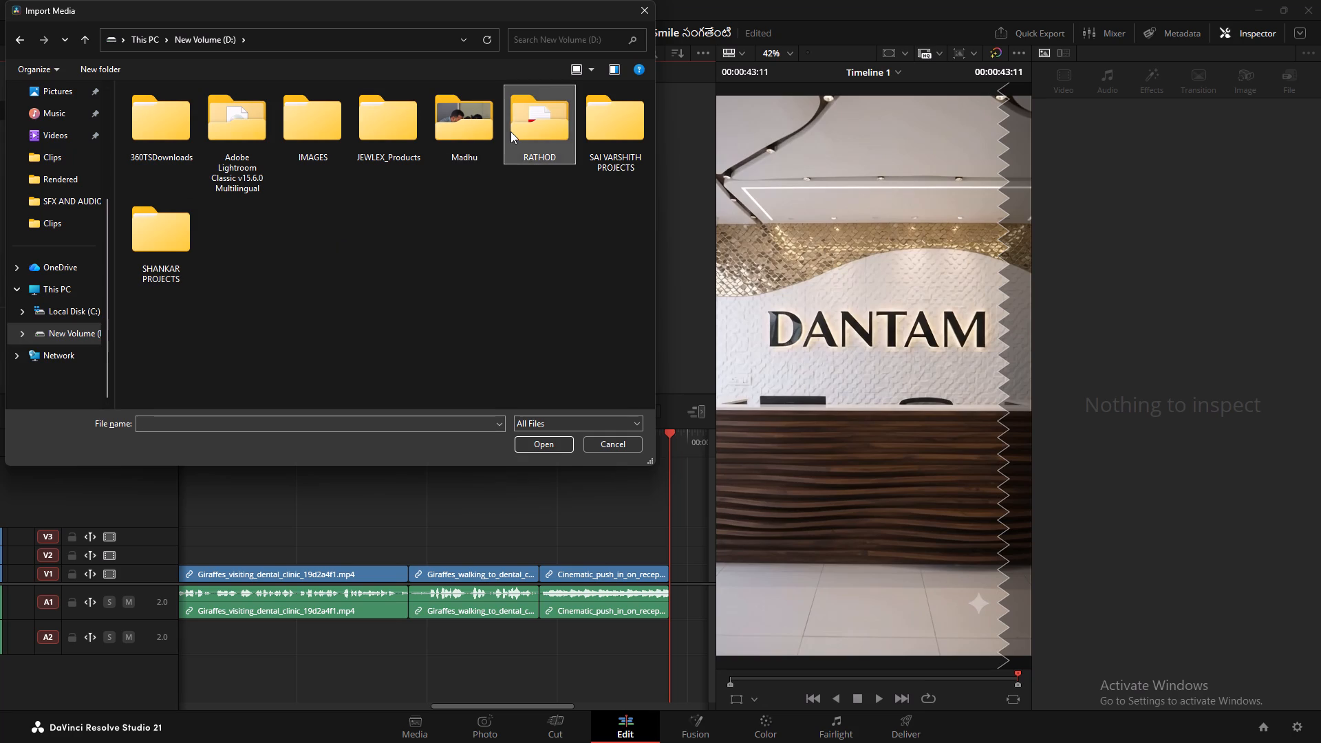
{"action": "double_click", "coordinate": [511, 131]}
{"action": "scroll", "coordinate": [285, 256], "scroll_direction": "down", "scroll_amount": 5}
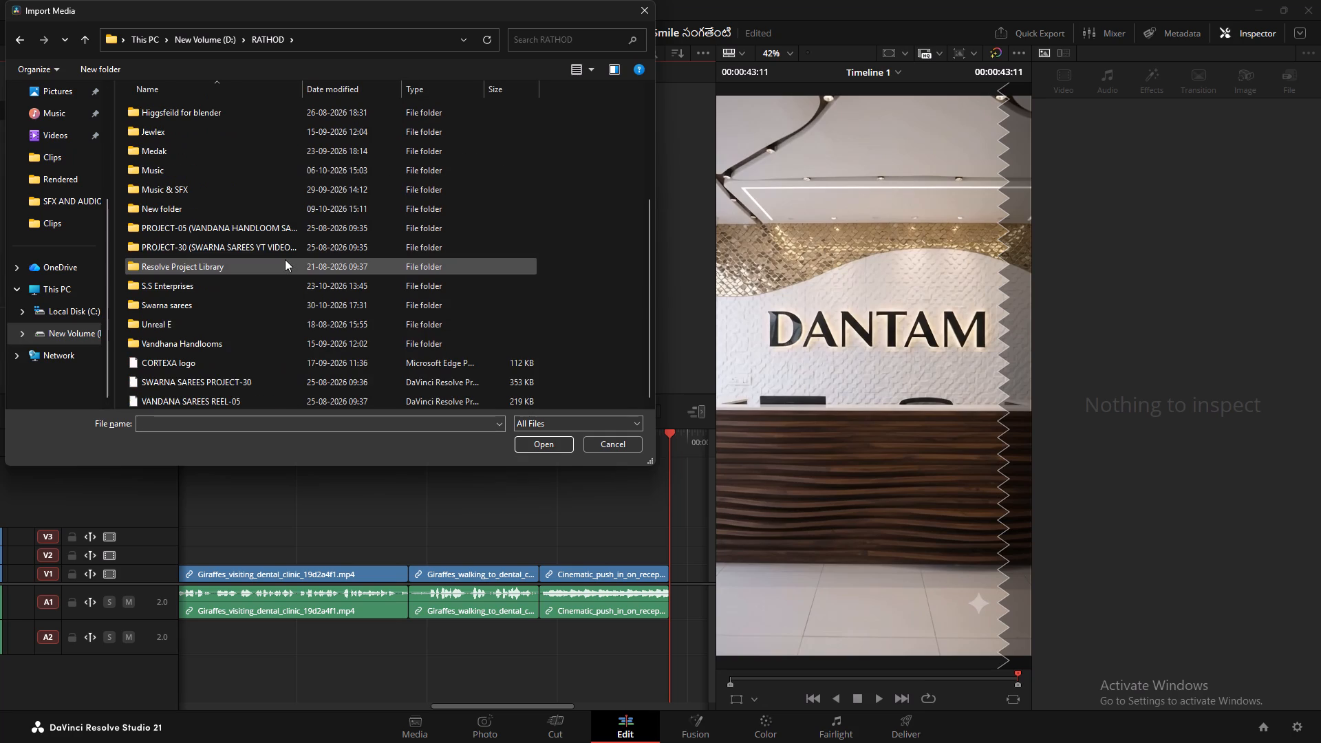
{"action": "scroll", "coordinate": [285, 259], "scroll_direction": "down", "scroll_amount": 6}
{"action": "scroll", "coordinate": [283, 260], "scroll_direction": "up", "scroll_amount": 7}
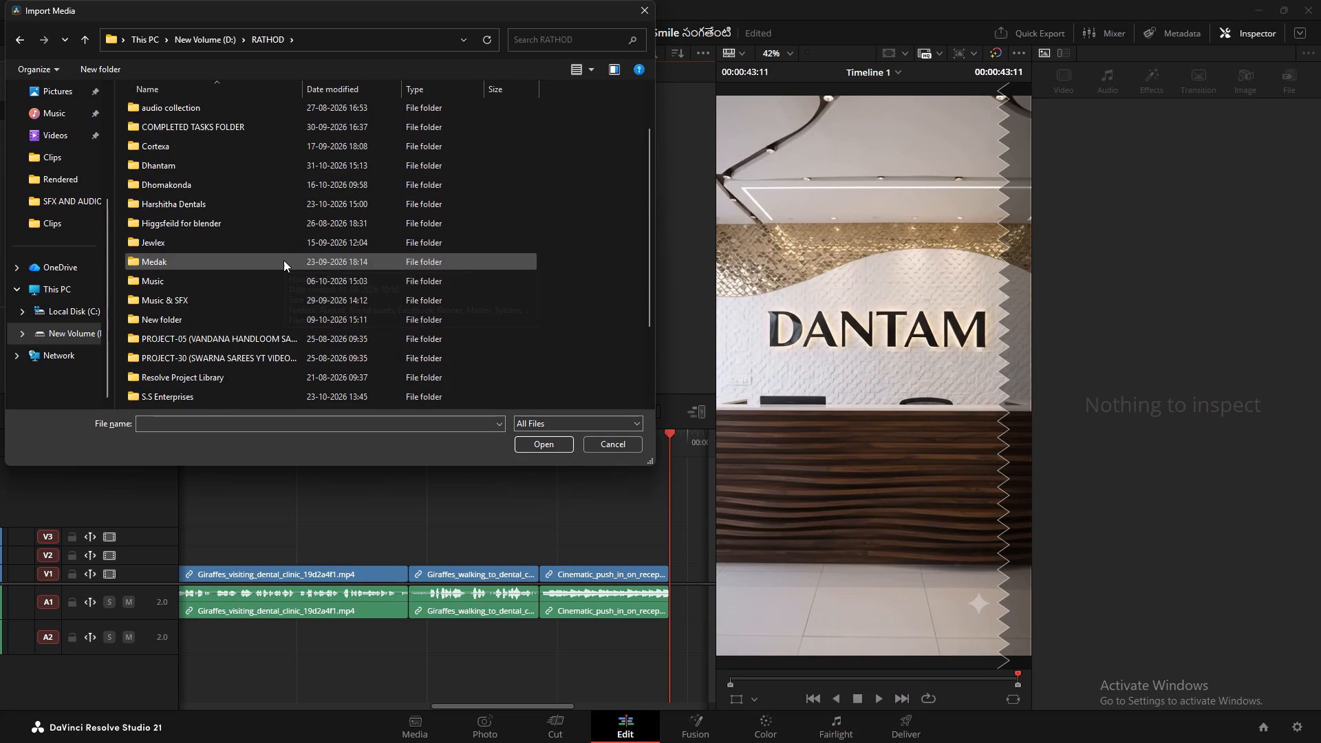
{"action": "scroll", "coordinate": [275, 261], "scroll_direction": "up", "scroll_amount": 2}
{"action": "scroll", "coordinate": [222, 277], "scroll_direction": "down", "scroll_amount": 1}
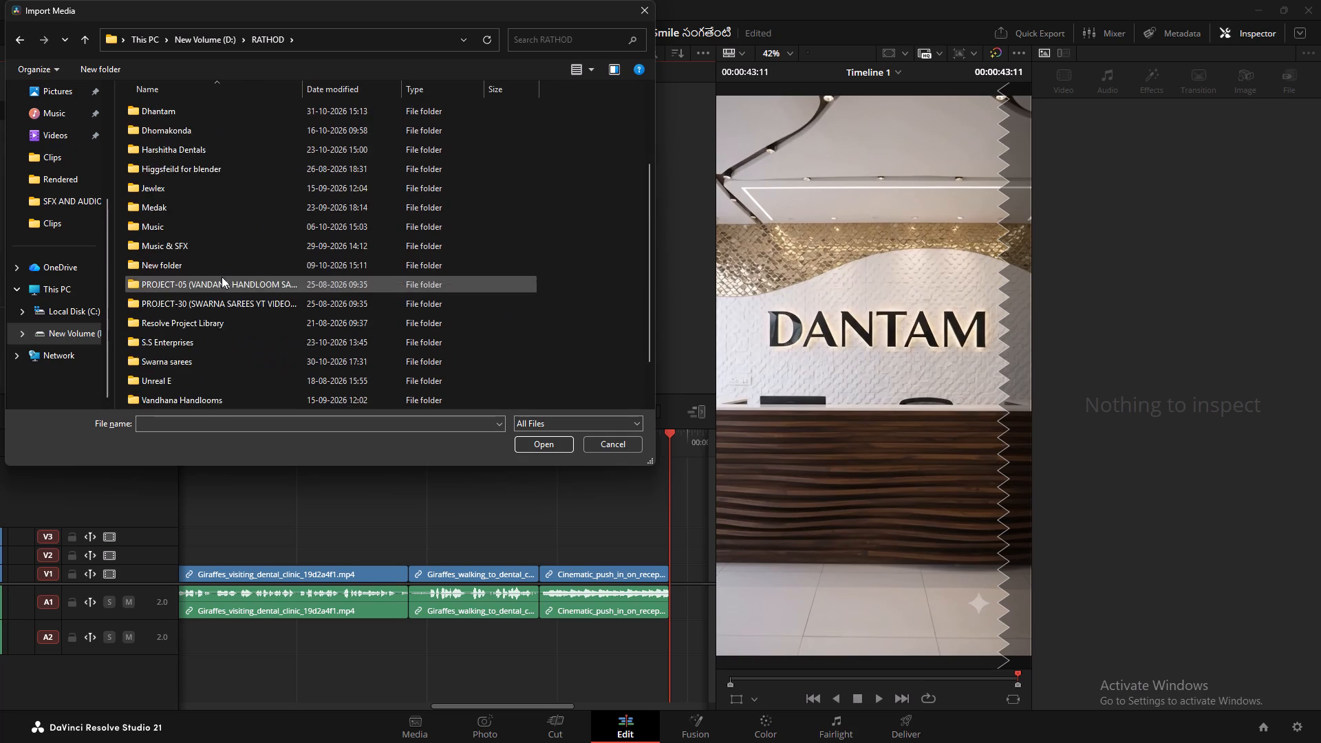
{"action": "scroll", "coordinate": [222, 277], "scroll_direction": "down", "scroll_amount": 2}
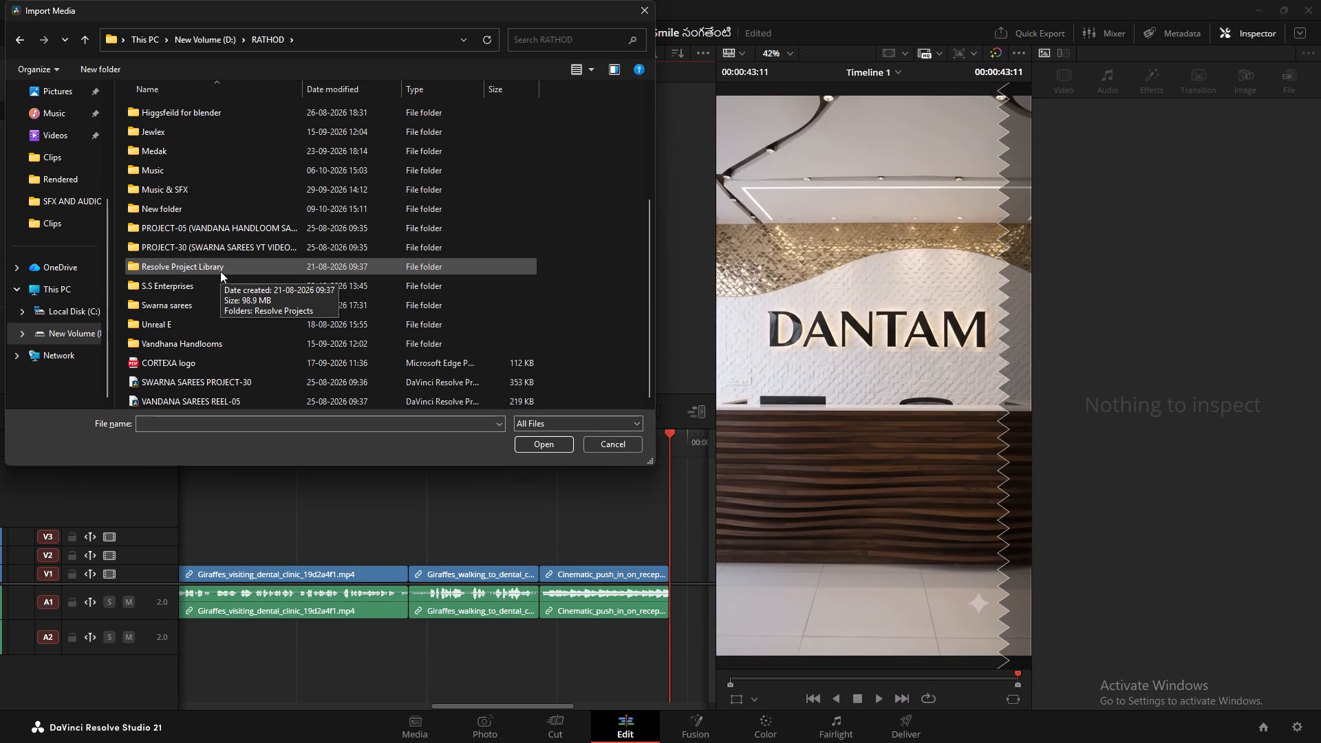
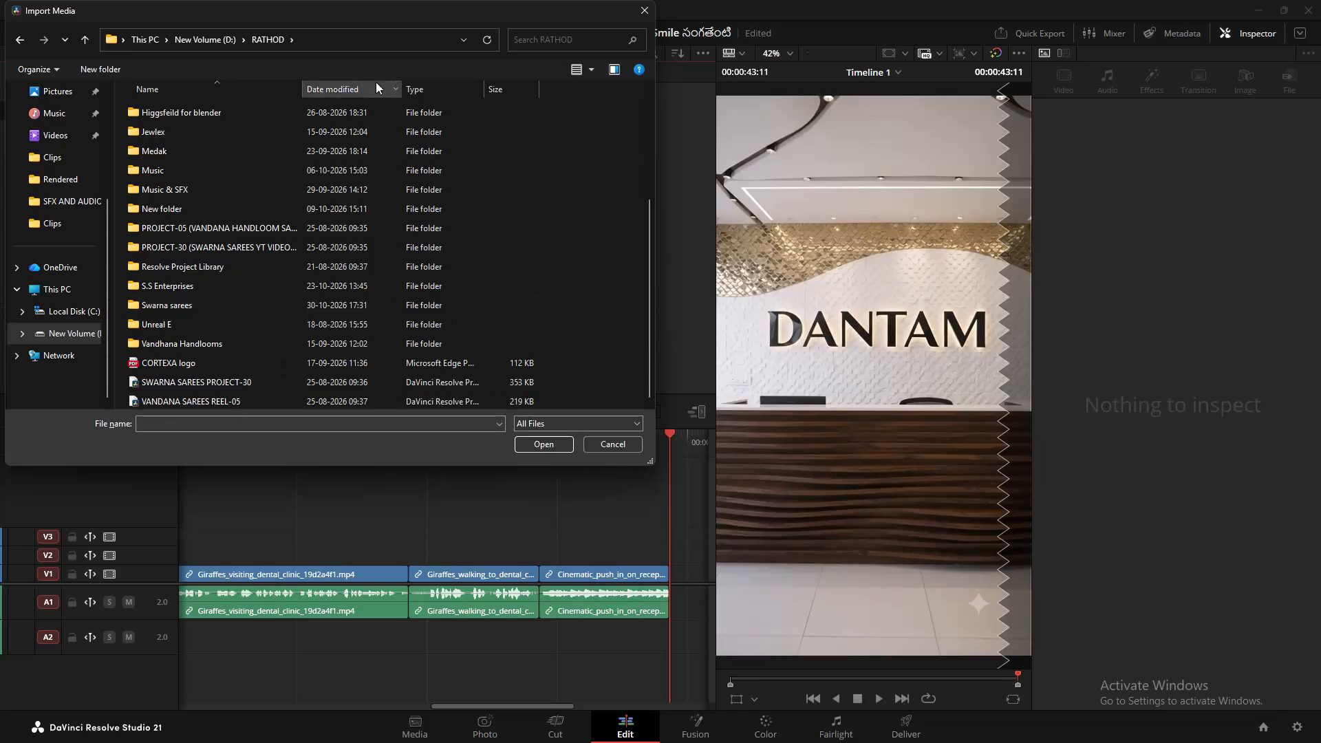
Import the Dantam Footer image from the Assets folder of Dhantam > Funny reel_01 into the Assets bin.
{"action": "scroll", "coordinate": [272, 186], "scroll_direction": "up", "scroll_amount": 6}
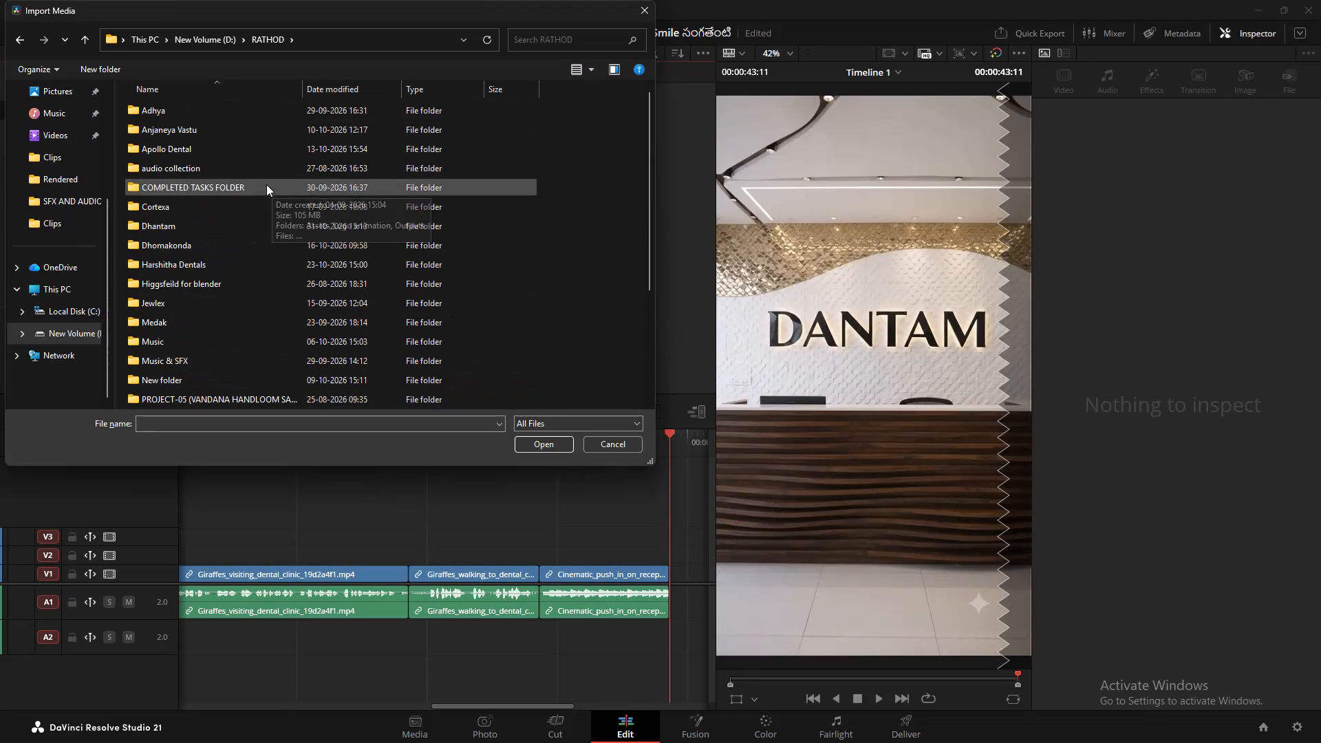
{"action": "left_click", "coordinate": [212, 221]}
{"action": "double_click", "coordinate": [211, 221]}
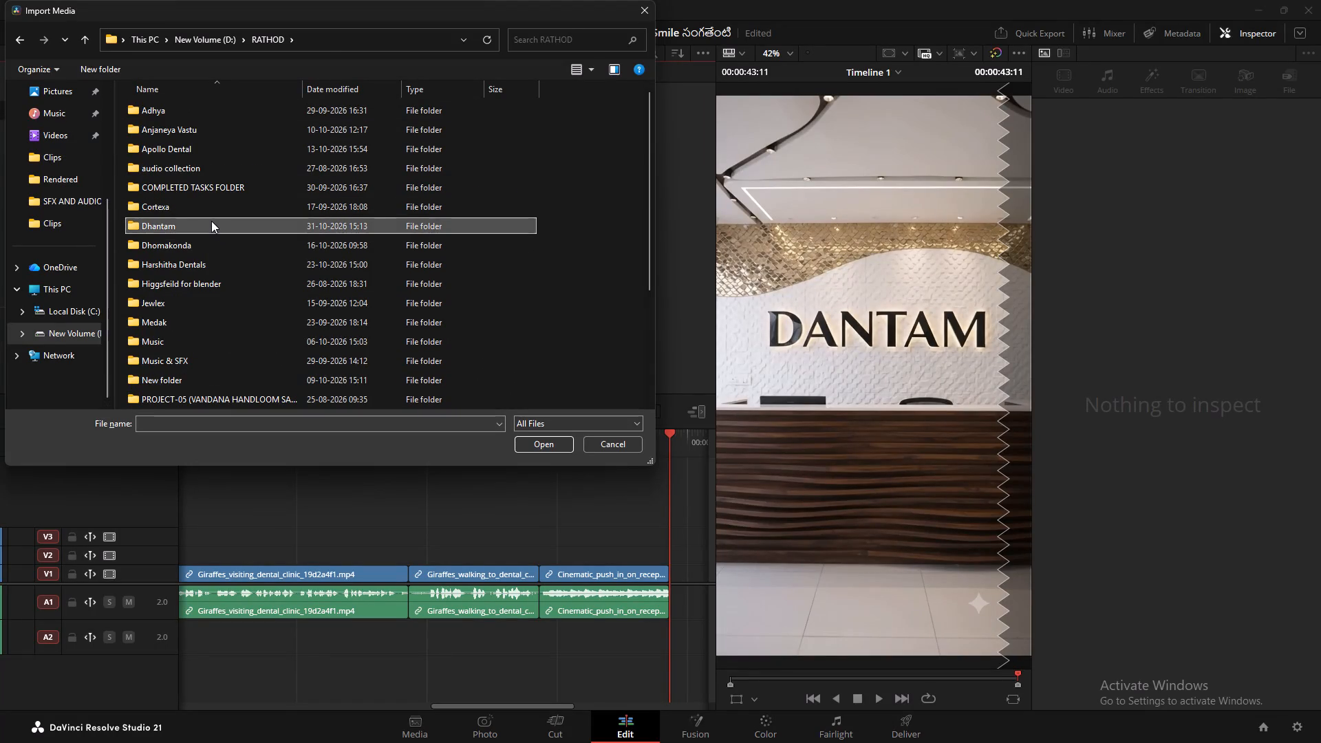
{"action": "double_click", "coordinate": [221, 125]}
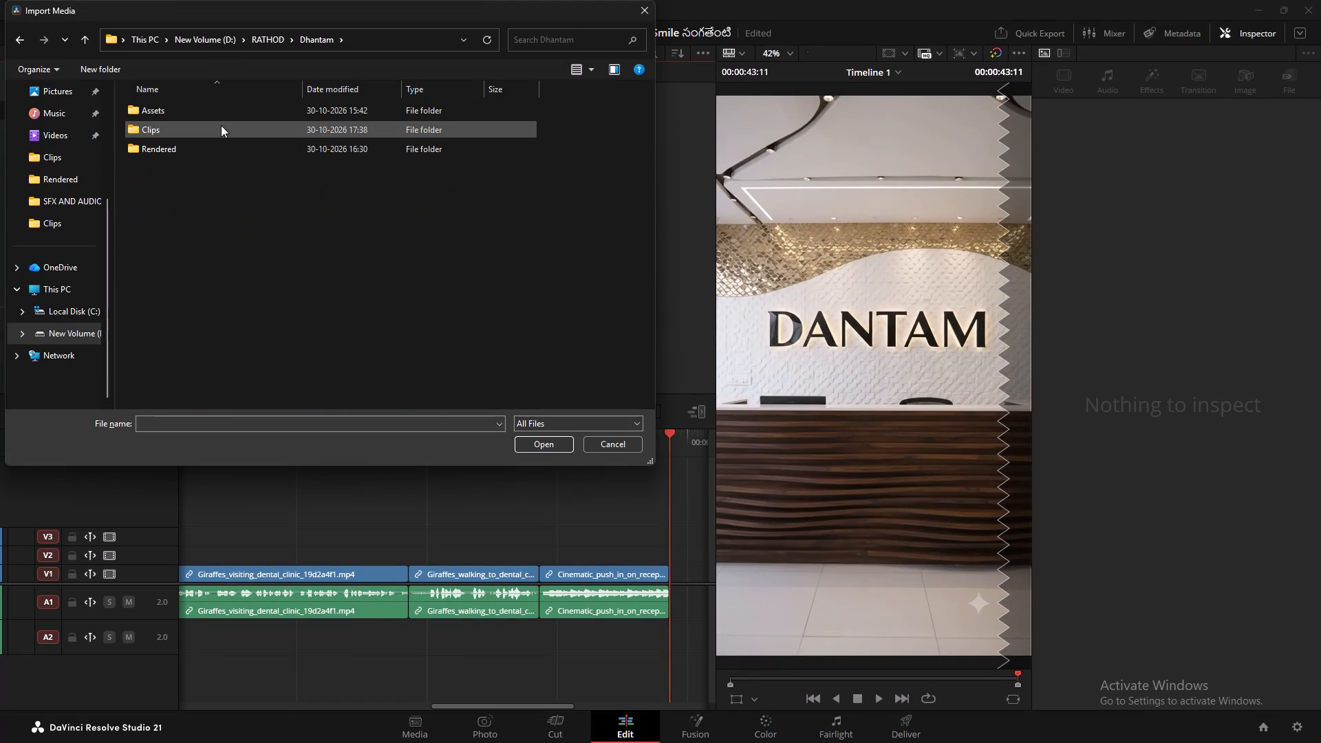
{"action": "double_click", "coordinate": [211, 109]}
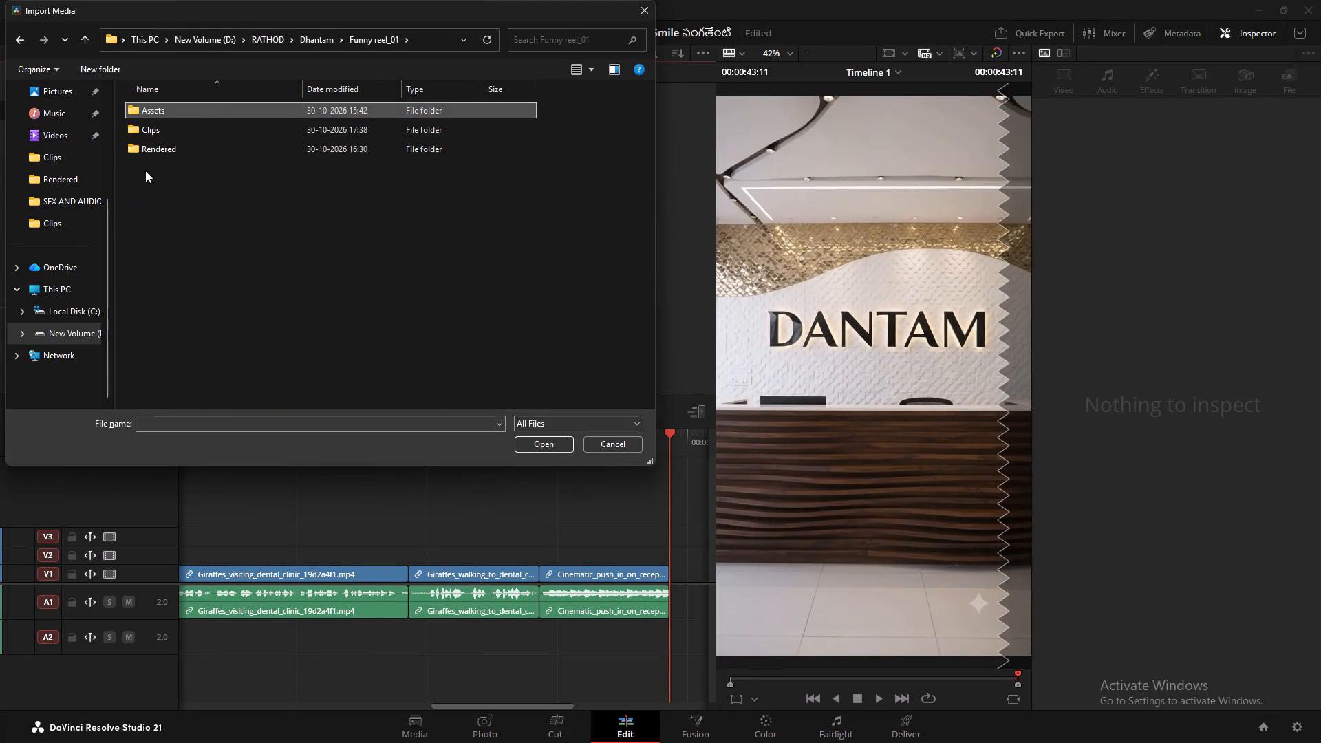
{"action": "left_click", "coordinate": [153, 127]}
{"action": "left_click", "coordinate": [546, 444]}
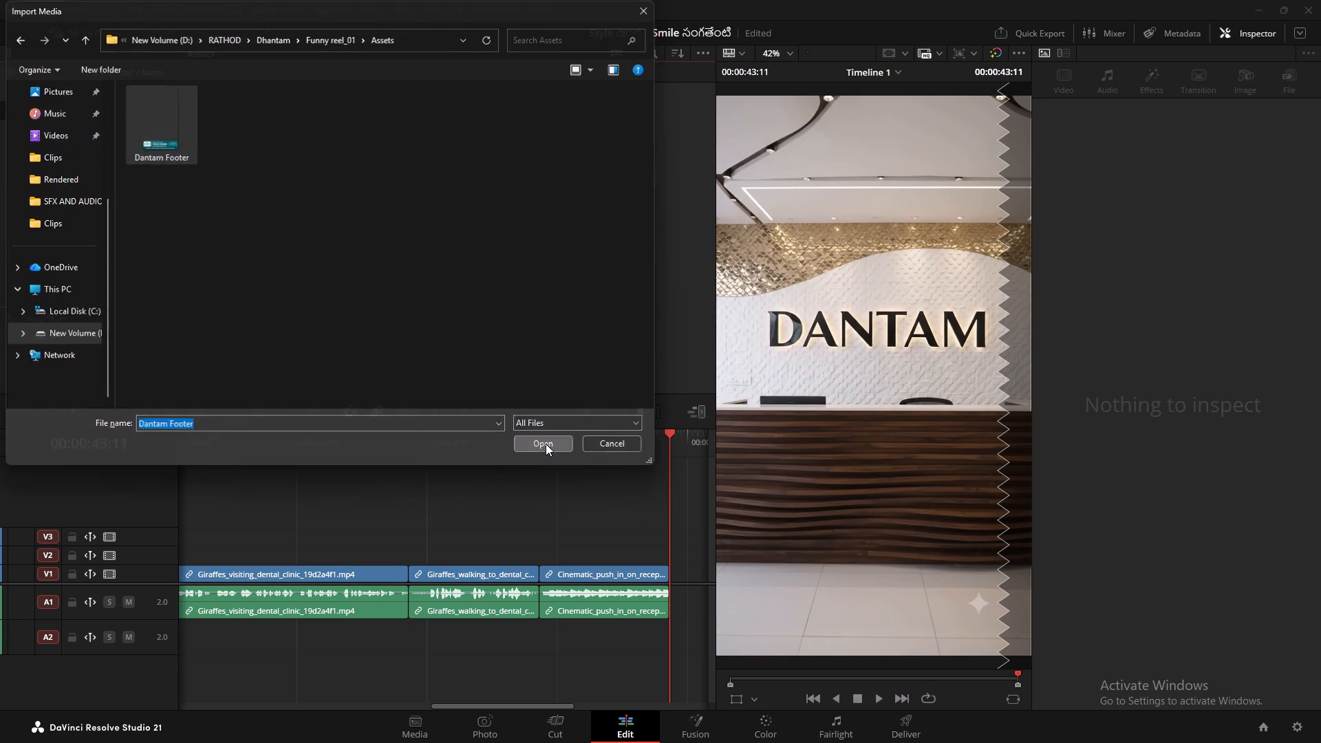
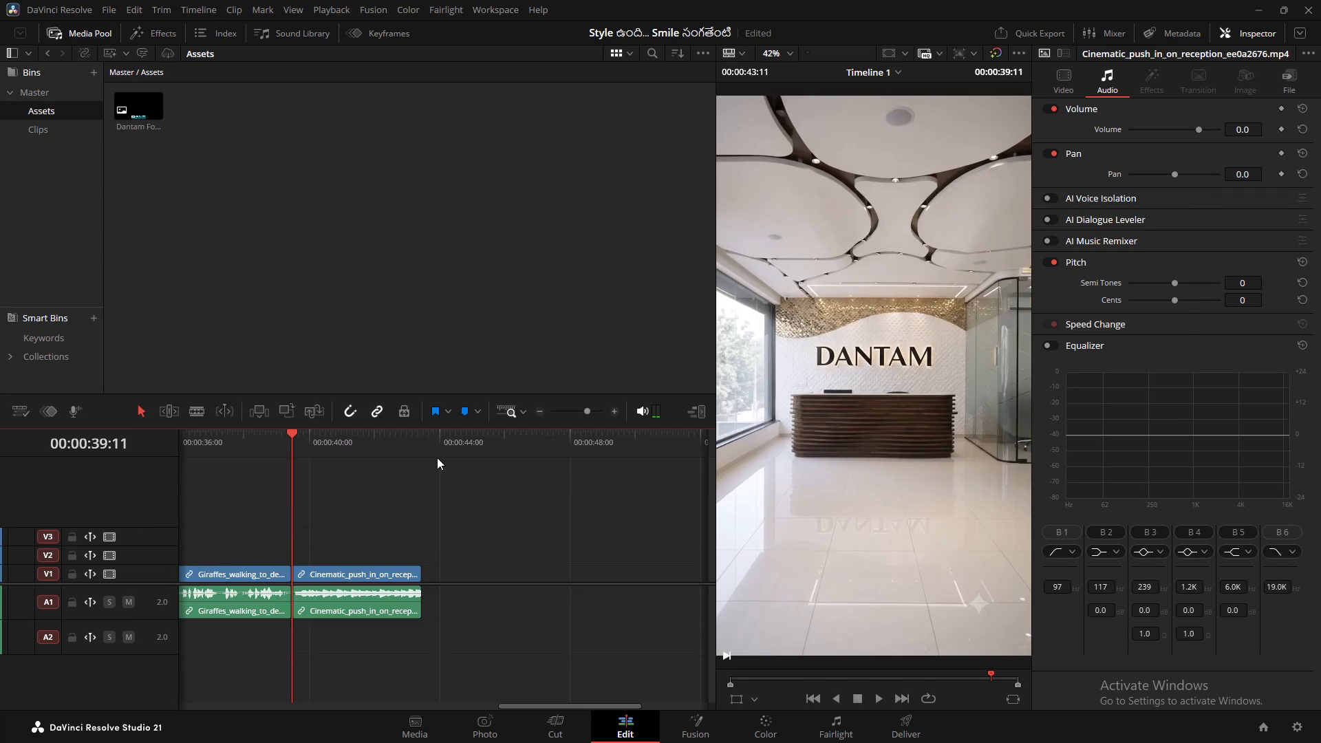
With the playhead at the end of the reception clip, search the effects library for Text and look through the title presets.
{"action": "left_click", "coordinate": [435, 440]}
{"action": "left_click", "coordinate": [430, 438]}
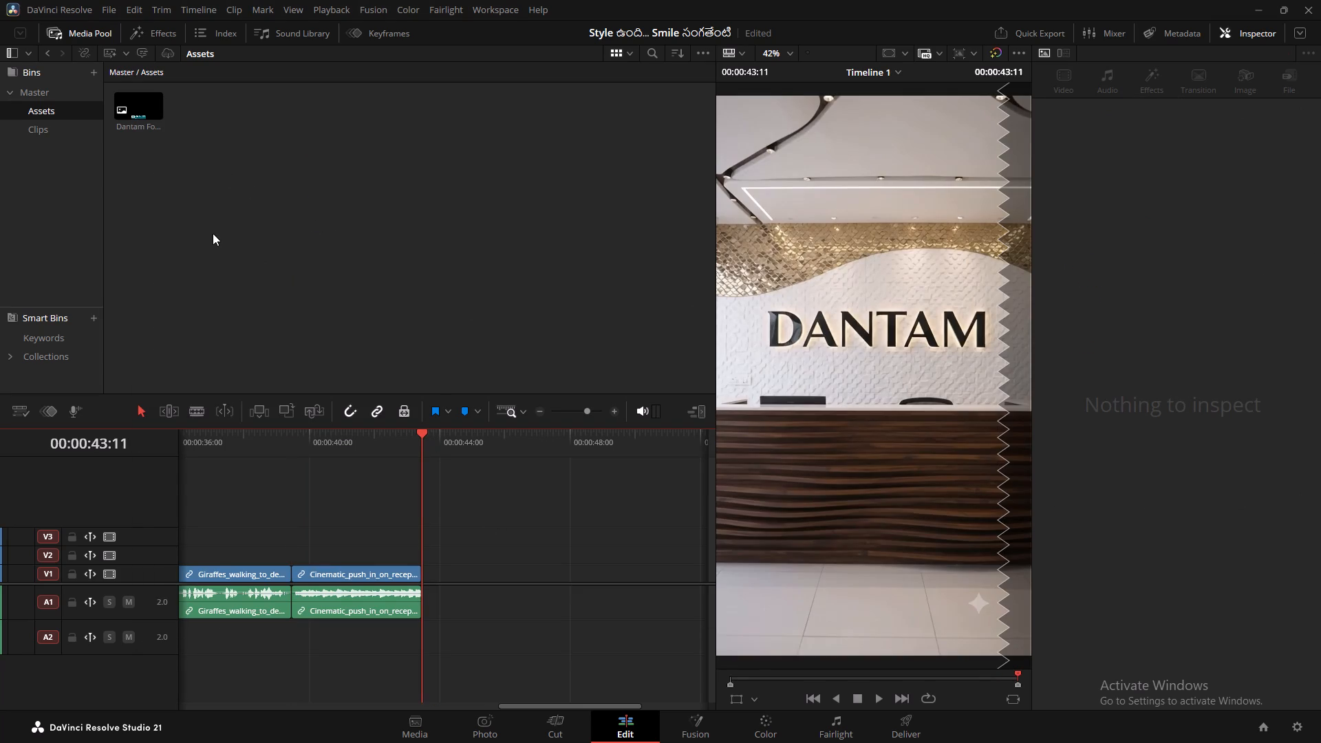
{"action": "left_click", "coordinate": [157, 42]}
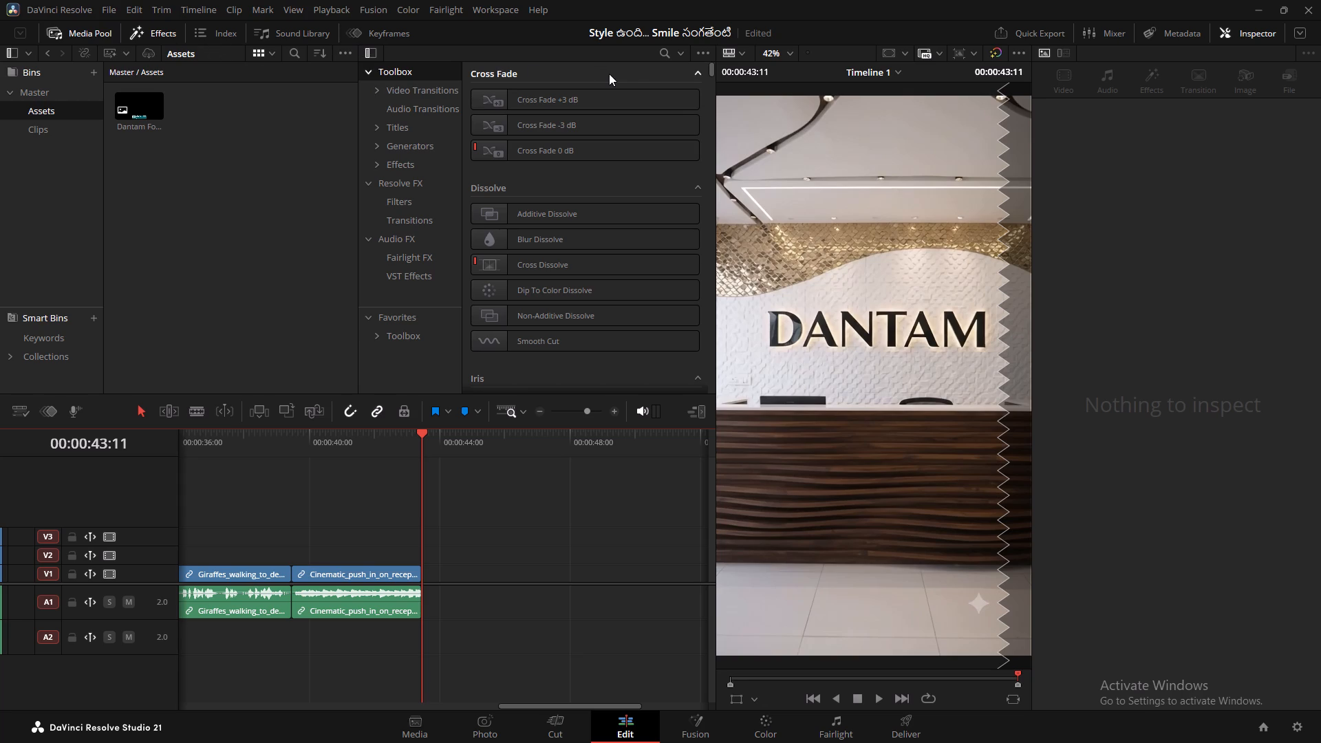
{"action": "left_click", "coordinate": [665, 50]}
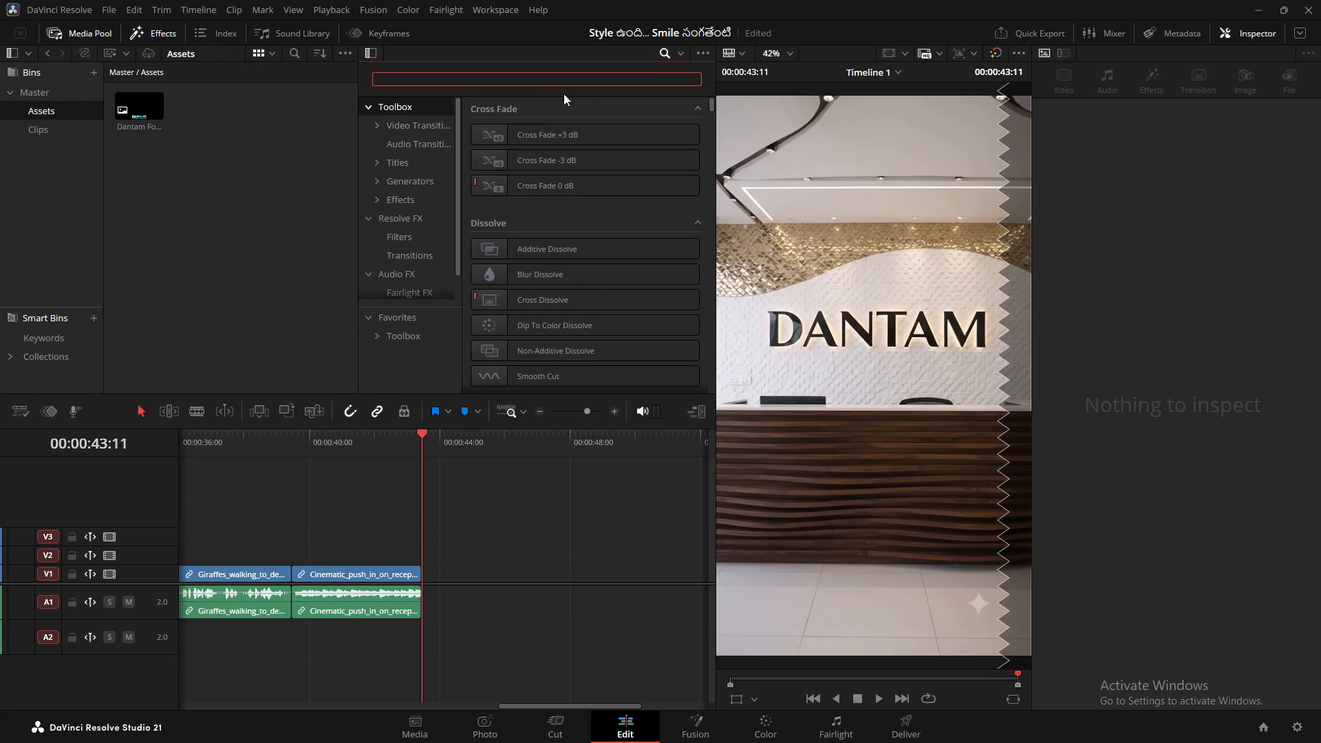
{"action": "type", "text": "TYext"}
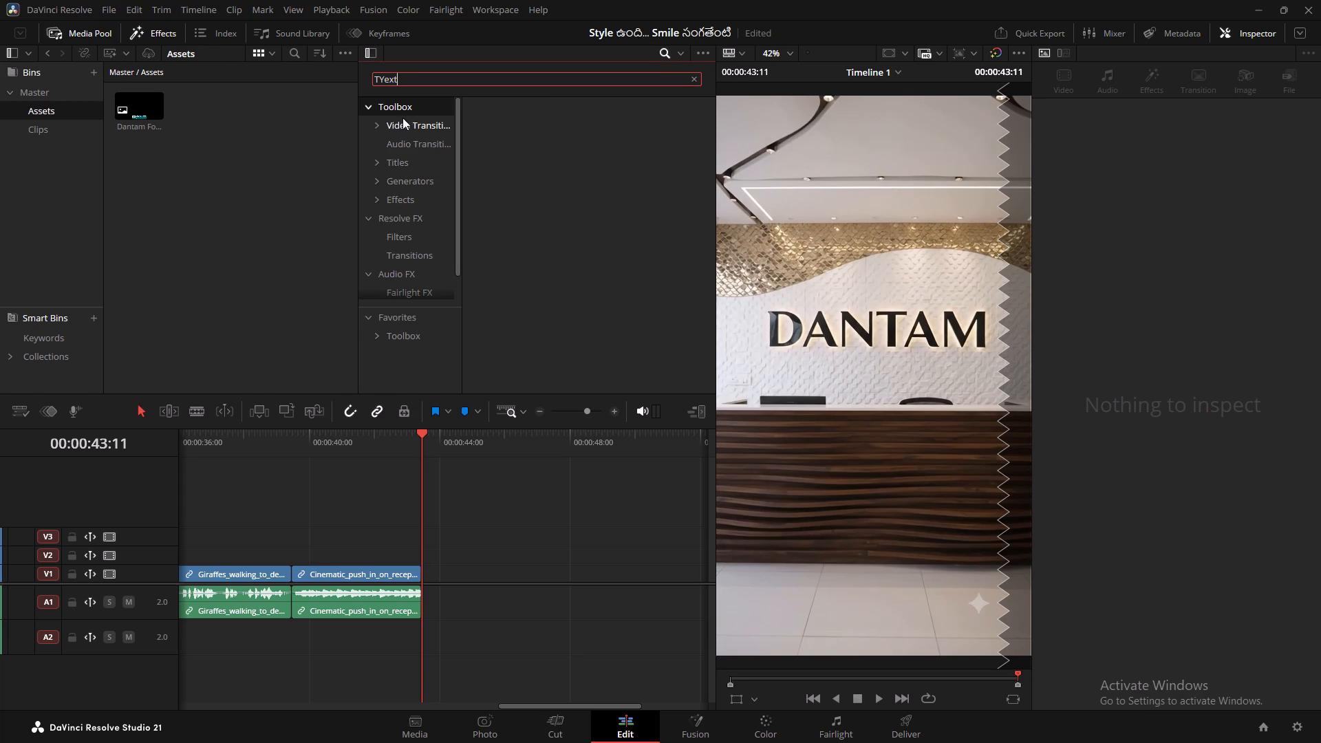
{"action": "key", "text": "BackSpace"}
{"action": "key", "text": "BackSpace"}
{"action": "key", "text": "BackSpace"}
{"action": "key", "text": "BackSpace"}
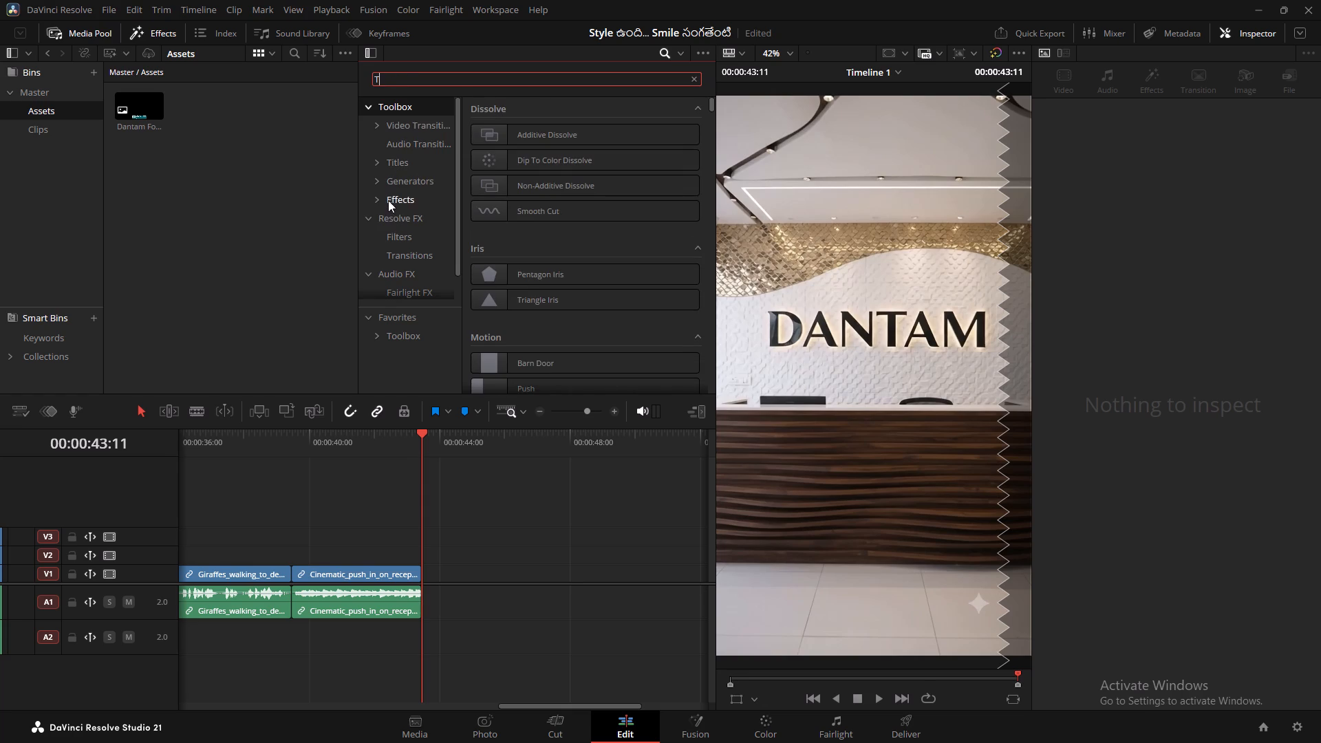
{"action": "key", "text": "e"}
{"action": "type", "text": "xt"}
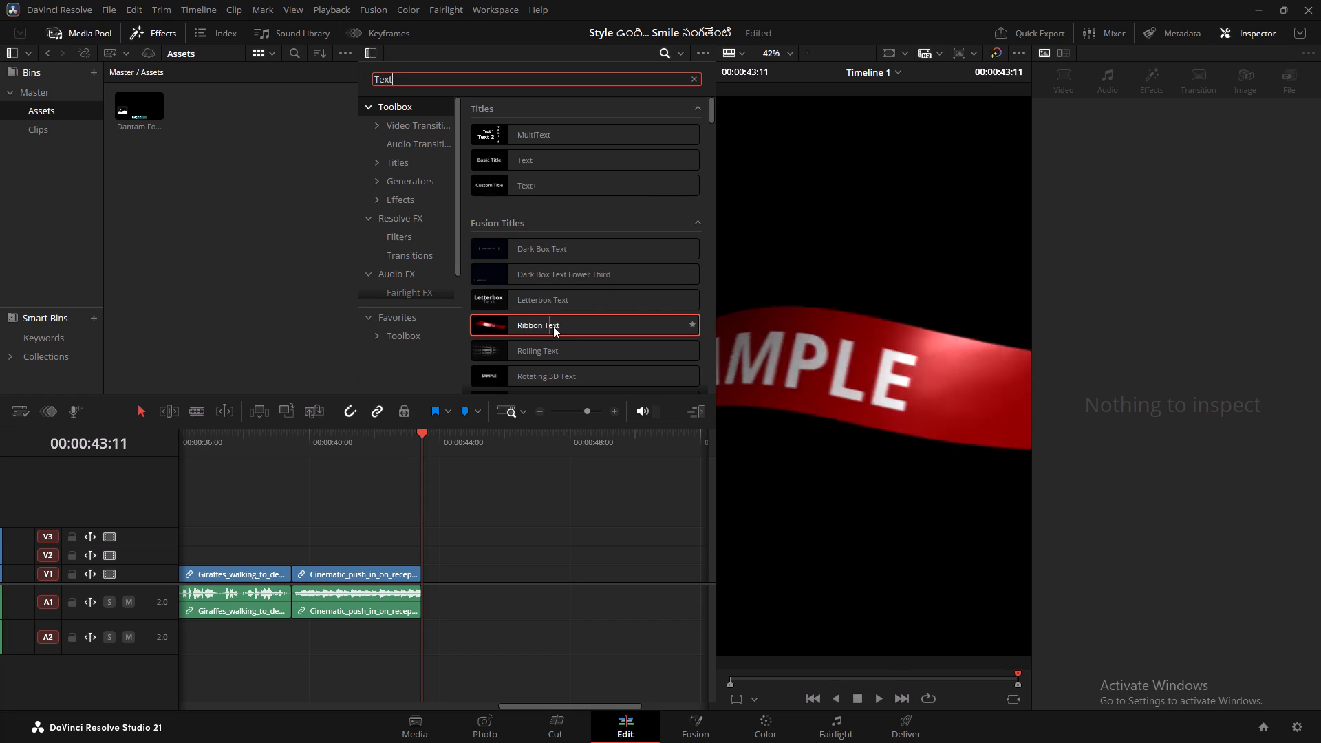
{"action": "scroll", "coordinate": [529, 301], "scroll_direction": "down", "scroll_amount": 1}
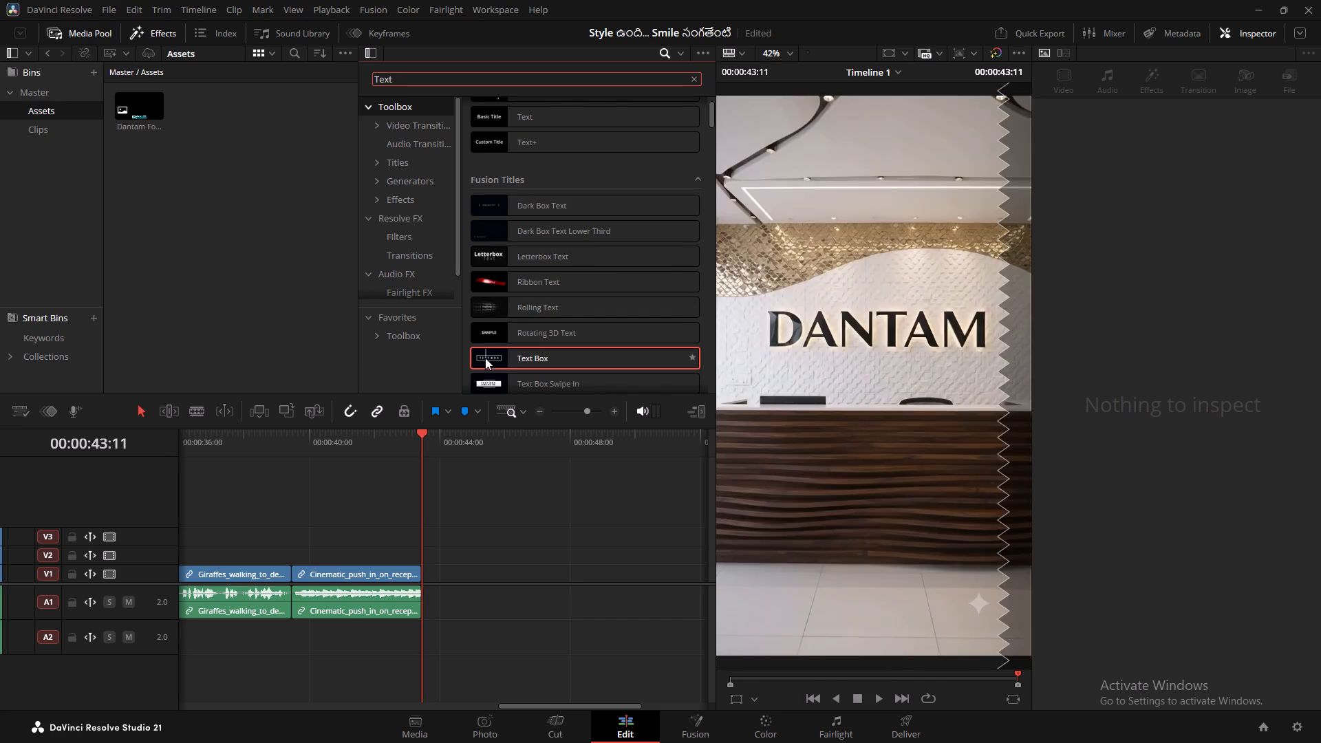
{"action": "scroll", "coordinate": [555, 349], "scroll_direction": "down", "scroll_amount": 2}
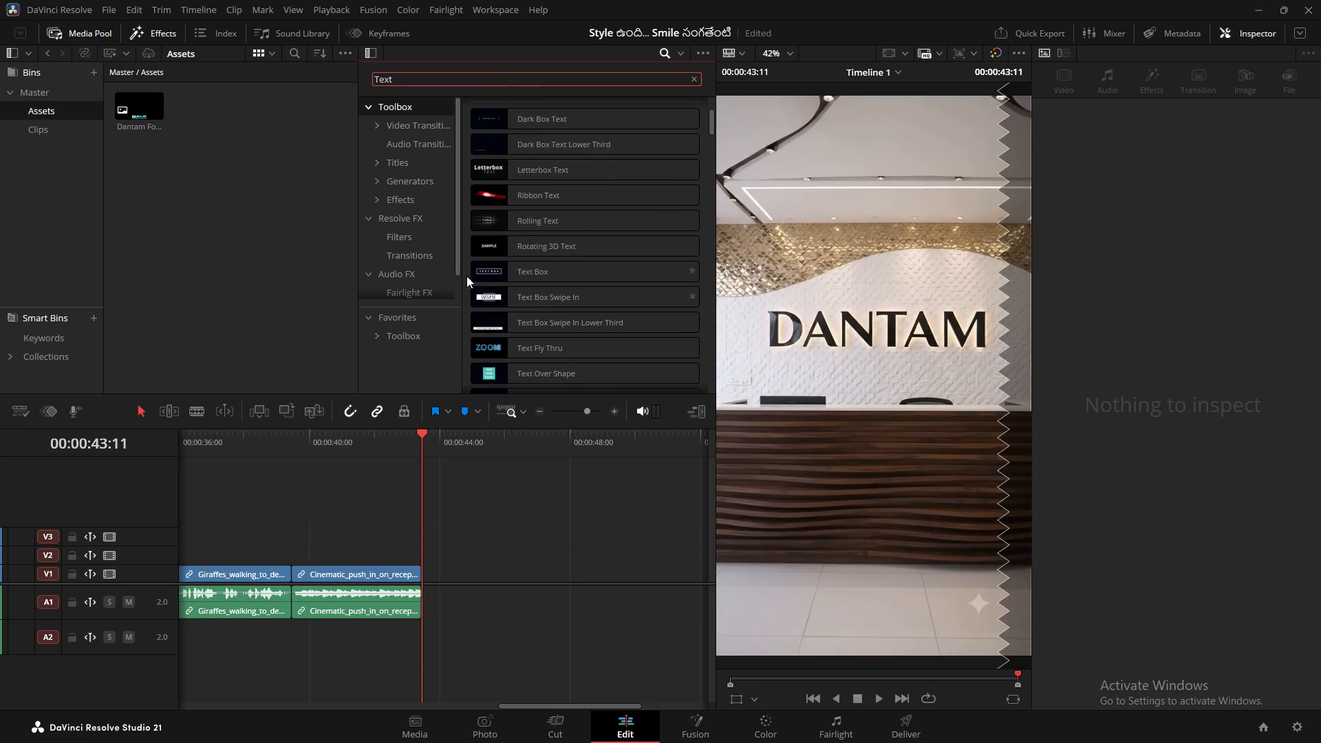
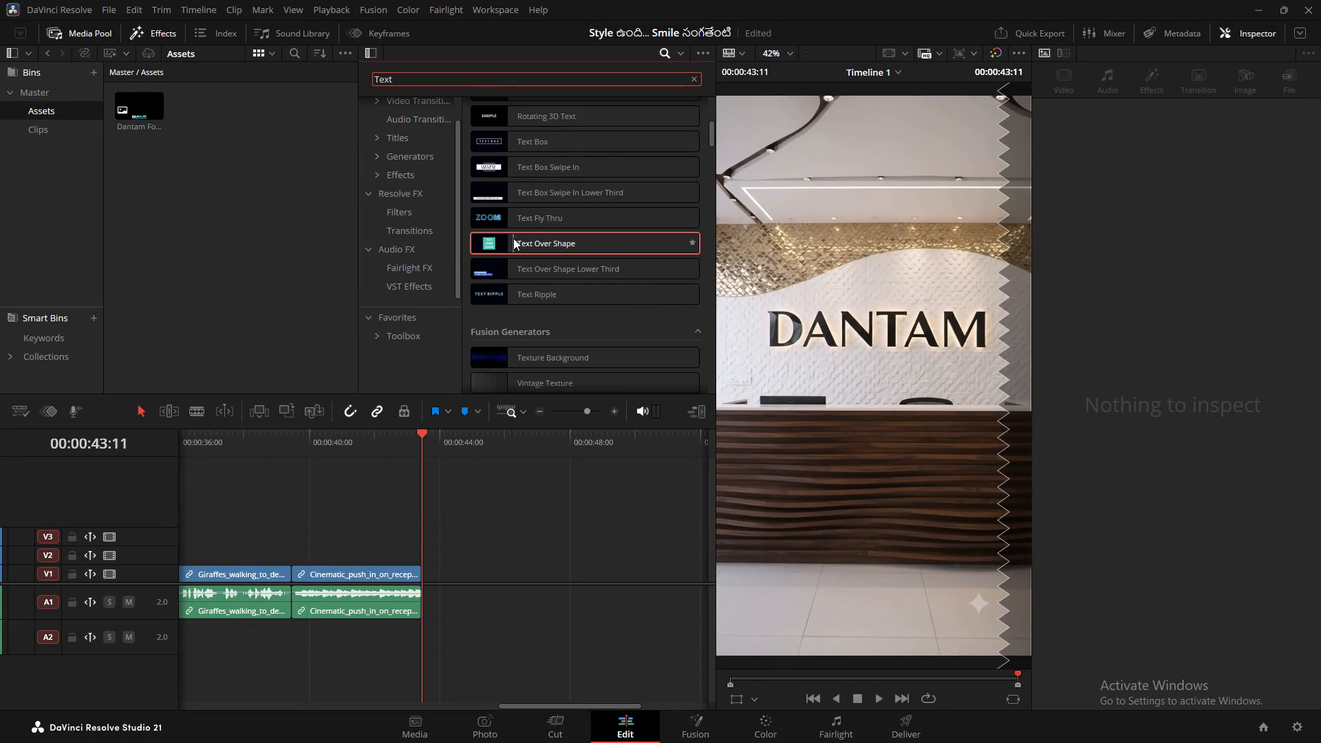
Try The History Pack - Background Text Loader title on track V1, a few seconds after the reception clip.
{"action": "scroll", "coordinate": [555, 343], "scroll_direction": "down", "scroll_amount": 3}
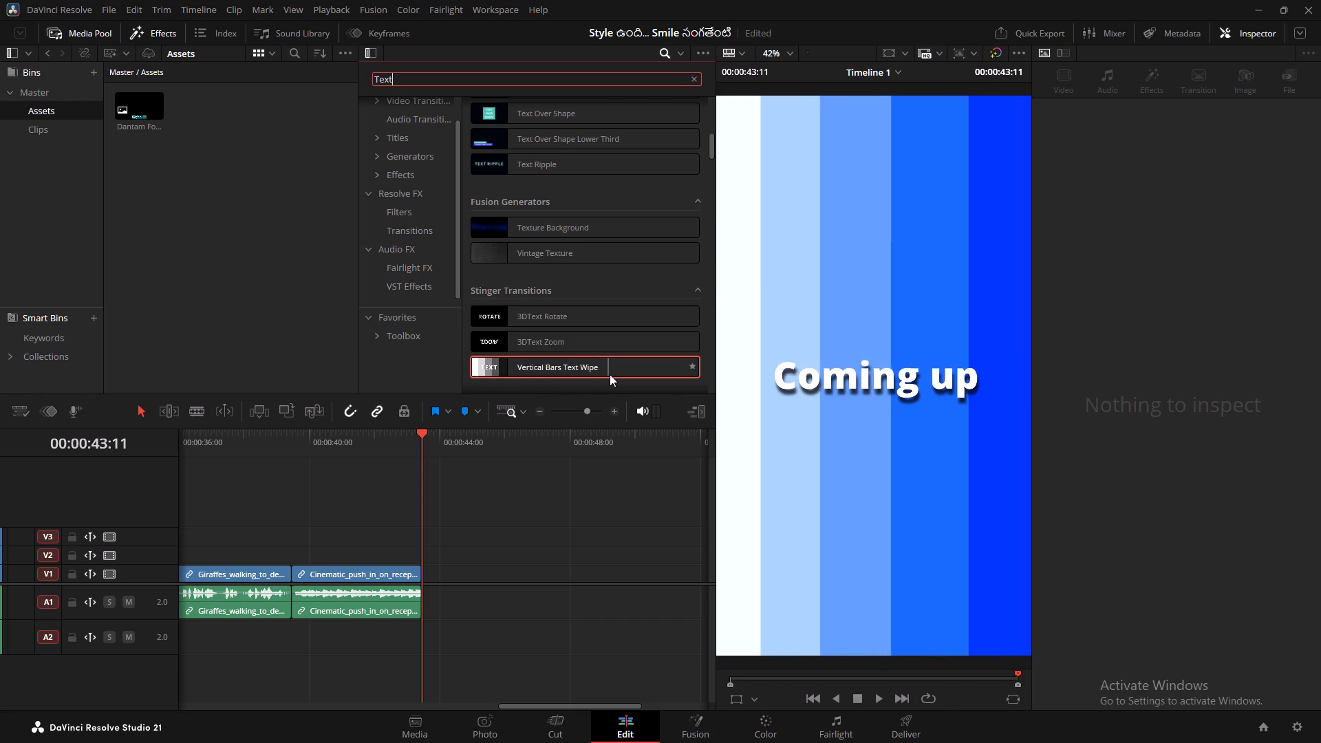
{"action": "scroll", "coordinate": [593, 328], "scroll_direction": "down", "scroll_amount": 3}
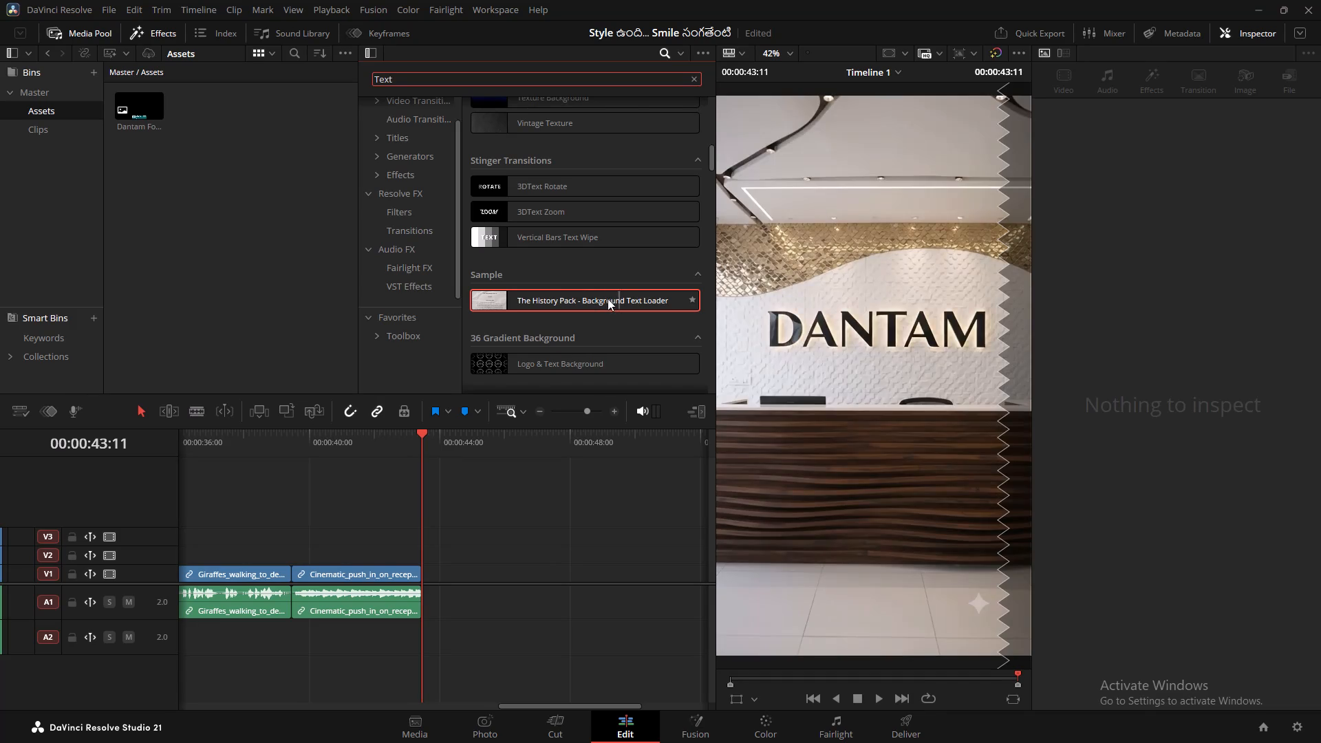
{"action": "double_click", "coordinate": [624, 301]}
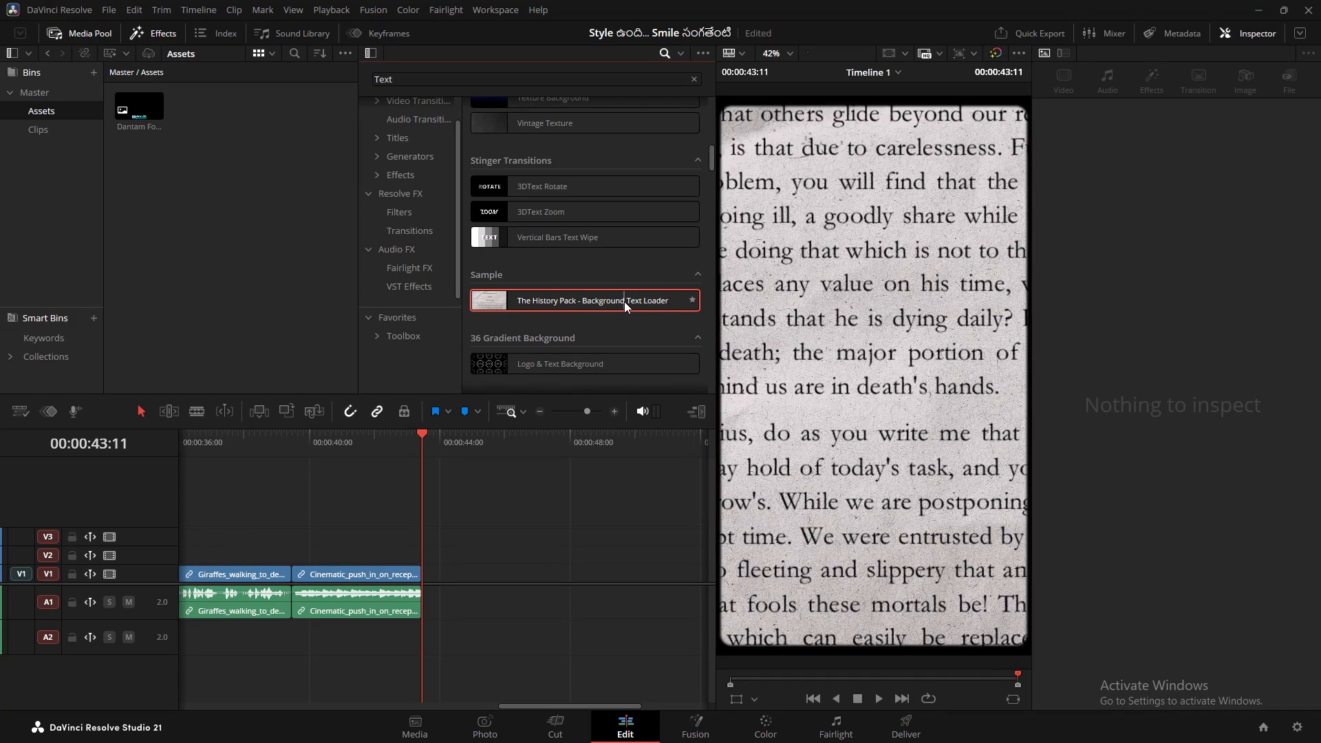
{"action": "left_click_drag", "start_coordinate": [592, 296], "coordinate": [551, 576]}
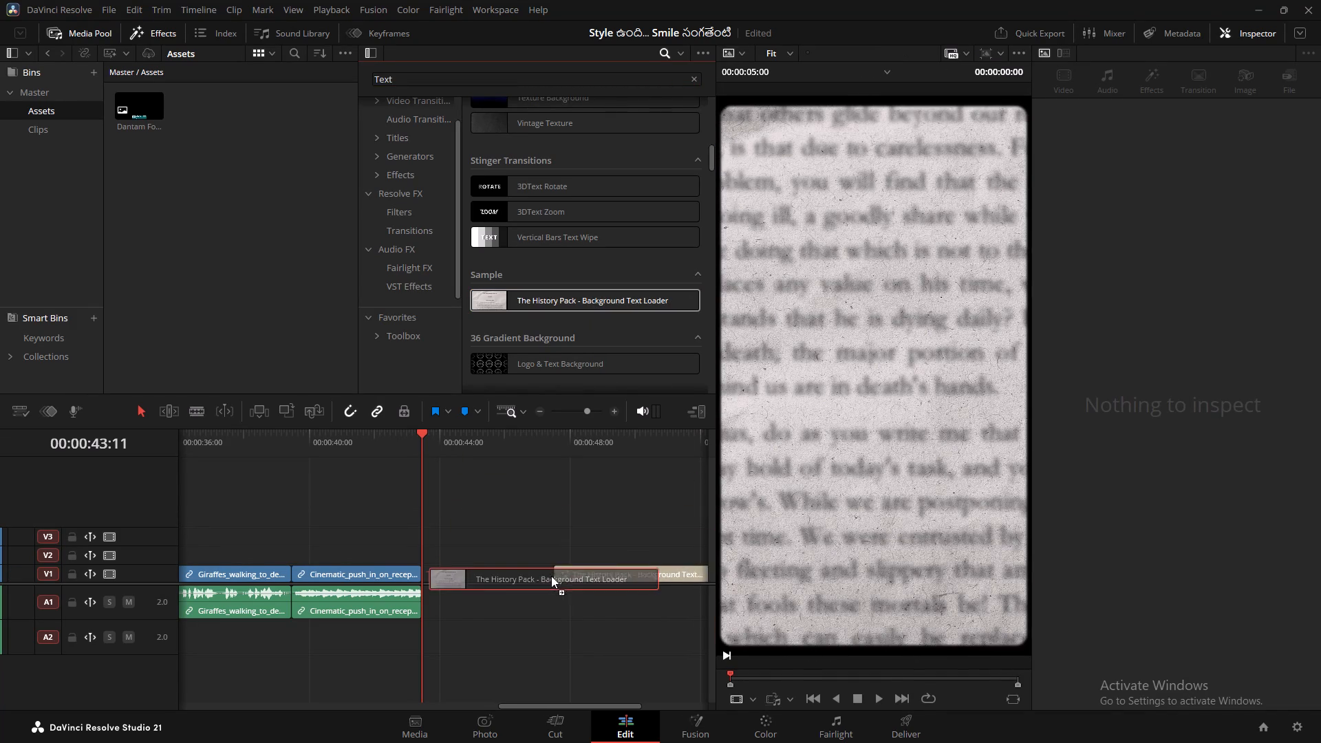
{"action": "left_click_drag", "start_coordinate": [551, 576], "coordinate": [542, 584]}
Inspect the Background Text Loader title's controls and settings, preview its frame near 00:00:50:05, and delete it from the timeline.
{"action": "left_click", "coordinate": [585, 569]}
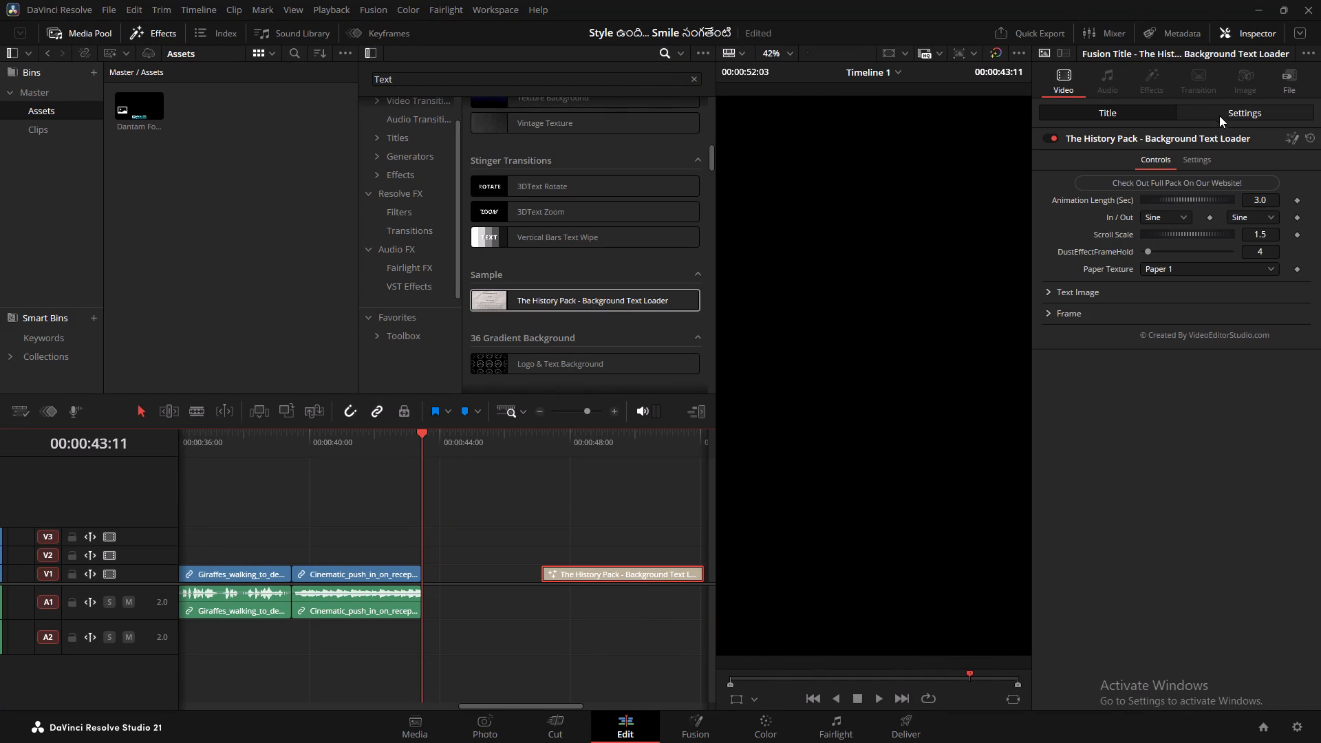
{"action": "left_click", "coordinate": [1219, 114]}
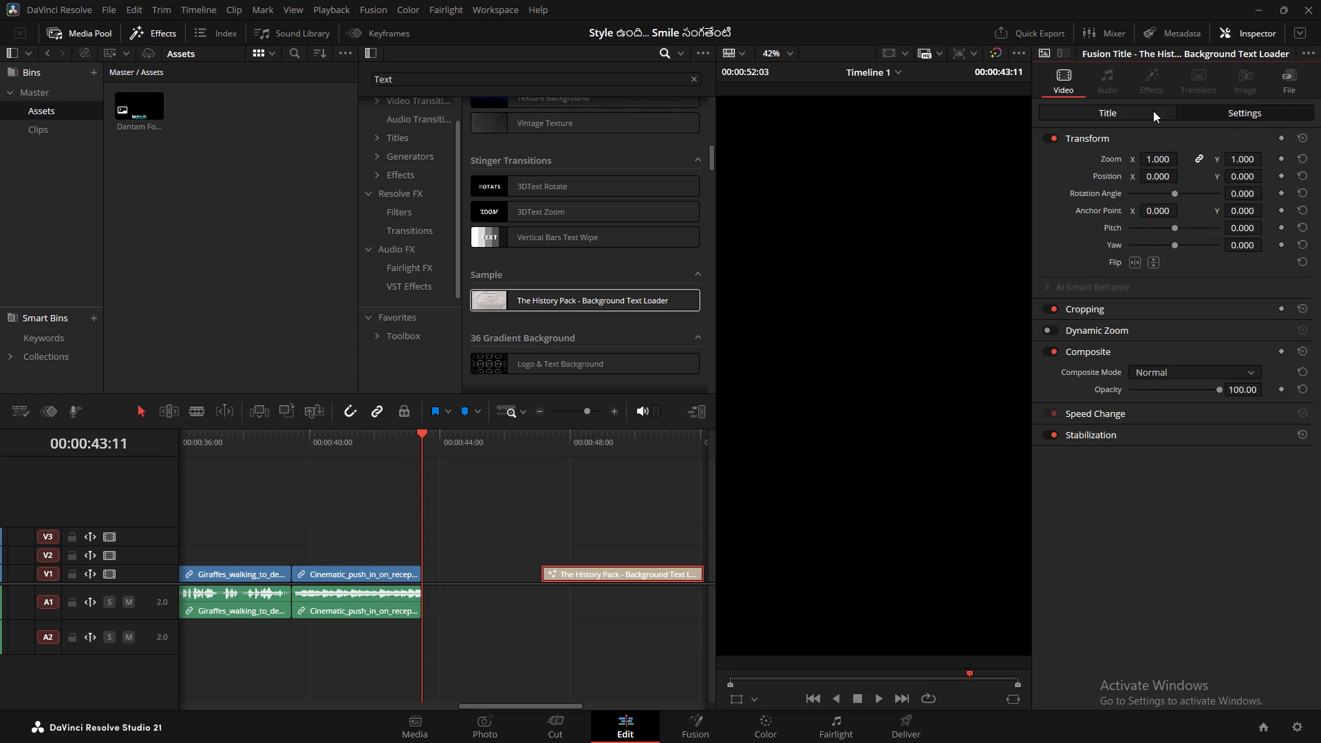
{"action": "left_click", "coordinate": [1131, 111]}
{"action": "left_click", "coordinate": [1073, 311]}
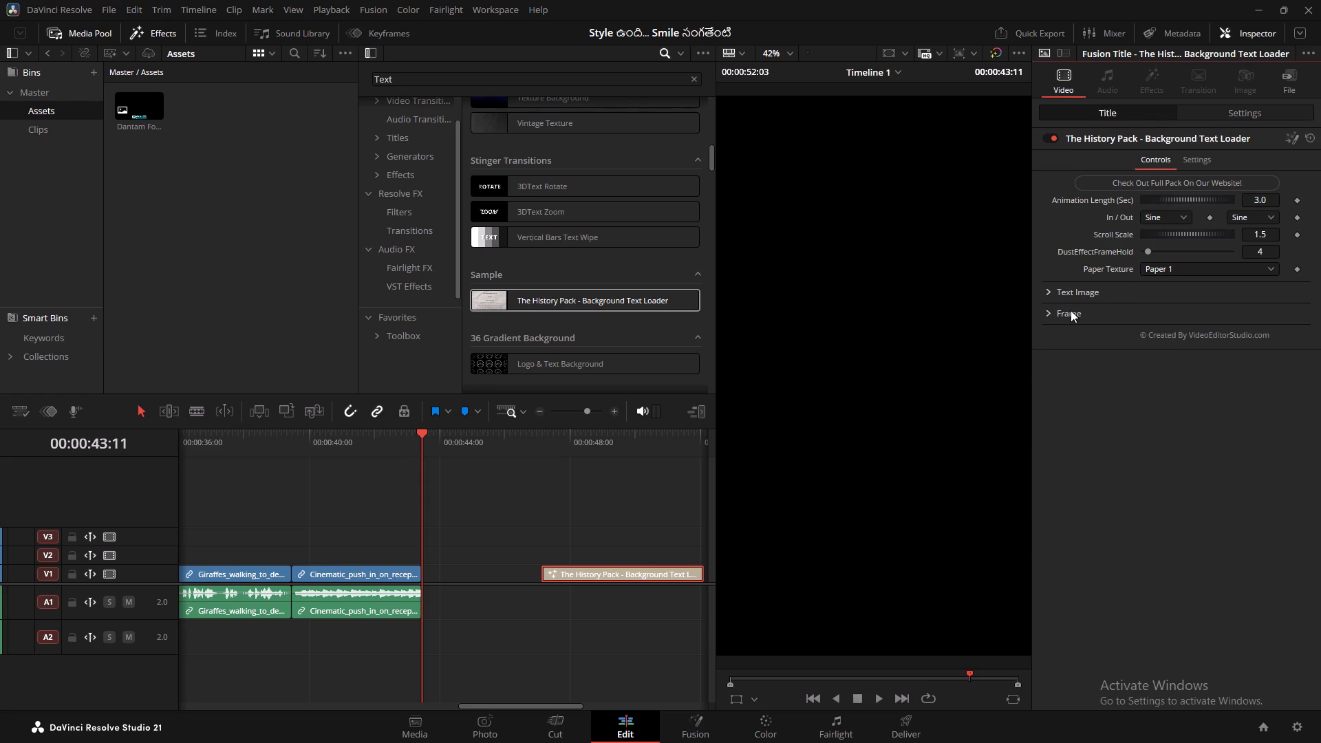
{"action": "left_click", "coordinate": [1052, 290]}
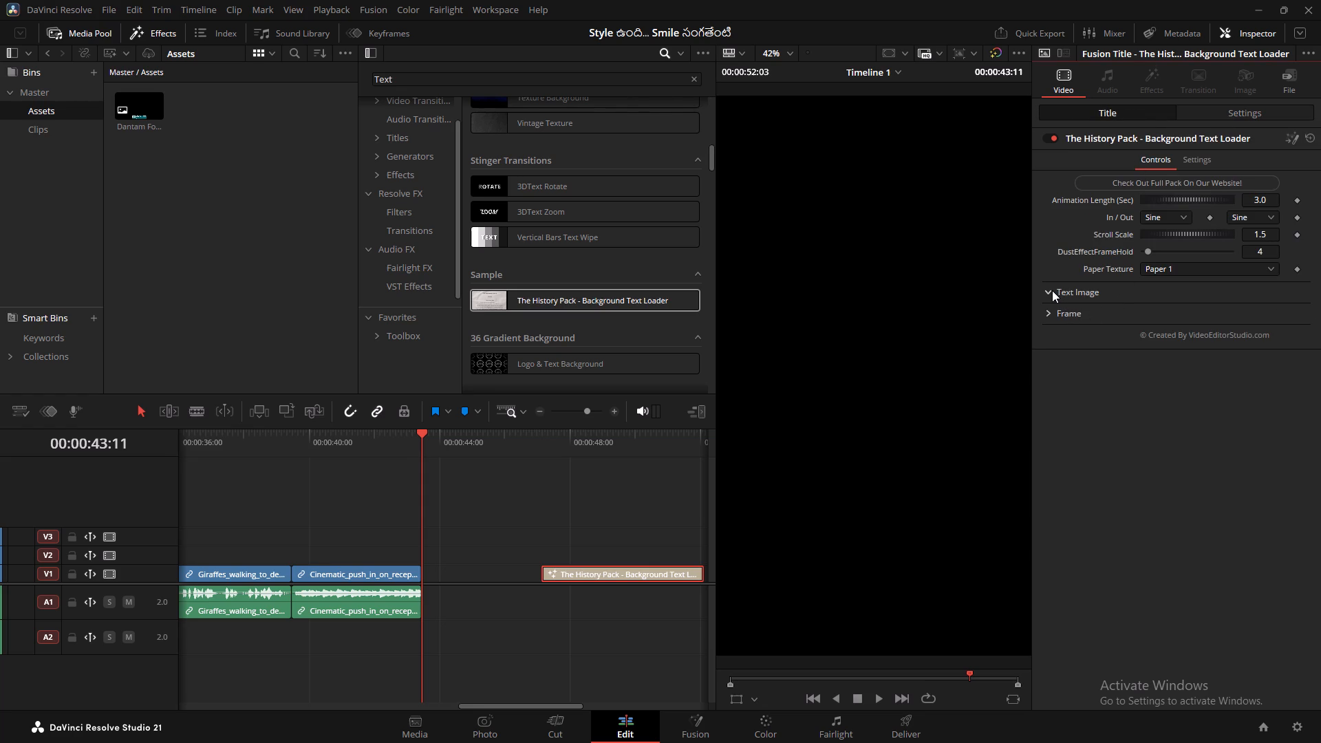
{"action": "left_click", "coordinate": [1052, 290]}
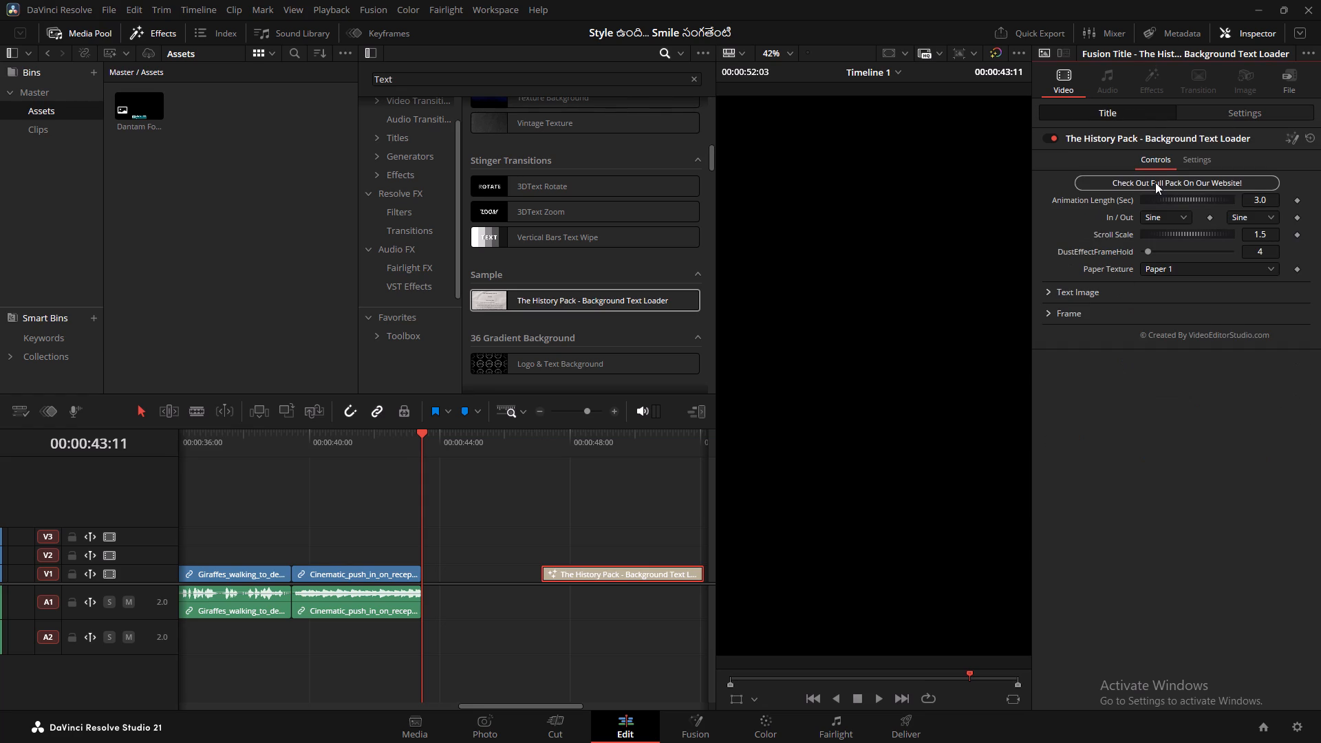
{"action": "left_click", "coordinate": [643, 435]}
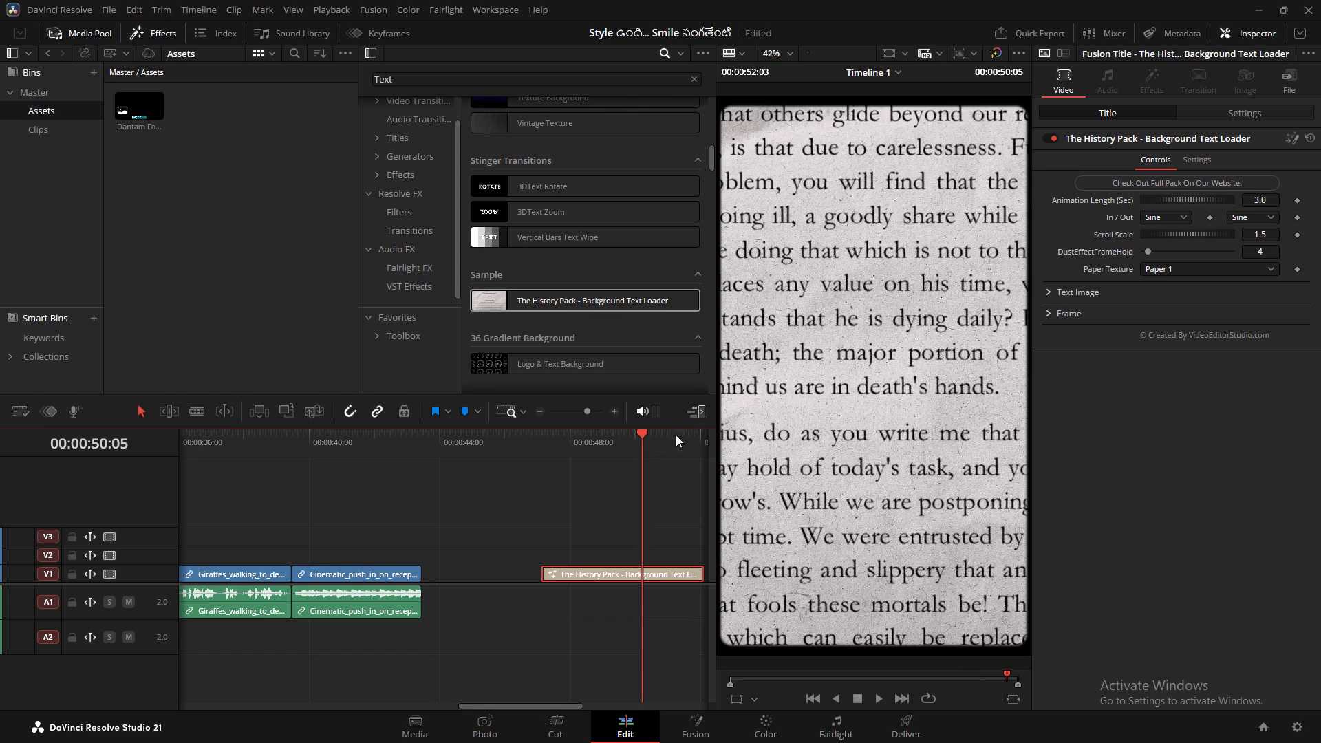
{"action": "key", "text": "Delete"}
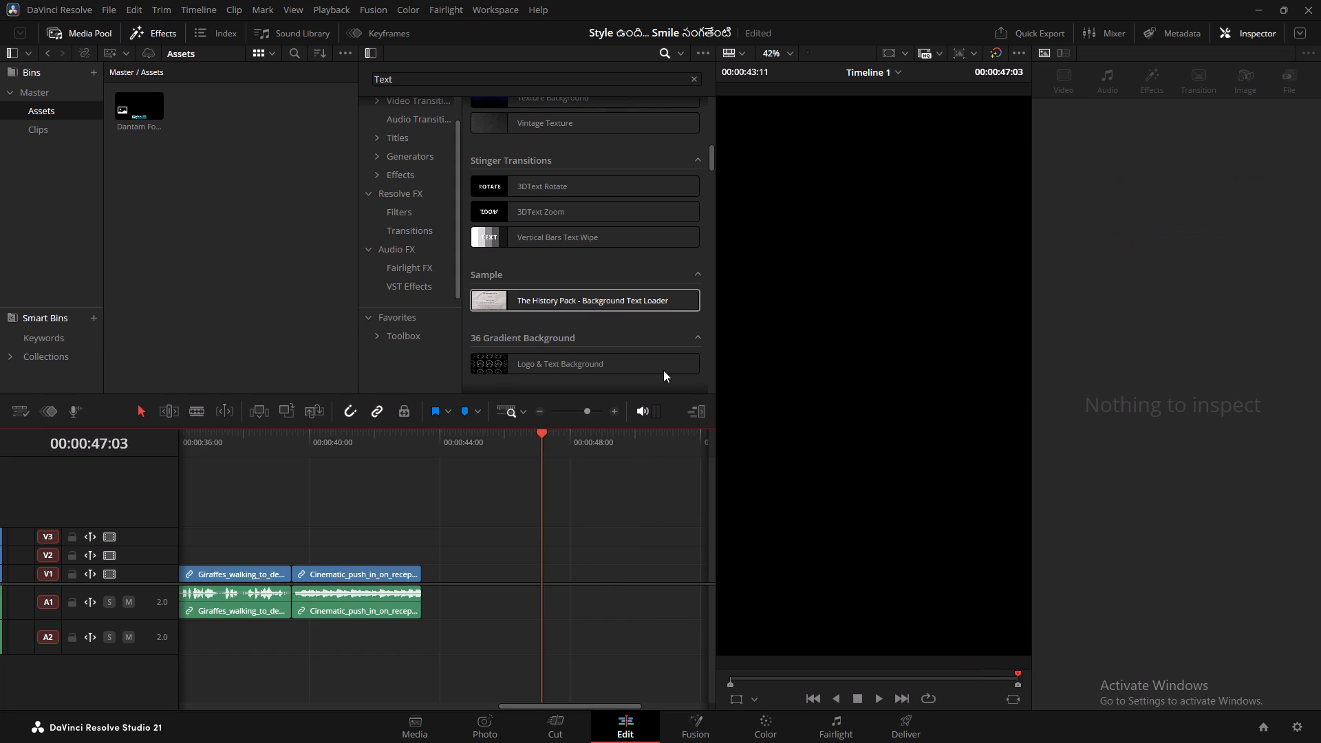
Browse and preview the remaining text presets, from Logo & Text Background through Styled Text and Text Animation Creative to Text Elite Presets.
{"action": "scroll", "coordinate": [478, 294], "scroll_direction": "down", "scroll_amount": 1}
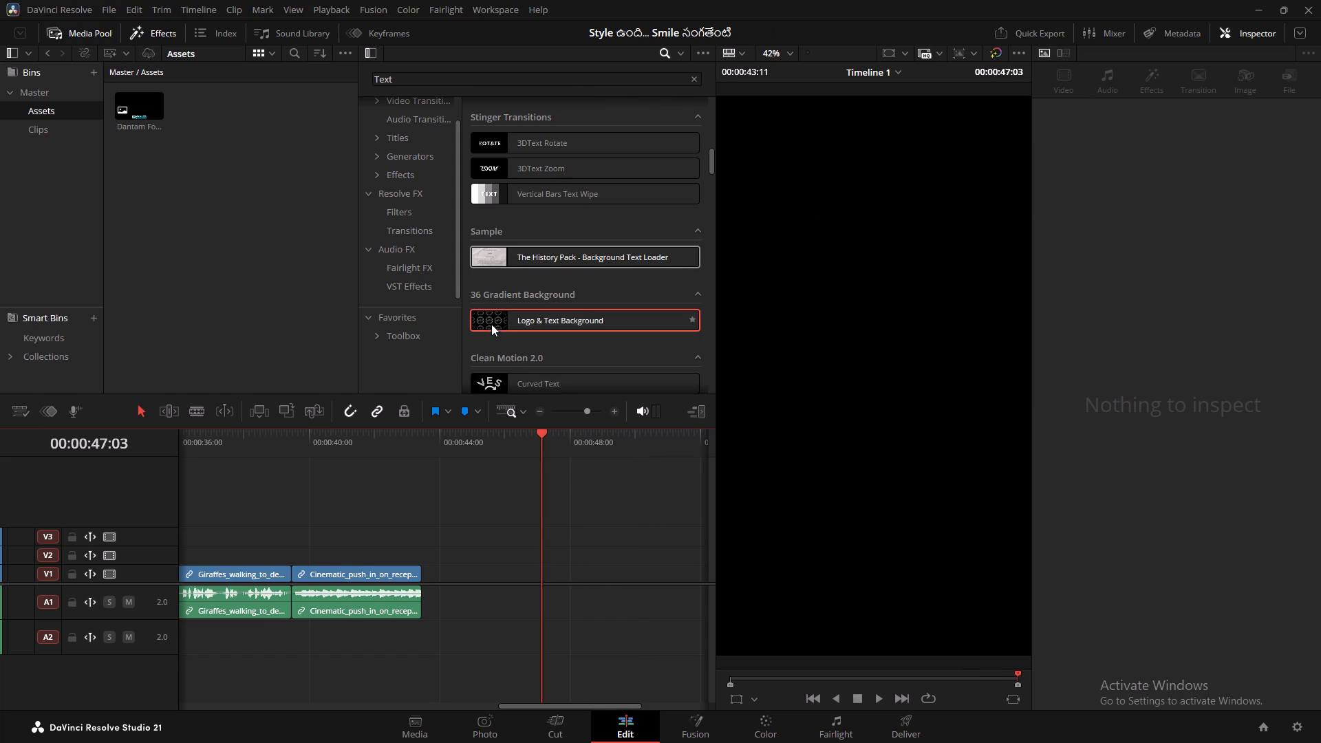
{"action": "scroll", "coordinate": [515, 319], "scroll_direction": "down", "scroll_amount": 5}
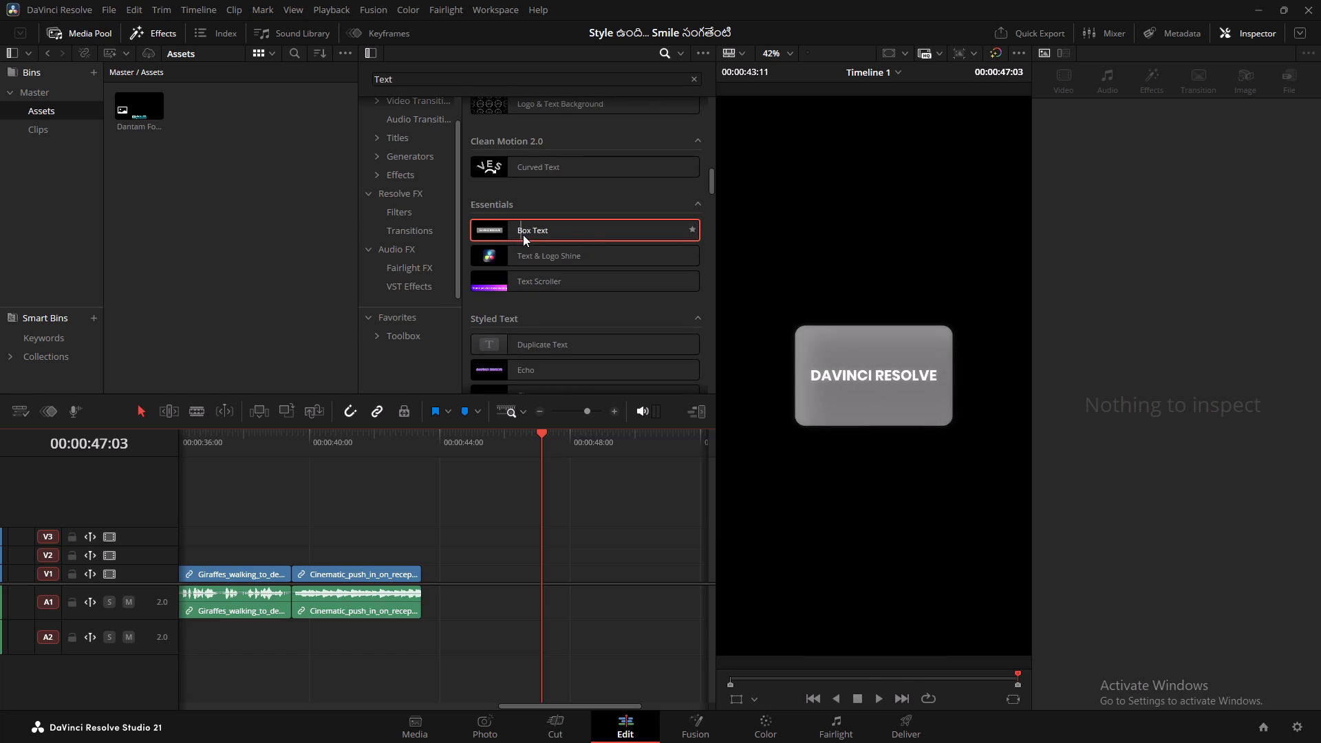
{"action": "scroll", "coordinate": [577, 241], "scroll_direction": "down", "scroll_amount": 2}
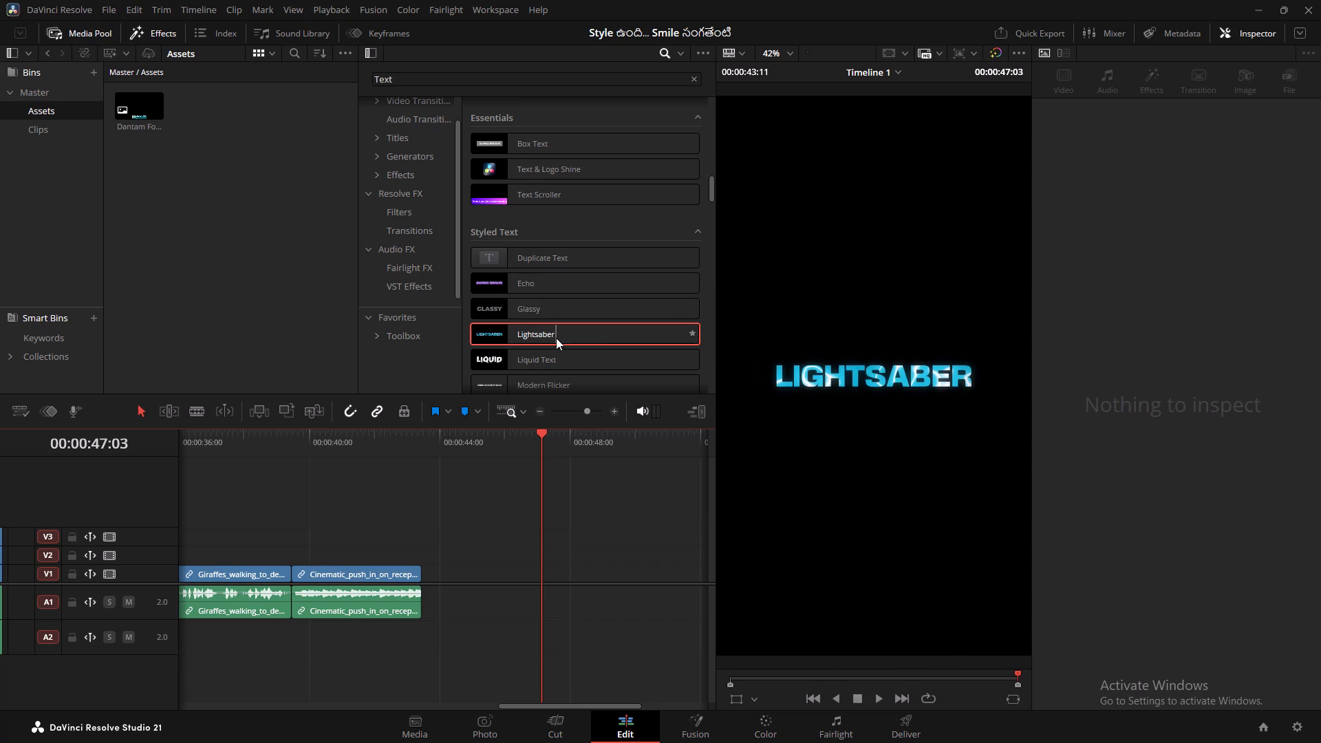
{"action": "scroll", "coordinate": [556, 338], "scroll_direction": "down", "scroll_amount": 1}
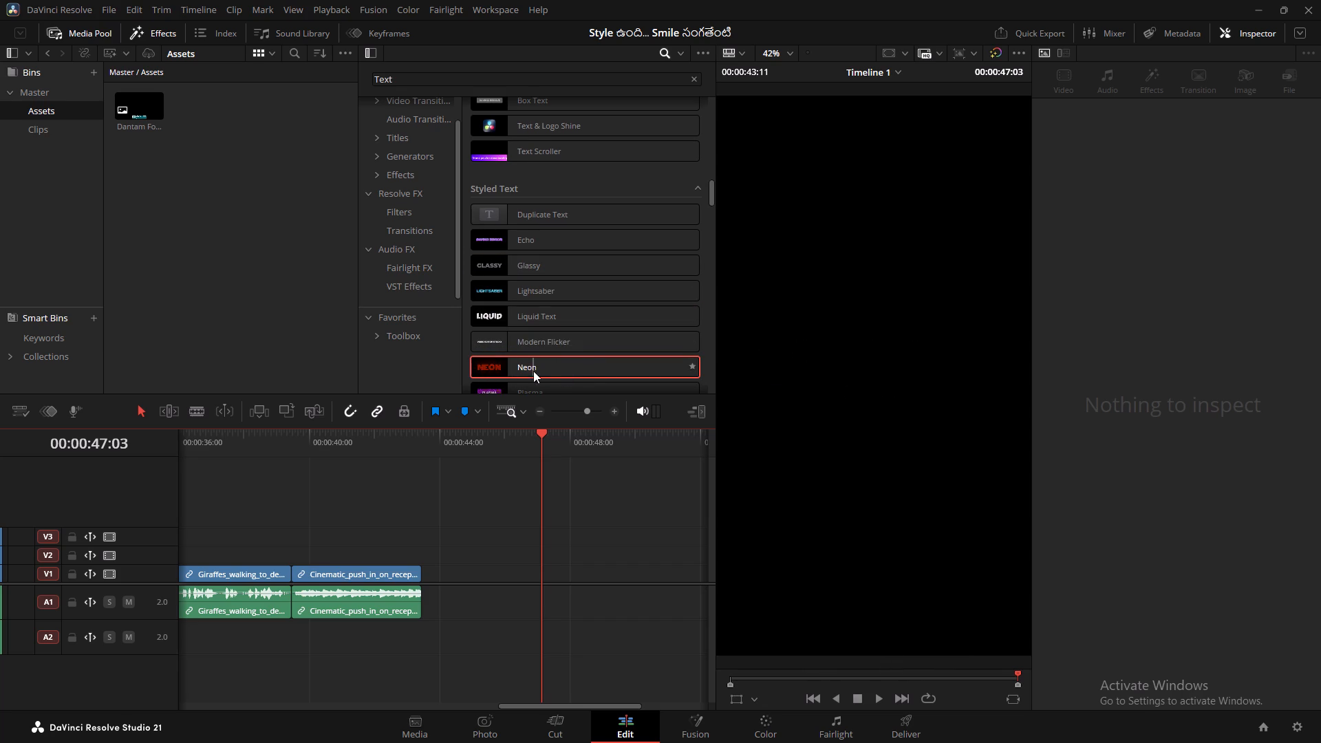
{"action": "scroll", "coordinate": [546, 371], "scroll_direction": "down", "scroll_amount": 2}
{"action": "scroll", "coordinate": [473, 352], "scroll_direction": "down", "scroll_amount": 3}
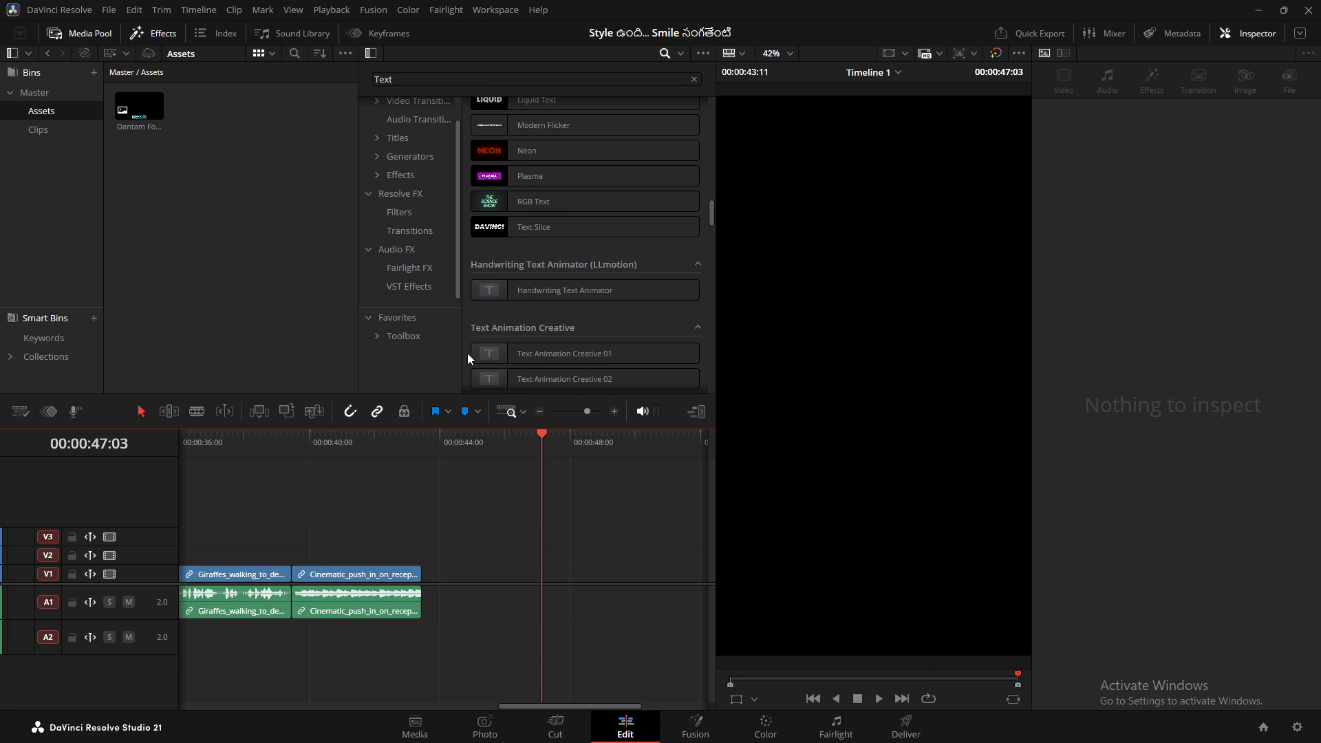
{"action": "scroll", "coordinate": [592, 352], "scroll_direction": "down", "scroll_amount": 1}
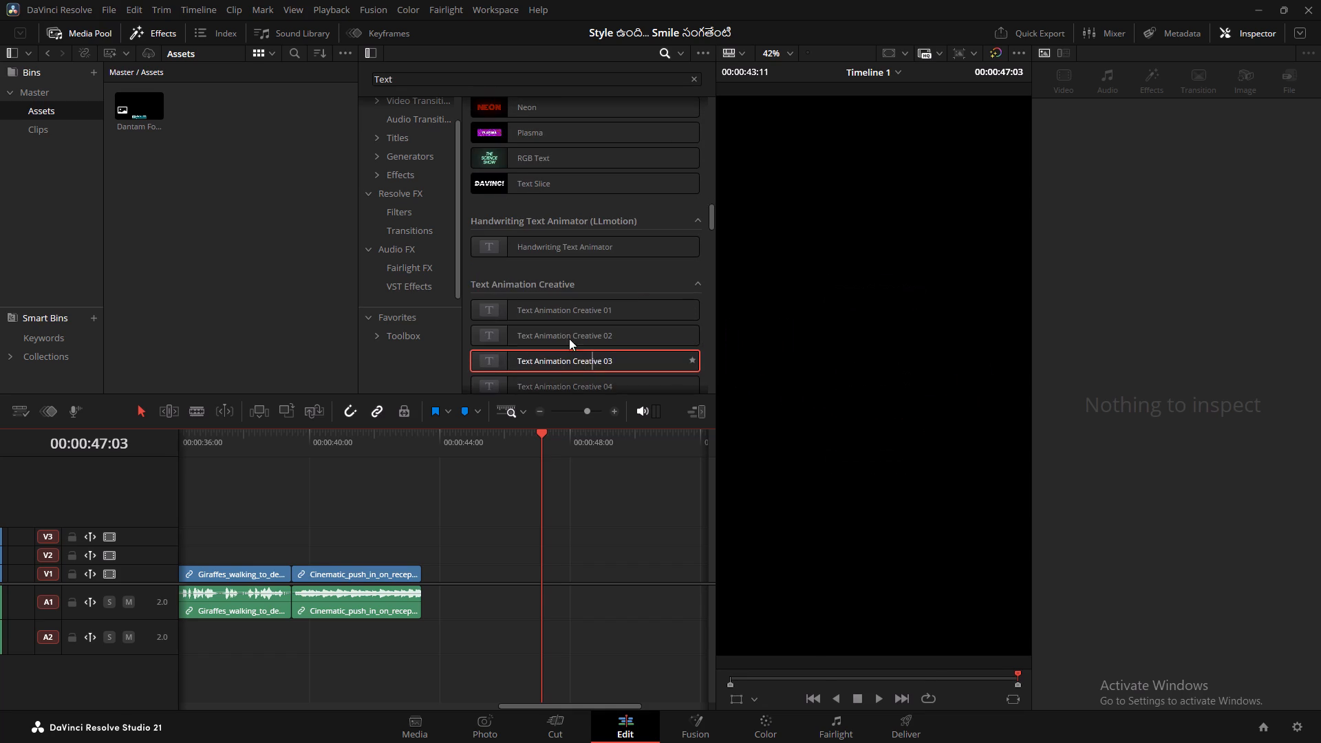
{"action": "scroll", "coordinate": [528, 323], "scroll_direction": "down", "scroll_amount": 1}
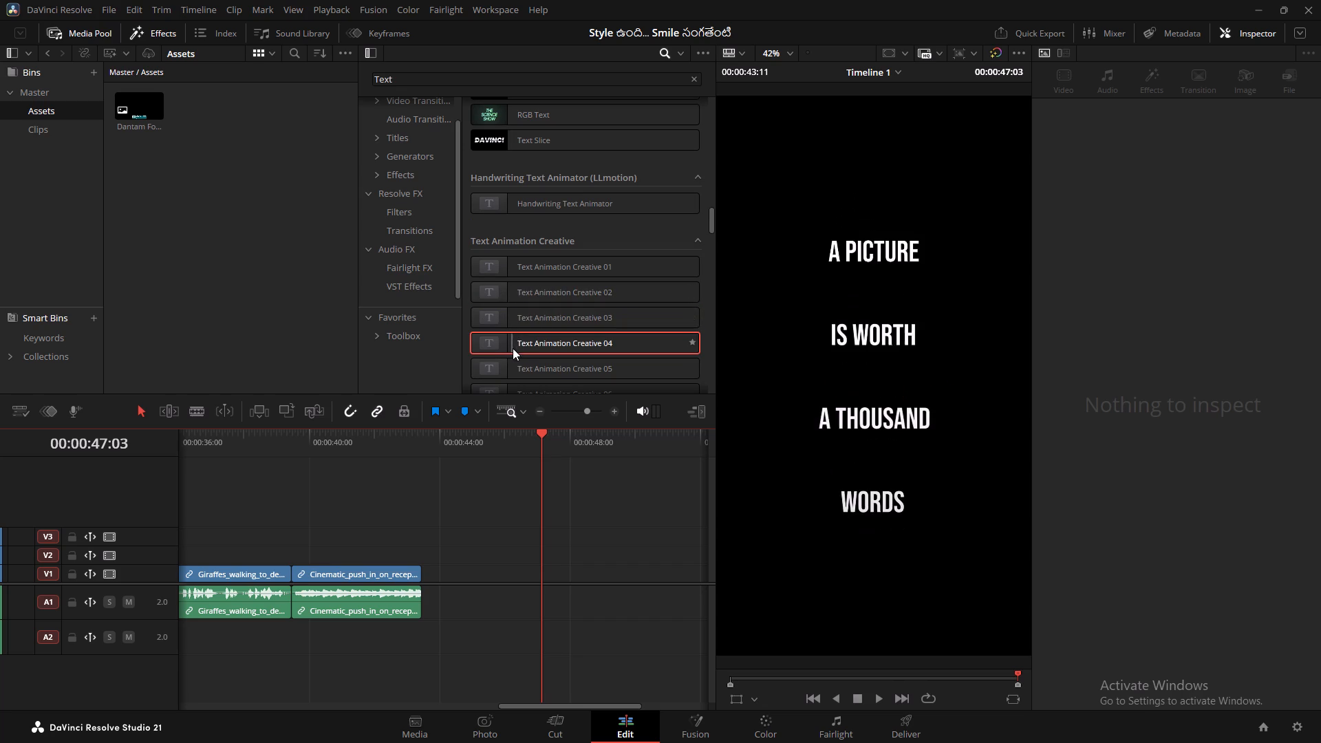
{"action": "scroll", "coordinate": [599, 340], "scroll_direction": "down", "scroll_amount": 3}
{"action": "scroll", "coordinate": [522, 337], "scroll_direction": "down", "scroll_amount": 3}
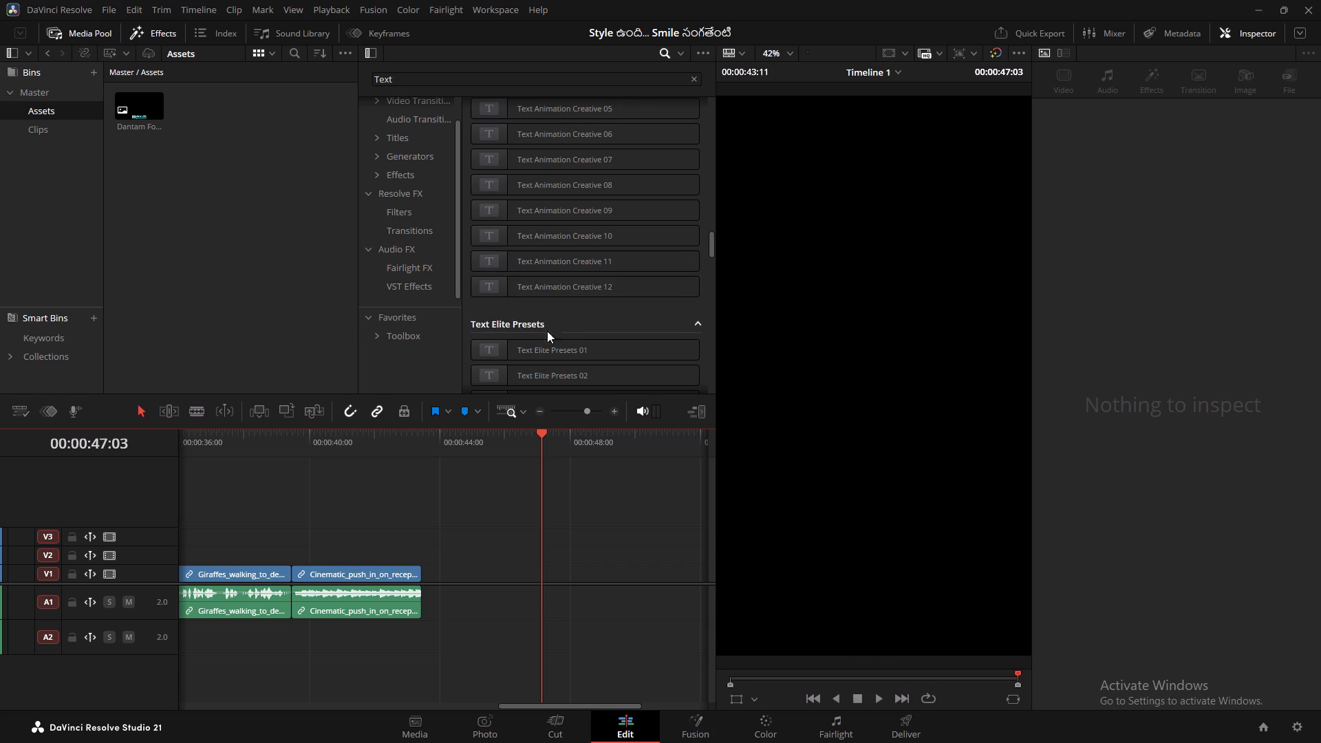
{"action": "scroll", "coordinate": [611, 354], "scroll_direction": "down", "scroll_amount": 5}
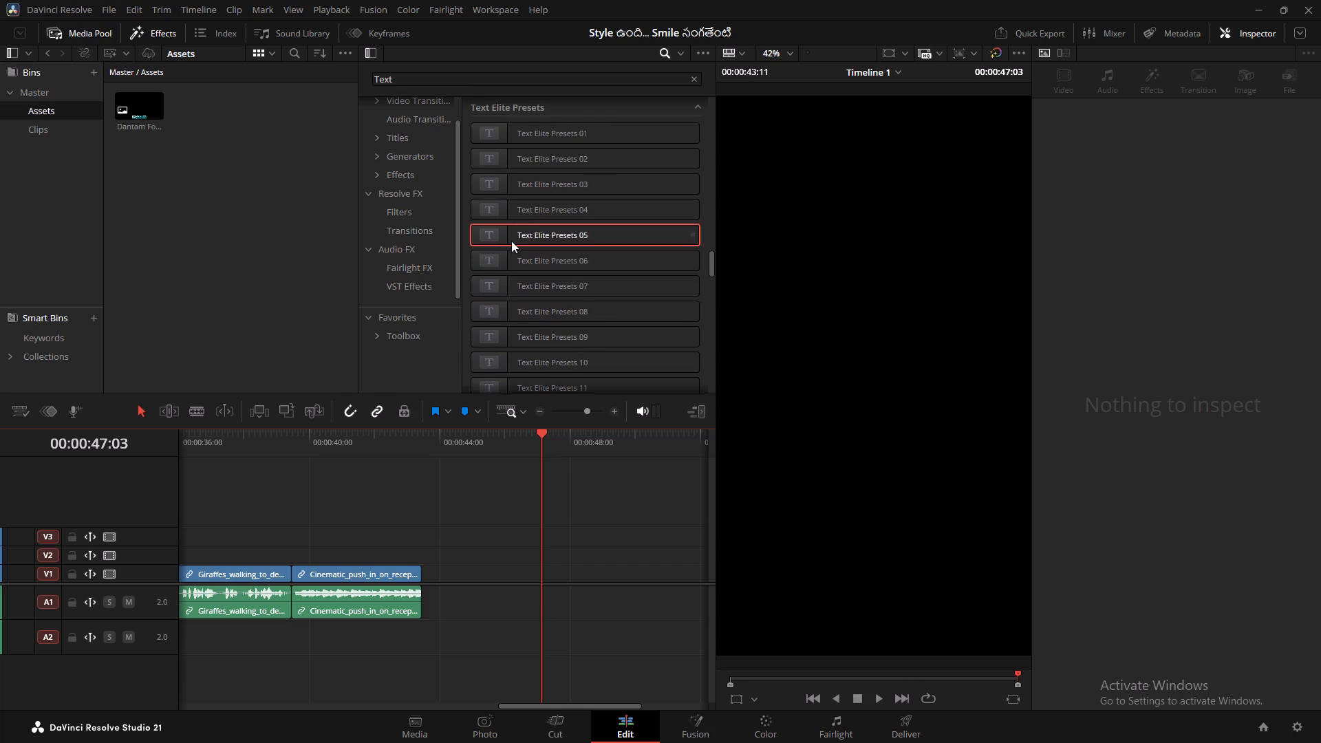
{"action": "scroll", "coordinate": [530, 215], "scroll_direction": "up", "scroll_amount": 1}
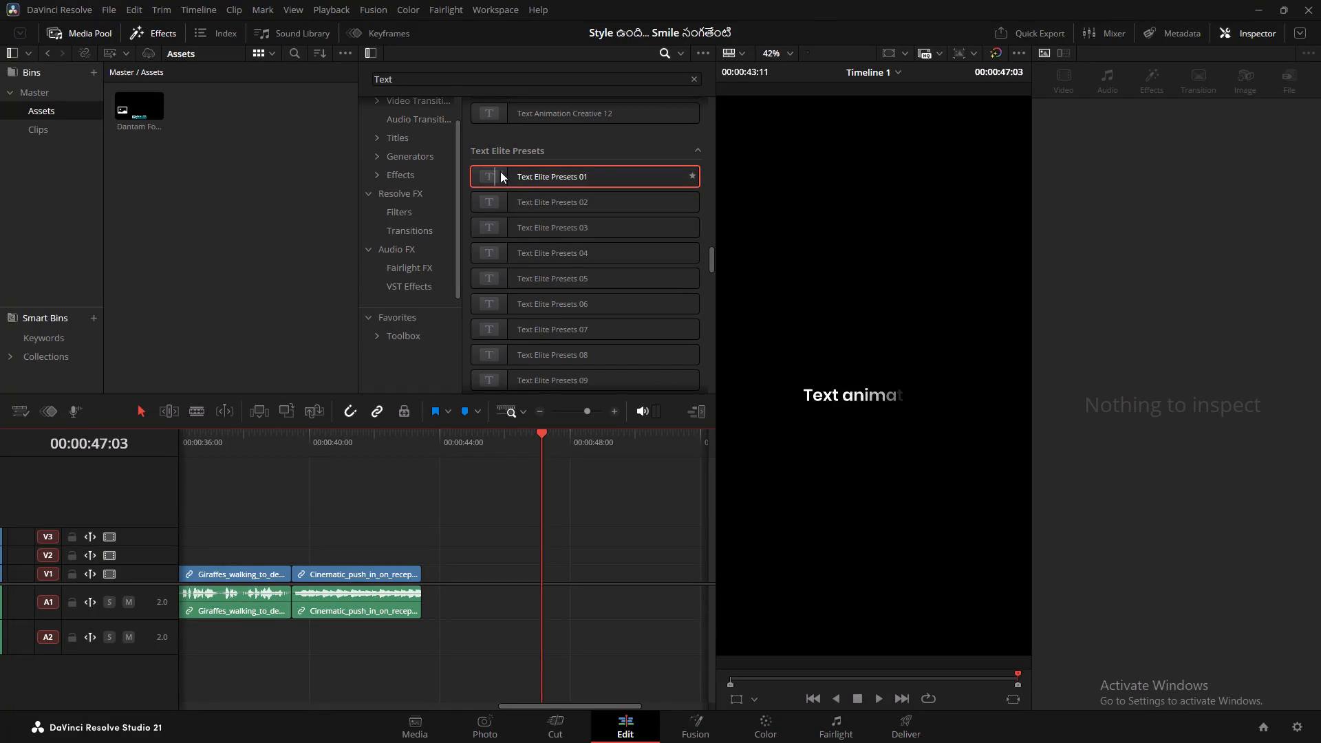
Switch to the Dhantham reel script in Word and copy the end card lines "STYLE YOUR LOOK." and "CARE FOR YOUR SMILE.".
{"action": "key", "text": "alt+Tab"}
{"action": "key", "text": "alt+Tab"}
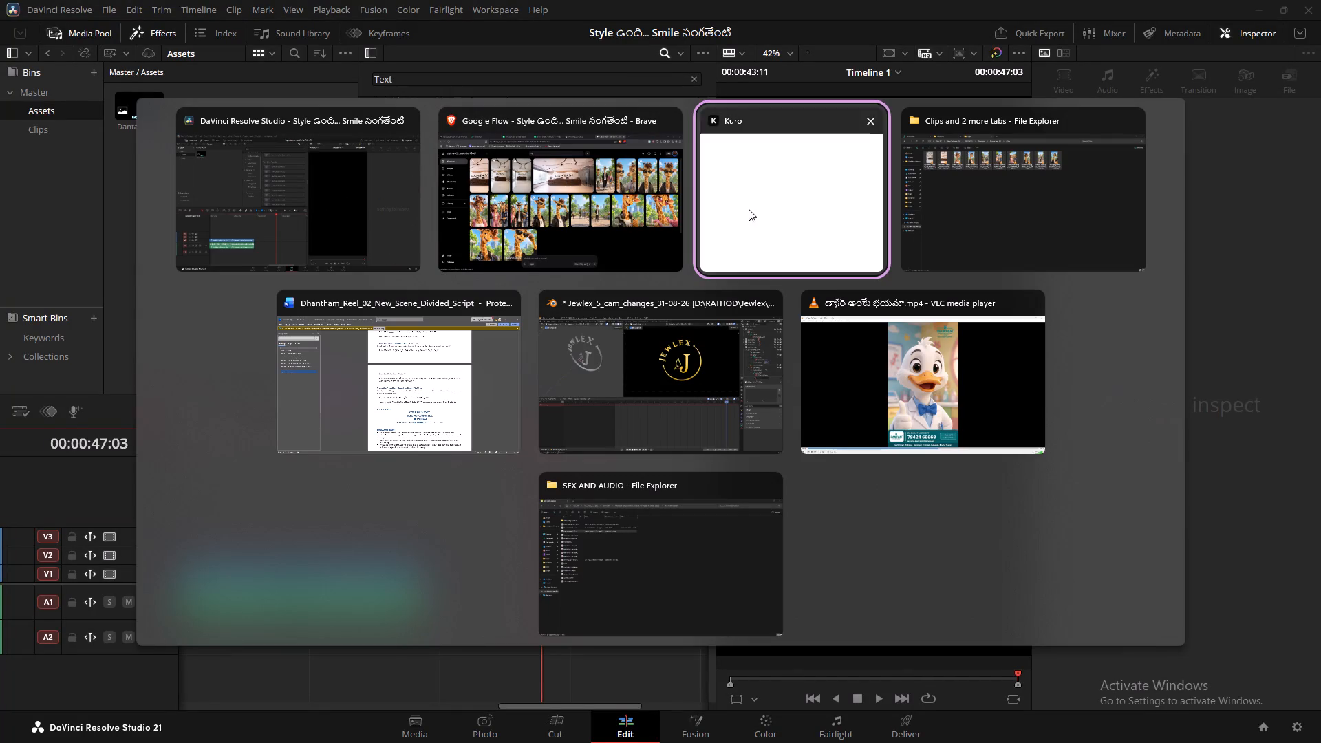
{"action": "key", "text": "alt+Tab"}
{"action": "left_click", "coordinate": [447, 360], "text": "alt"}
{"action": "scroll", "coordinate": [835, 341], "scroll_direction": "down", "scroll_amount": 2}
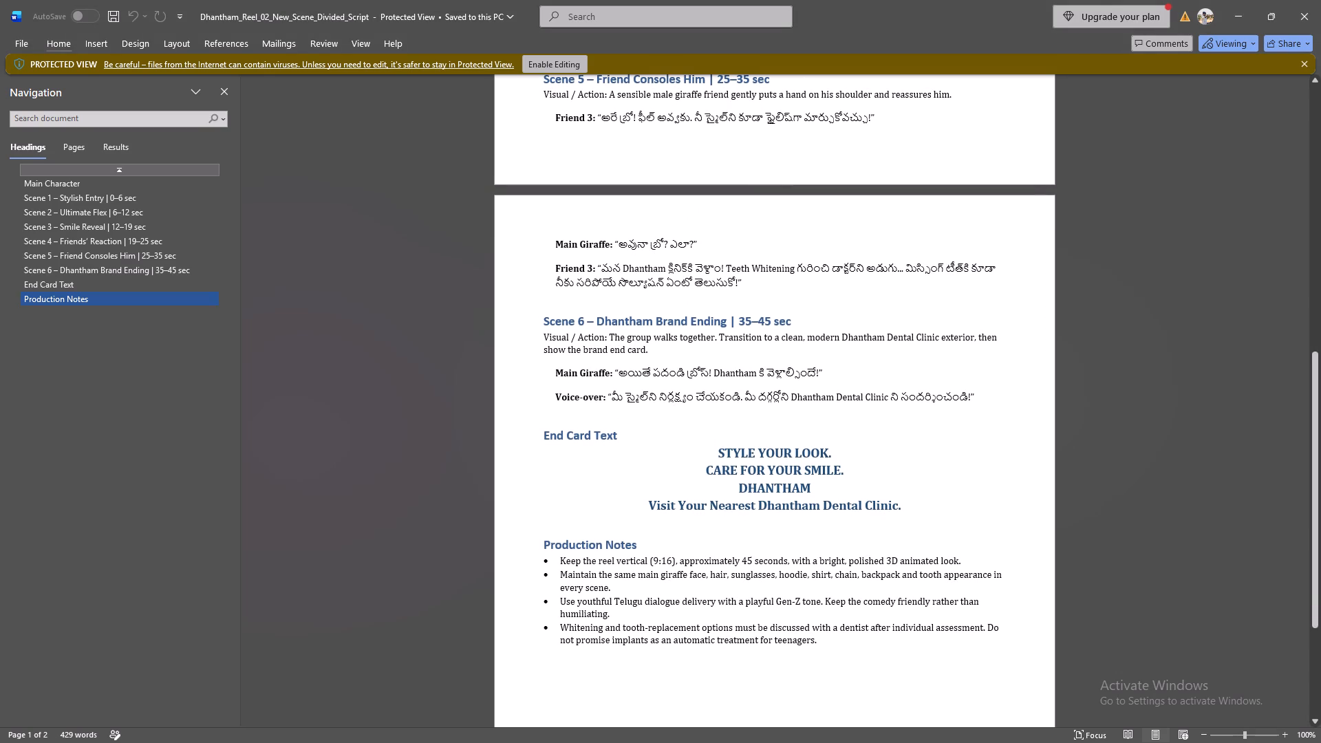
{"action": "left_click_drag", "start_coordinate": [712, 450], "coordinate": [828, 477]}
{"action": "key", "text": "ctrl+c"}
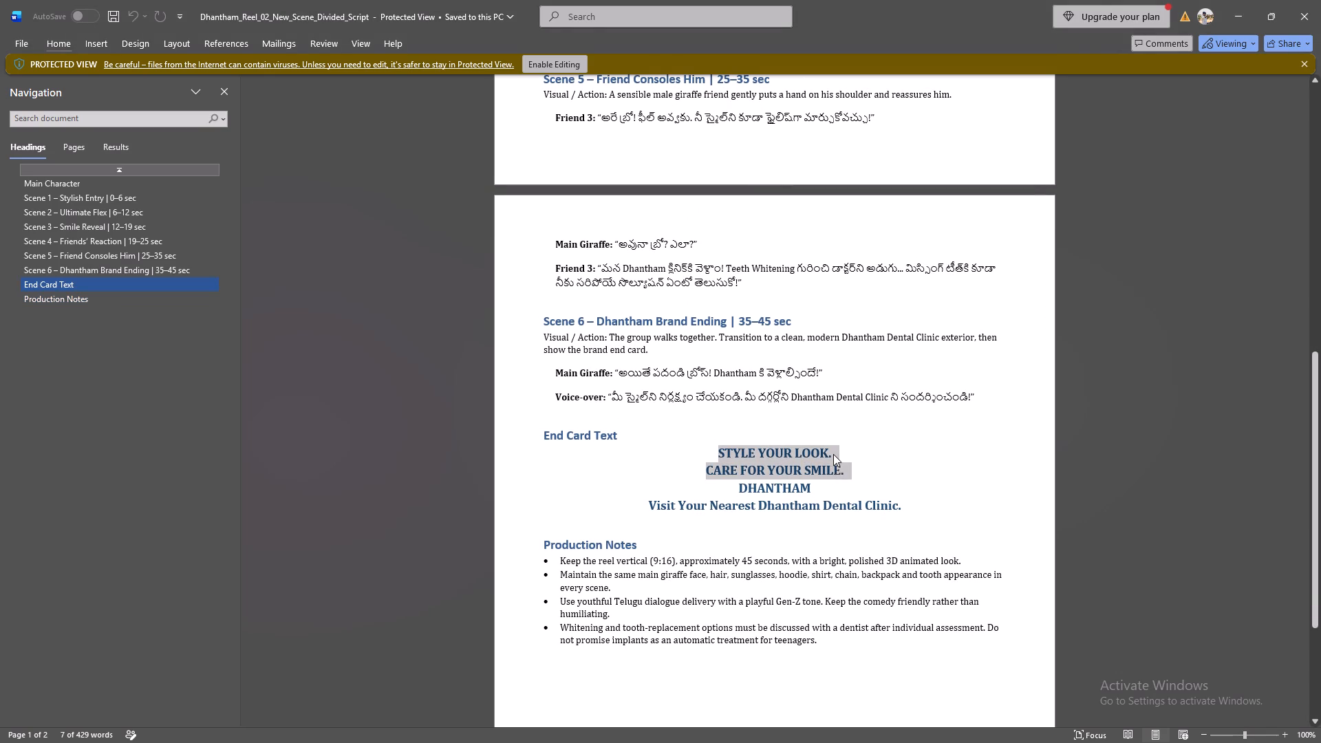
Return to DaVinci Resolve and preview more of the Text Elite Presets for the end card.
{"action": "key", "text": "alt+Tab"}
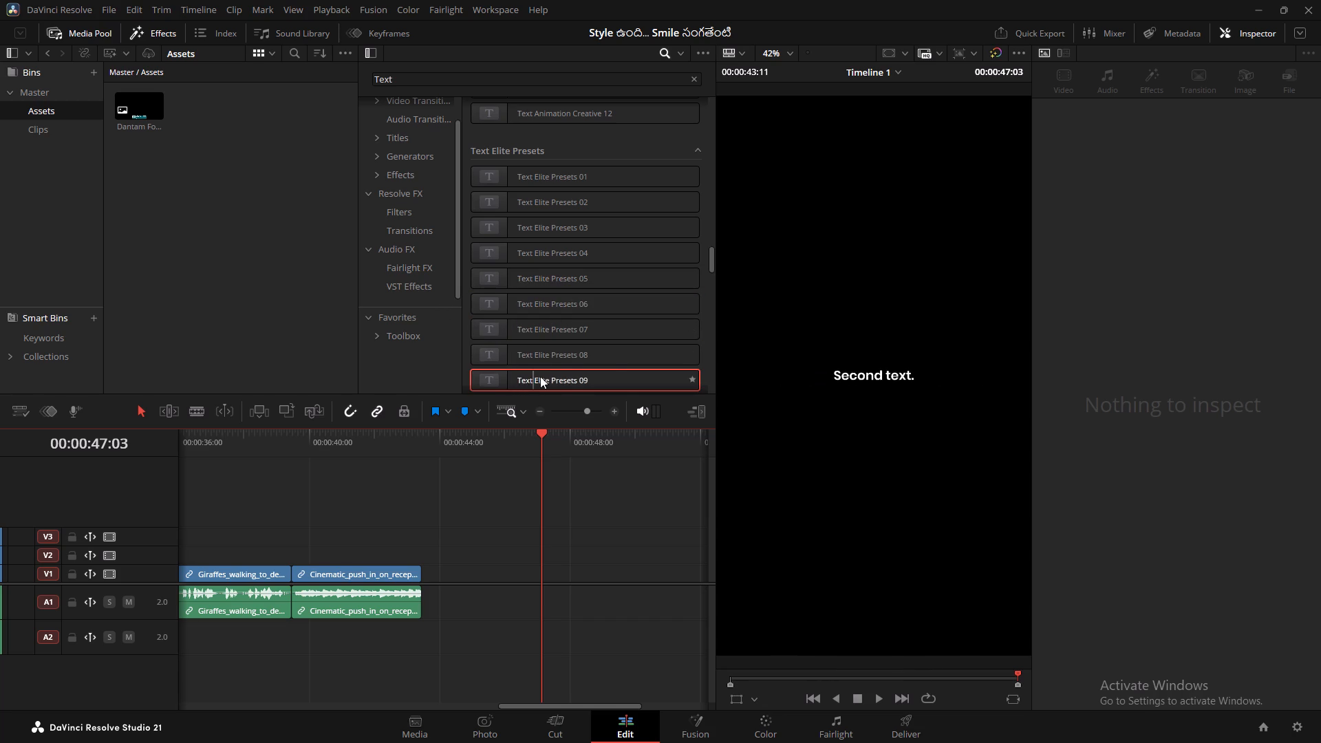
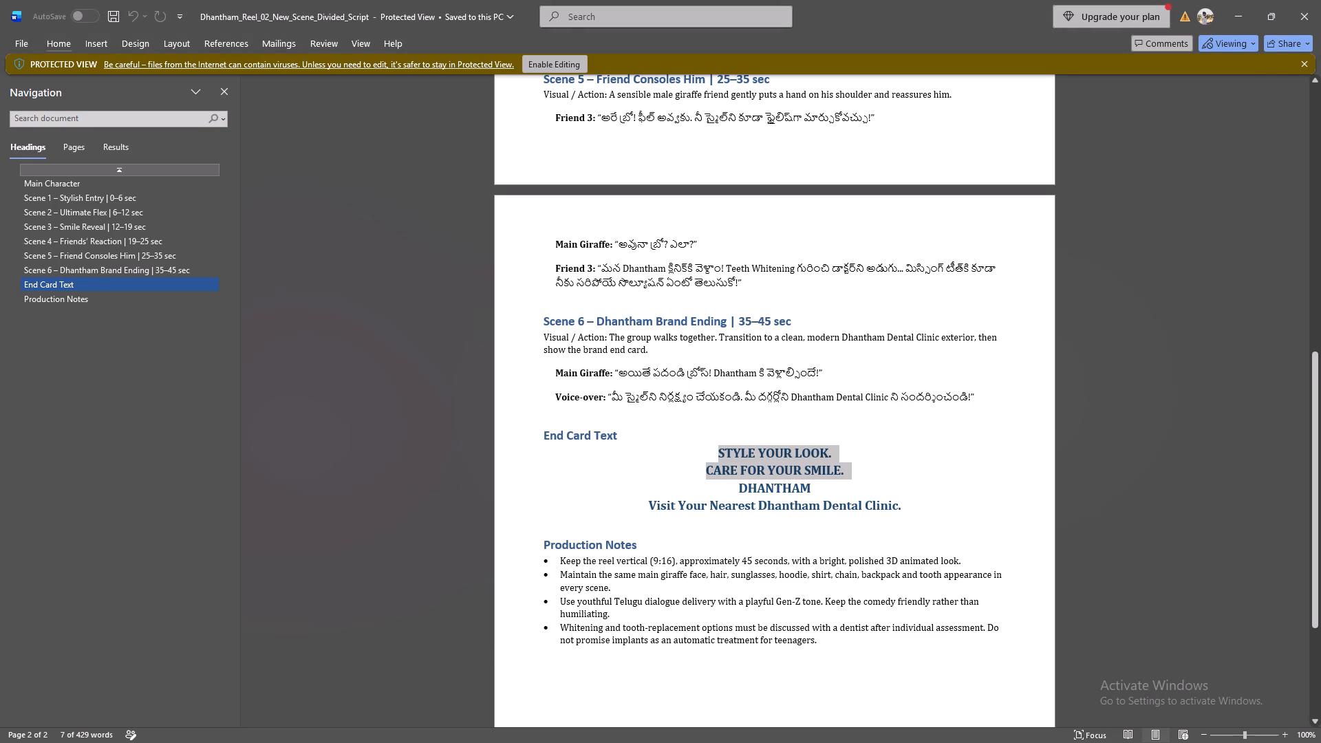
{"action": "key", "text": "alt+Tab"}
{"action": "key", "text": "alt+Tab"}
{"action": "key", "text": "alt+Tab"}
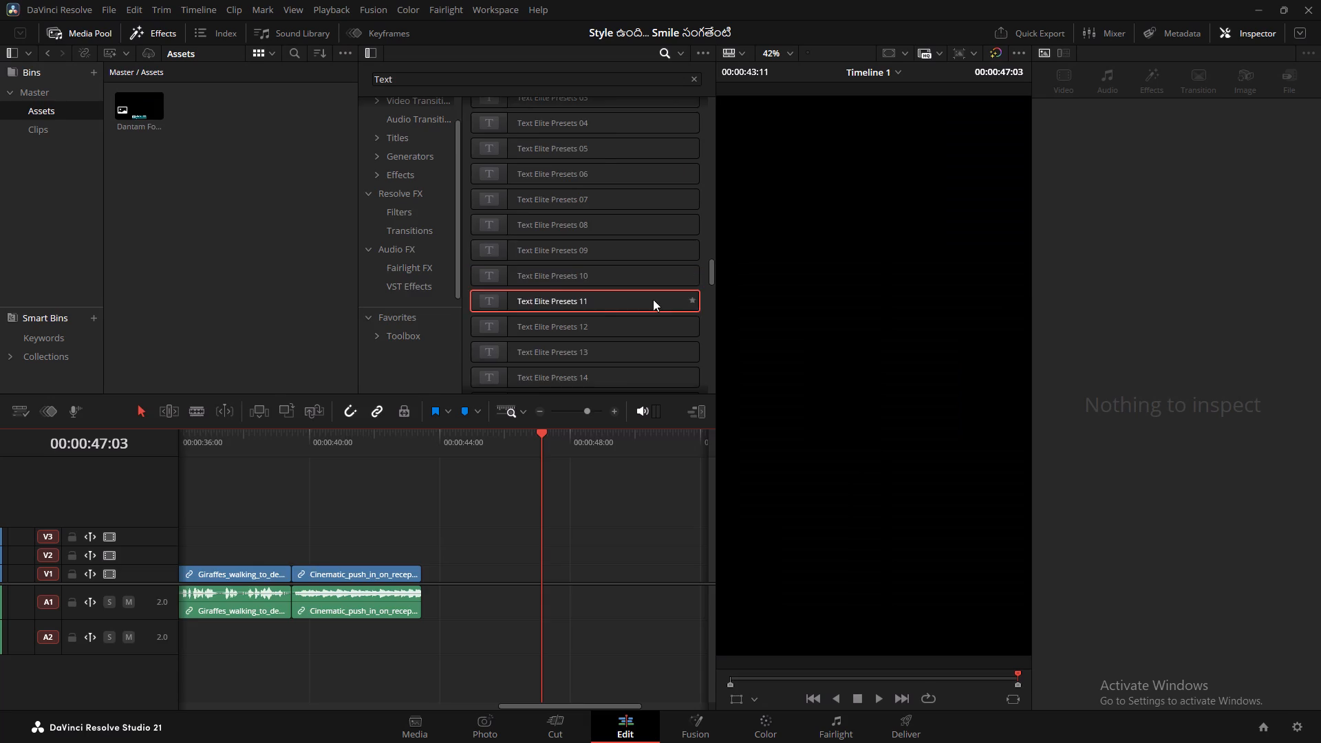
{"action": "key", "text": "alt+Tab"}
{"action": "key", "text": "alt+Tab"}
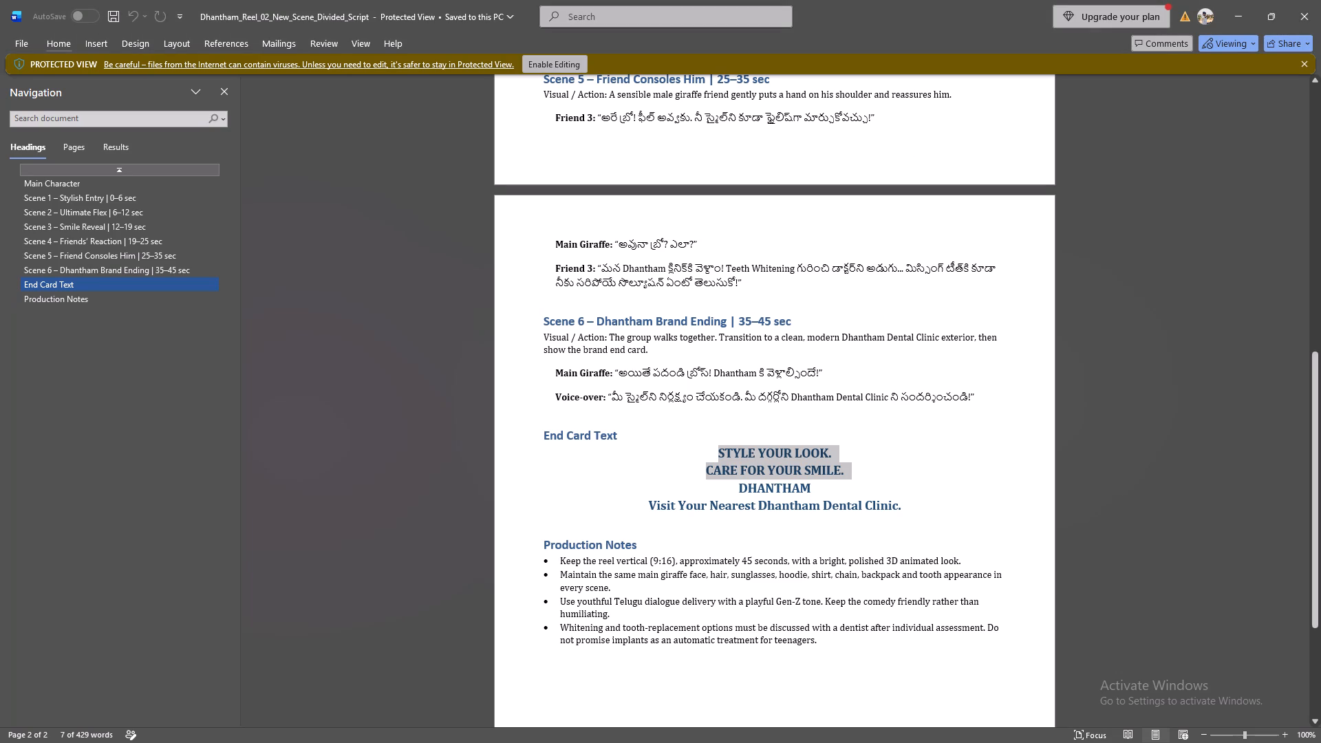
{"action": "key", "text": "alt+Tab"}
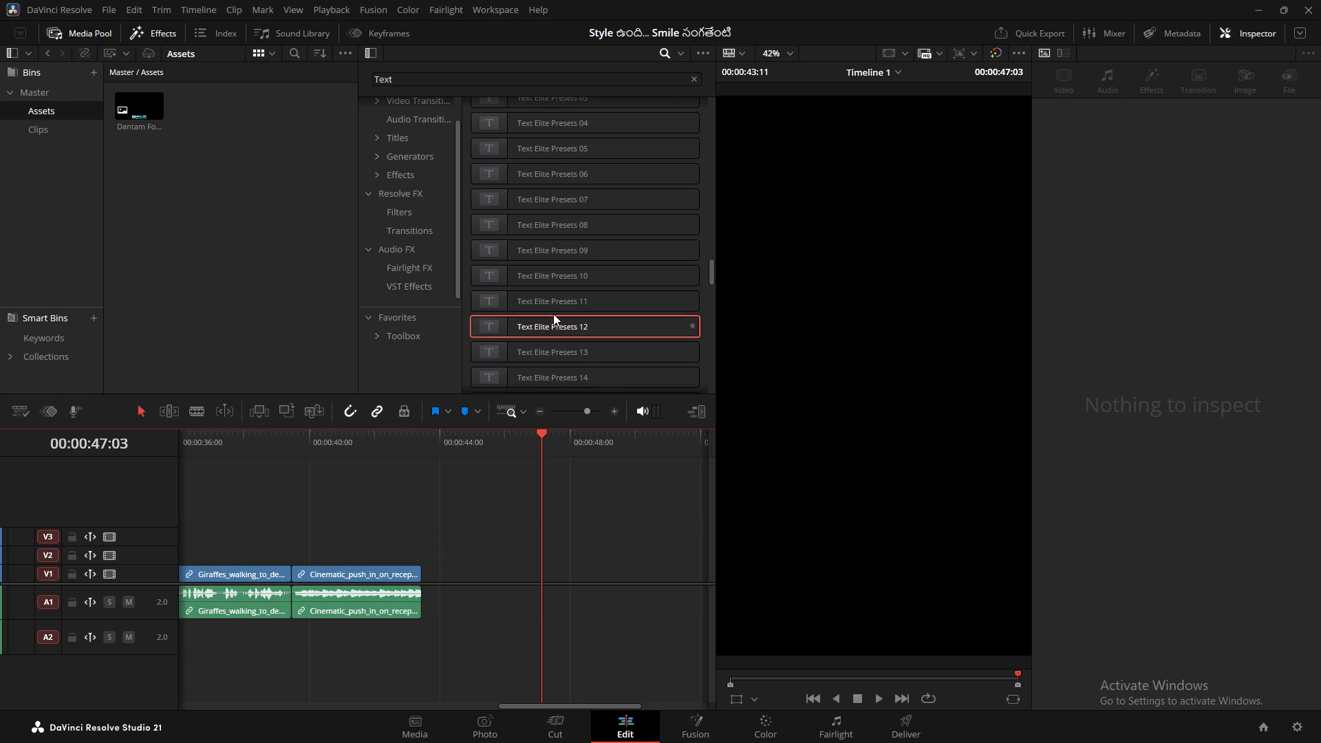
Hide the media pool to give the effects library more room.
{"action": "scroll", "coordinate": [553, 314], "scroll_direction": "up", "scroll_amount": 1}
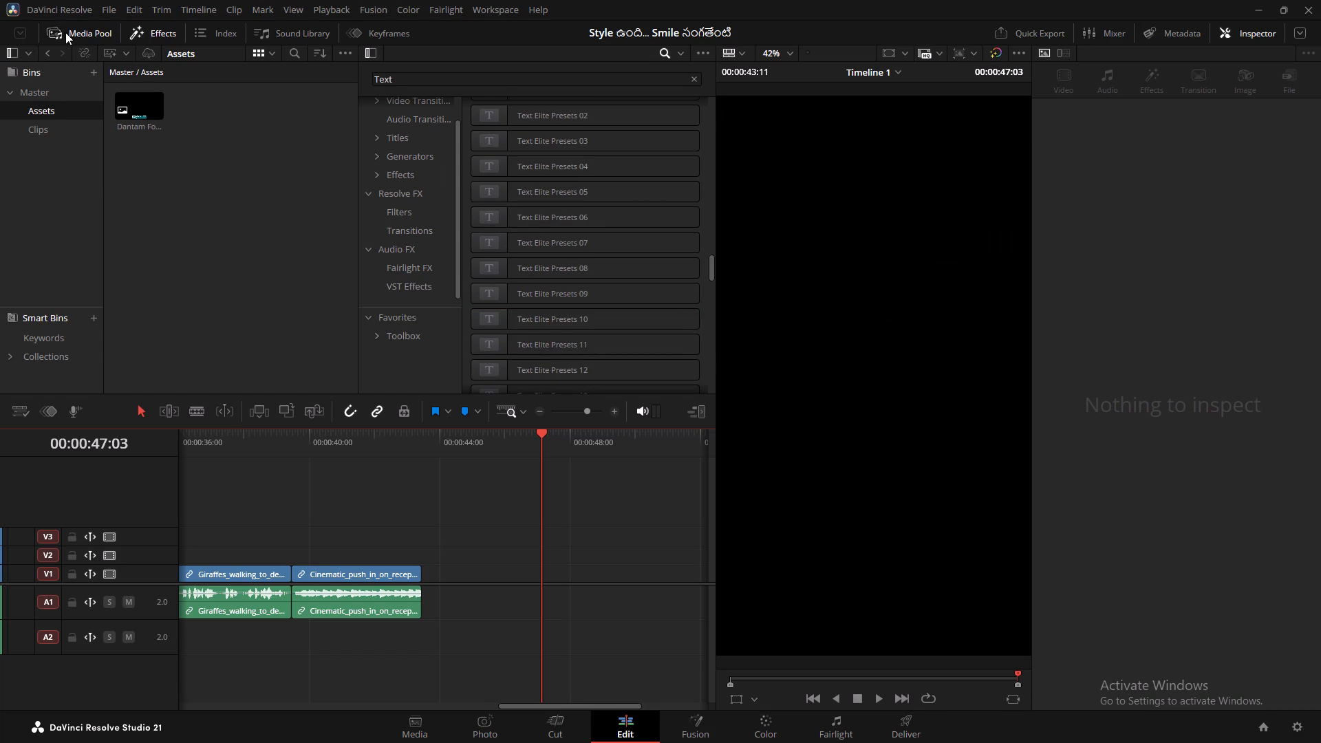
{"action": "left_click", "coordinate": [65, 32]}
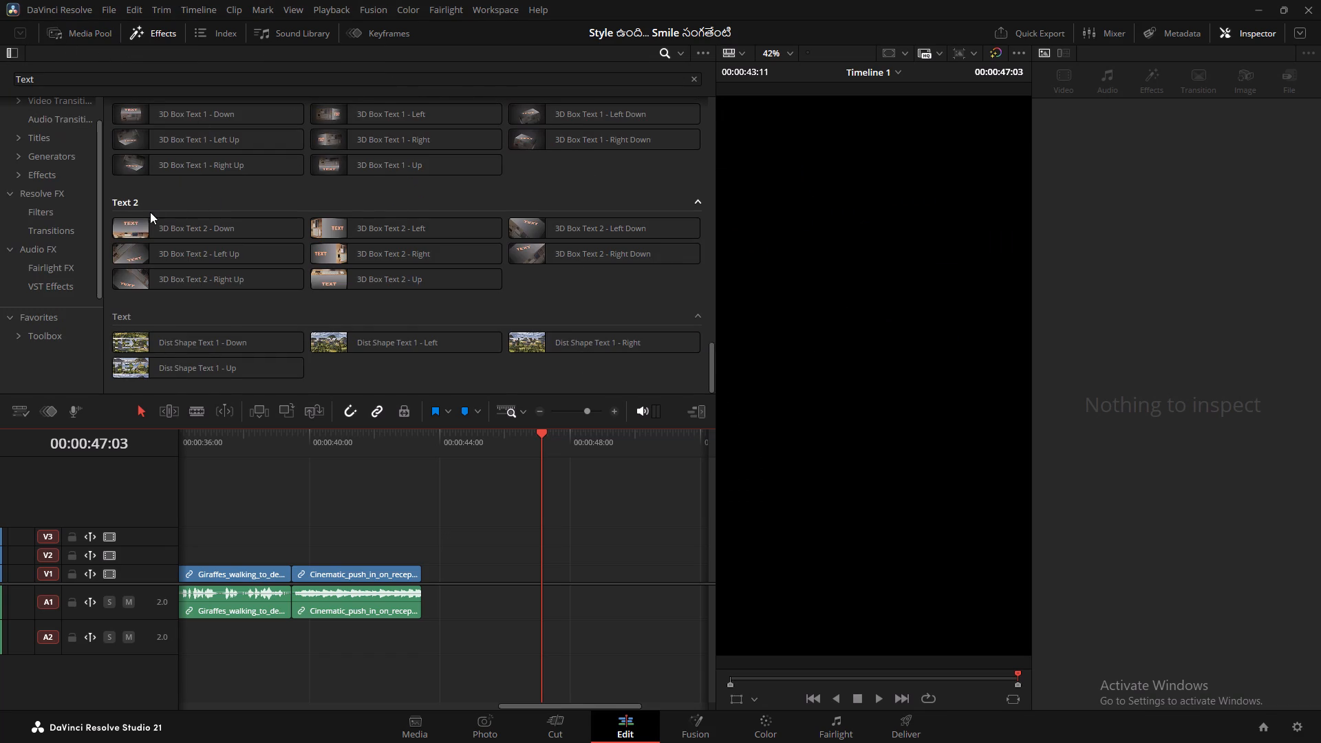
Browse the text presets in Text Style Animation, Text Highlight Generator and Text Elite Presets for a suitable end card title.
{"action": "scroll", "coordinate": [151, 212], "scroll_direction": "up", "scroll_amount": 5}
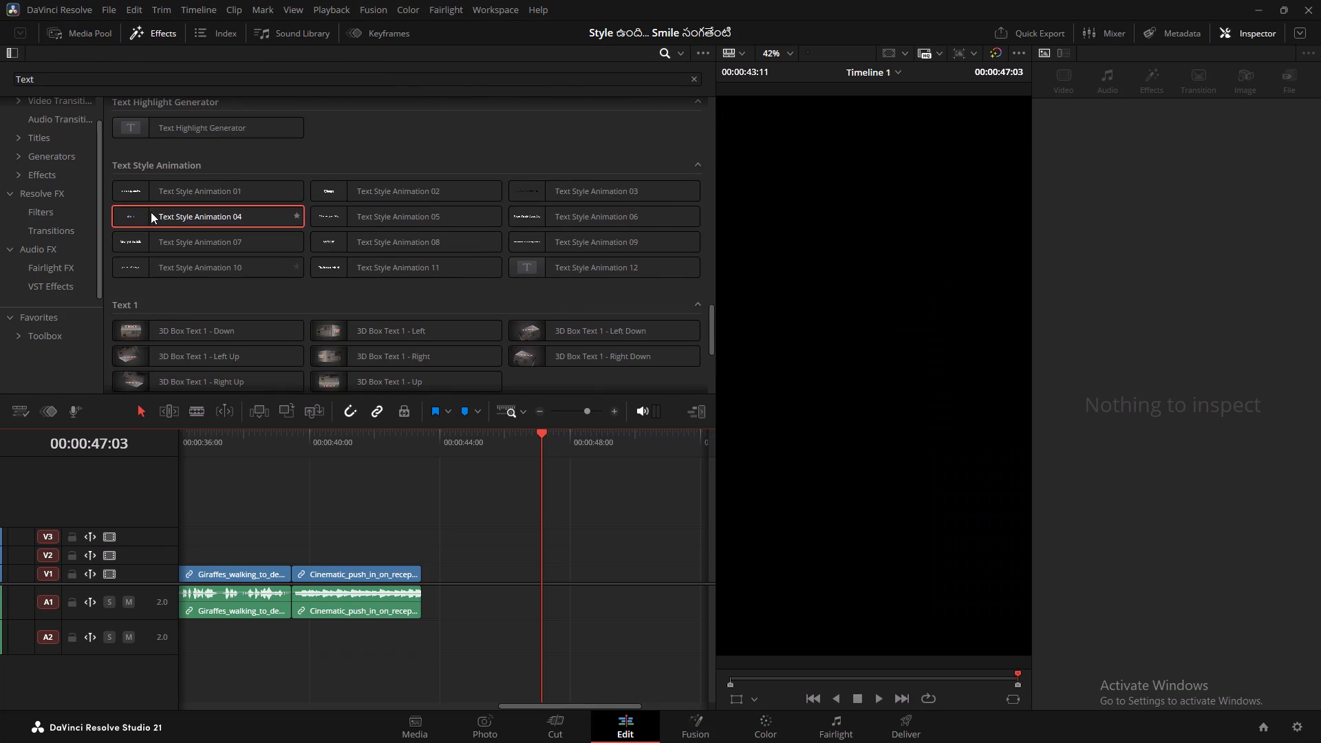
{"action": "scroll", "coordinate": [151, 212], "scroll_direction": "up", "scroll_amount": 5}
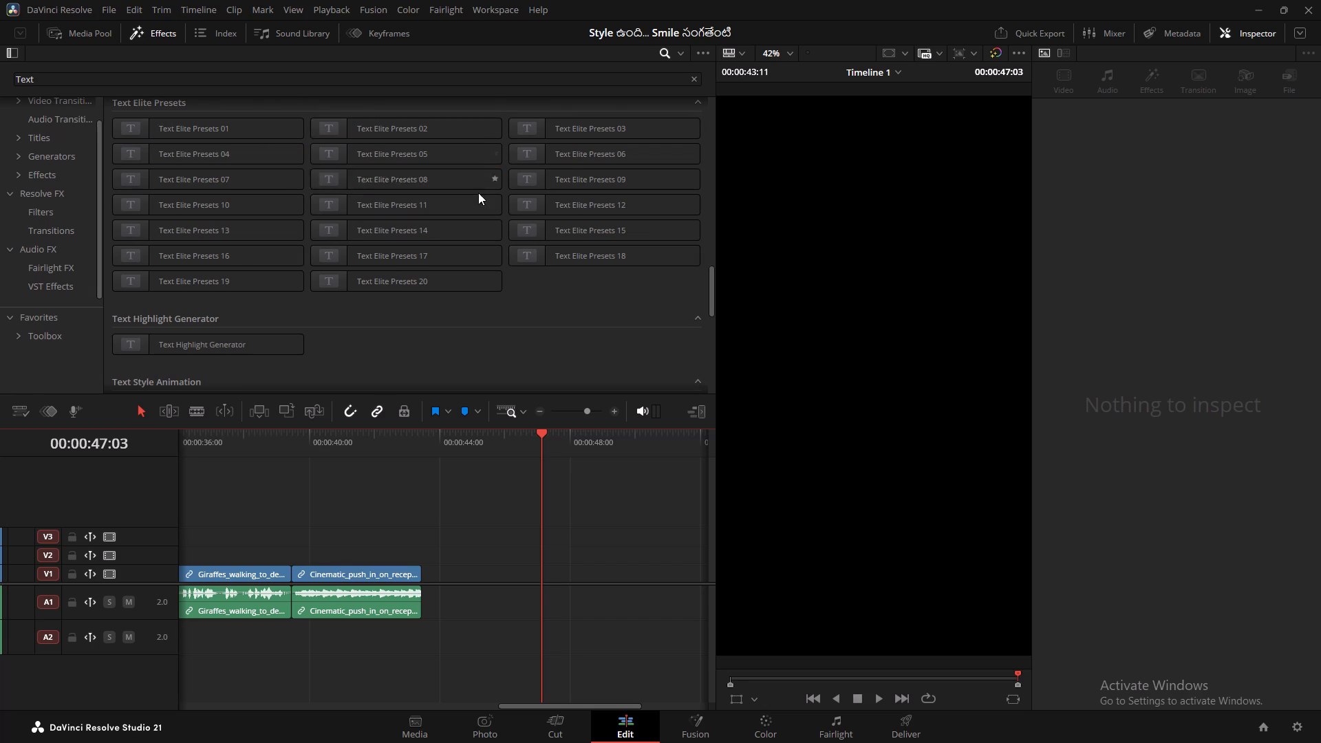
{"action": "left_click", "coordinate": [185, 131]}
{"action": "scroll", "coordinate": [239, 181], "scroll_direction": "down", "scroll_amount": 4}
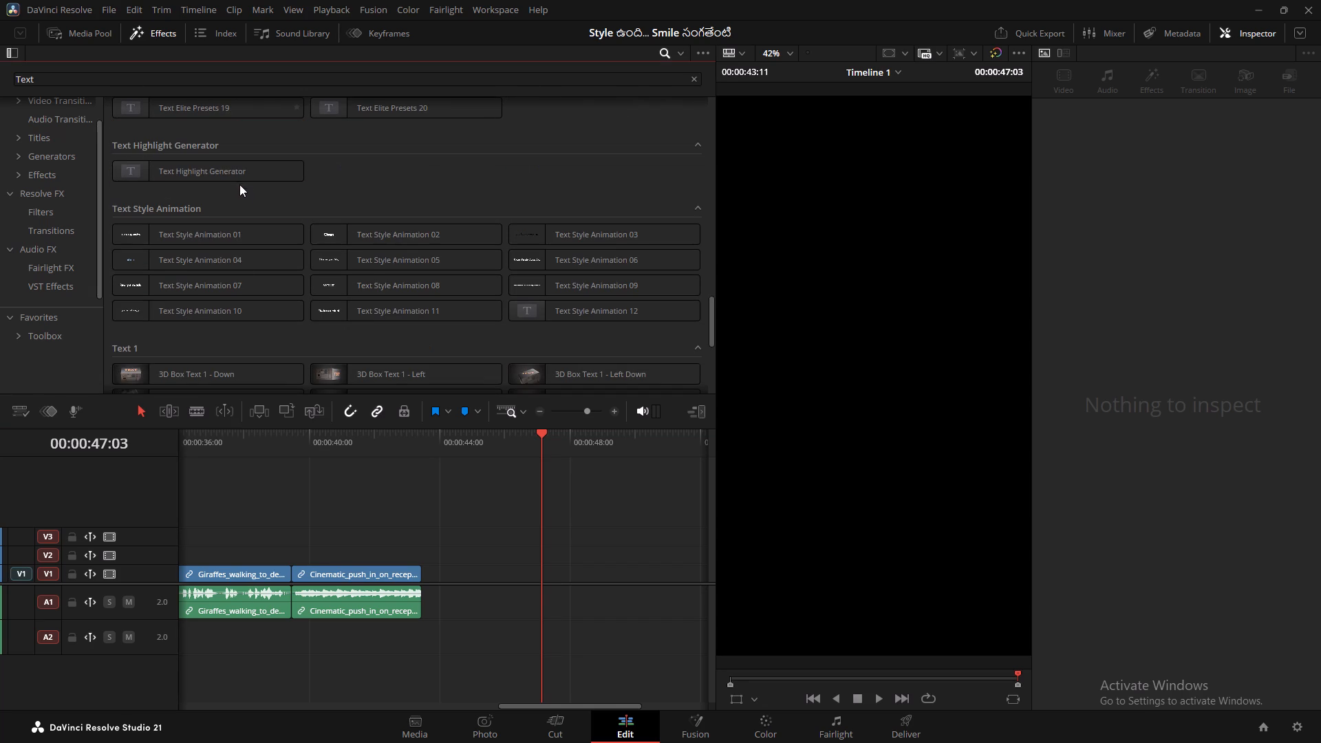
{"action": "left_click", "coordinate": [327, 429]}
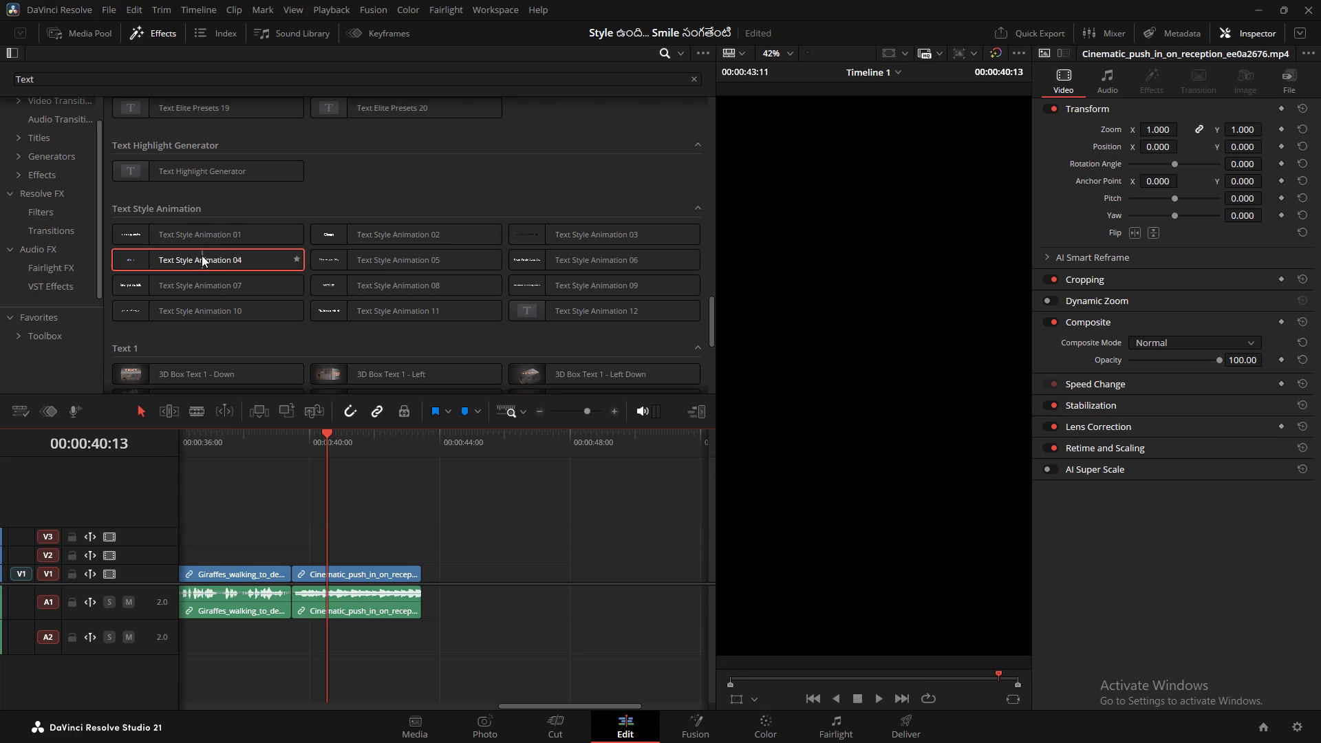
{"action": "left_click", "coordinate": [462, 445]}
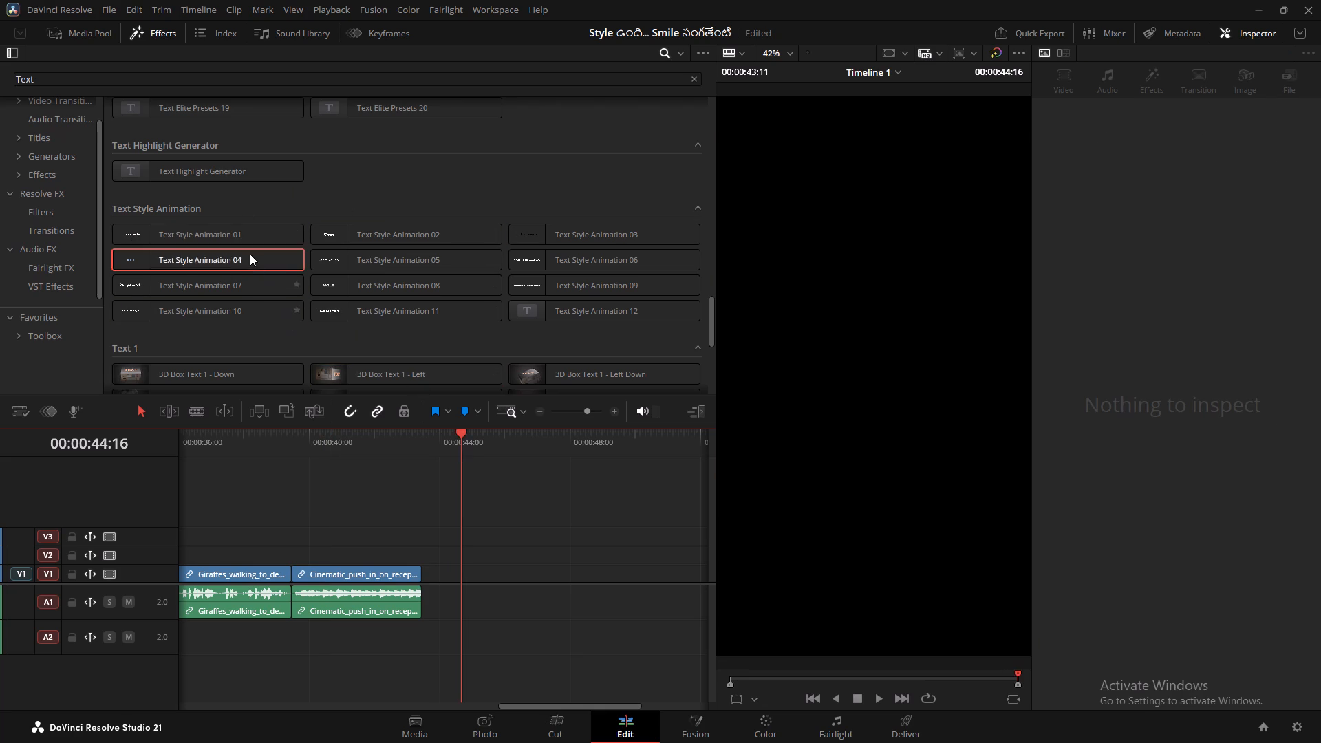
{"action": "scroll", "coordinate": [250, 252], "scroll_direction": "up", "scroll_amount": 2}
{"action": "scroll", "coordinate": [133, 174], "scroll_direction": "up", "scroll_amount": 1}
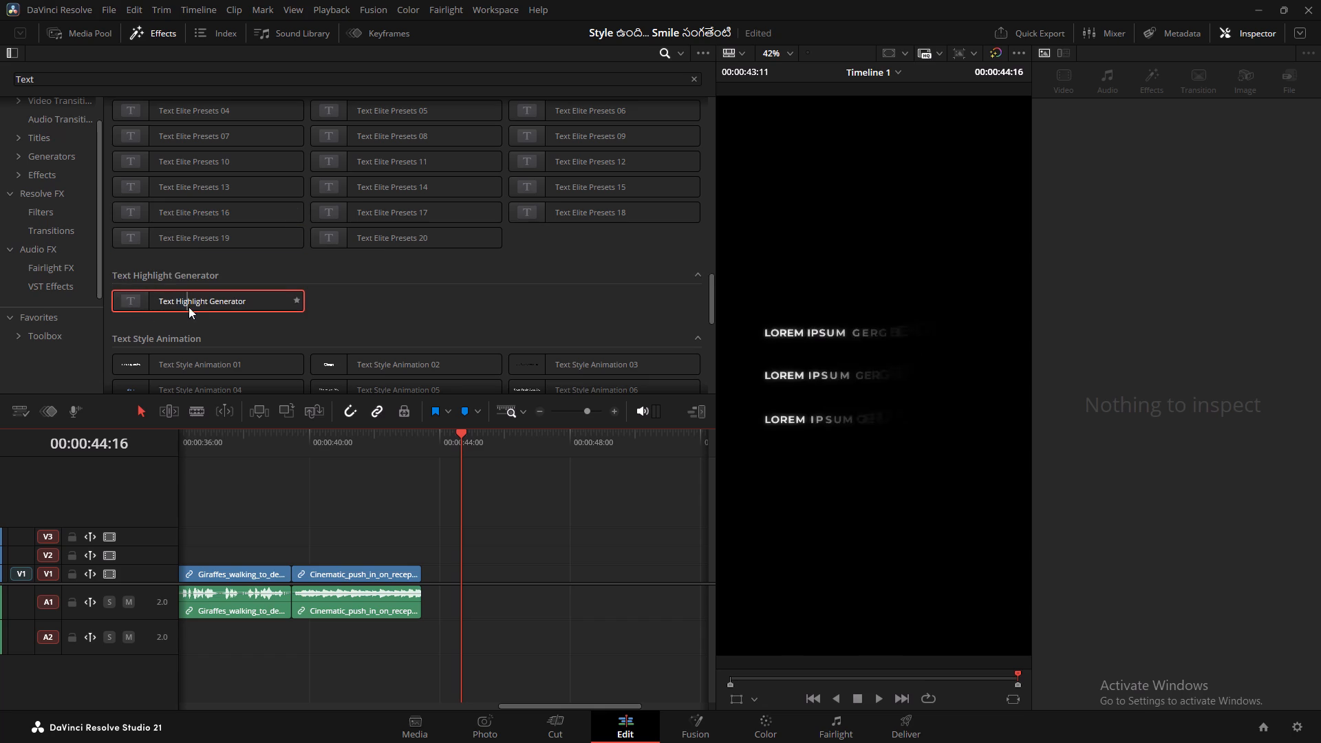
{"action": "scroll", "coordinate": [253, 297], "scroll_direction": "down", "scroll_amount": 1}
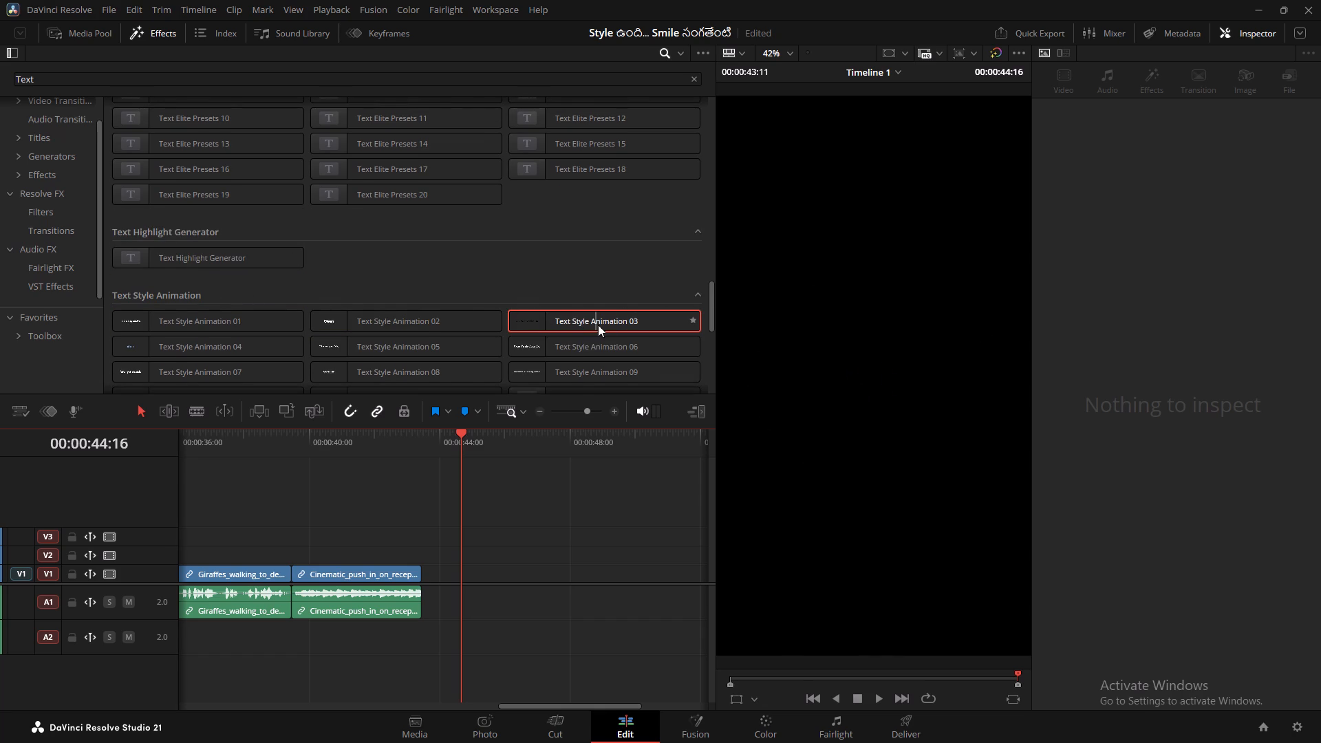
{"action": "scroll", "coordinate": [515, 292], "scroll_direction": "down", "scroll_amount": 2}
{"action": "scroll", "coordinate": [217, 313], "scroll_direction": "up", "scroll_amount": 4}
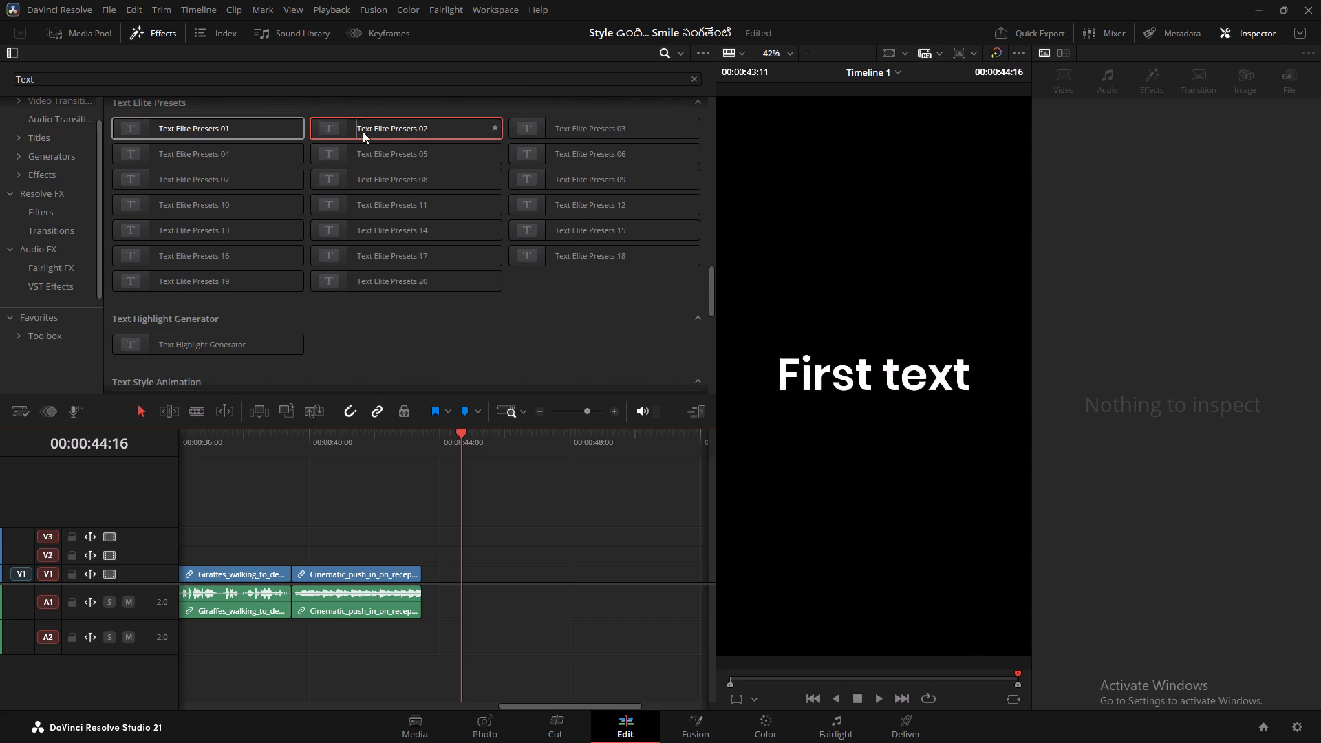
Preview Text Elite Presets 03 to 06 and recheck the end card text in the Word script.
{"action": "double_click", "coordinate": [520, 136]}
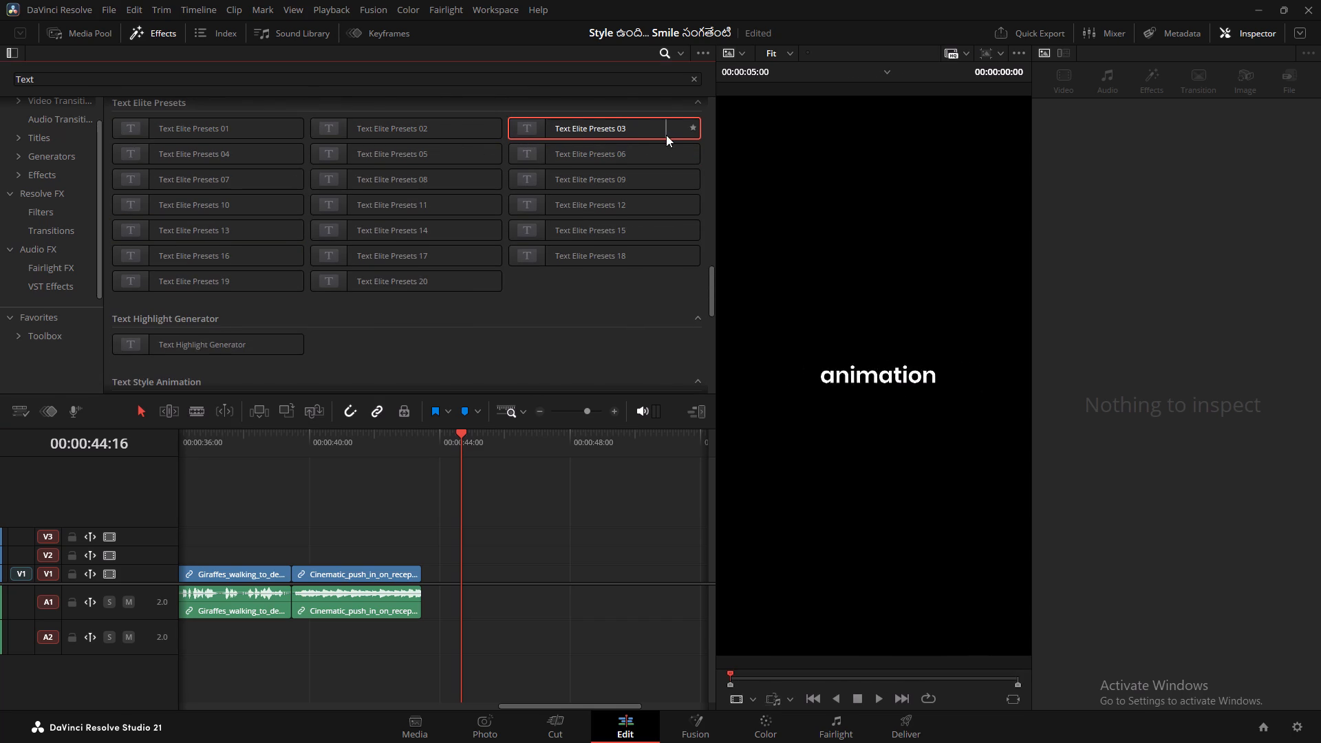
{"action": "double_click", "coordinate": [151, 154]}
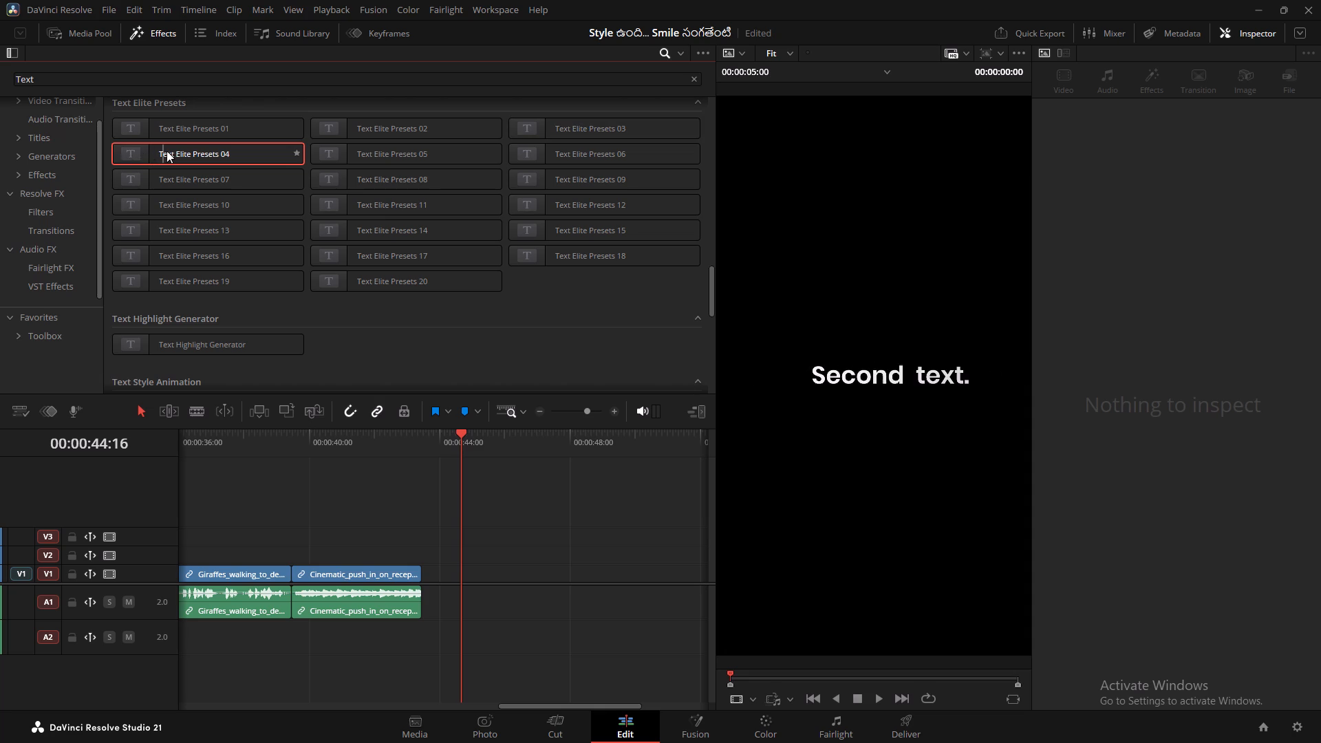
{"action": "double_click", "coordinate": [319, 151]}
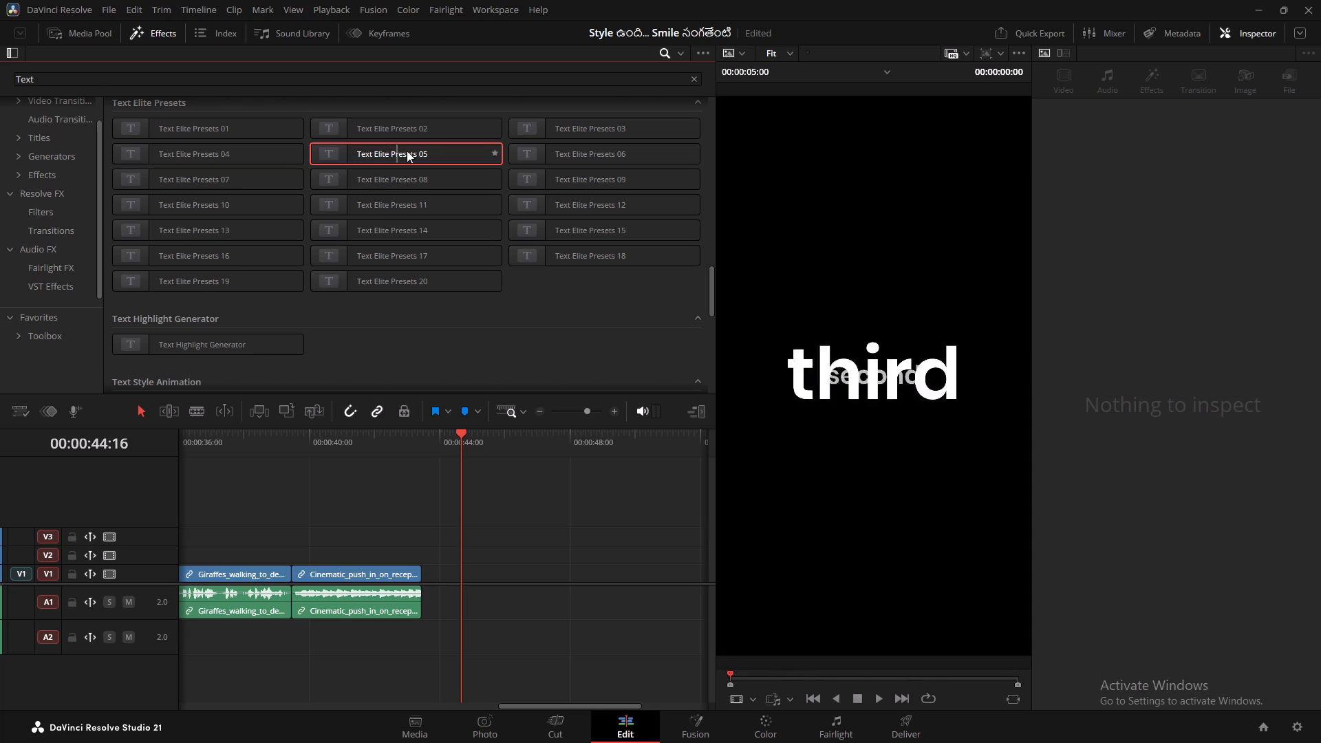
{"action": "double_click", "coordinate": [518, 155]}
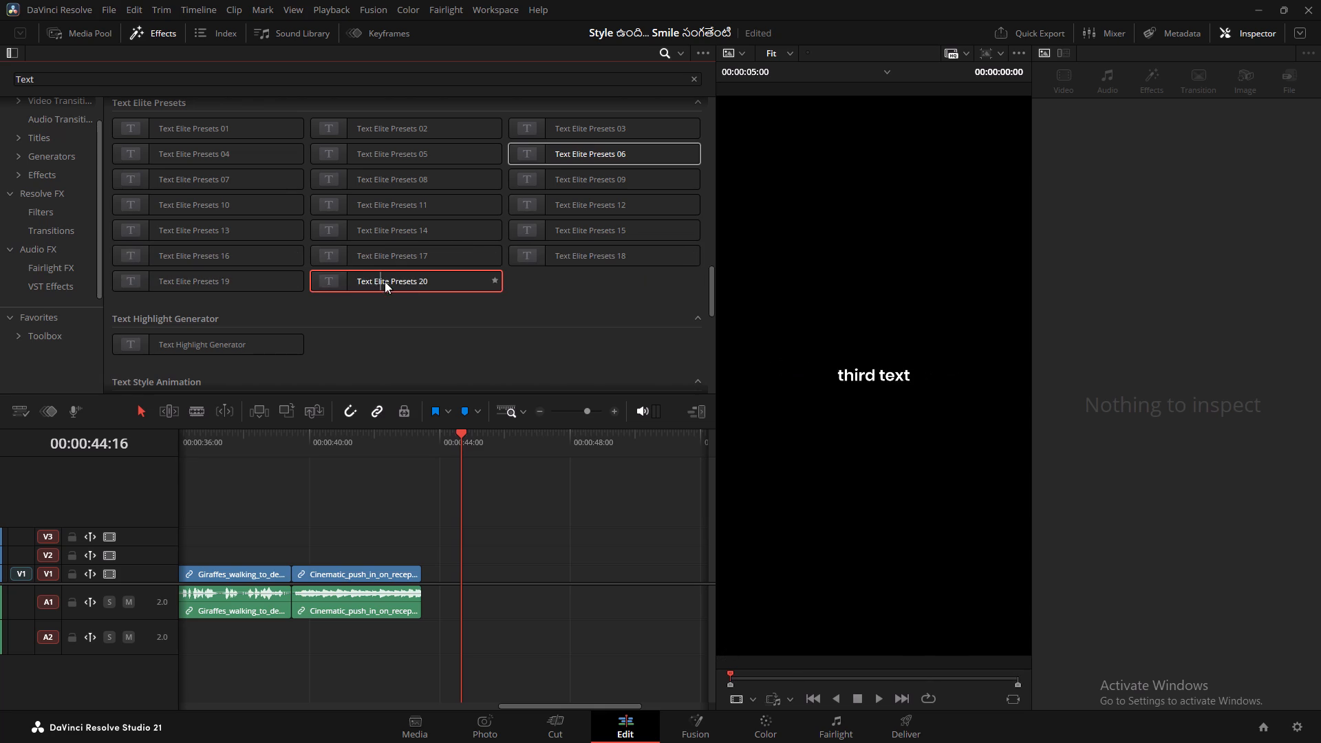
{"action": "key", "text": "alt+Tab"}
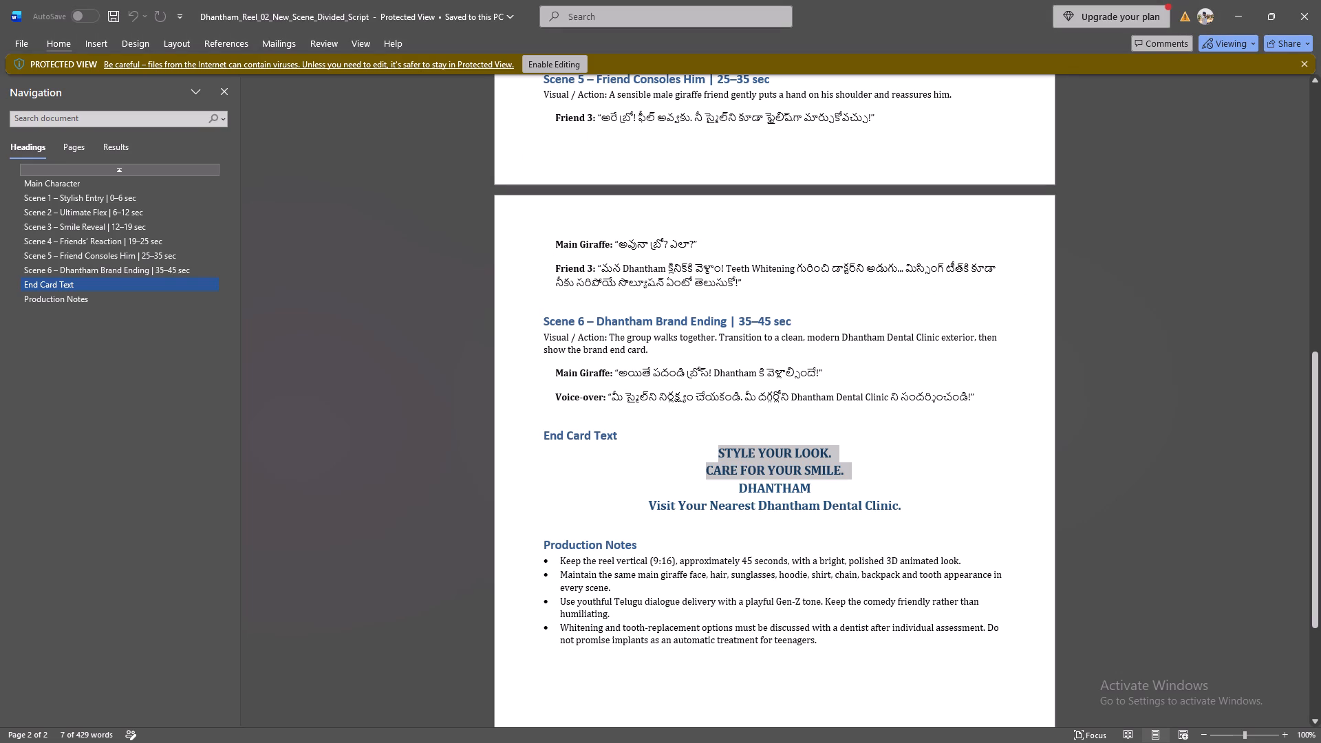
{"action": "key", "text": "alt+Tab"}
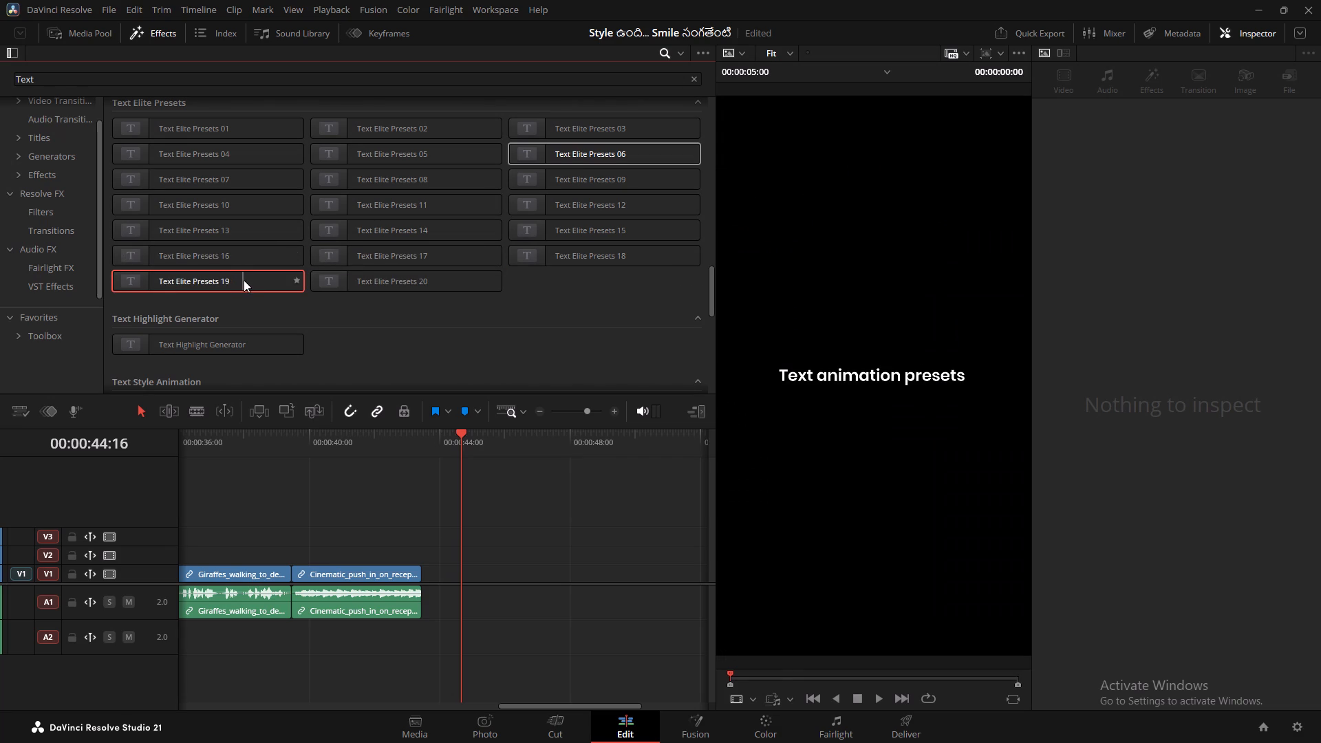
Place Text Elite Presets 19 on track V1 after the reception clip, starting at 00:00:44:16, and open its title controls.
{"action": "double_click", "coordinate": [205, 288]}
{"action": "left_click_drag", "start_coordinate": [204, 289], "coordinate": [422, 566]}
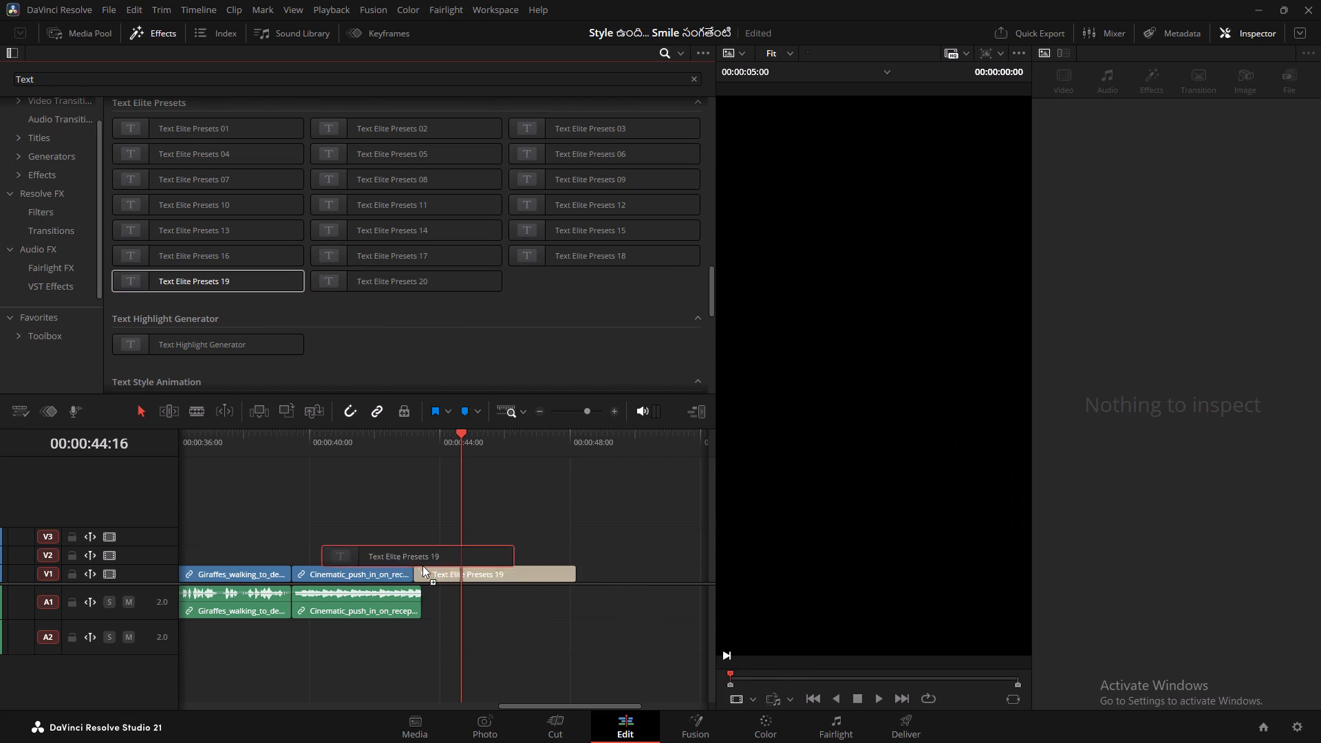
{"action": "left_click_drag", "start_coordinate": [422, 566], "coordinate": [467, 575]}
{"action": "double_click", "coordinate": [491, 576]}
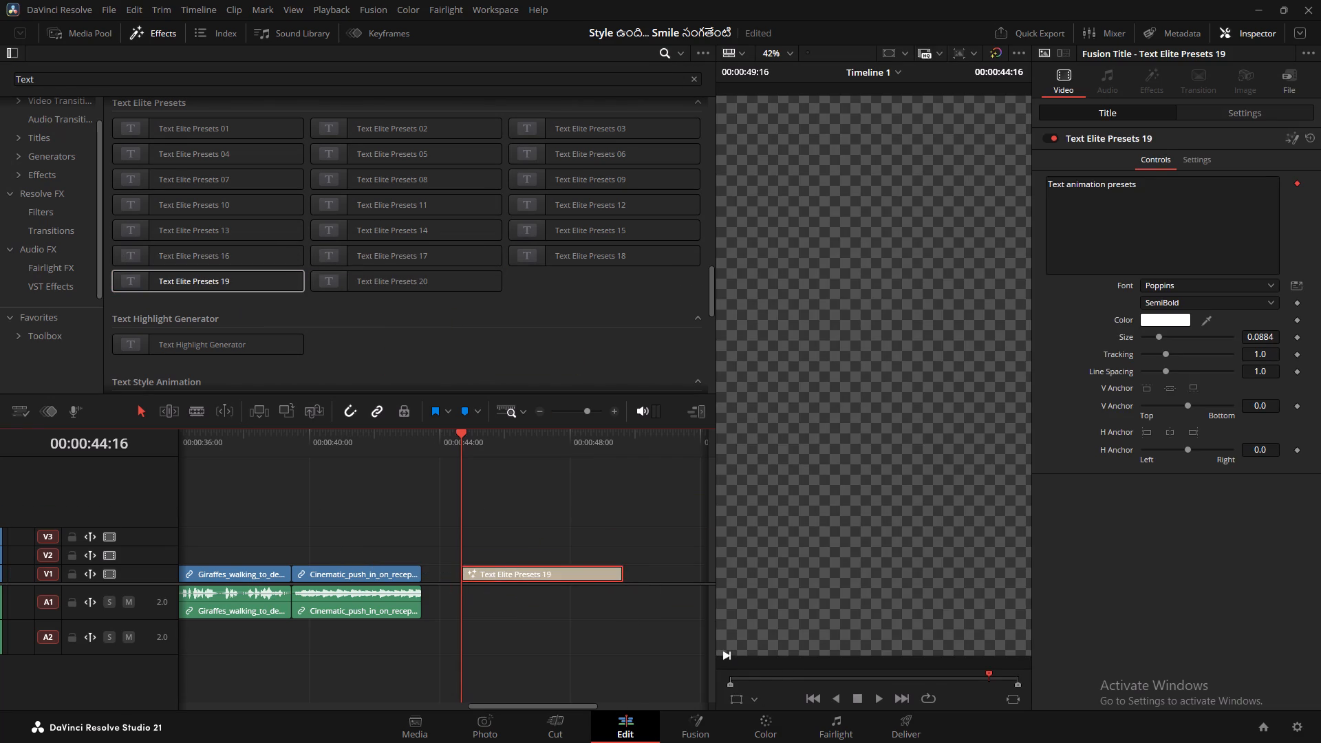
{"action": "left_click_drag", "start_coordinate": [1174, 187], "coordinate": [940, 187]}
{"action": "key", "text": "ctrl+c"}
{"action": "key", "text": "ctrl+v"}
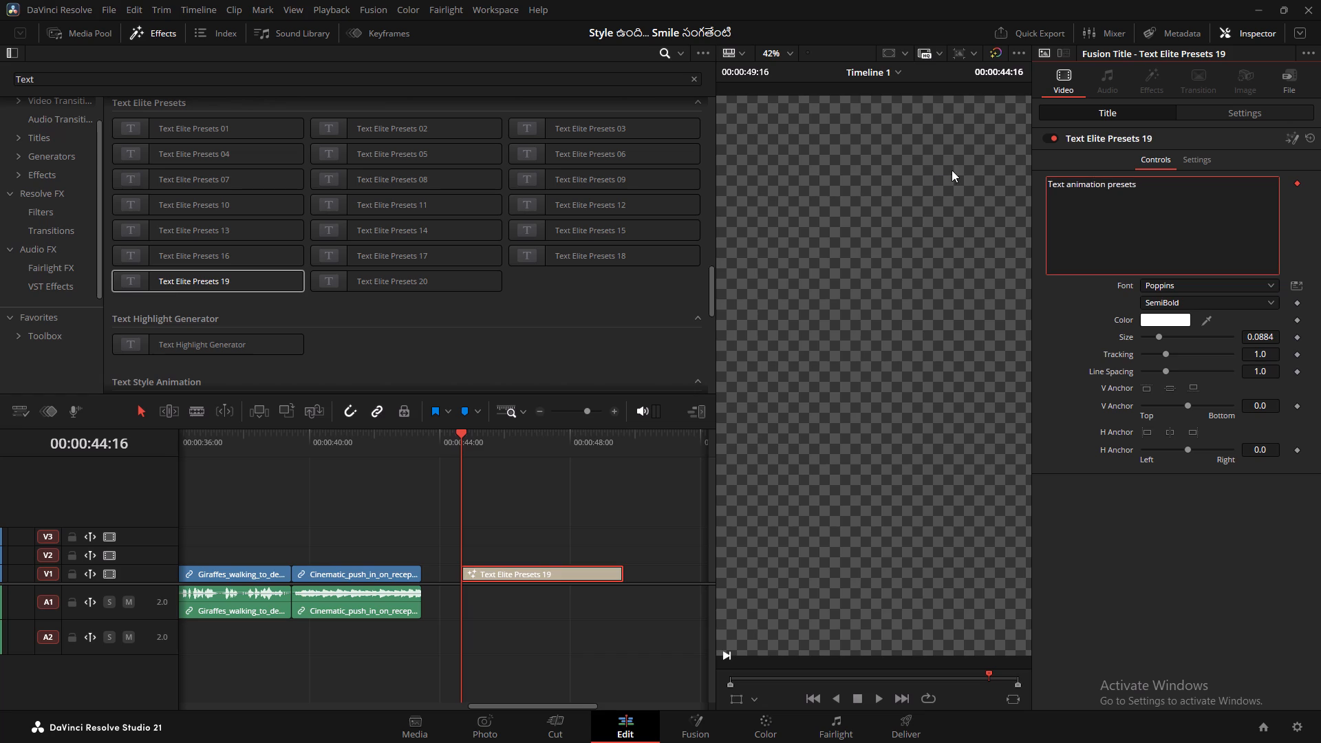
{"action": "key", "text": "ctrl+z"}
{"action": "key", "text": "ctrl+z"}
Copy the selected end card lines from the Word script and replace the title's placeholder text with only "STYLE YOUR LOOK.".
{"action": "key", "text": "alt+Tab"}
{"action": "key", "text": "ctrl+c"}
{"action": "key", "text": "Tab"}
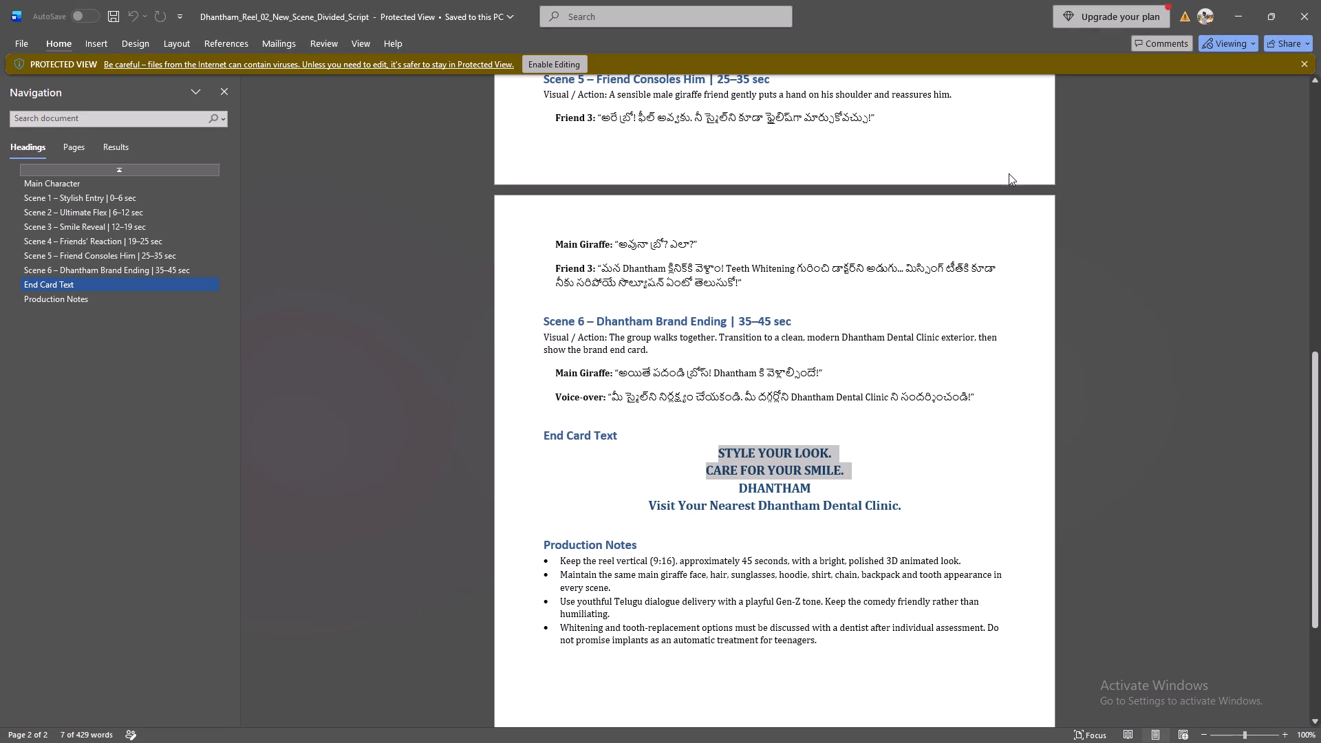
{"action": "key", "text": "alt+Tab"}
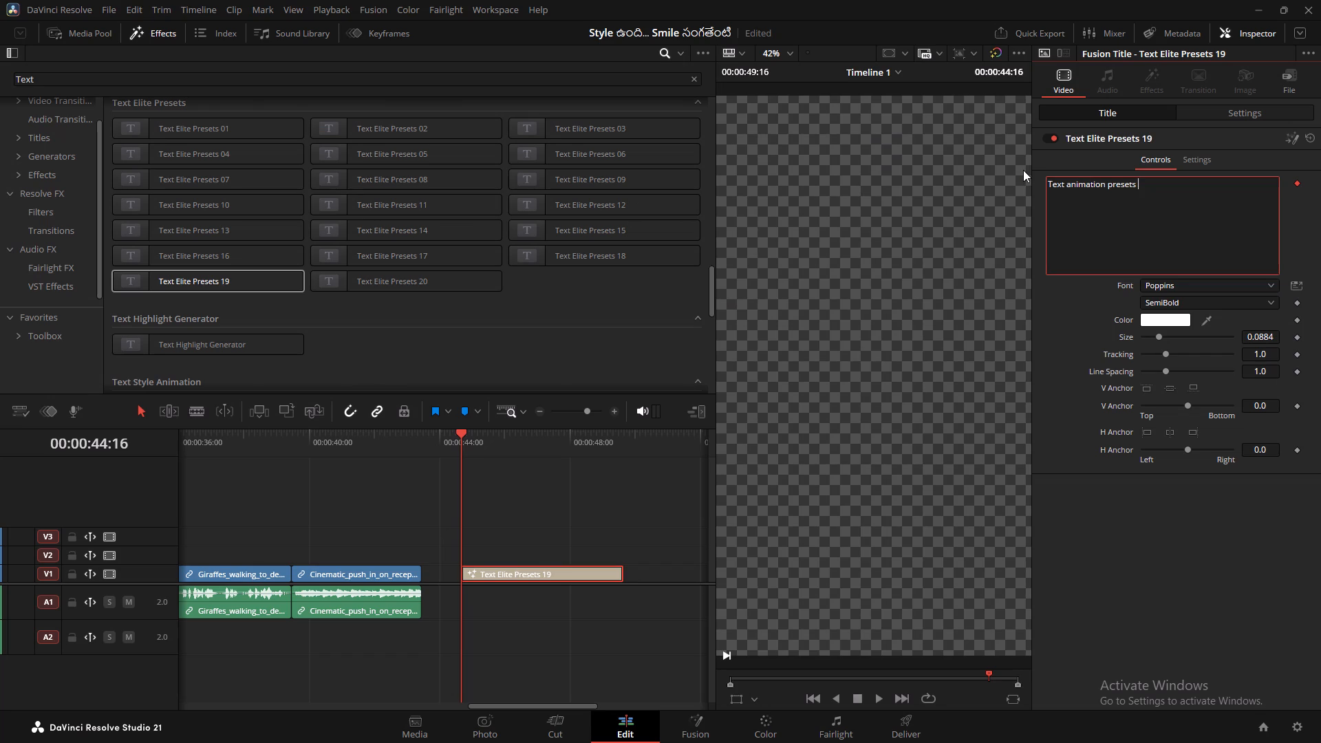
{"action": "key", "text": "ctrl+a"}
{"action": "key", "text": "ctrl+v"}
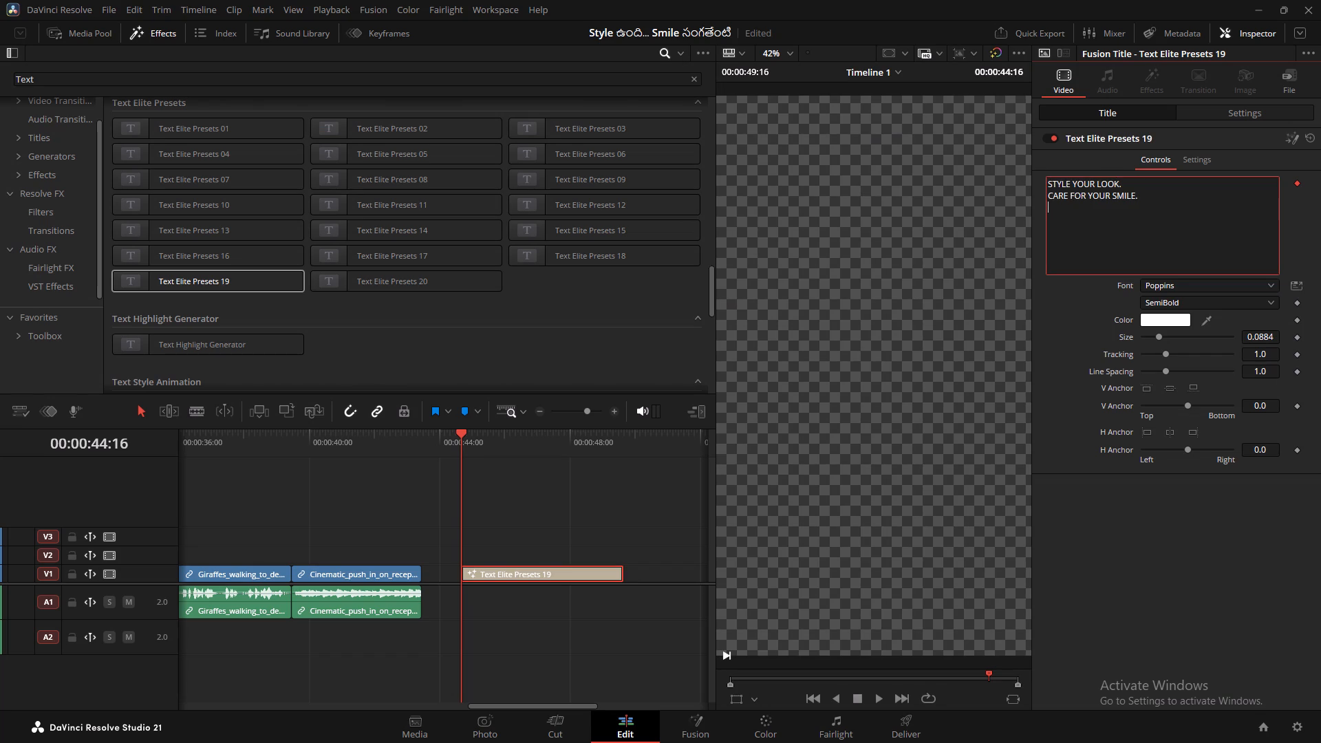
{"action": "left_click_drag", "start_coordinate": [1154, 201], "coordinate": [1038, 195]}
{"action": "key", "text": "BackSpace"}
Play back the "STYLE YOUR LOOK." title animation in the viewer and in full screen.
{"action": "key", "text": "space"}
{"action": "left_click", "coordinate": [439, 440]}
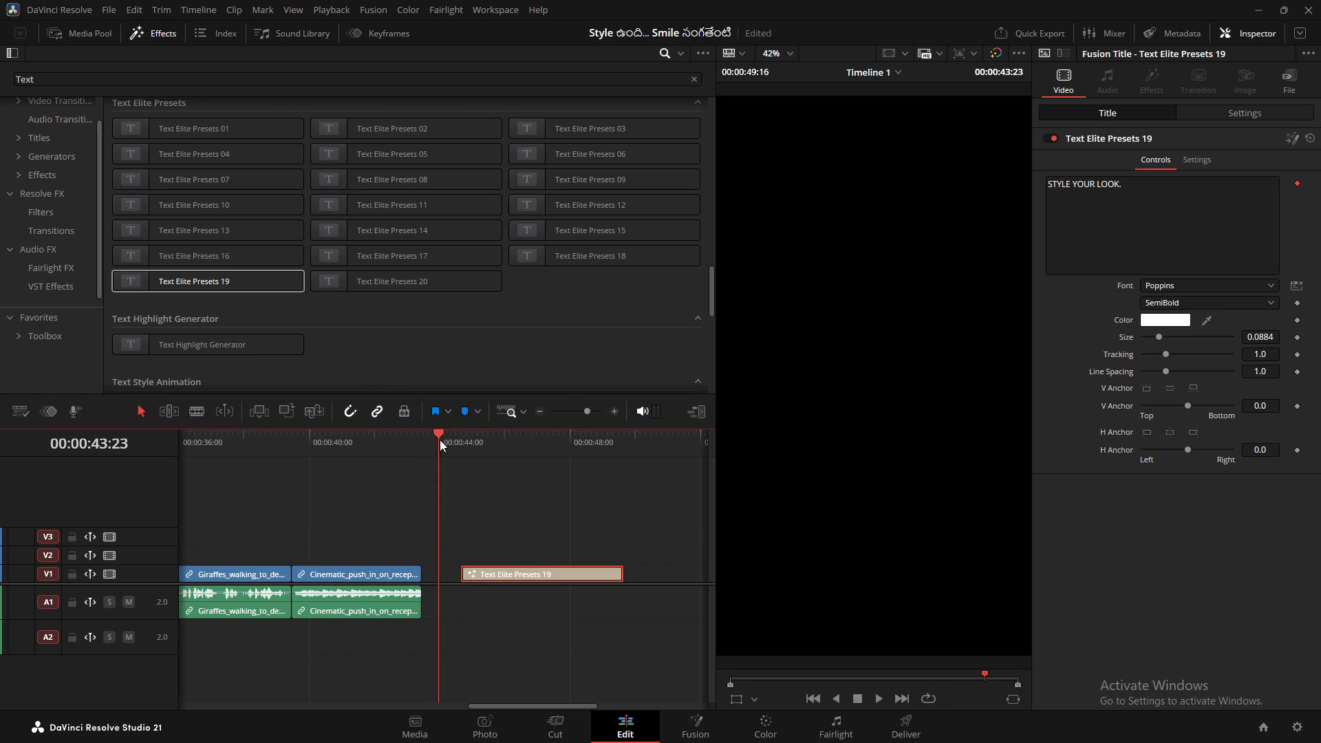
{"action": "key", "text": "space"}
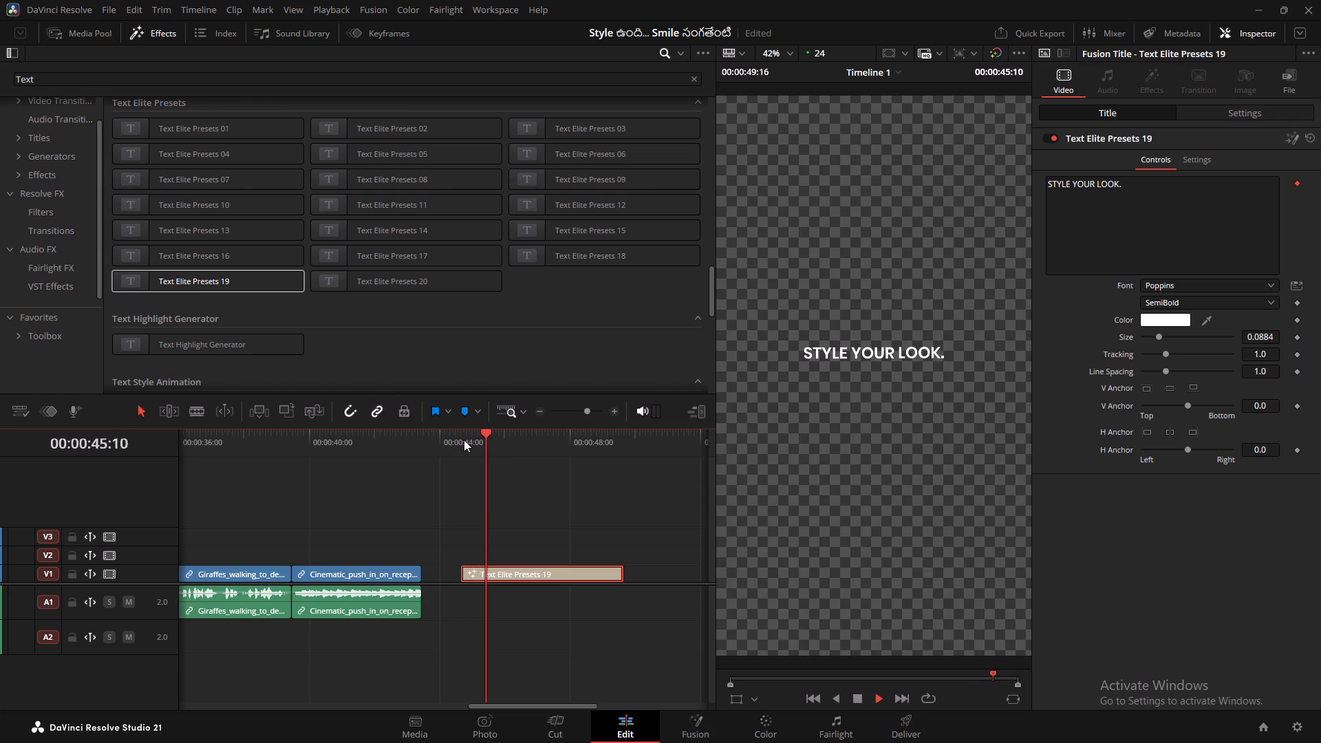
{"action": "key", "text": "space"}
{"action": "left_click", "coordinate": [471, 452]}
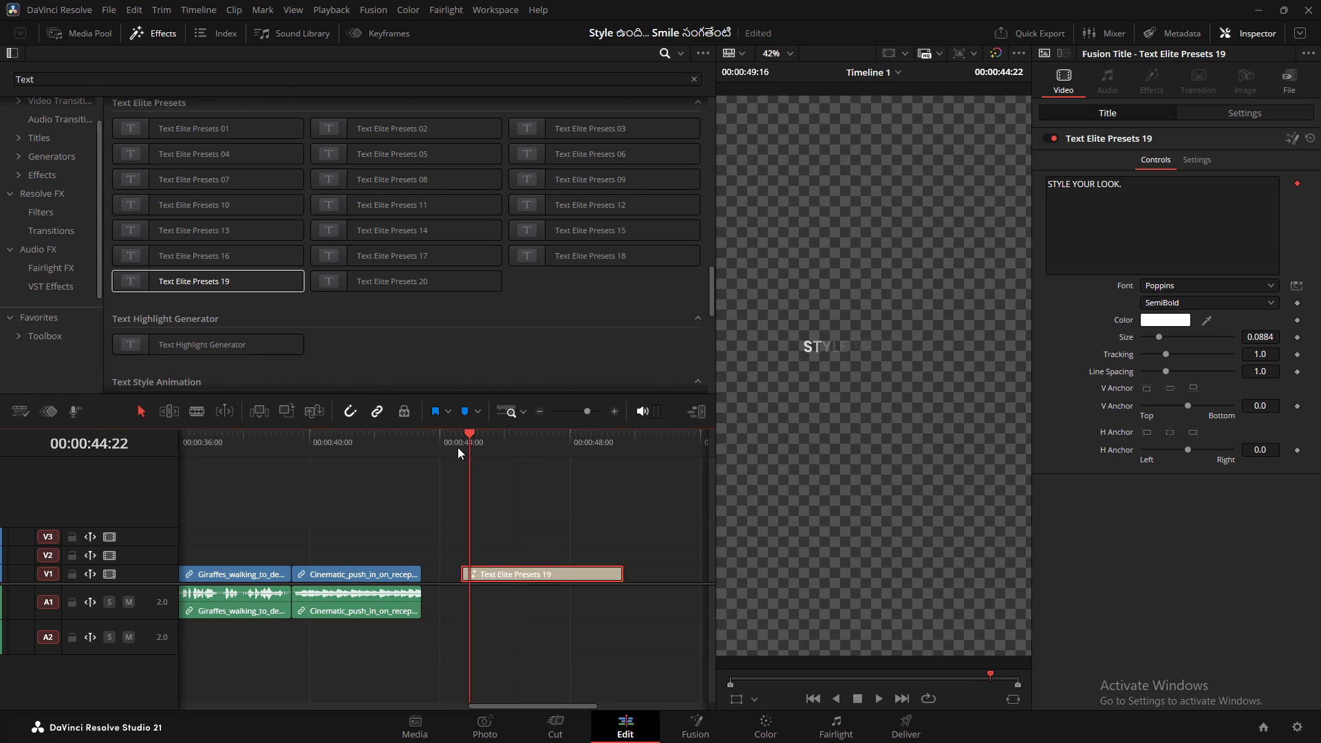
{"action": "left_click", "coordinate": [458, 447]}
{"action": "key", "text": "p"}
{"action": "key", "text": "space"}
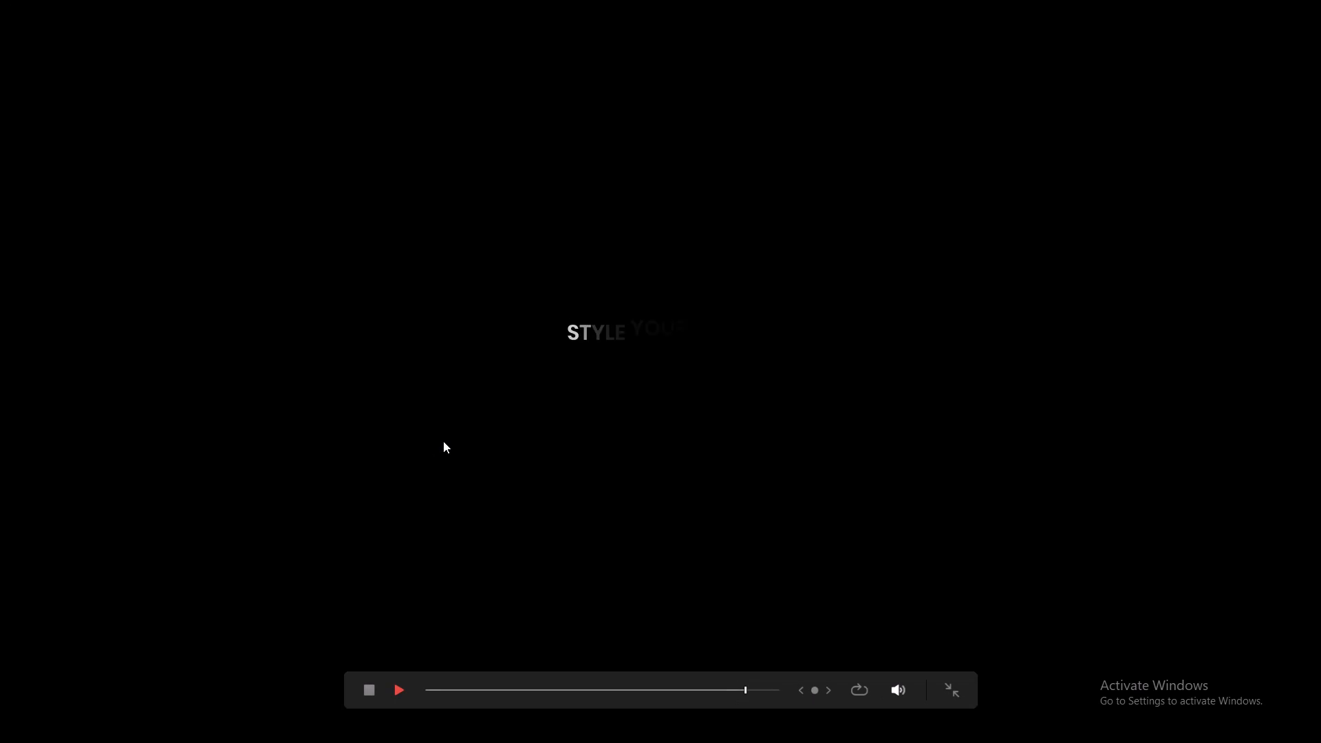
{"action": "key", "text": "Escape"}
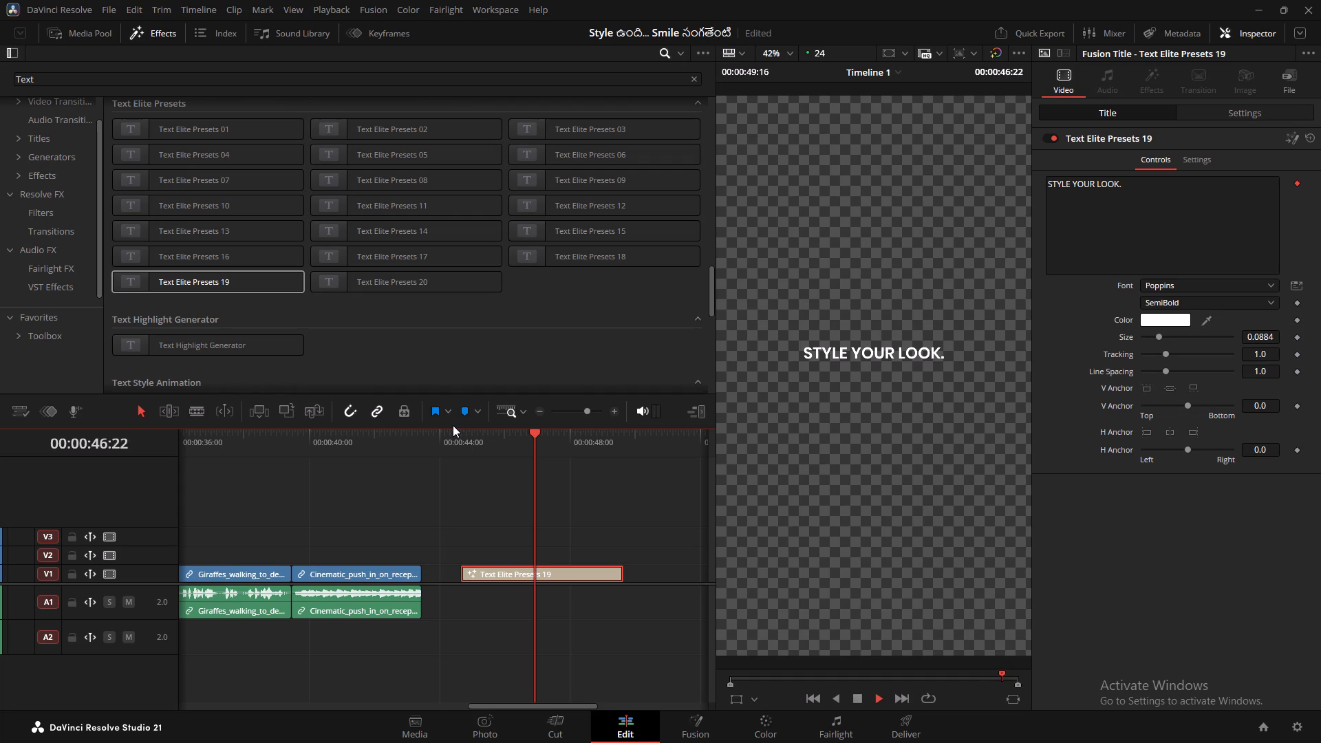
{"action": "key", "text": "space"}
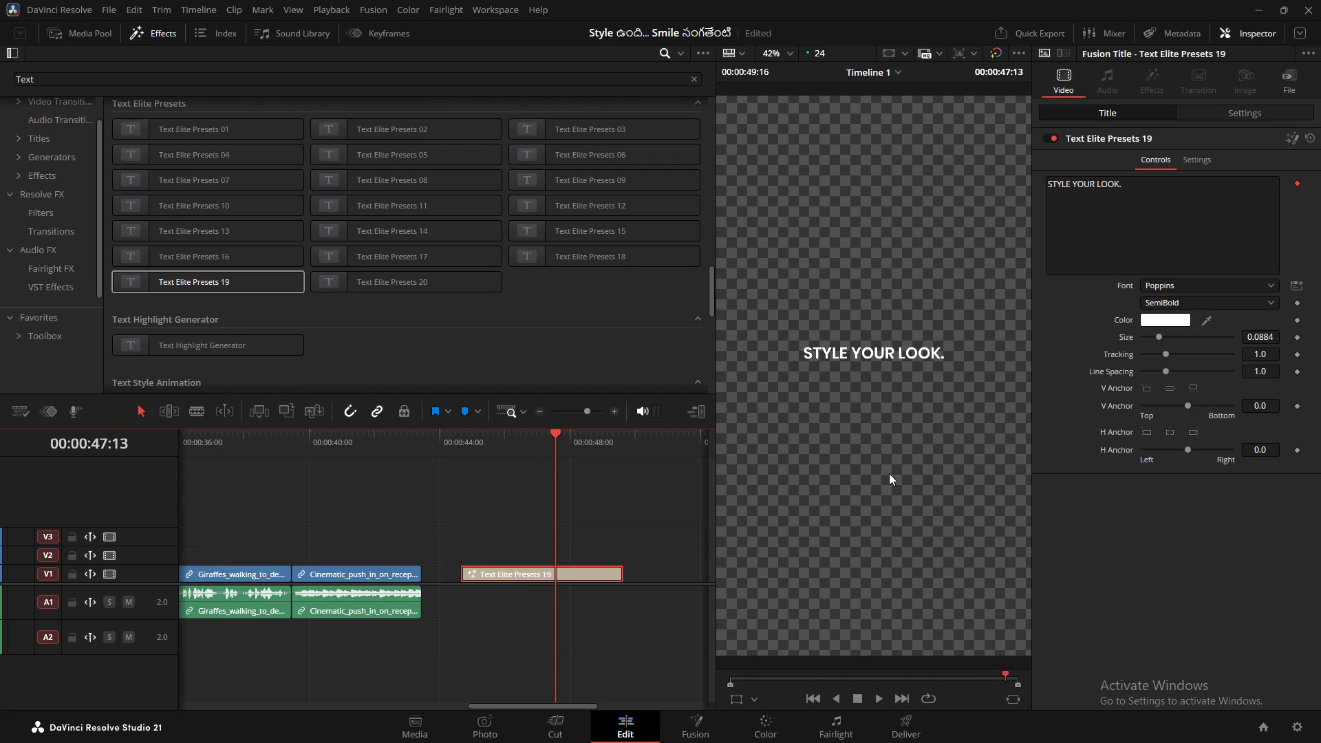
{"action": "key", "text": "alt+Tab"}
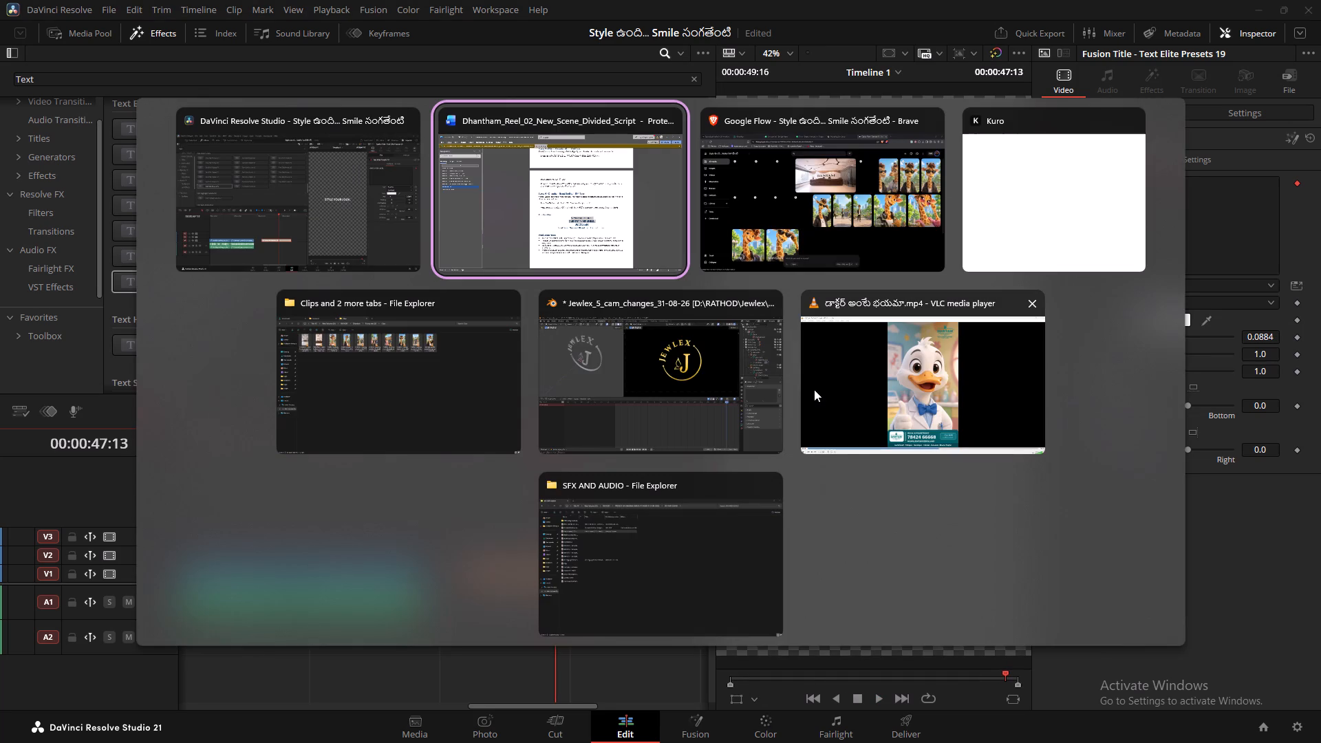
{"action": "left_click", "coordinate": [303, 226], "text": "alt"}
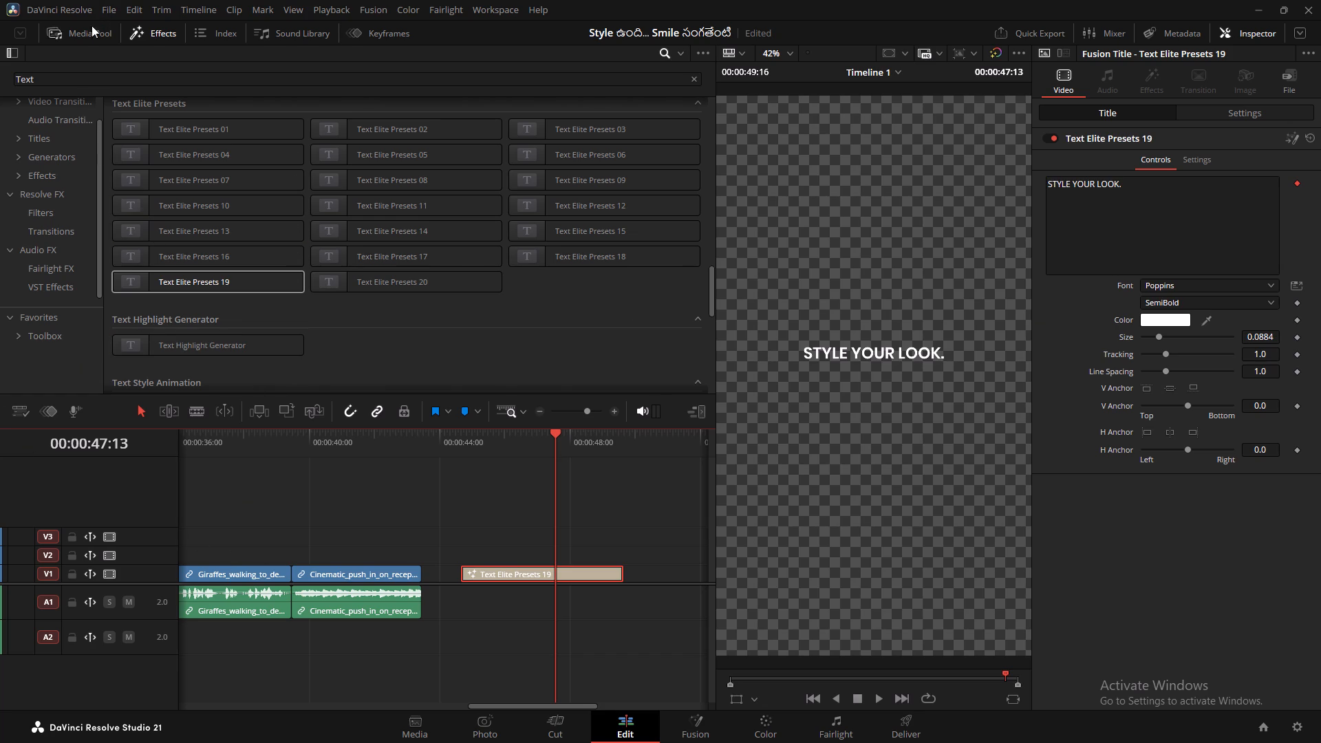
Place Dantam Footer.png from the Assets bin on track V2, overlapping the last giraffe clip and the reception clip.
{"action": "left_click", "coordinate": [74, 29]}
{"action": "left_click_drag", "start_coordinate": [136, 110], "coordinate": [218, 558]}
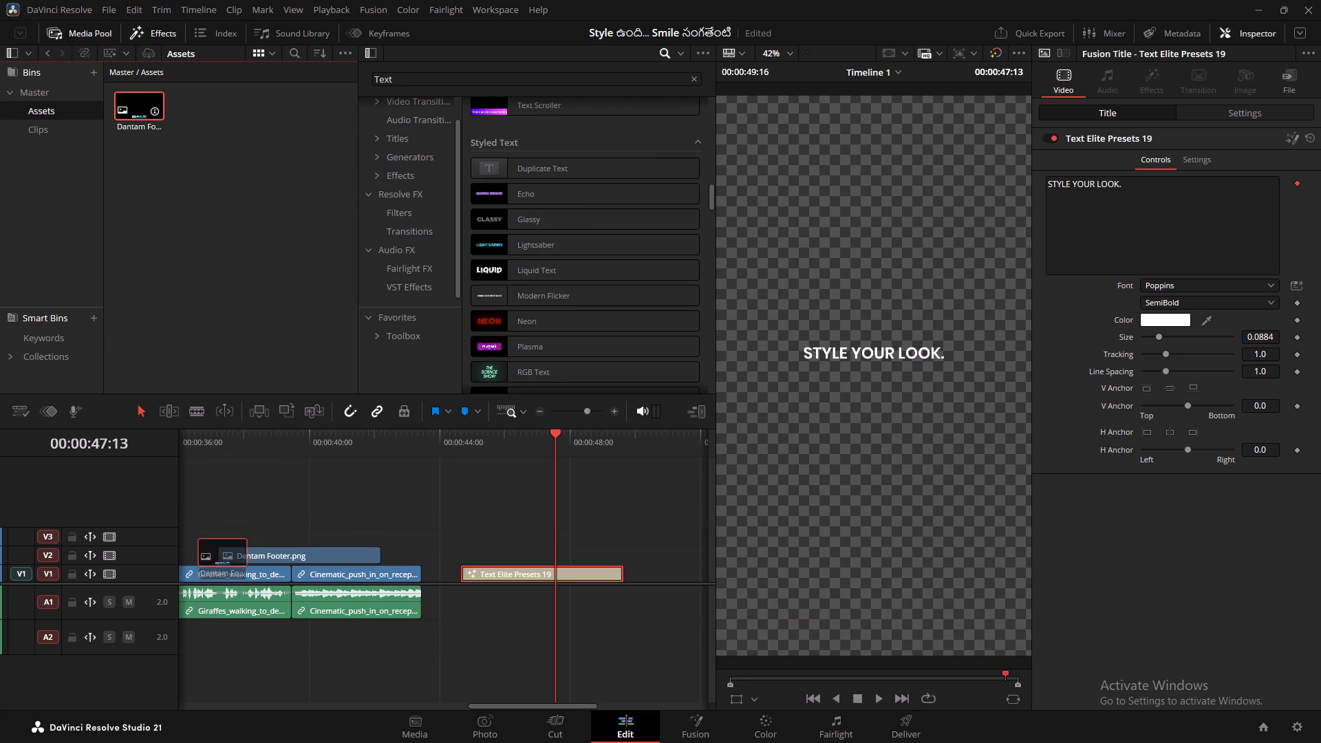
{"action": "left_click_drag", "start_coordinate": [218, 558], "coordinate": [217, 568]}
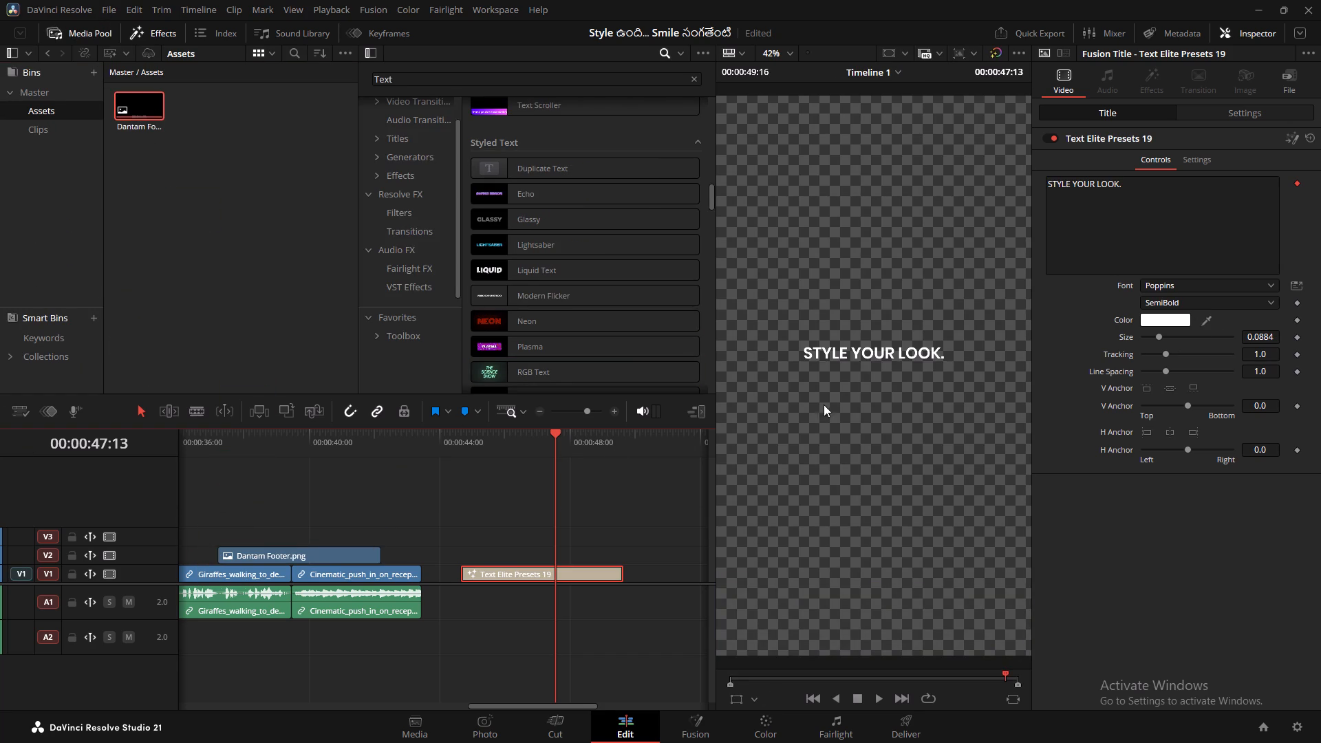
Sample the teal #087979 from the Dantam footer graphic and apply it as the "STYLE YOUR LOOK." title's text colour.
{"action": "left_click", "coordinate": [294, 451]}
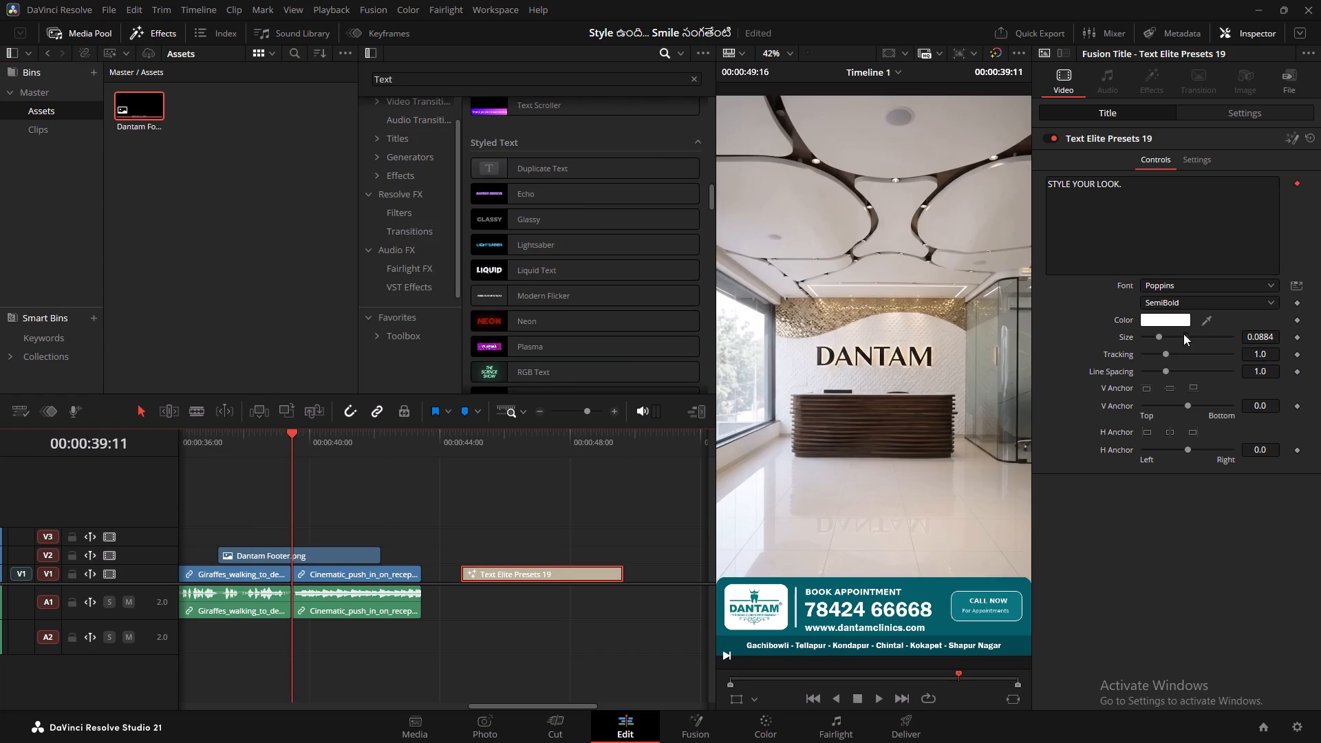
{"action": "left_click", "coordinate": [1207, 319]}
{"action": "left_click", "coordinate": [1159, 320]}
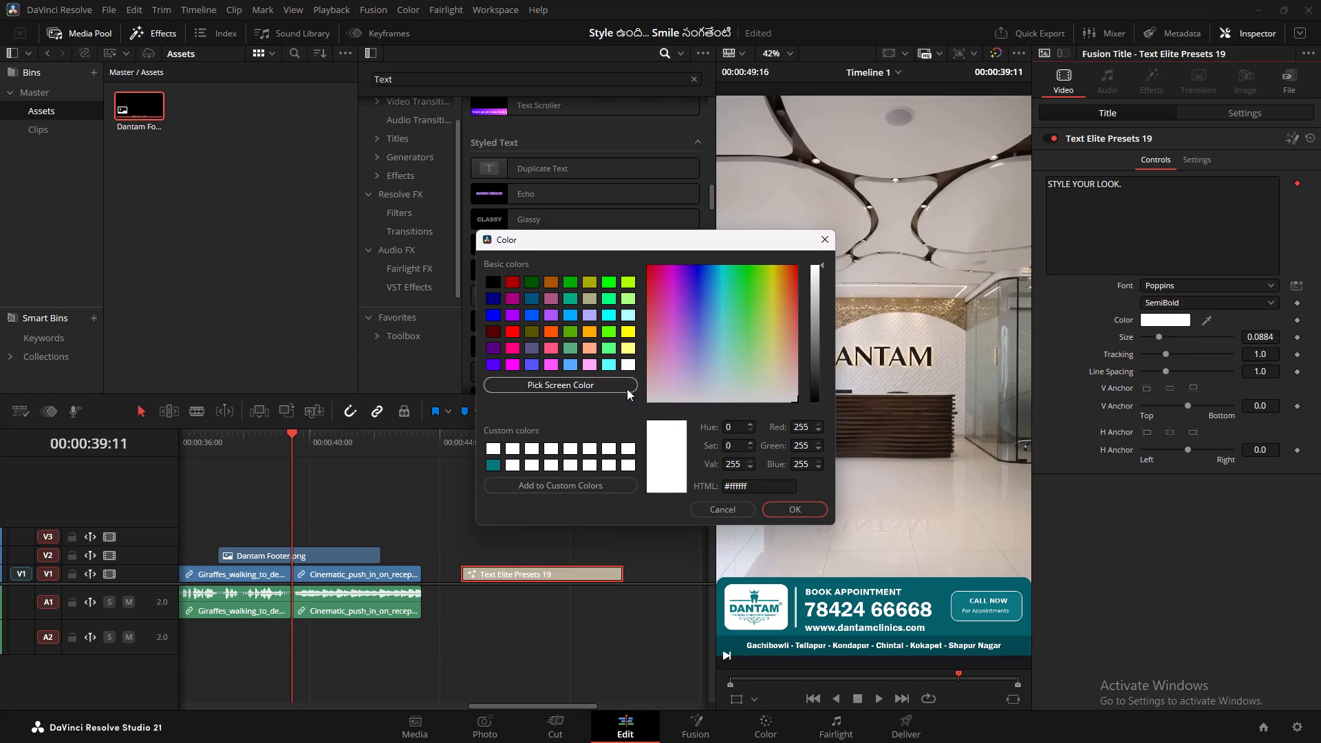
{"action": "key", "text": "Print"}
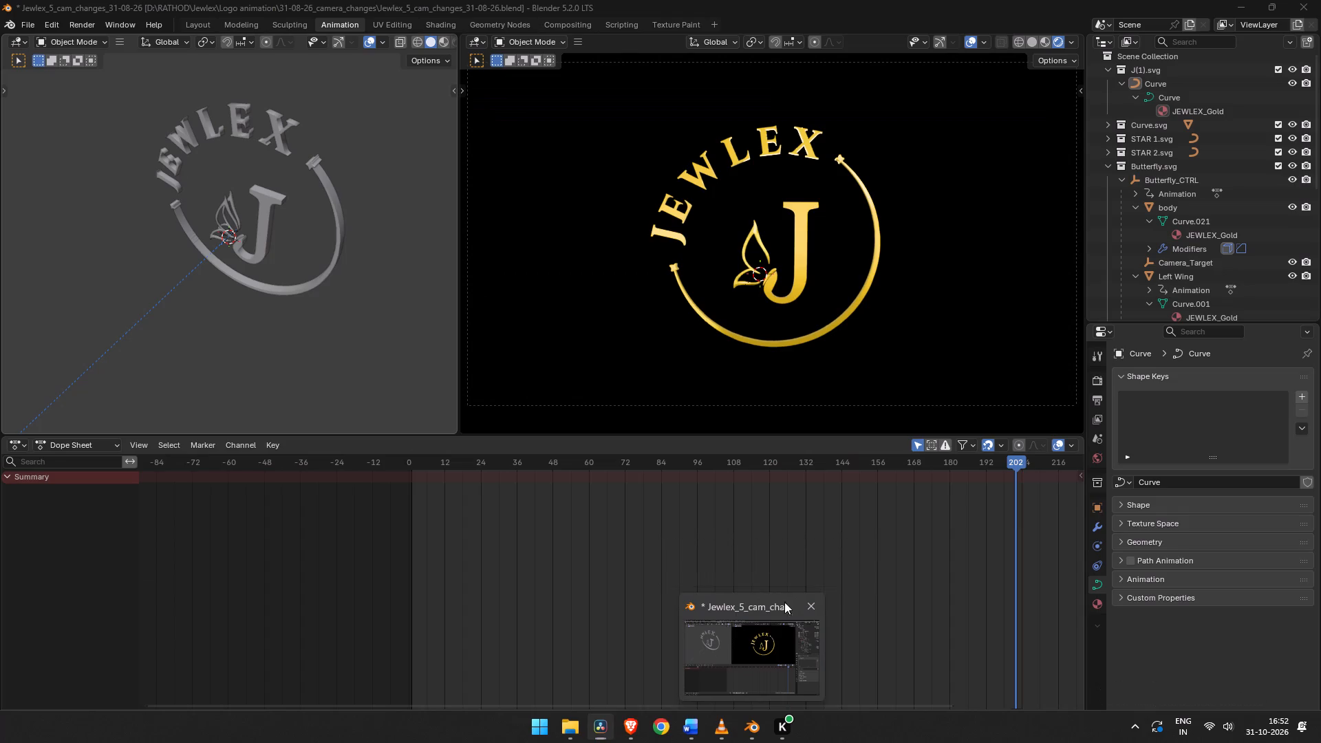
{"action": "left_click", "coordinate": [756, 23]}
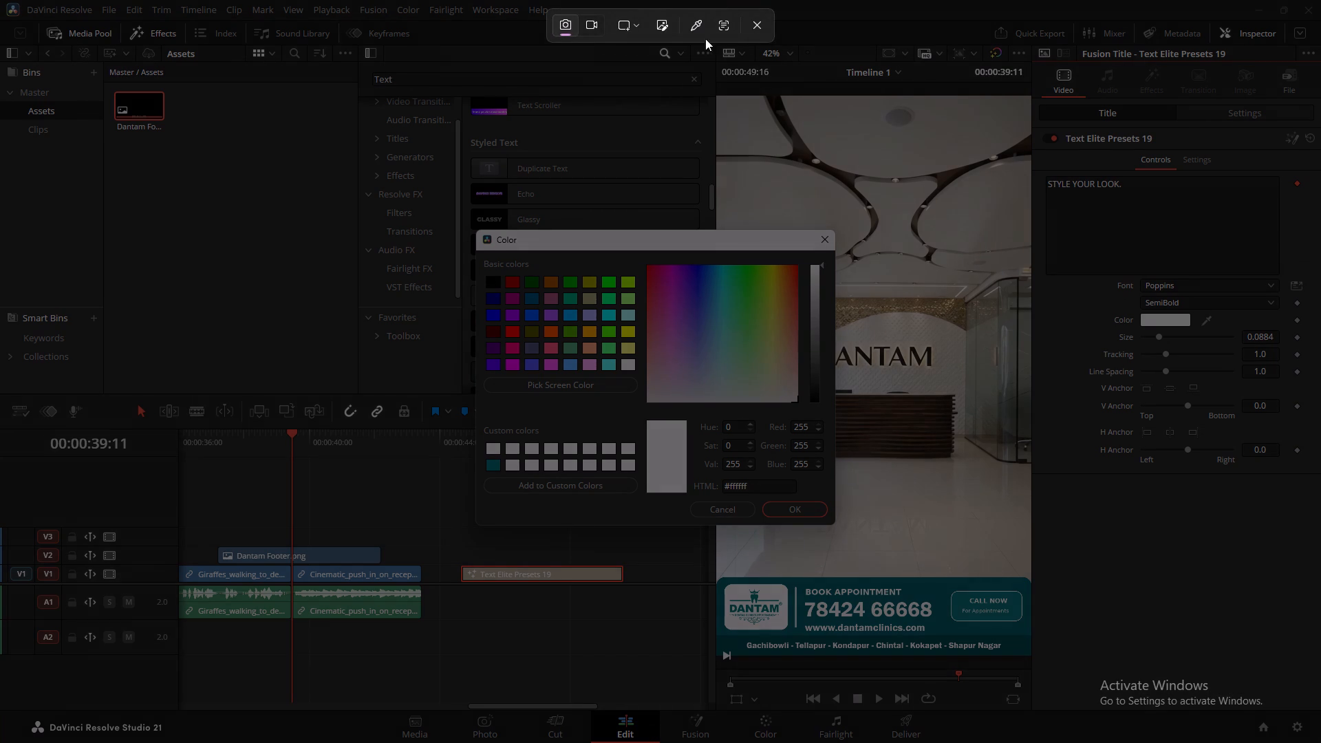
{"action": "left_click", "coordinate": [698, 29]}
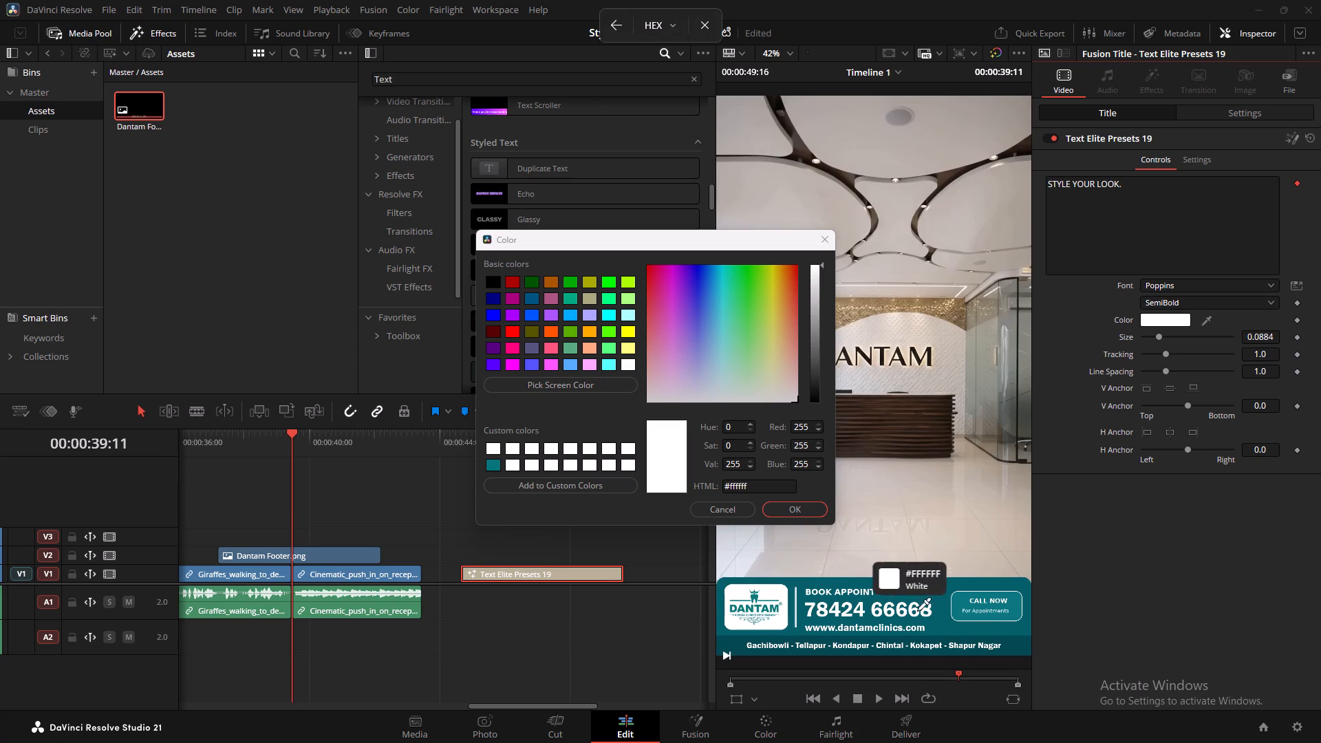
{"action": "left_click", "coordinate": [753, 597]}
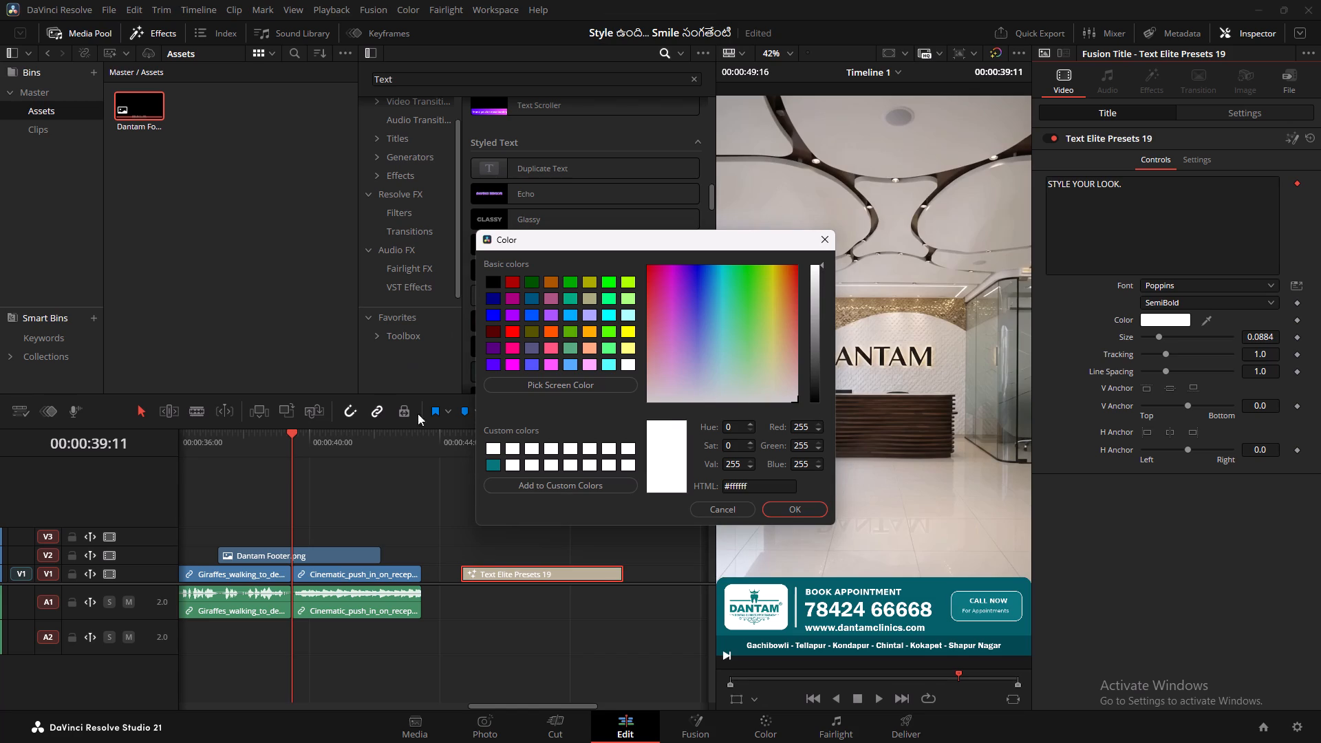
{"action": "left_click_drag", "start_coordinate": [755, 485], "coordinate": [678, 484]}
{"action": "key", "text": "ctrl+v"}
{"action": "key", "text": "ctrl+c"}
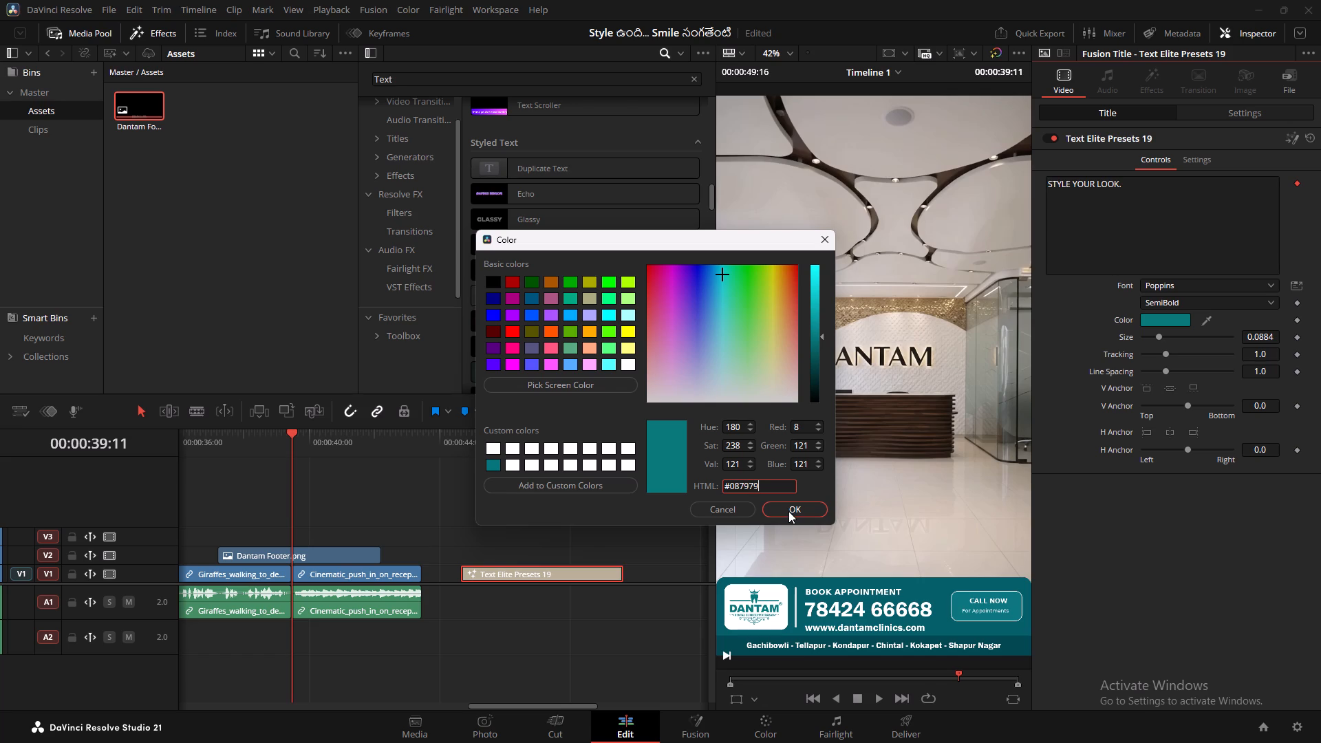
{"action": "left_click", "coordinate": [788, 511]}
Play back the teal "STYLE YOUR LOOK." title animation in the viewer and in full screen.
{"action": "left_click", "coordinate": [504, 453]}
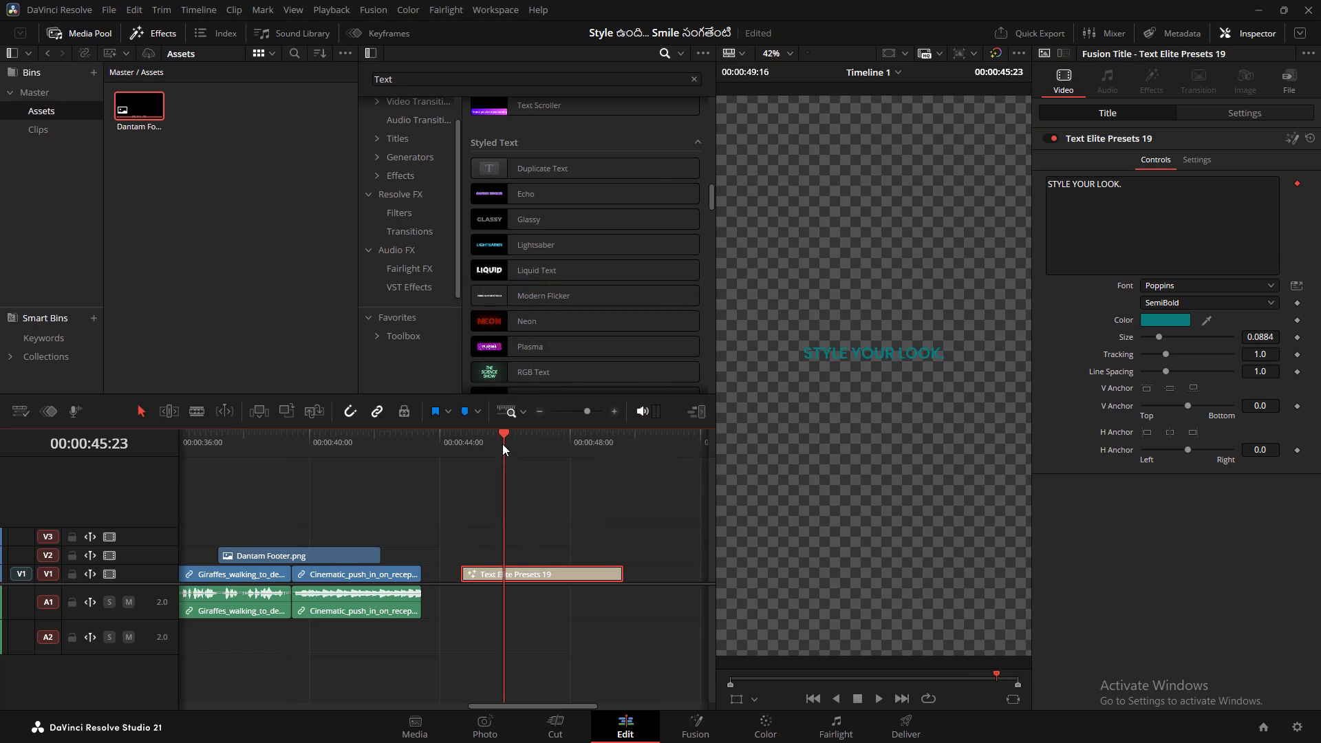
{"action": "key", "text": "p"}
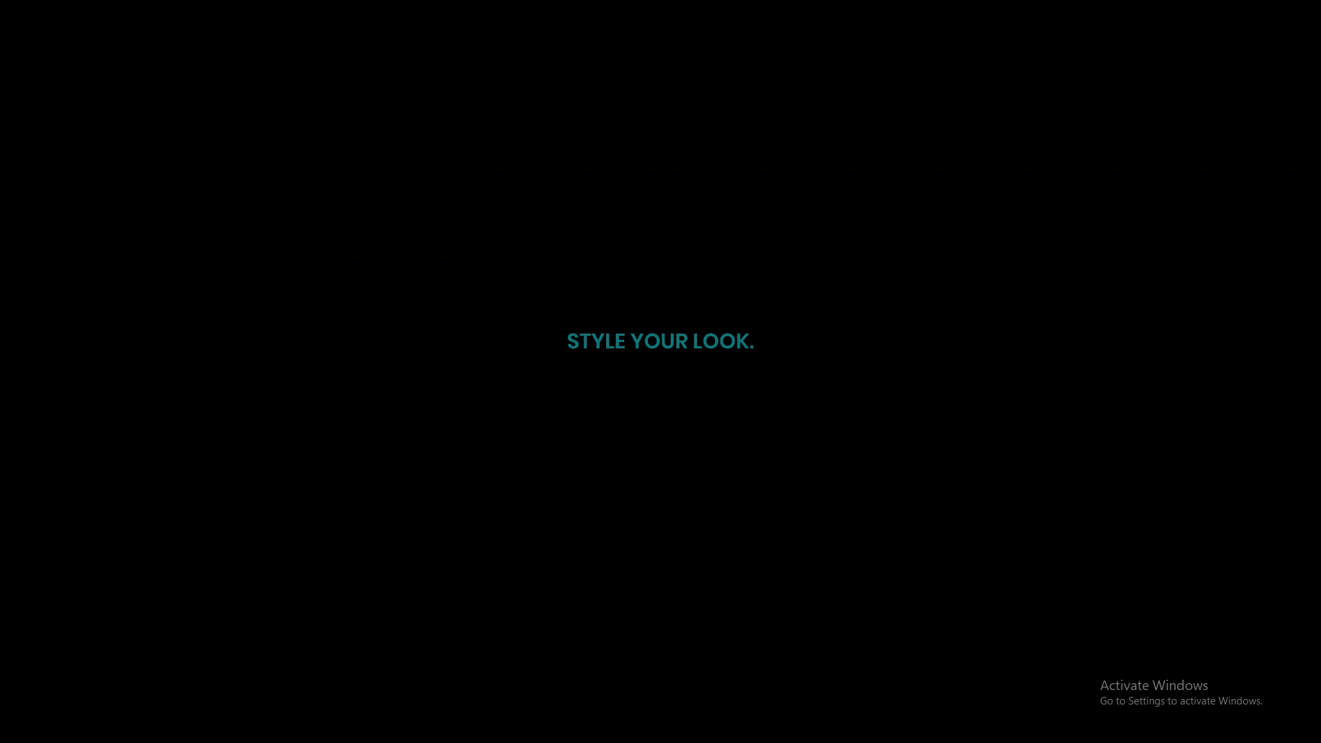
{"action": "key", "text": "Escape"}
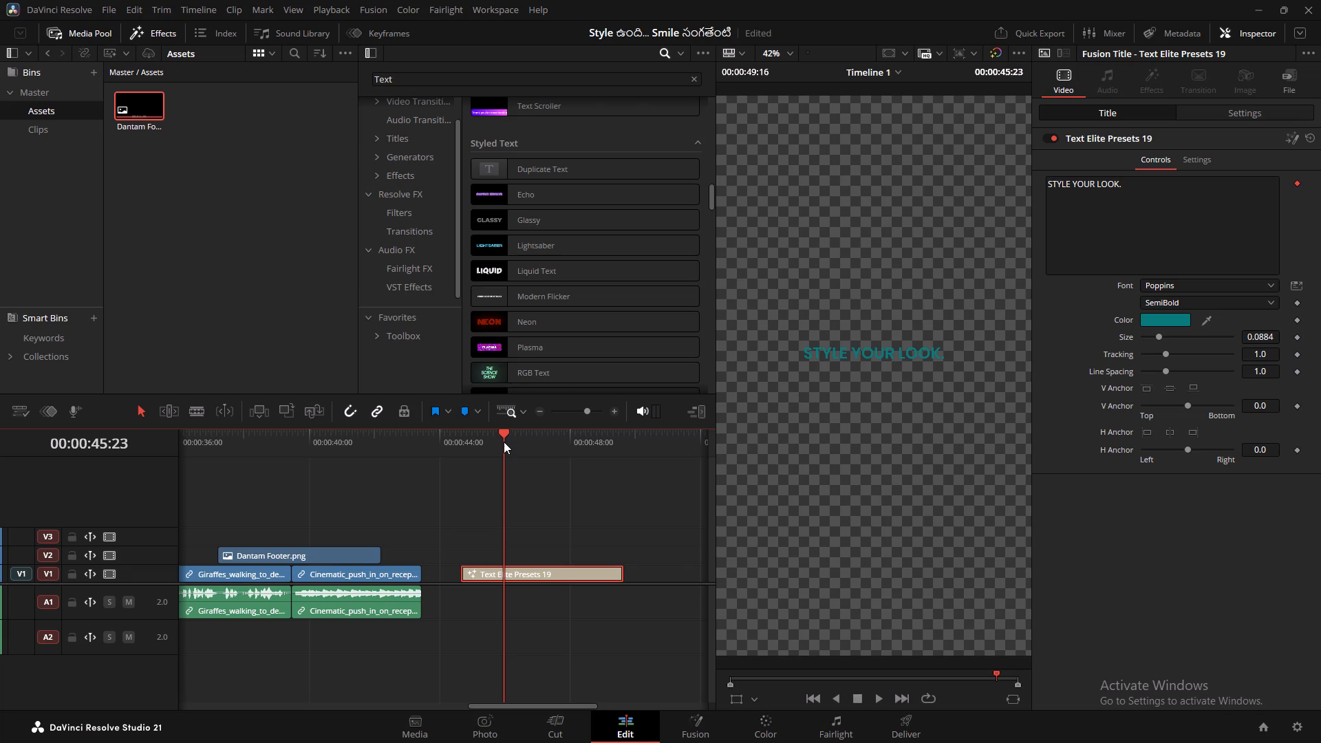
{"action": "left_click", "coordinate": [453, 434]}
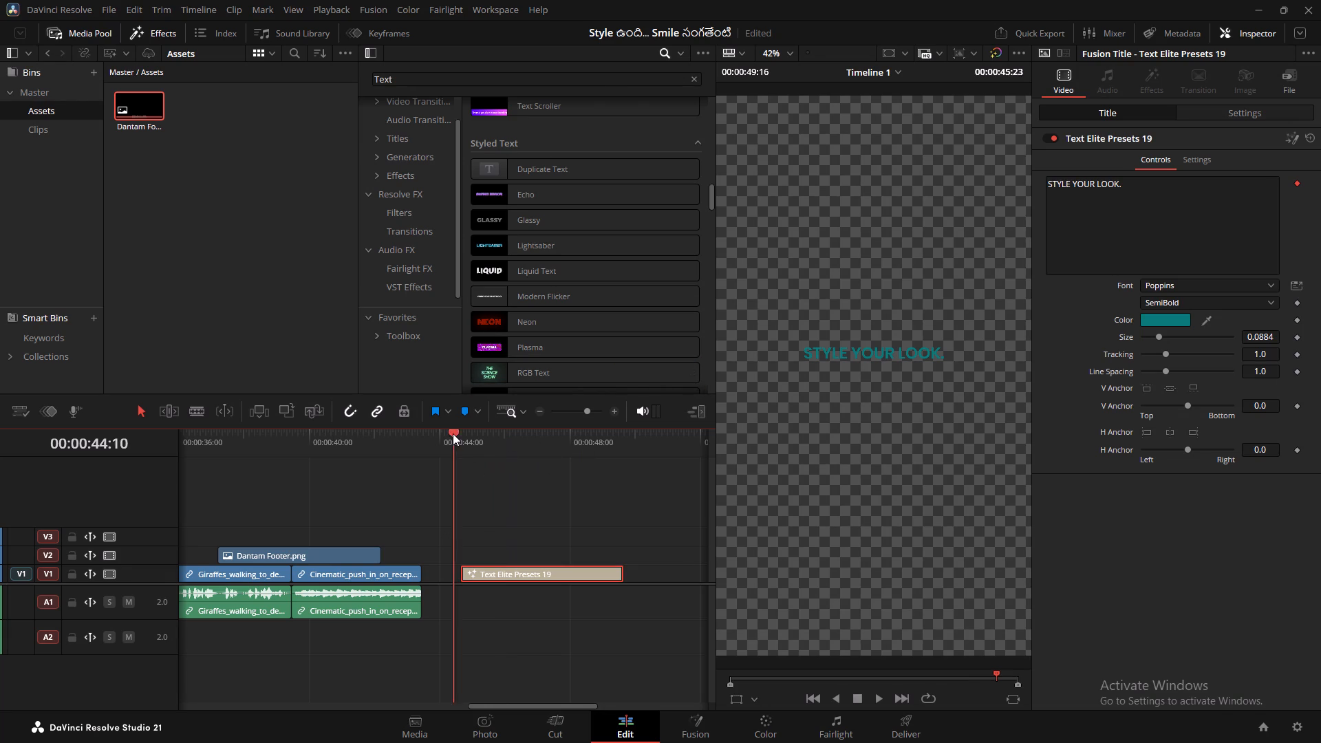
{"action": "key", "text": "space"}
{"action": "key", "text": "space"}
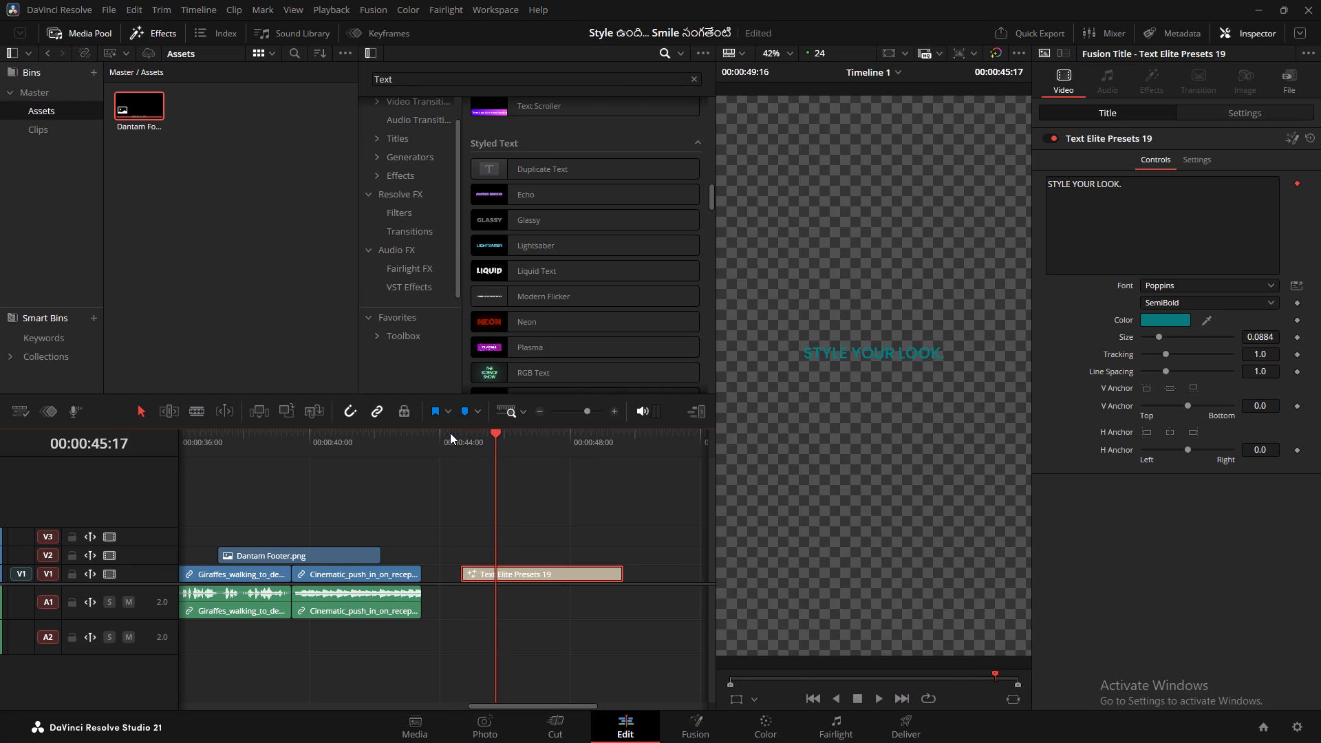
{"action": "left_click", "coordinate": [450, 433]}
{"action": "type", "text": "p"}
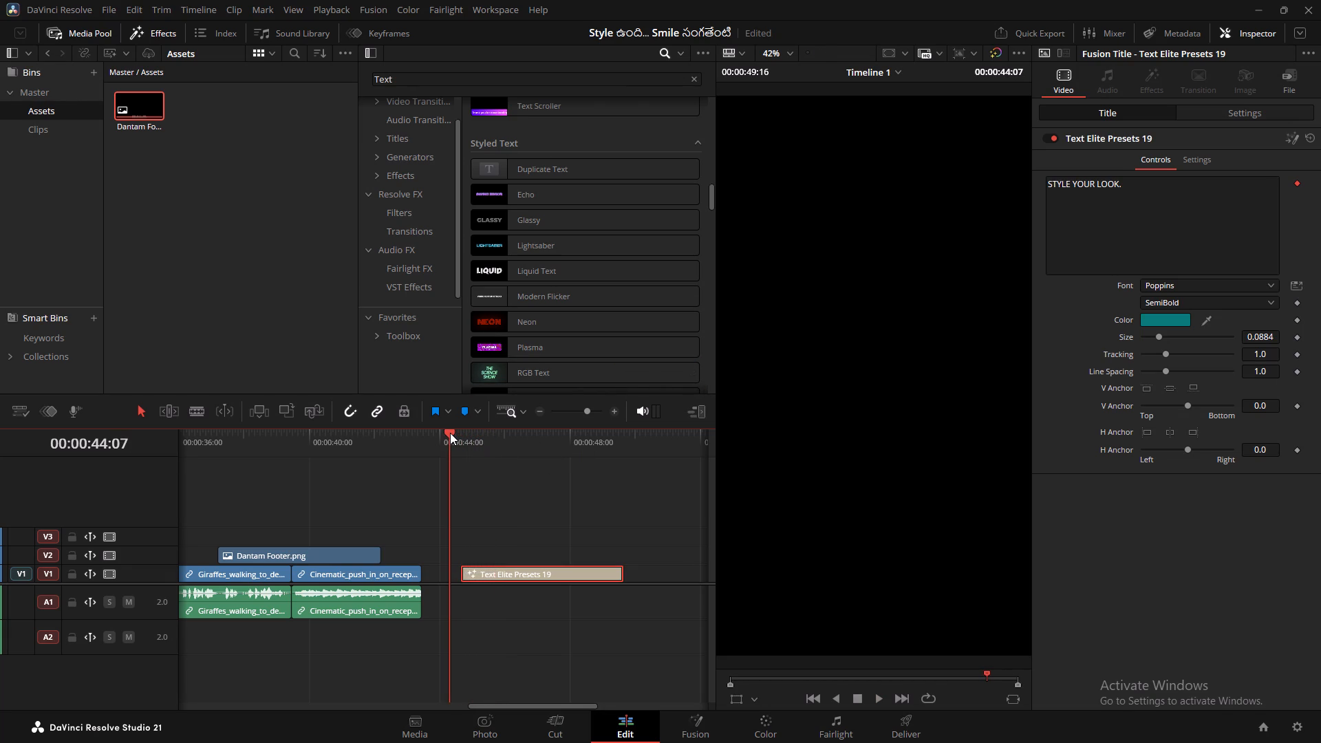
{"action": "key", "text": "space"}
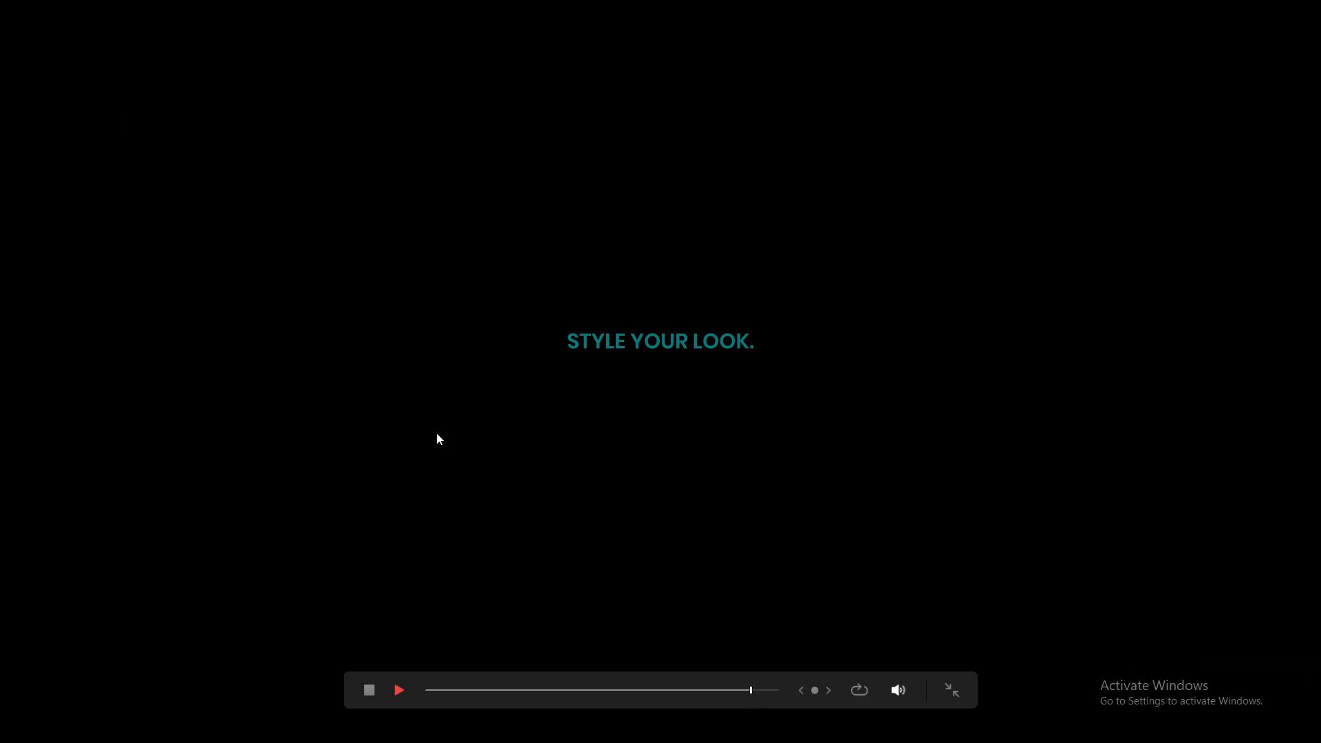
{"action": "key", "text": "Escape"}
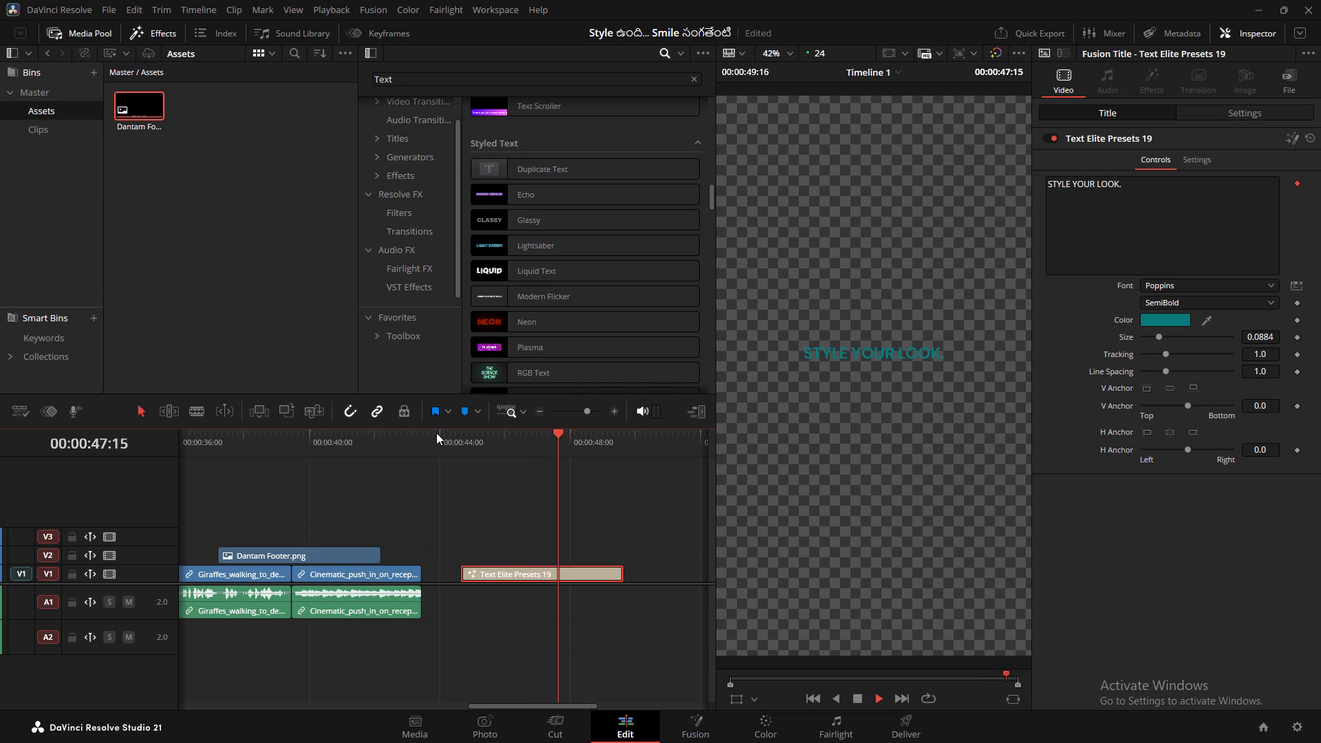
{"action": "key", "text": "space"}
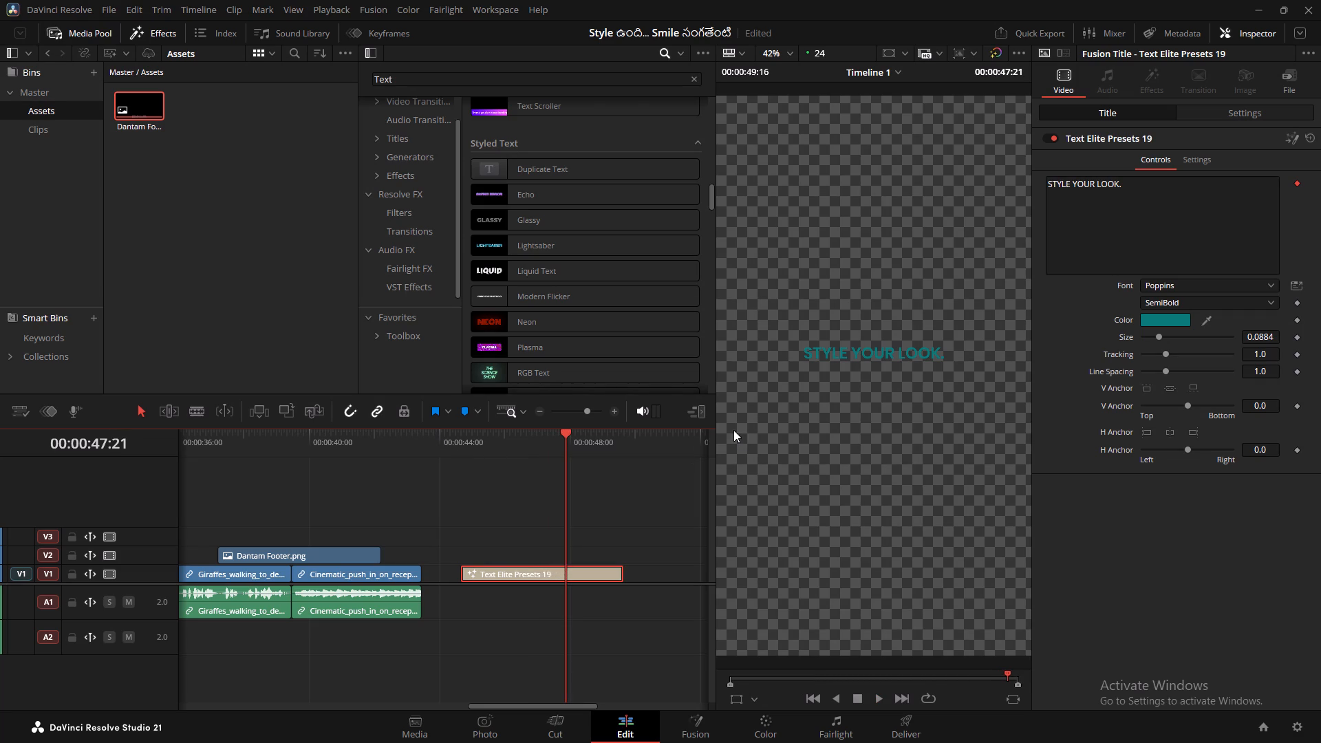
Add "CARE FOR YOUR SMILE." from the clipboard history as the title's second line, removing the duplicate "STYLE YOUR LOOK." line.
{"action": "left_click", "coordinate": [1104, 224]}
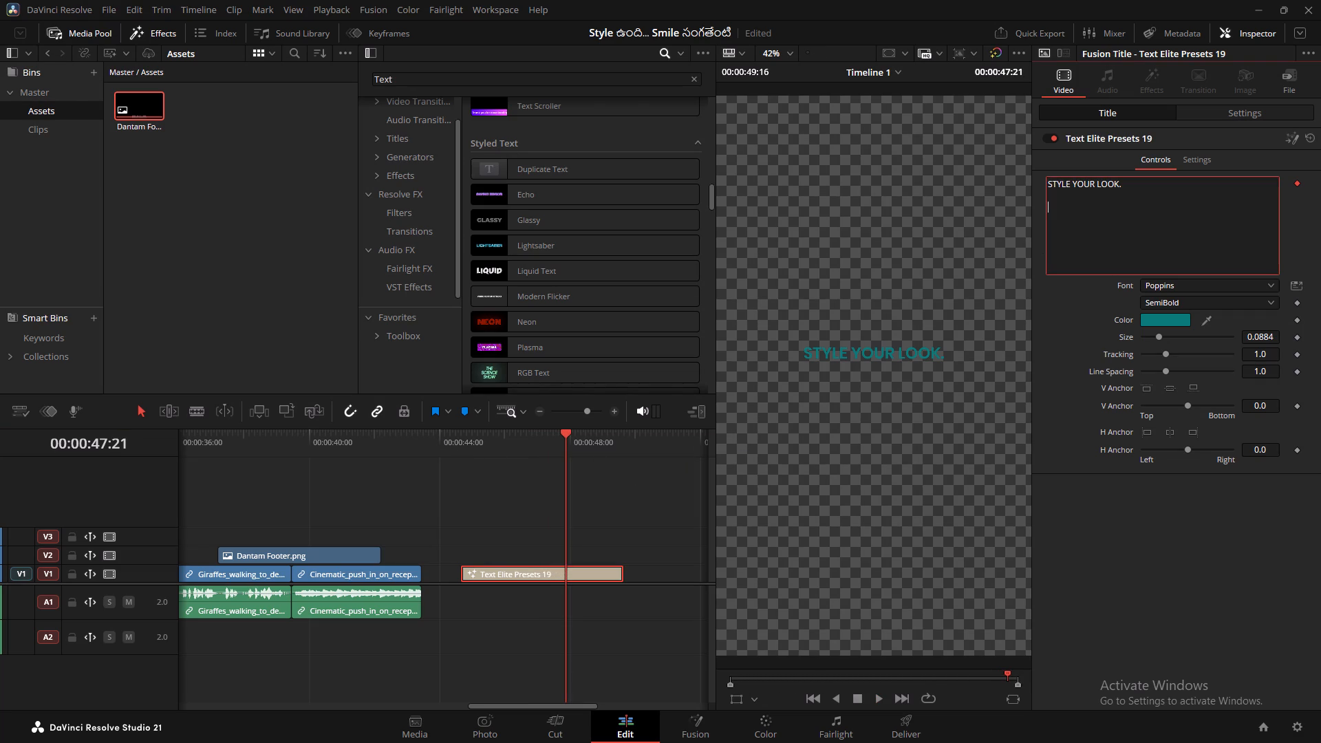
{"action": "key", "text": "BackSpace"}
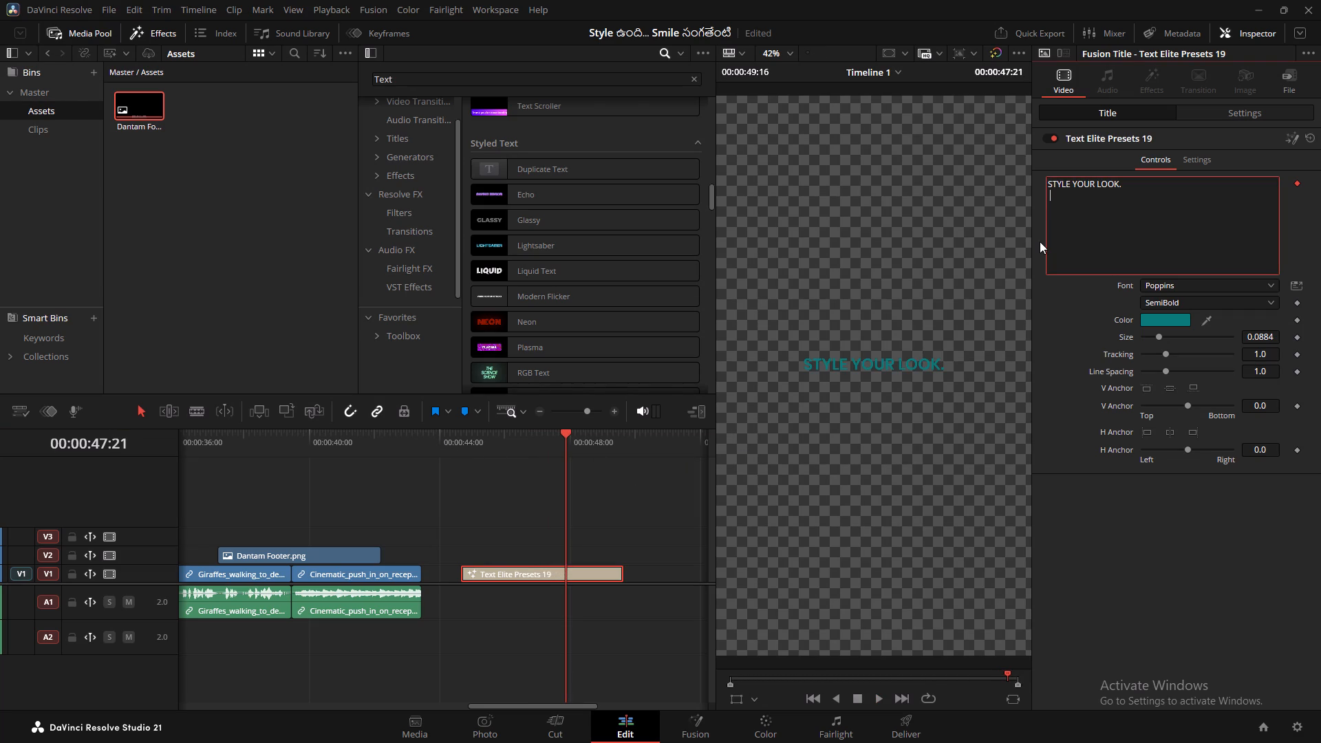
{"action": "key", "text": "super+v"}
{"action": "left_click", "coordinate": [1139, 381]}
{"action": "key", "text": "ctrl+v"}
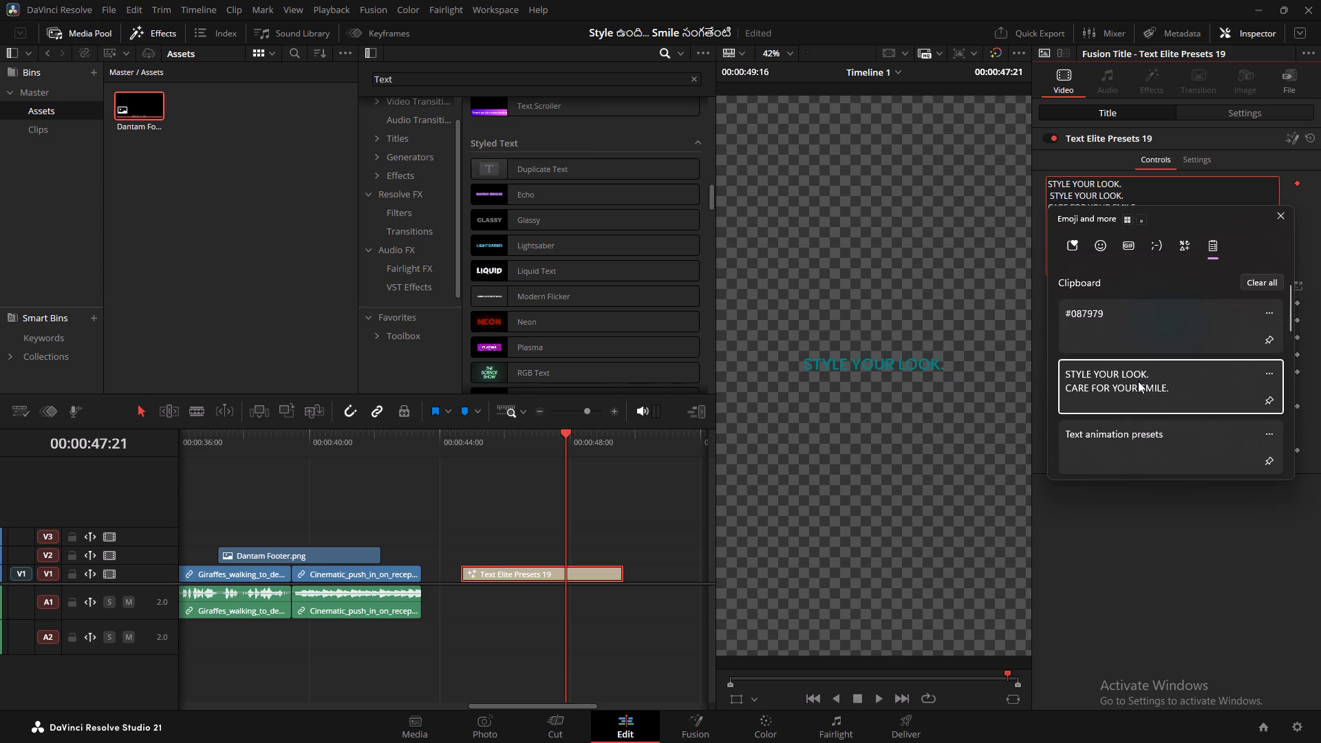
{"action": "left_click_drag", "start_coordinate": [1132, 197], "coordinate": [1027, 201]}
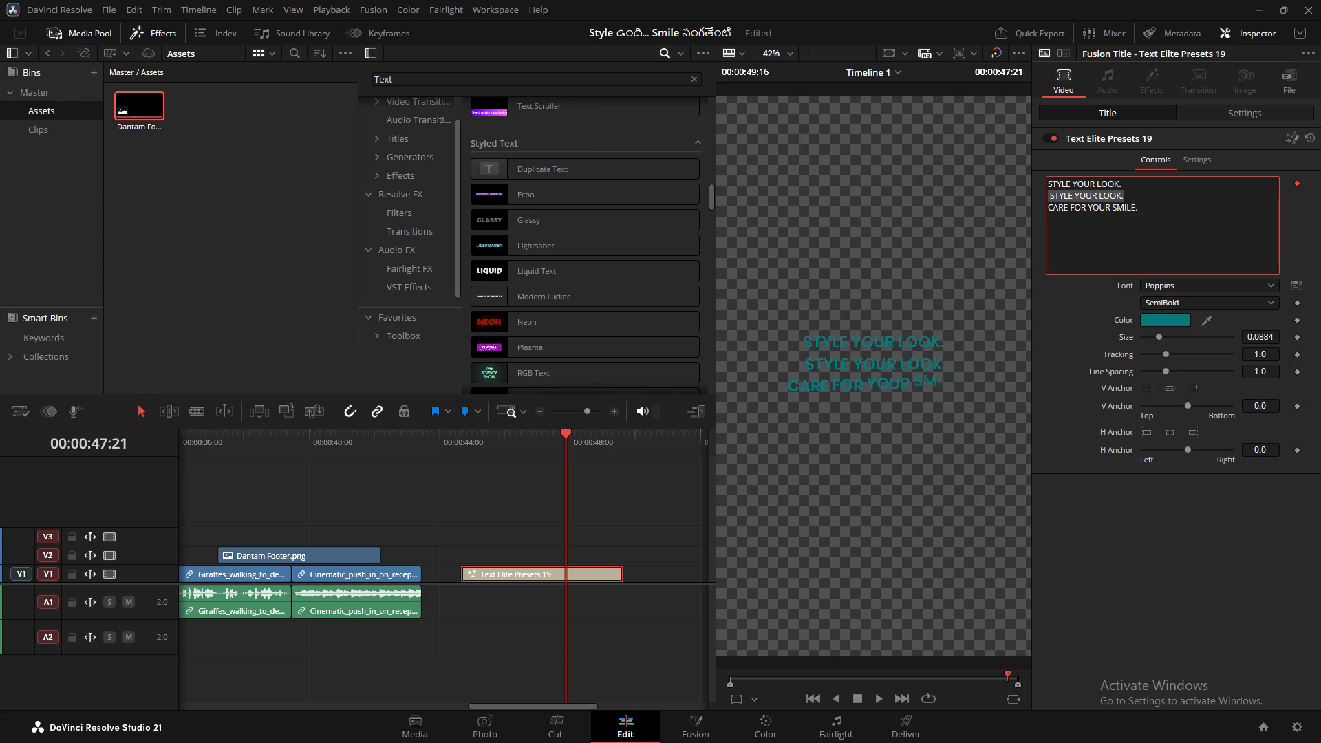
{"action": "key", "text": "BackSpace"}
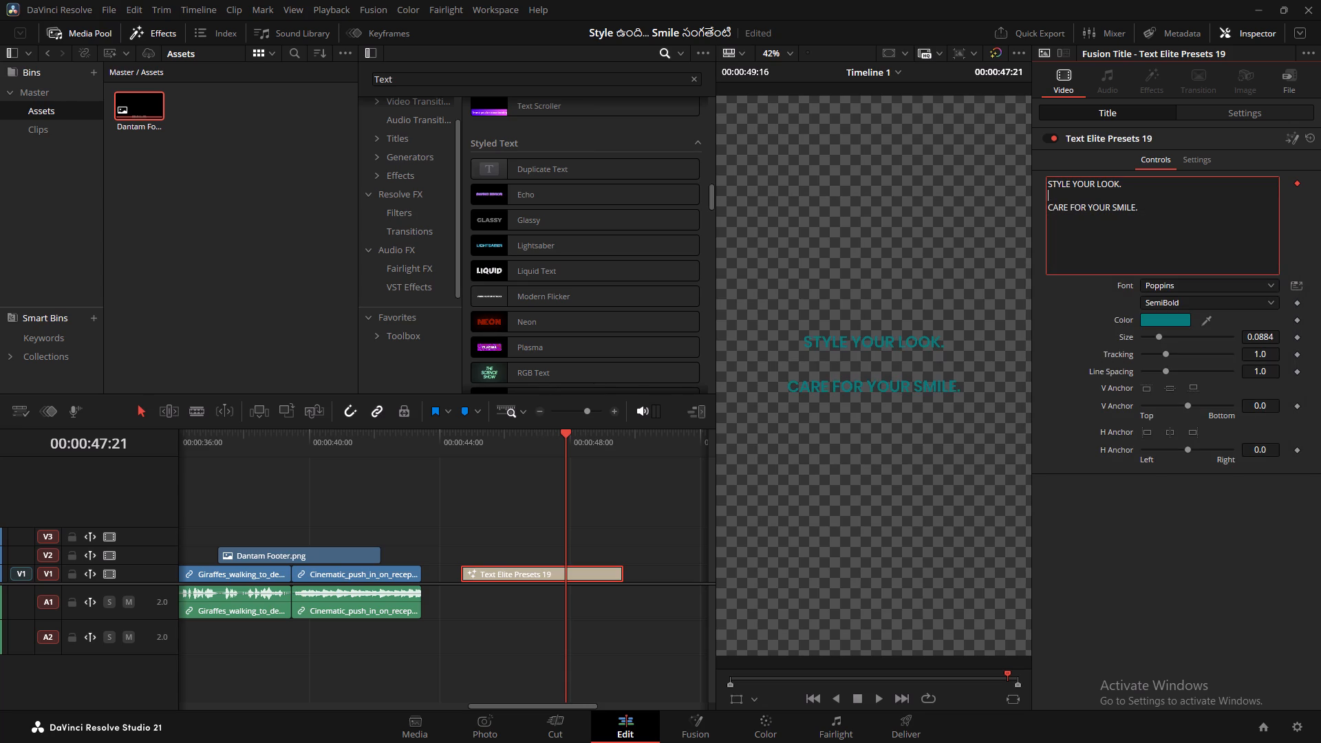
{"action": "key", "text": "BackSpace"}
Play back the two-line title animation in full screen from just before the title clip.
{"action": "left_click", "coordinate": [449, 448]}
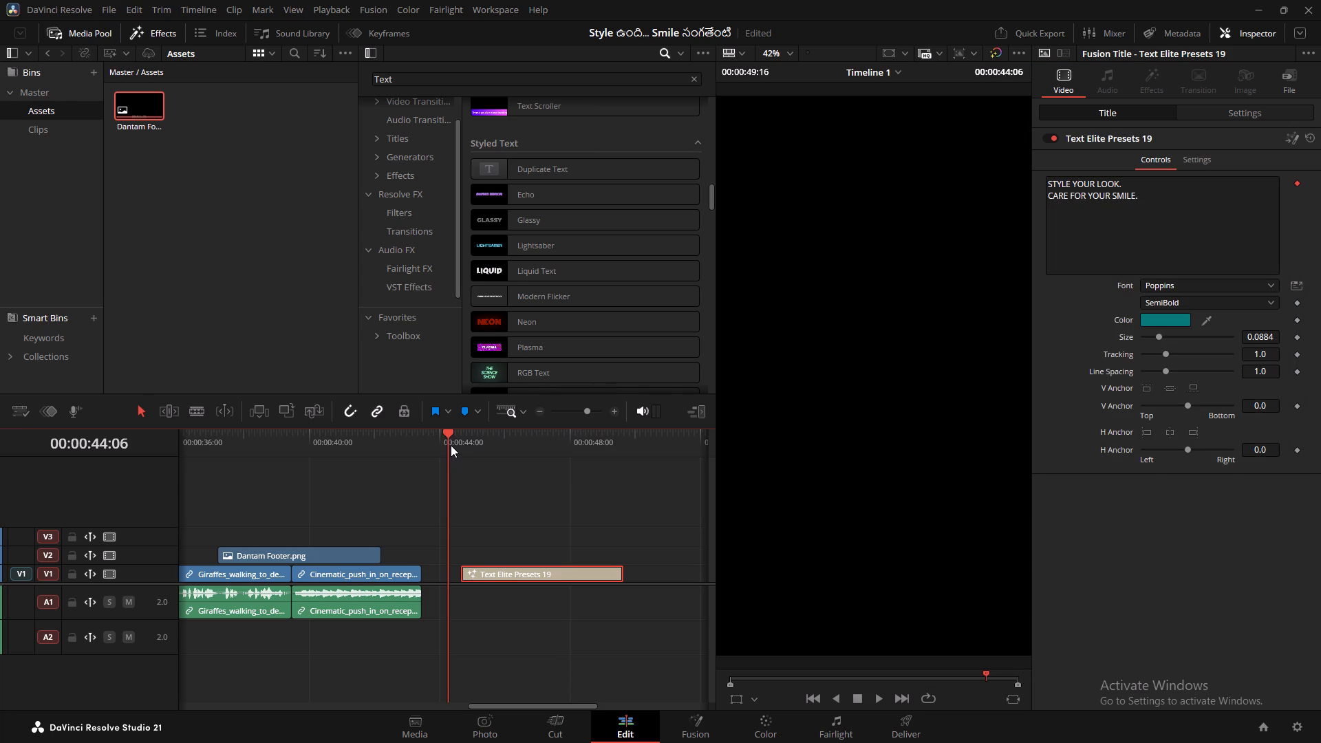
{"action": "type", "text": "p"}
{"action": "key", "text": "space"}
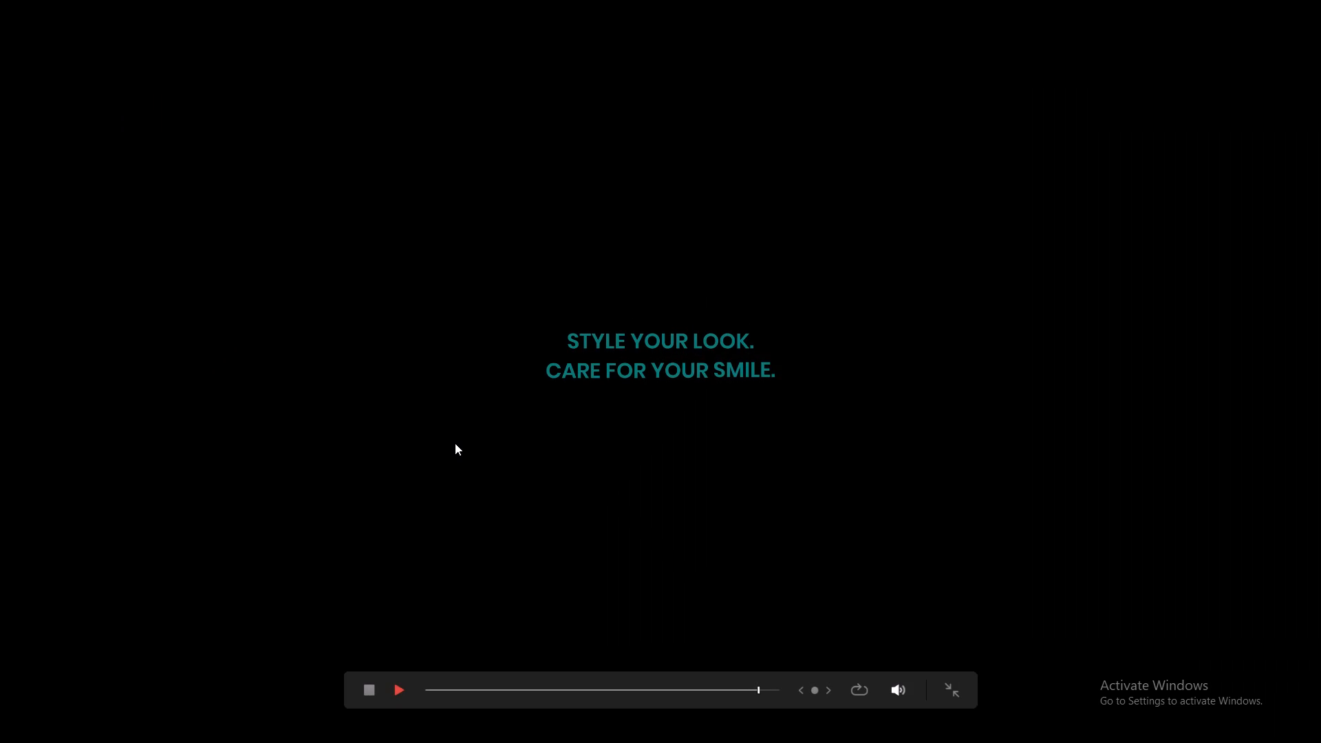
{"action": "key", "text": "space"}
{"action": "key", "text": "Escape"}
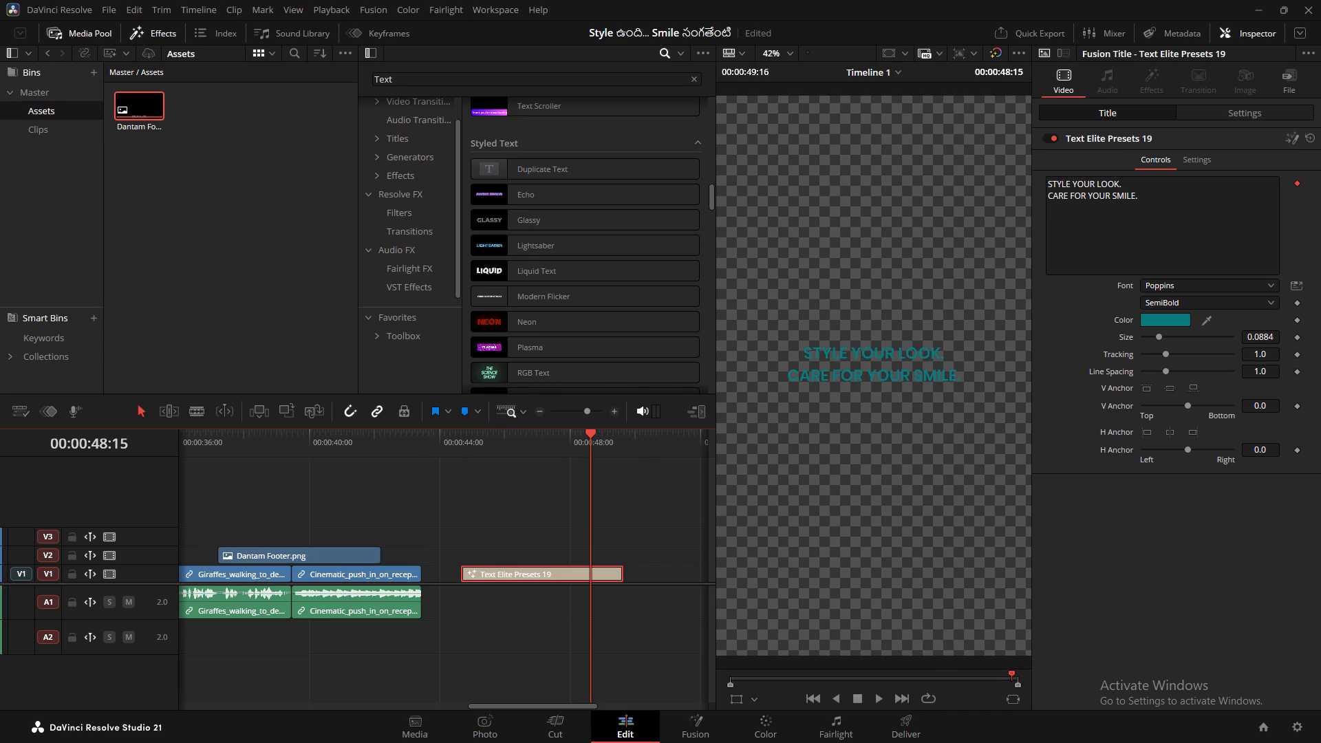
Remove "CARE FOR YOUR SMILE." from the title text, keeping "STYLE YOUR LOOK." followed by a line break.
{"action": "left_click_drag", "start_coordinate": [1145, 198], "coordinate": [1018, 203]}
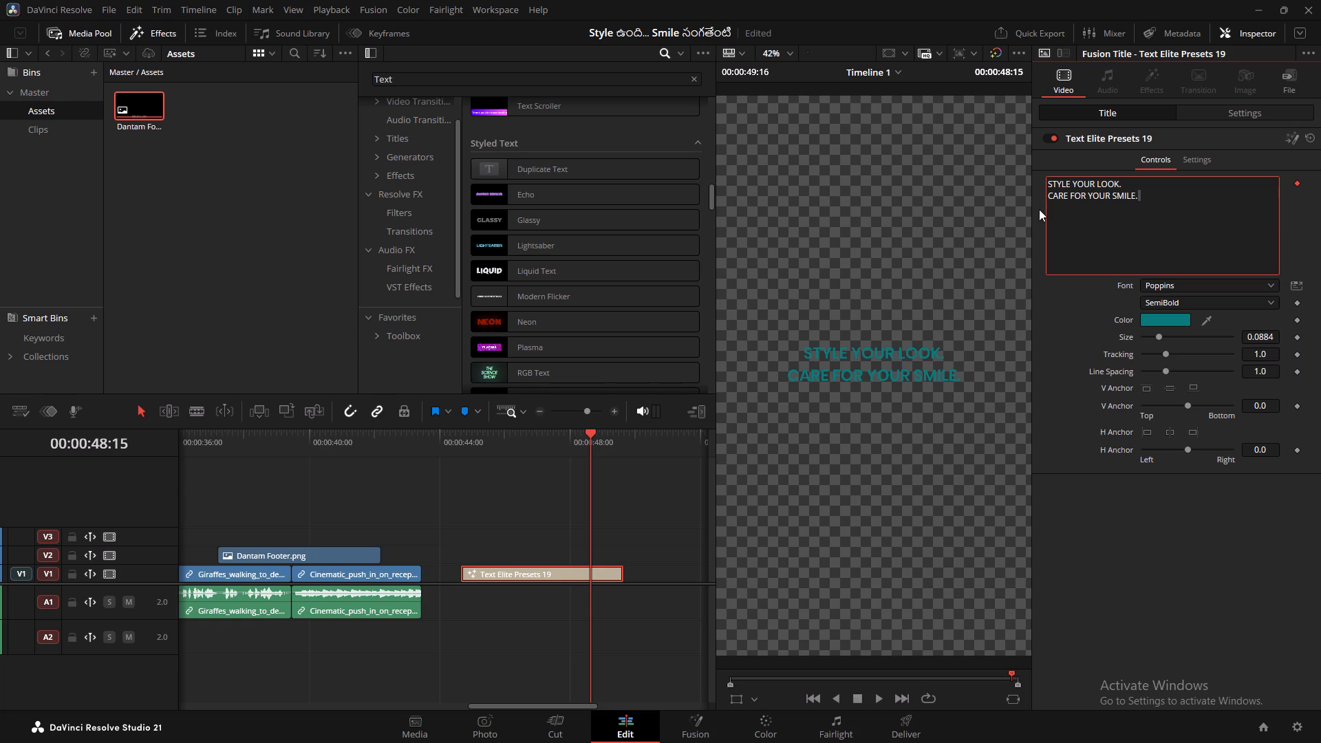
{"action": "key", "text": "shift+Up"}
{"action": "key", "text": "BackSpace"}
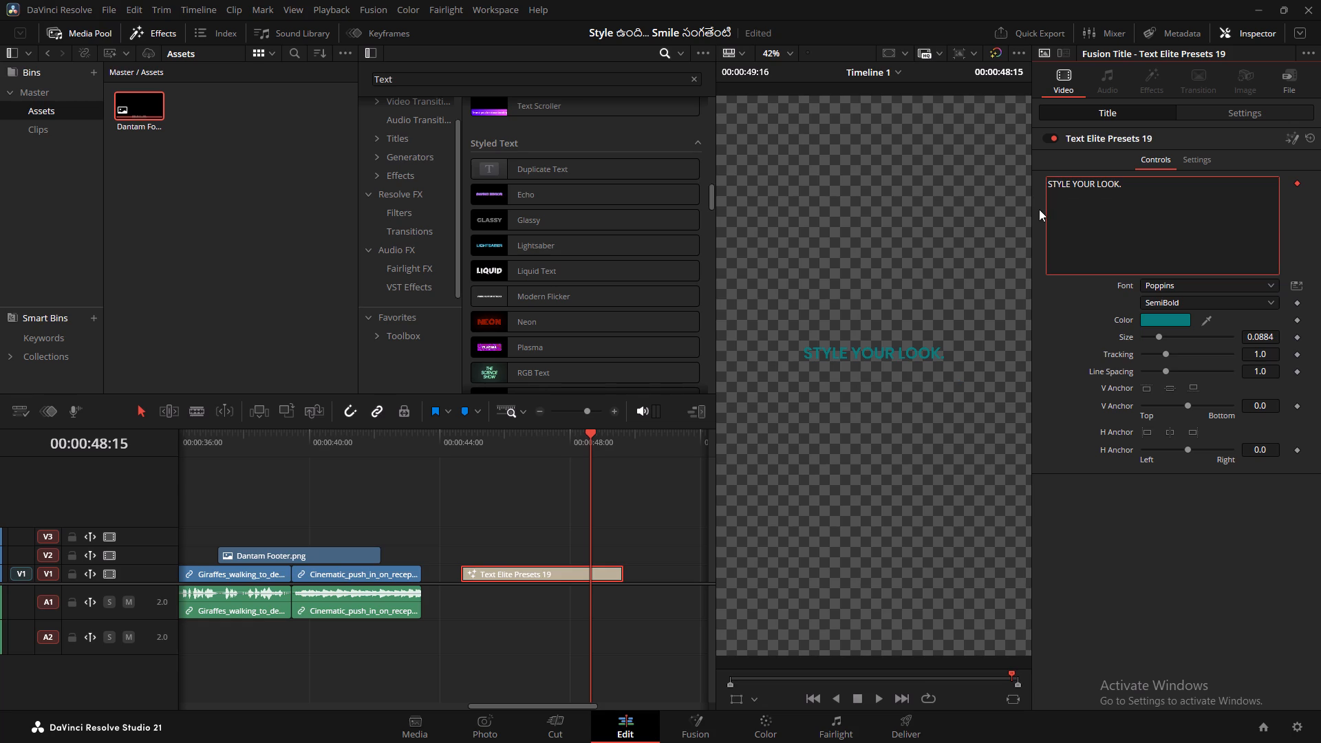
{"action": "key", "text": "space"}
{"action": "key", "text": "BackSpace"}
{"action": "key", "text": "Return"}
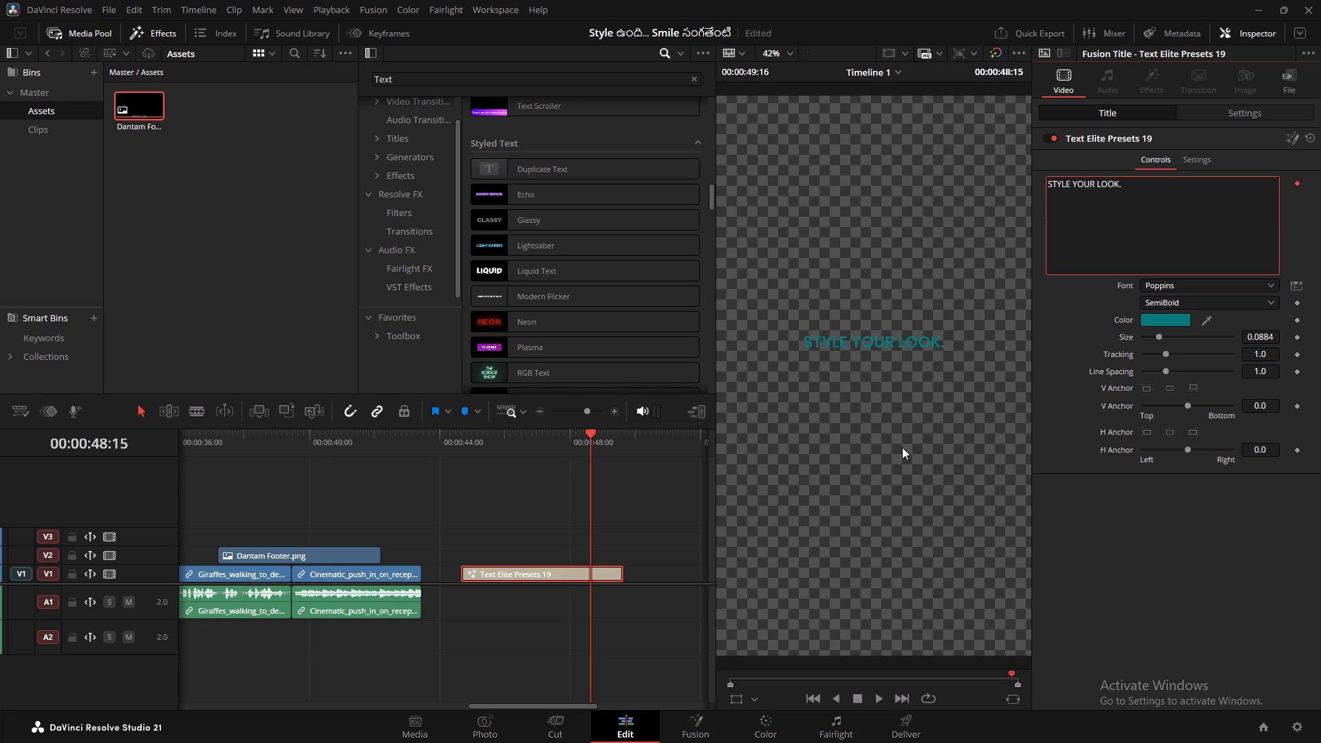
Add the Text Elite Presets 17 title on track V2, directly above the Text Elite Presets 19 clip and aligned to its start.
{"action": "left_click", "coordinate": [606, 517]}
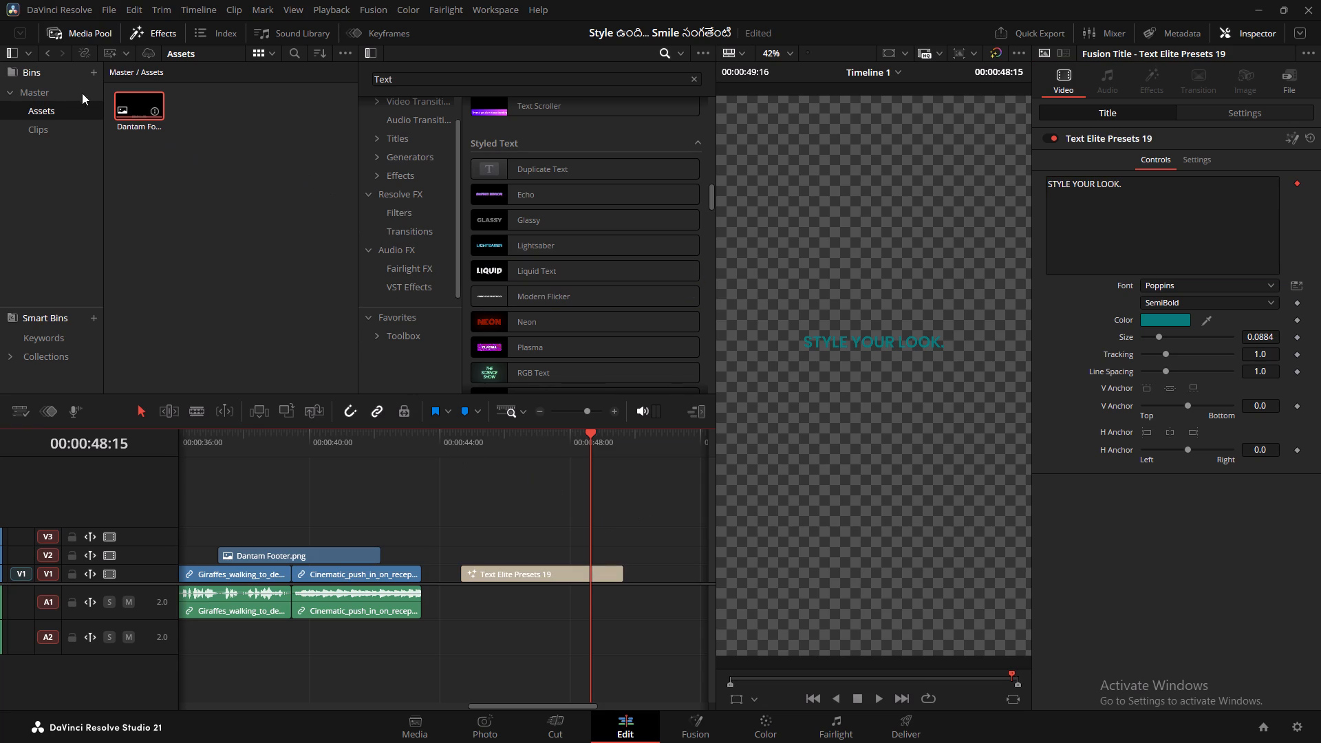
{"action": "left_click", "coordinate": [80, 33]}
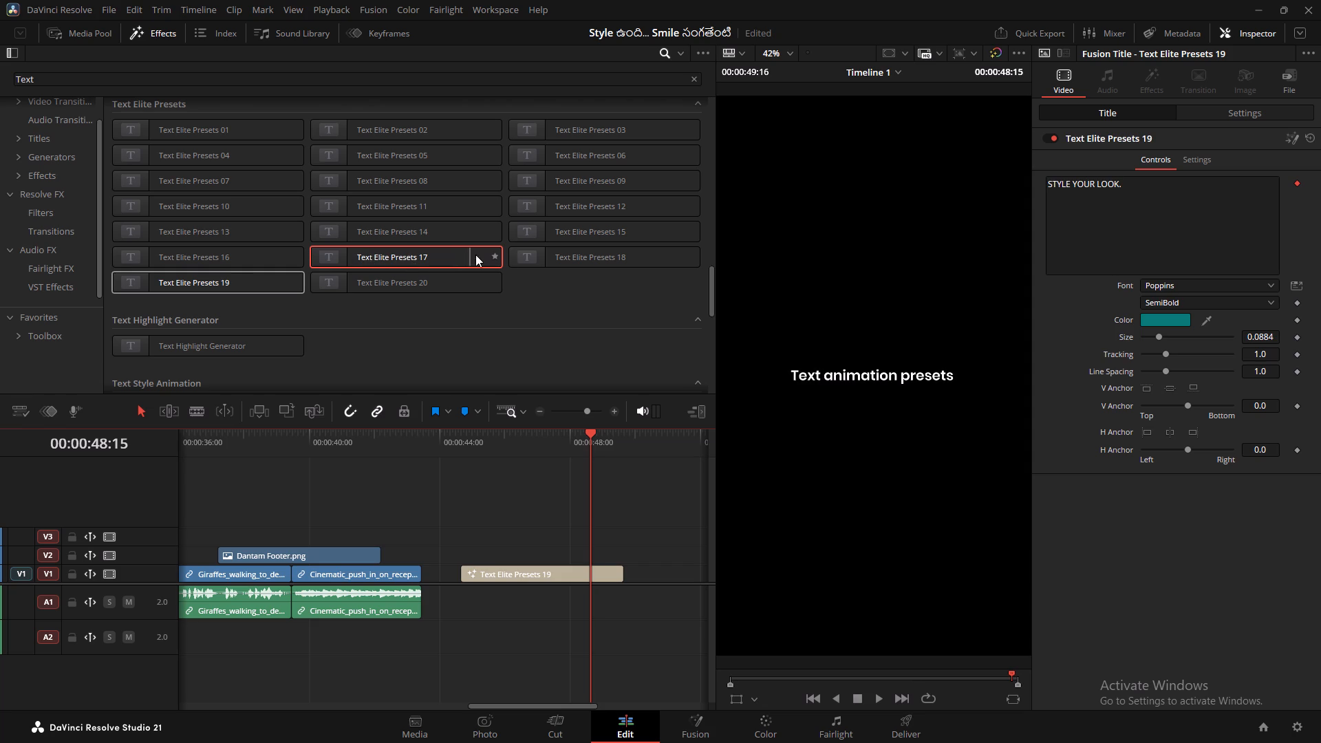
{"action": "left_click_drag", "start_coordinate": [380, 255], "coordinate": [495, 477]}
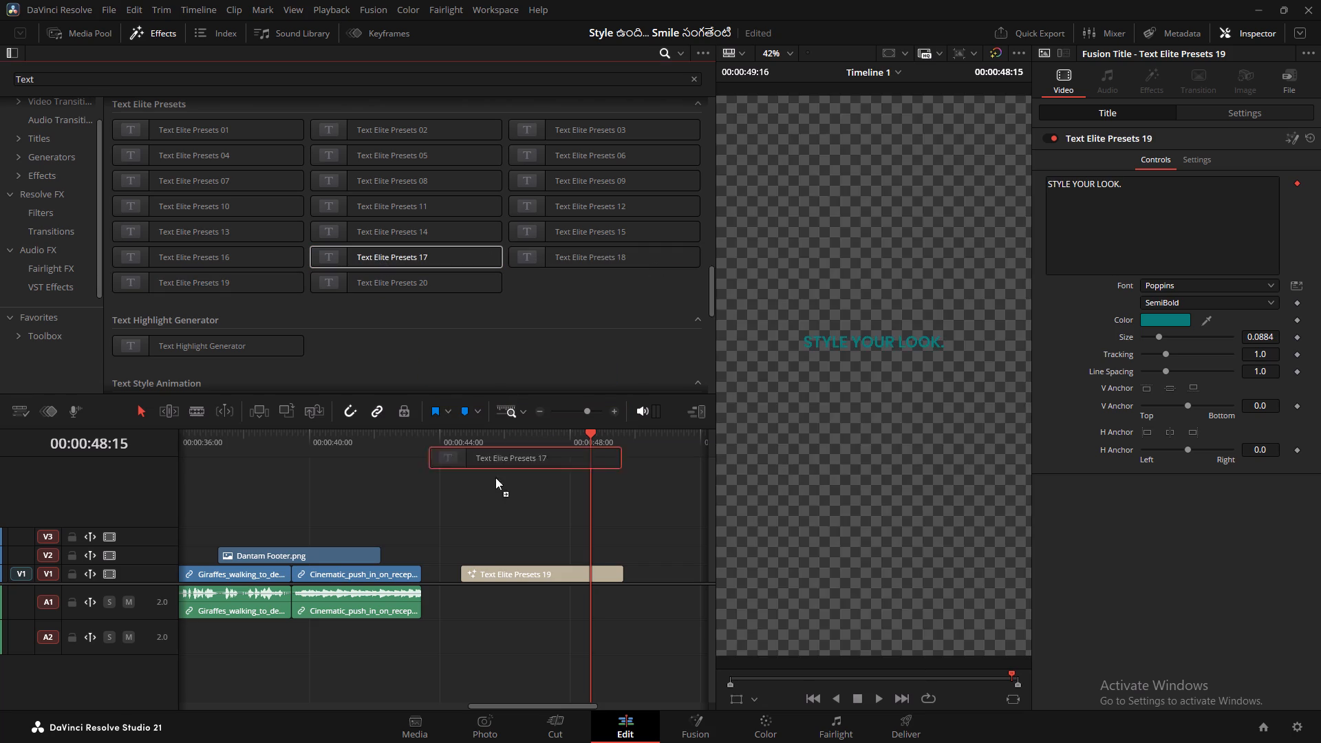
{"action": "left_click_drag", "start_coordinate": [495, 477], "coordinate": [462, 557]}
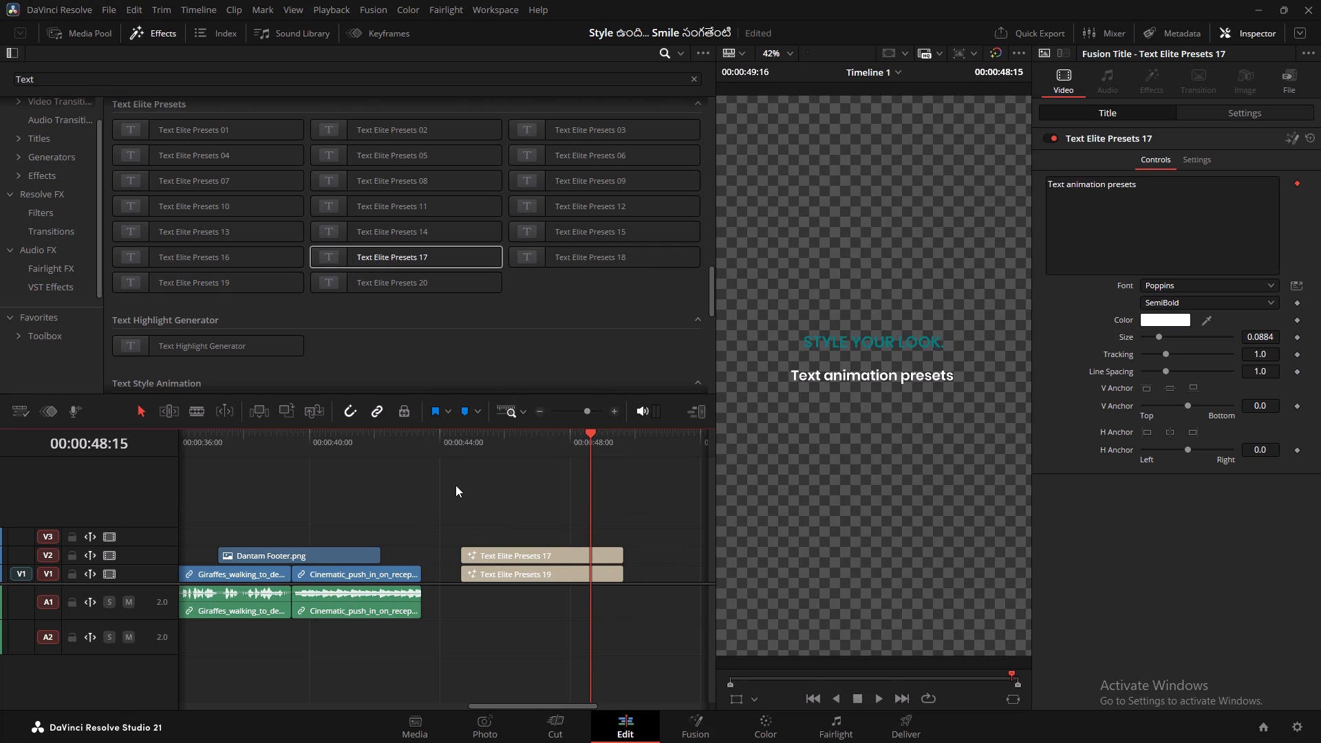
Set the Text Elite Presets 17 title colour to #087979 using the code from the clipboard history.
{"action": "left_click", "coordinate": [1144, 322]}
{"action": "left_click_drag", "start_coordinate": [765, 486], "coordinate": [556, 486]}
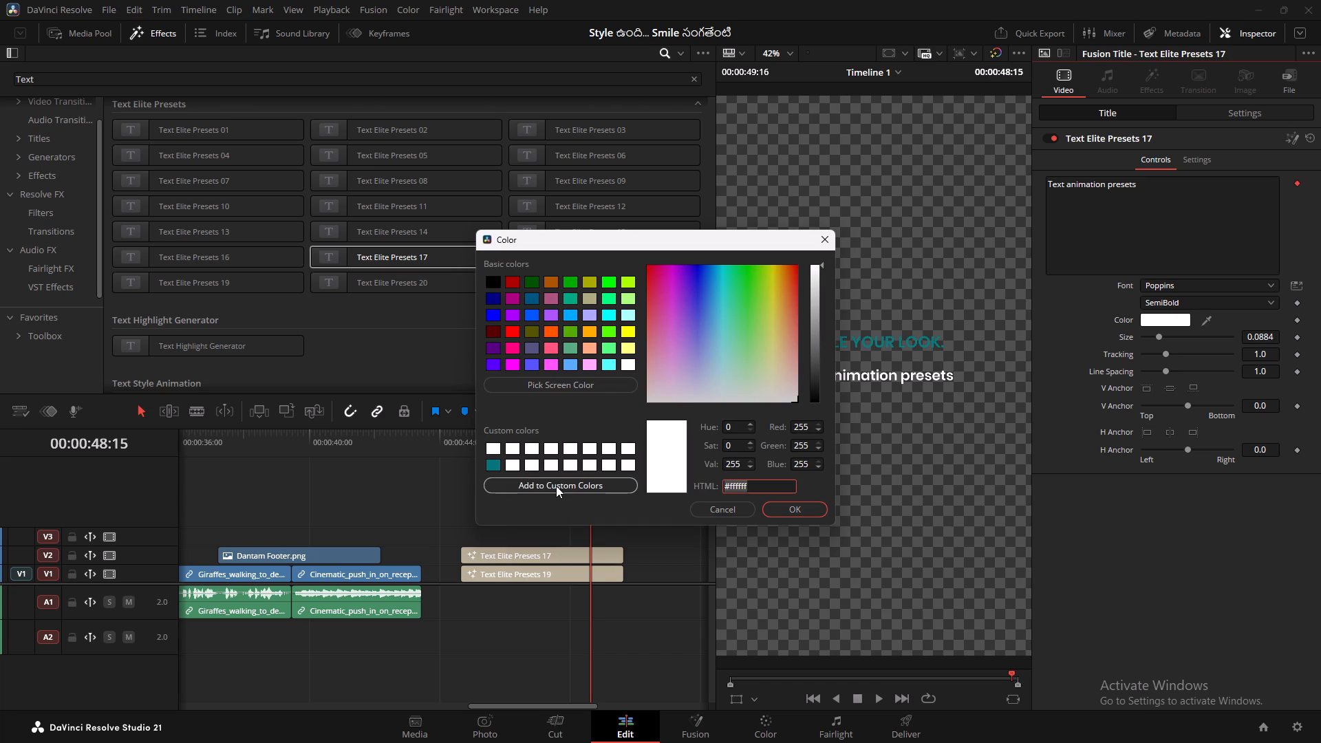
{"action": "key", "text": "alt+v"}
{"action": "key", "text": "super+v"}
{"action": "left_click", "coordinate": [1177, 586]}
{"action": "key", "text": "ctrl+v"}
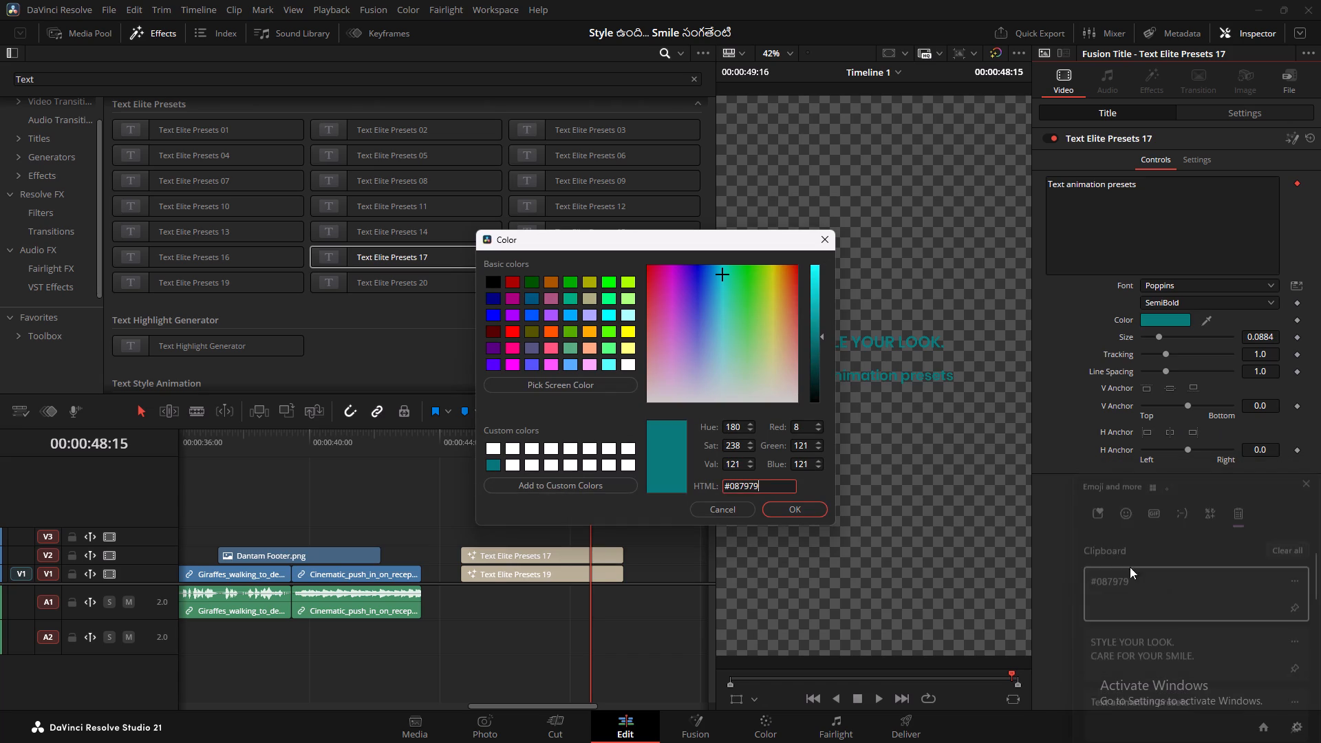
{"action": "left_click", "coordinate": [775, 502]}
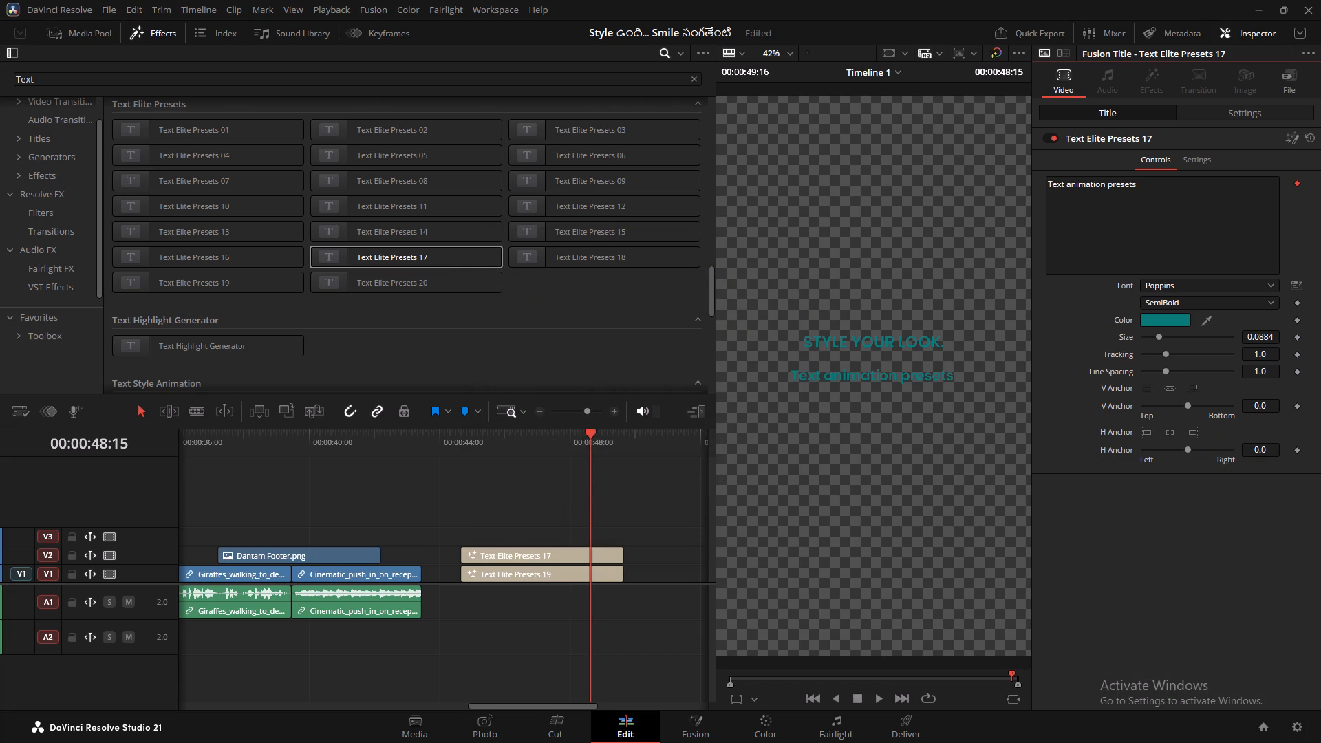
Remove the extra trailing blank line after "STYLE YOUR LOOK." in the V1 title, and reselect the V2 title clip.
{"action": "left_click", "coordinate": [1103, 209]}
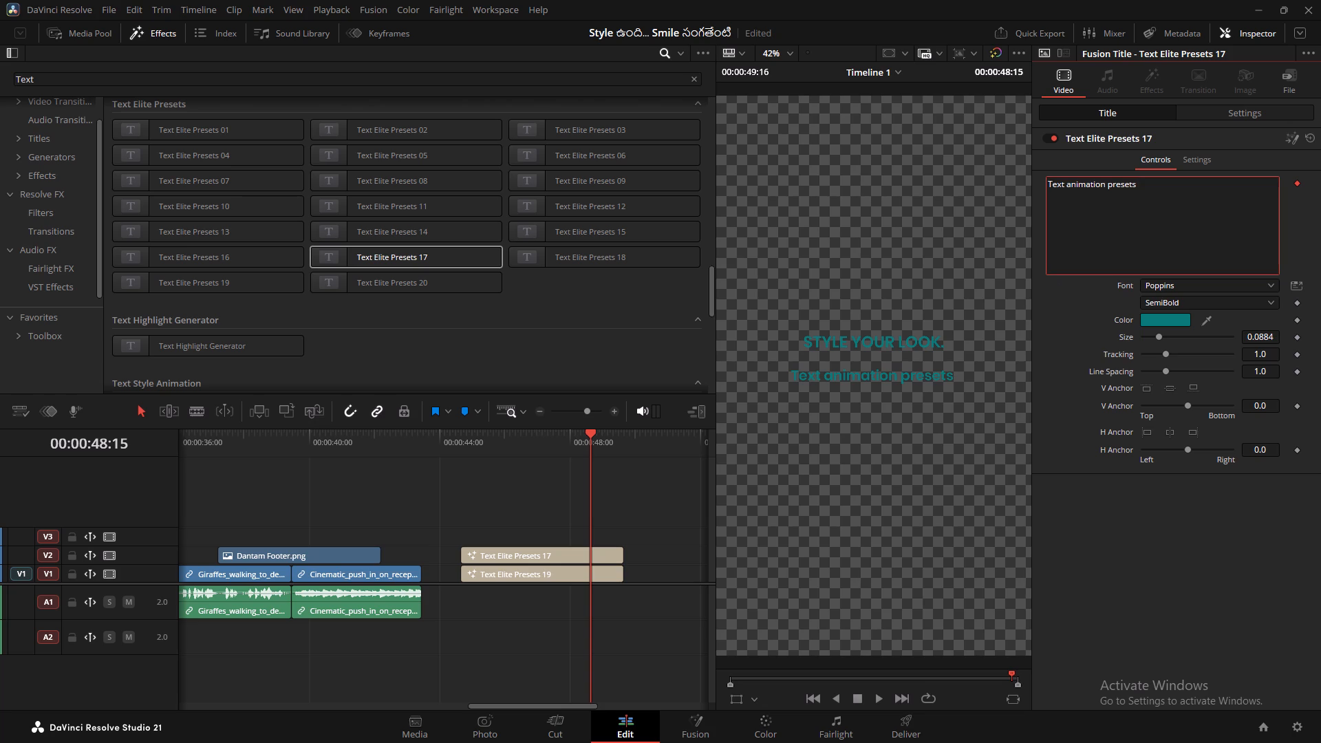
{"action": "left_click", "coordinate": [564, 559]}
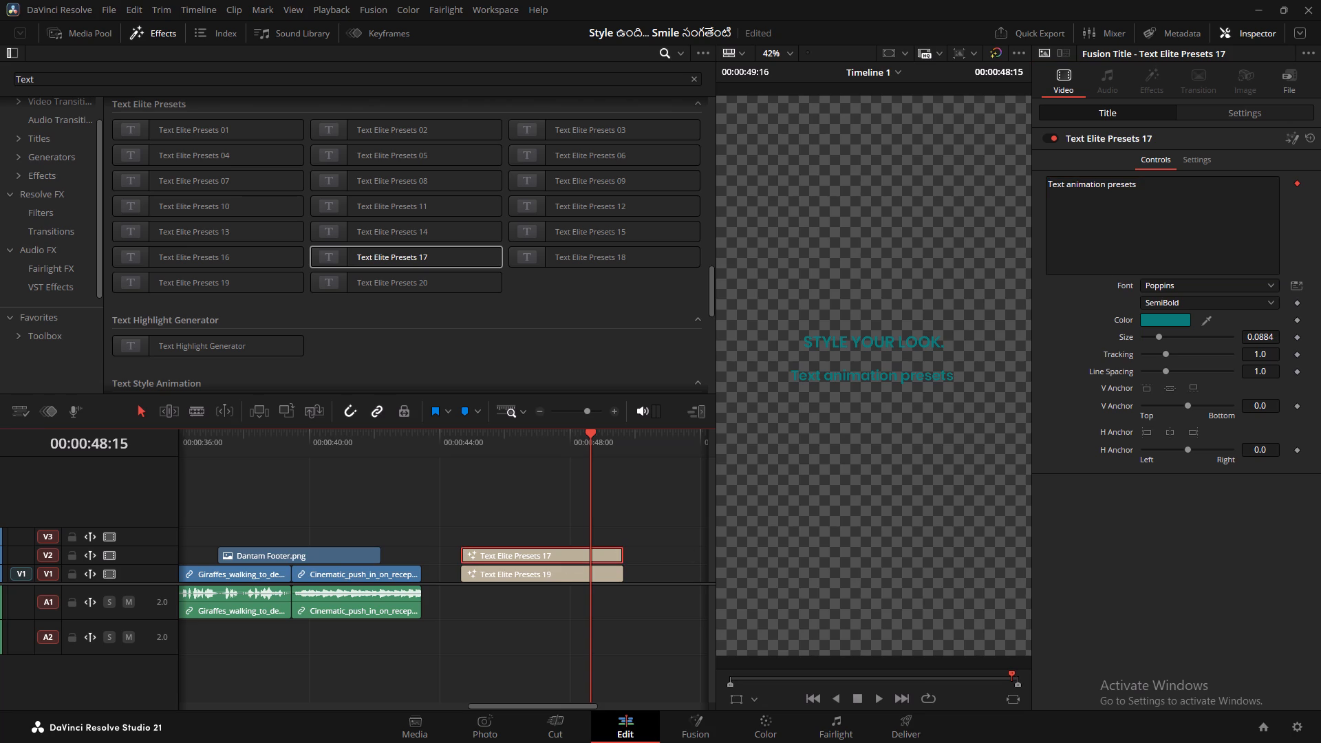
{"action": "left_click", "coordinate": [1179, 222]}
{"action": "left_click", "coordinate": [540, 574]}
{"action": "left_click", "coordinate": [1083, 246]}
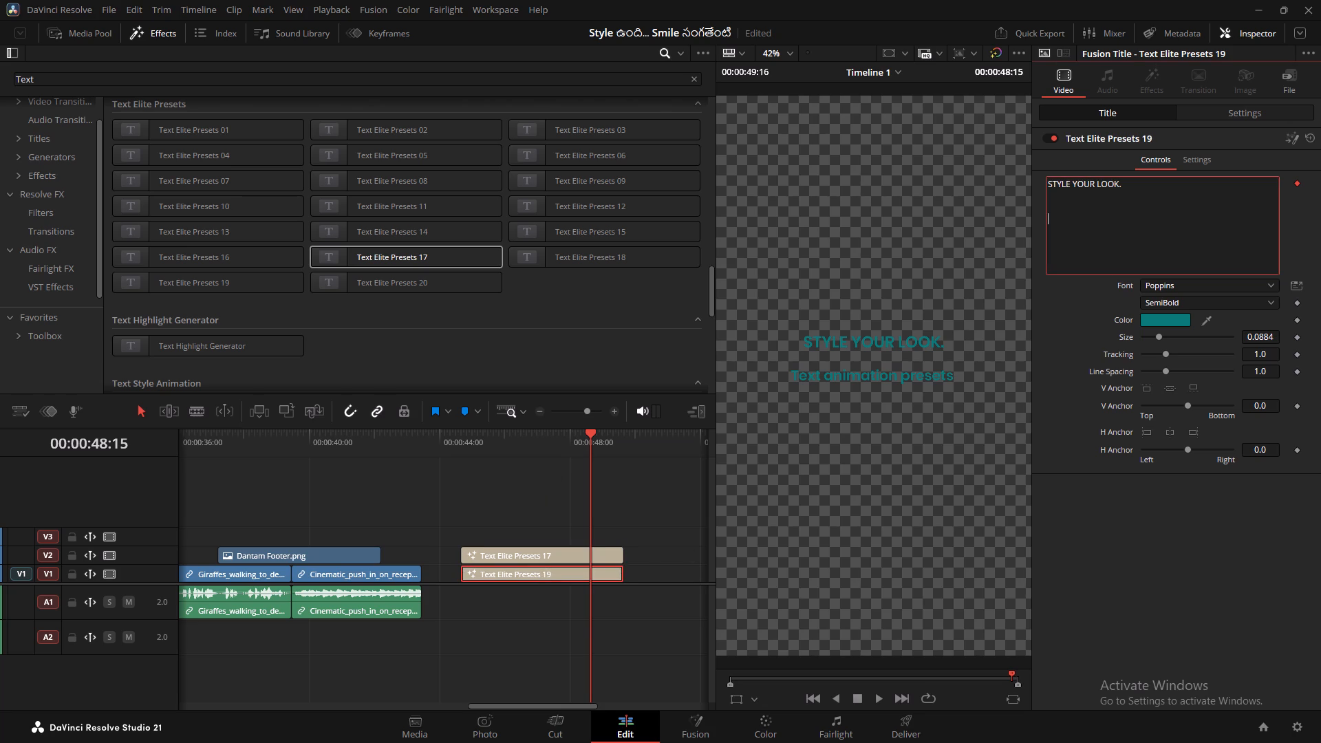
{"action": "key", "text": "BackSpace"}
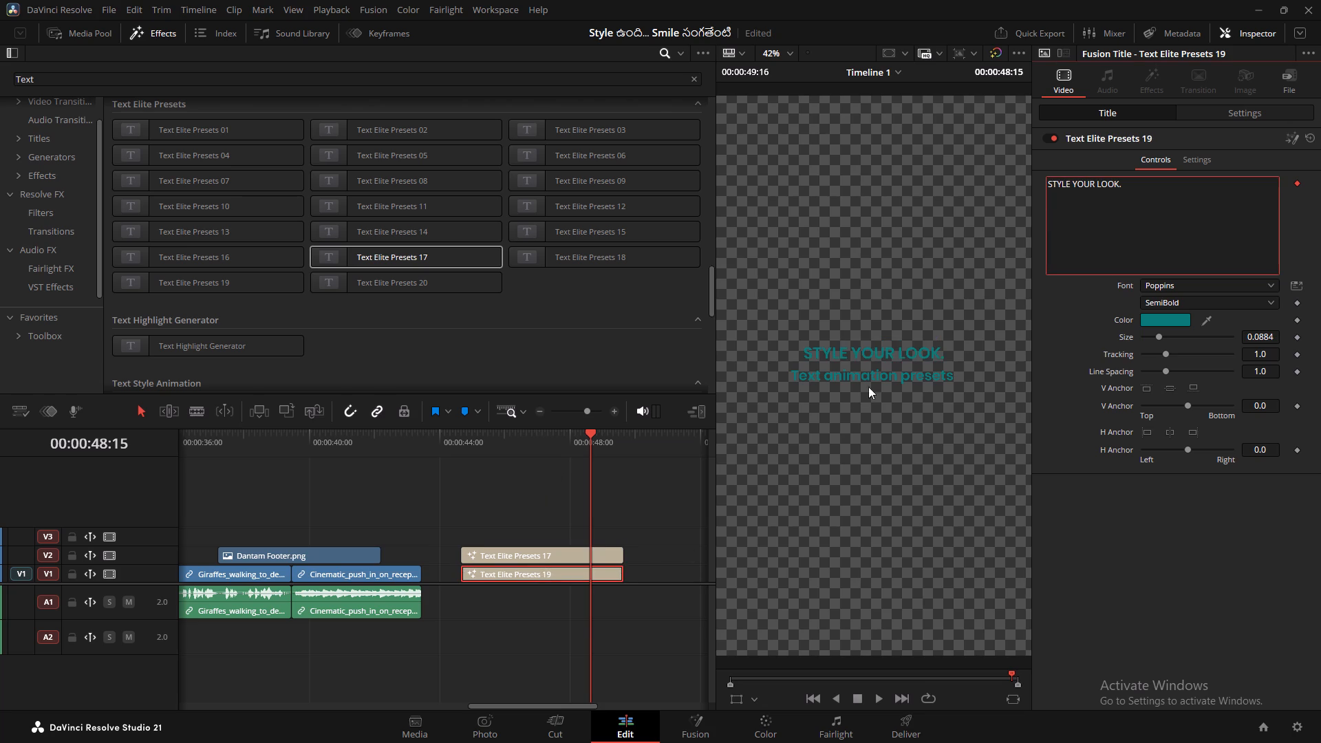
{"action": "left_click", "coordinate": [855, 371]}
{"action": "left_click", "coordinate": [567, 553]}
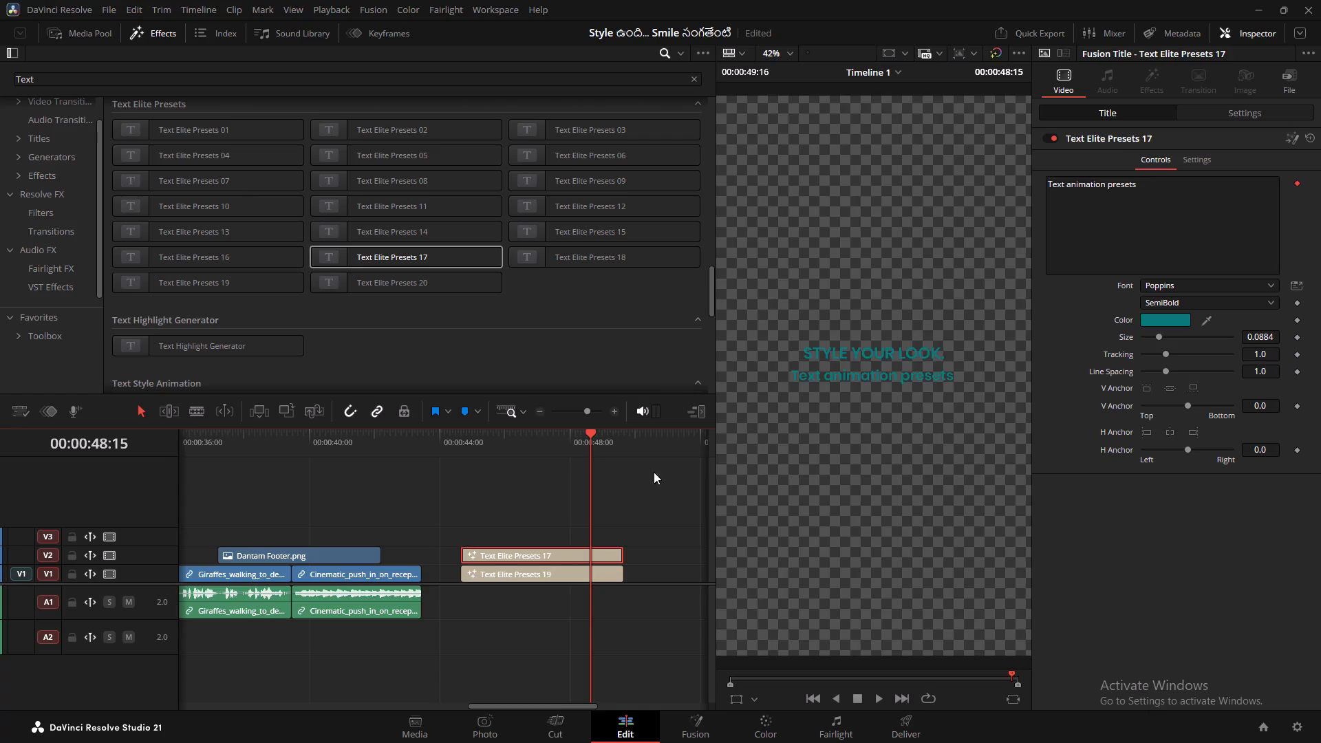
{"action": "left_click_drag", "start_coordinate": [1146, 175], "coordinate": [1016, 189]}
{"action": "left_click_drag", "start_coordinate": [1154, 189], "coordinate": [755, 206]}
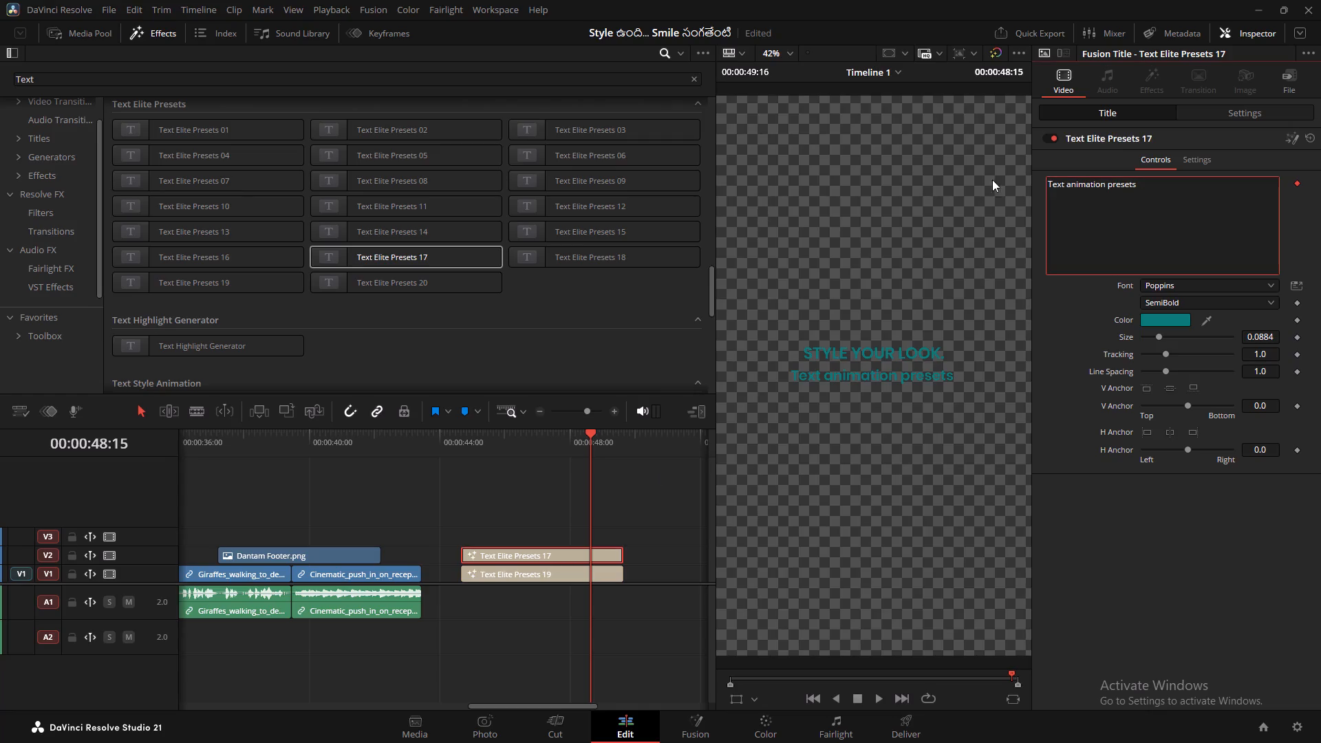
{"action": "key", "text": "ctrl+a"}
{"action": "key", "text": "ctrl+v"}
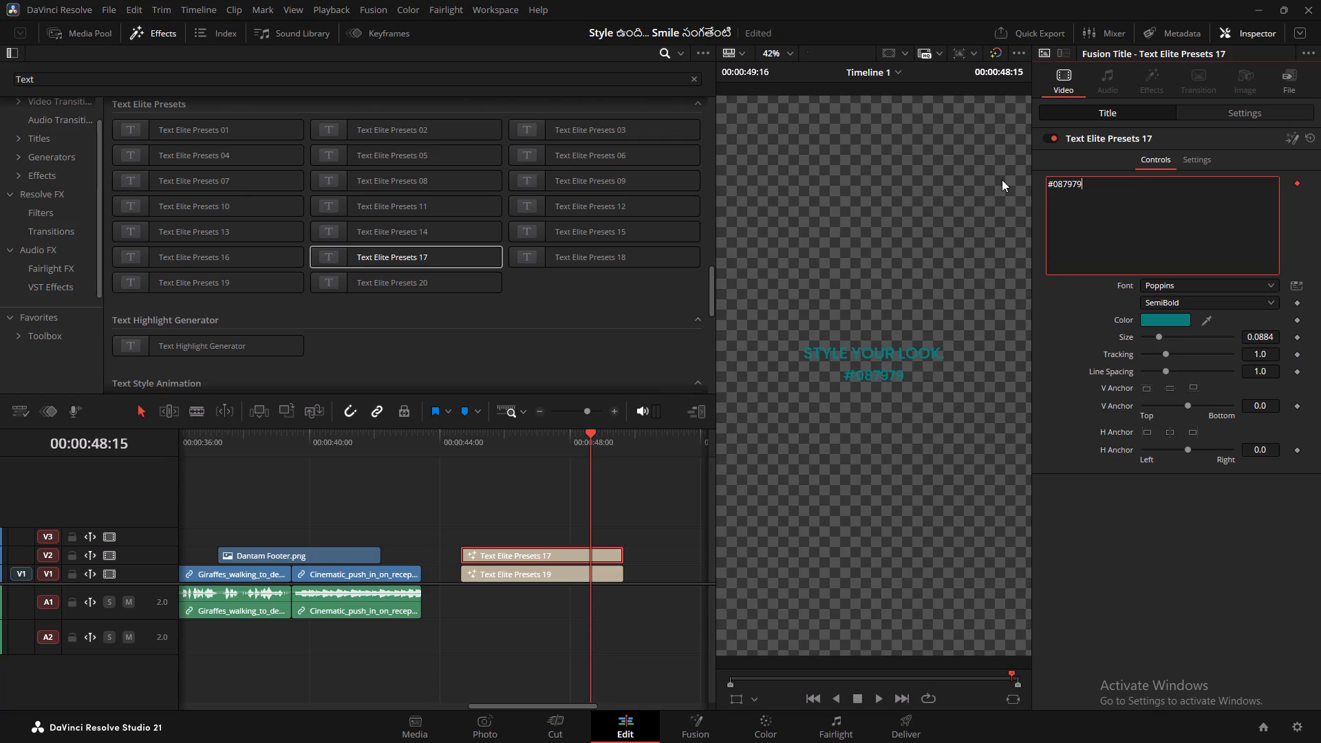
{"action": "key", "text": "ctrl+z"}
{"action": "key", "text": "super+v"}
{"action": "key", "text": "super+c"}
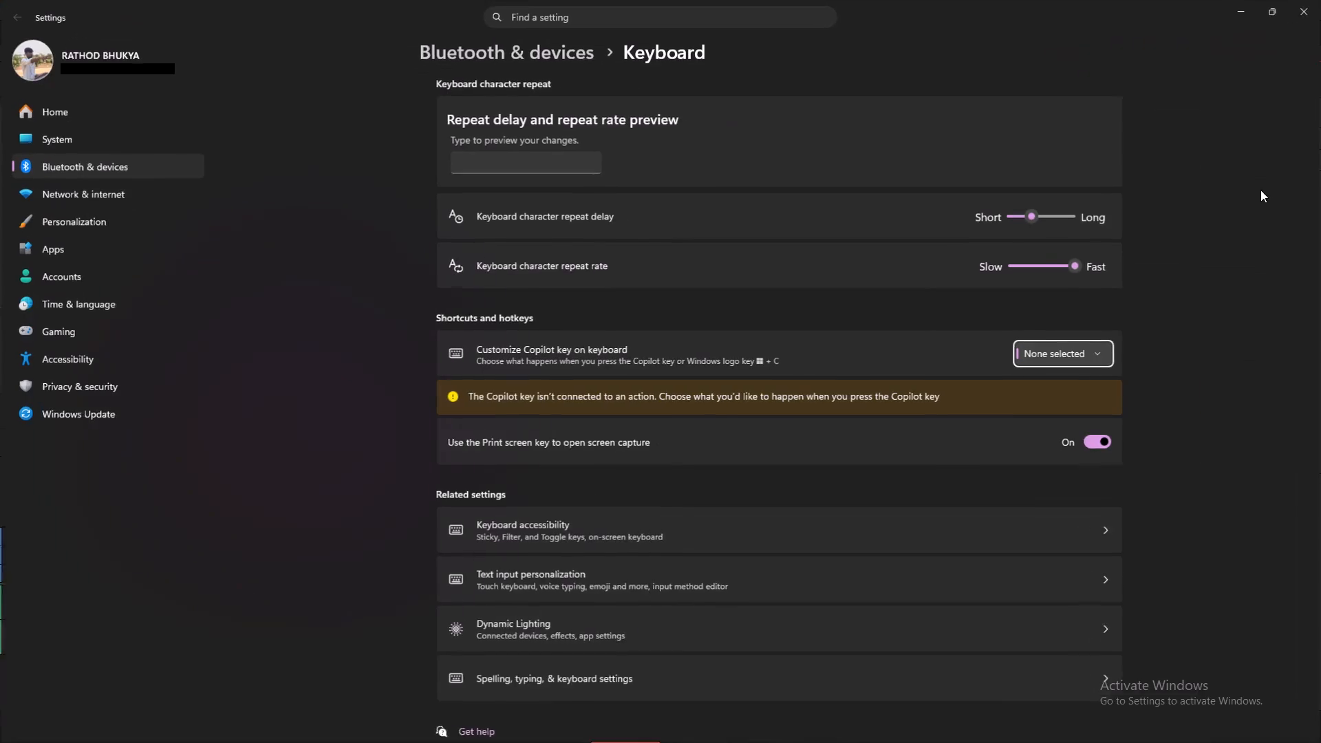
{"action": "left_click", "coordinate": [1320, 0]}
Replace the V2 title's placeholder with the clipboard history's two-line slogan, then delete "STYLE YOUR LOOK.", leaving an empty line above "CARE FOR YOUR SMILE.".
{"action": "left_click_drag", "start_coordinate": [1150, 188], "coordinate": [949, 195]}
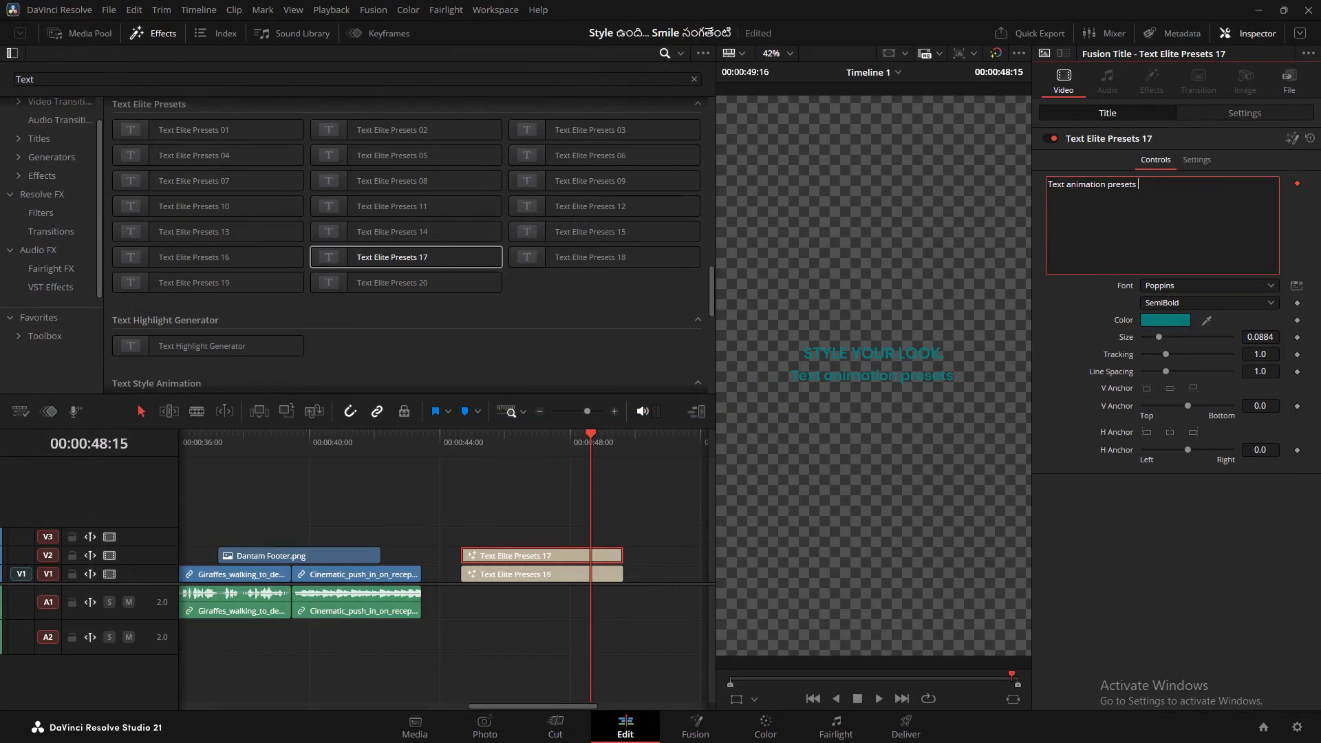
{"action": "left_click_drag", "start_coordinate": [949, 195], "coordinate": [1024, 177]}
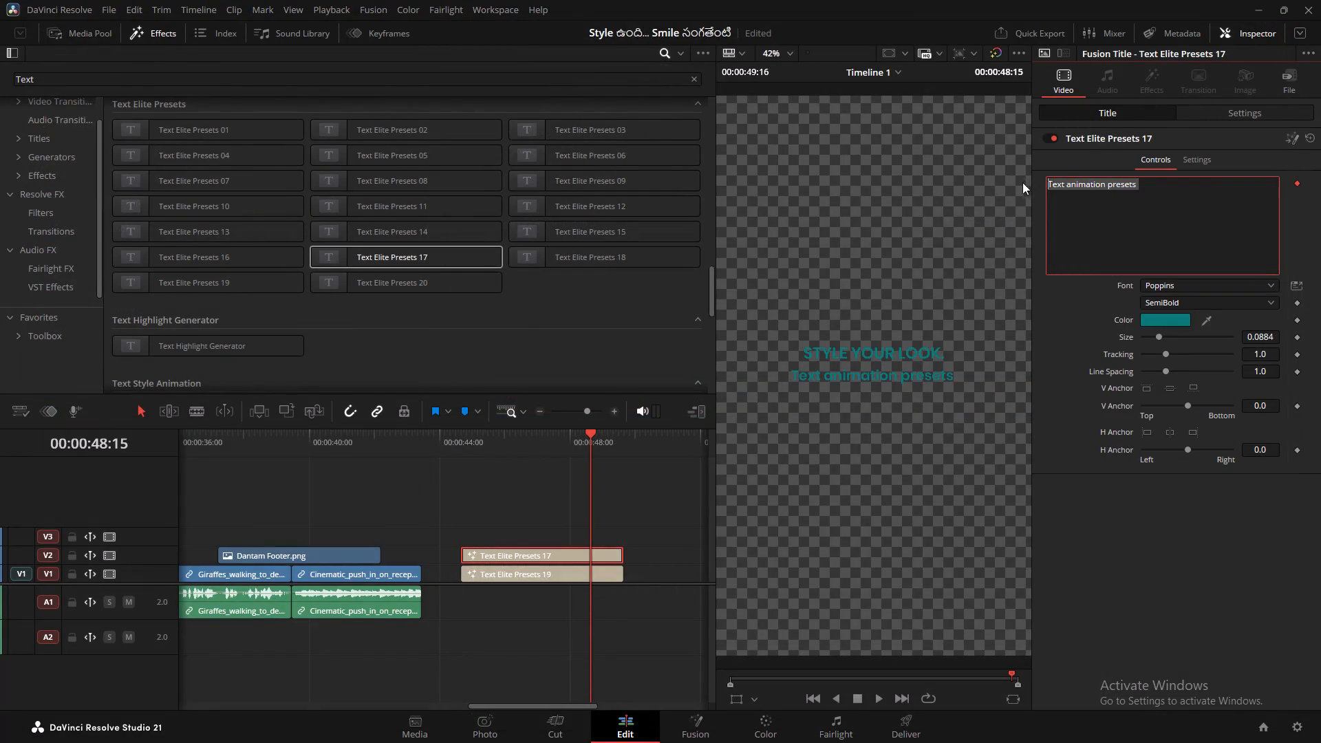
{"action": "key", "text": "super+v"}
{"action": "left_click", "coordinate": [1168, 636]}
{"action": "key", "text": "ctrl+v"}
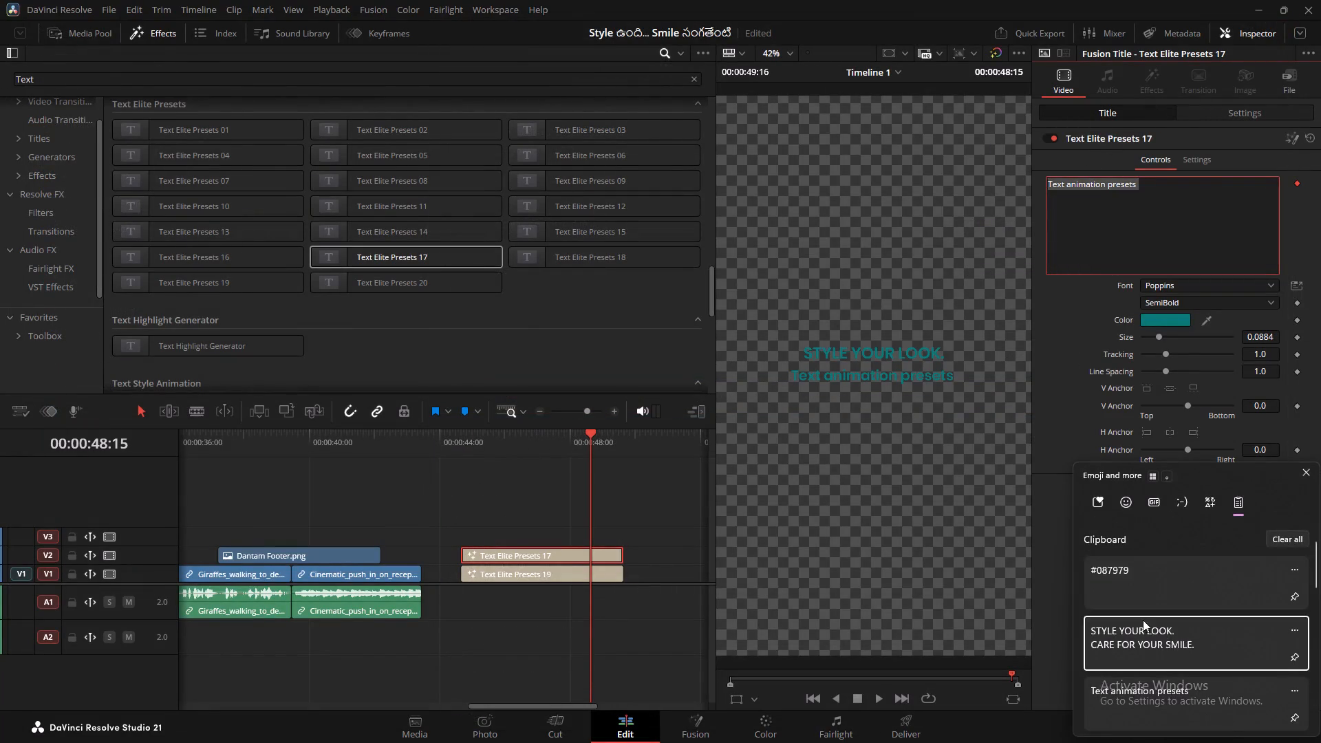
{"action": "left_click_drag", "start_coordinate": [1135, 180], "coordinate": [946, 200]}
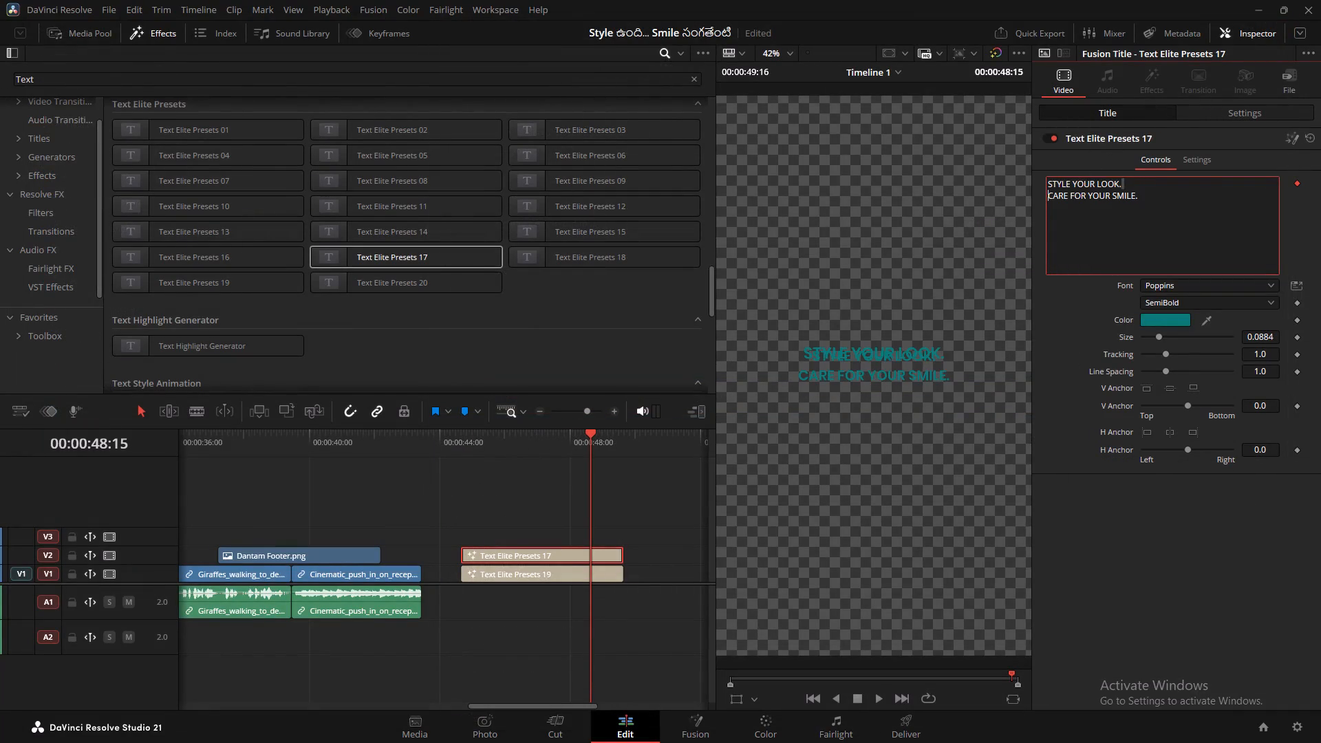
{"action": "left_click_drag", "start_coordinate": [946, 200], "coordinate": [1044, 185]}
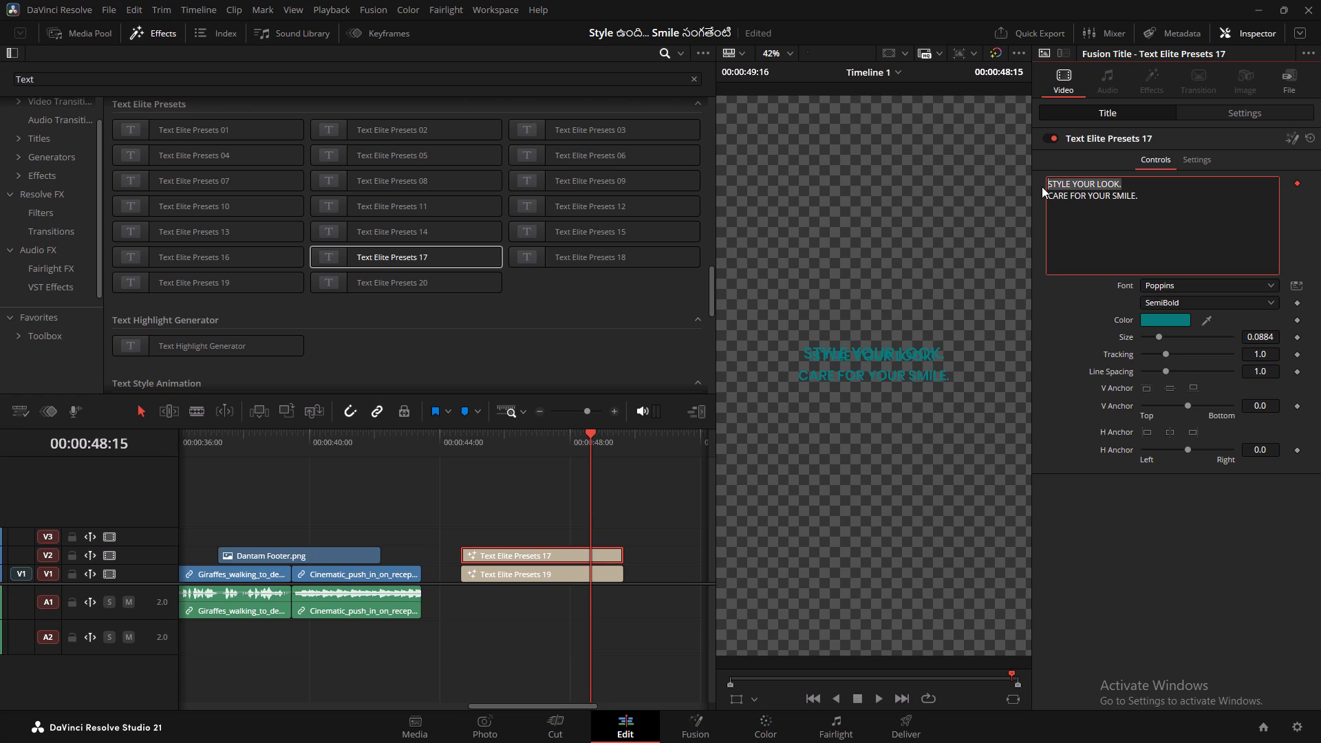
{"action": "key", "text": "BackSpace"}
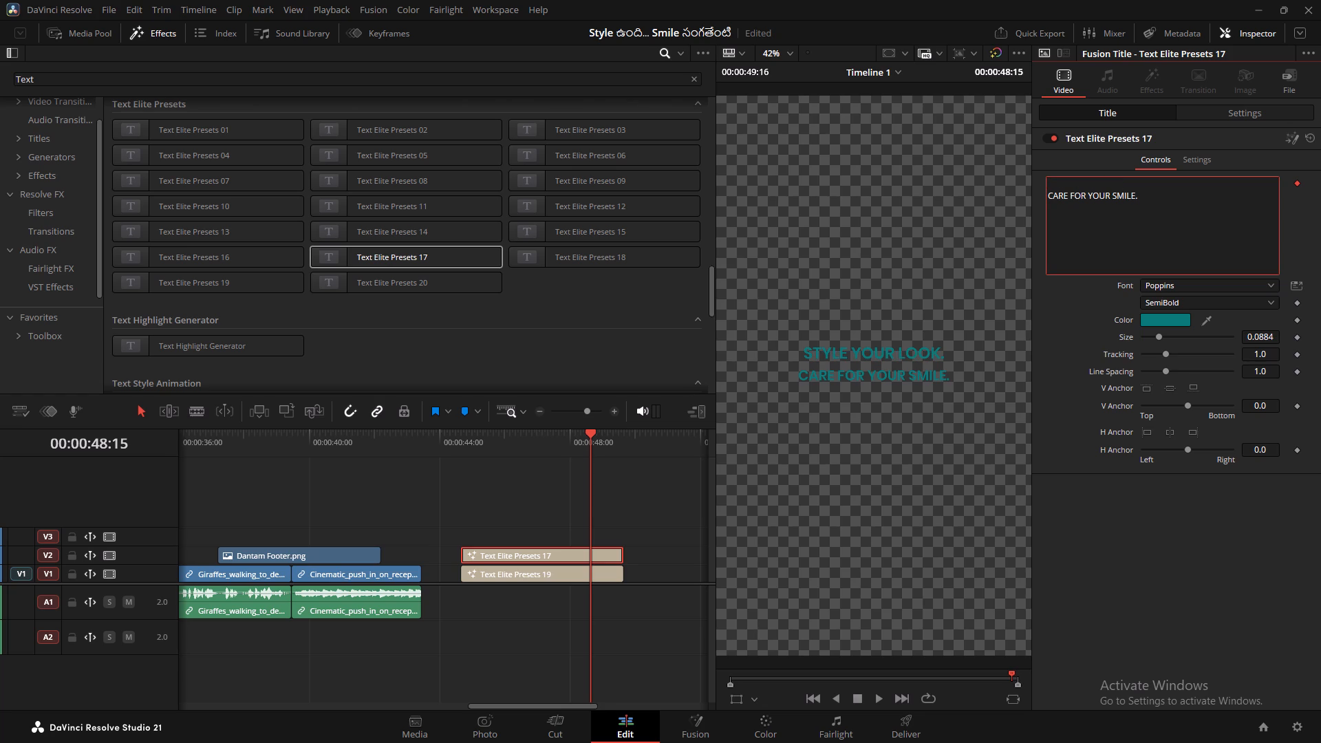
{"action": "left_click", "coordinate": [1234, 235]}
Play back the two stacked title animations twice from just before the title clips.
{"action": "left_click", "coordinate": [443, 440]}
{"action": "key", "text": "space"}
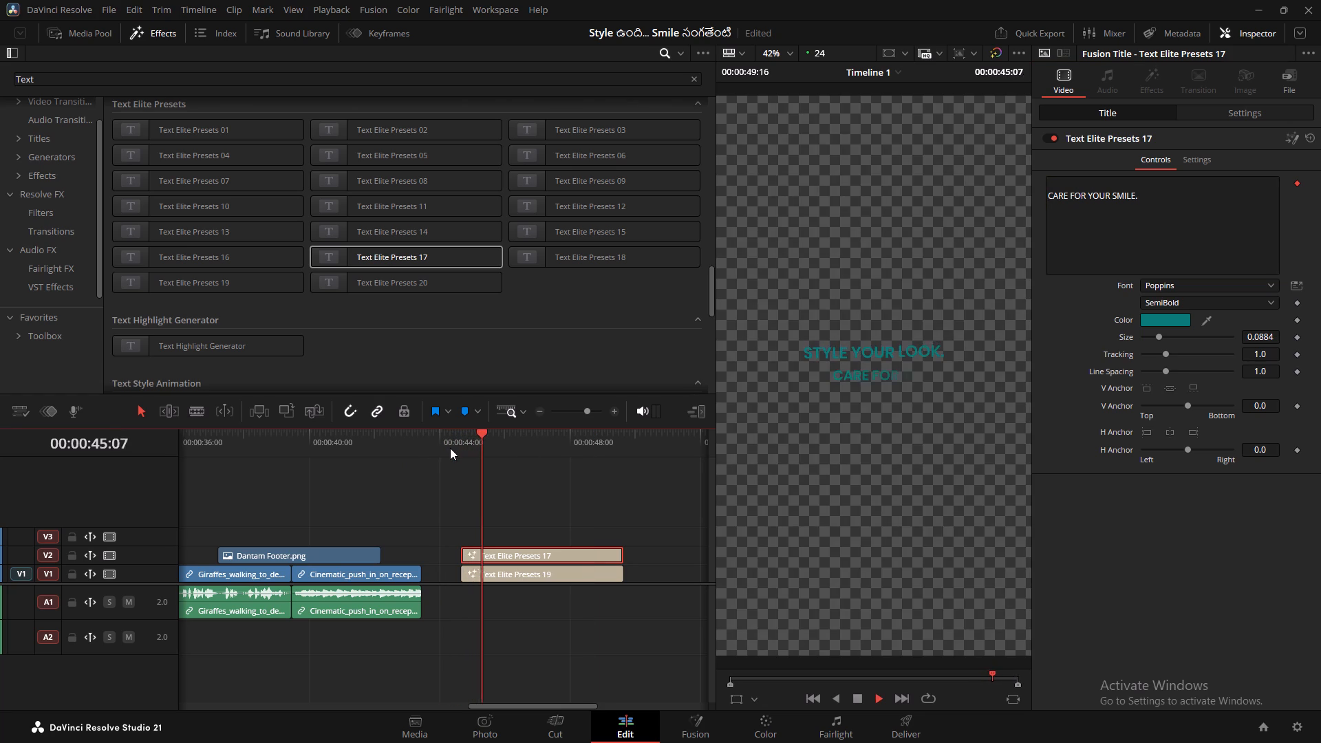
{"action": "key", "text": "space"}
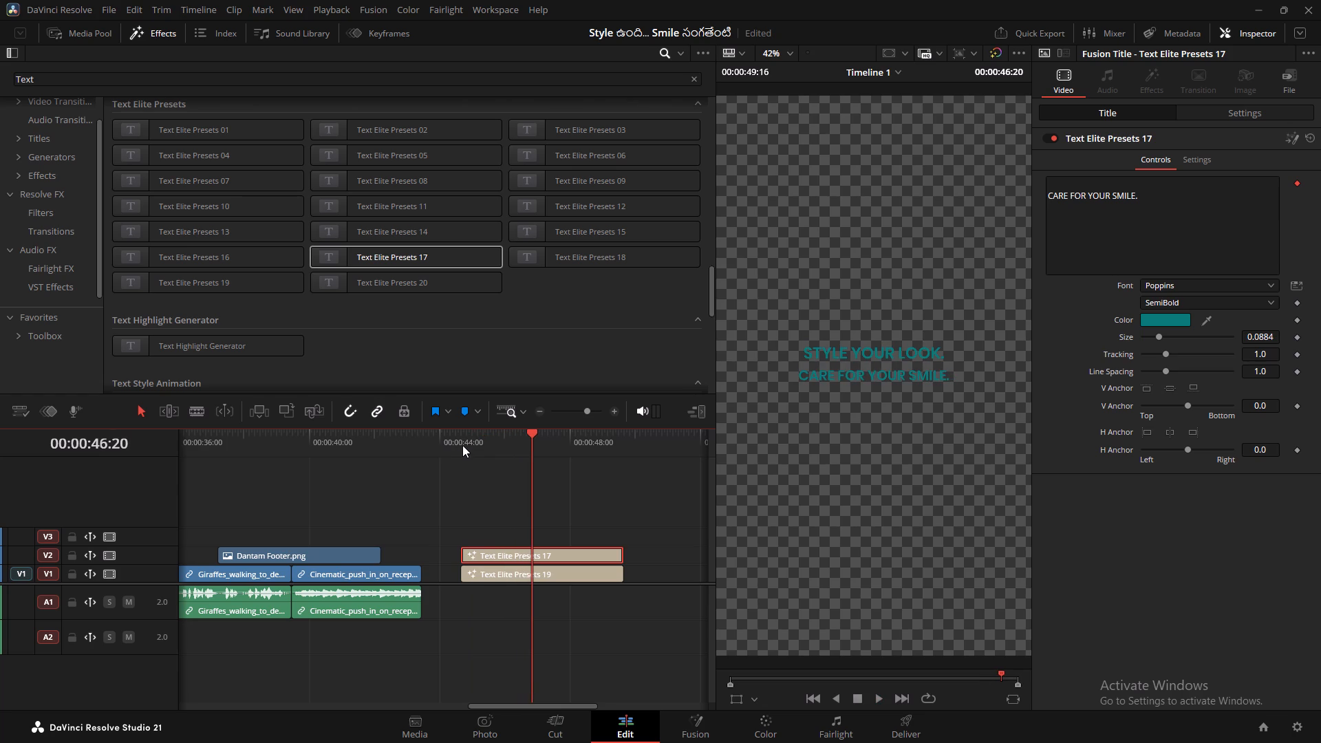
{"action": "left_click", "coordinate": [459, 444]}
{"action": "key", "text": "space"}
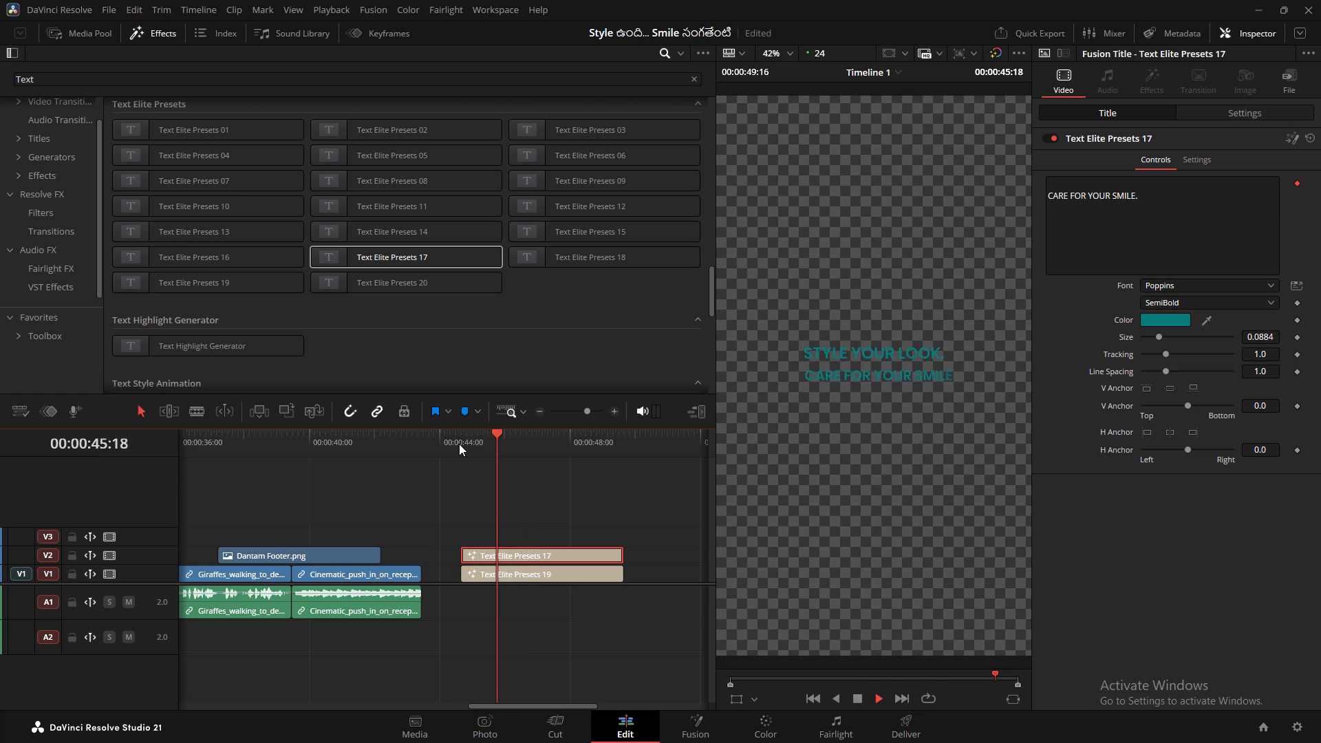
{"action": "key", "text": "space"}
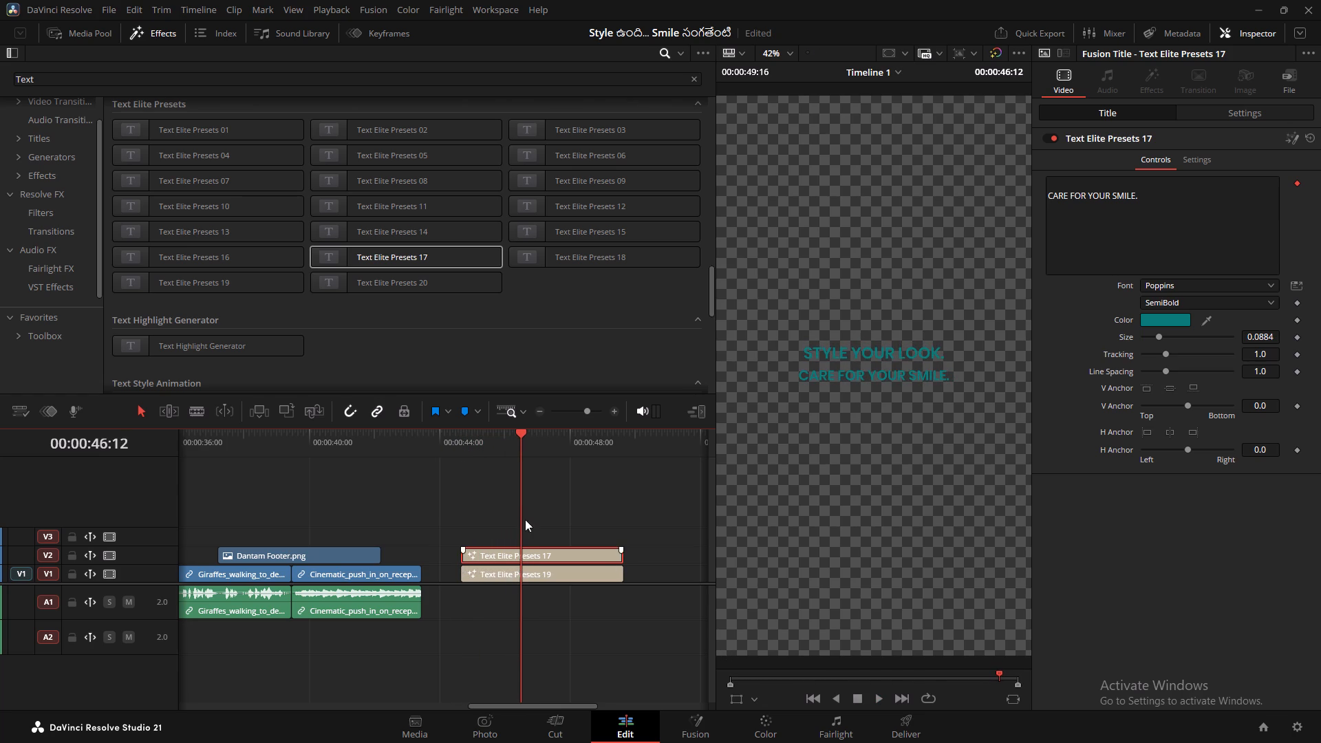
Move the "CARE FOR YOUR SMILE." title clip on V2 22 frames later, starting it at 00:00:45:14.
{"action": "left_click_drag", "start_coordinate": [520, 443], "coordinate": [473, 426]}
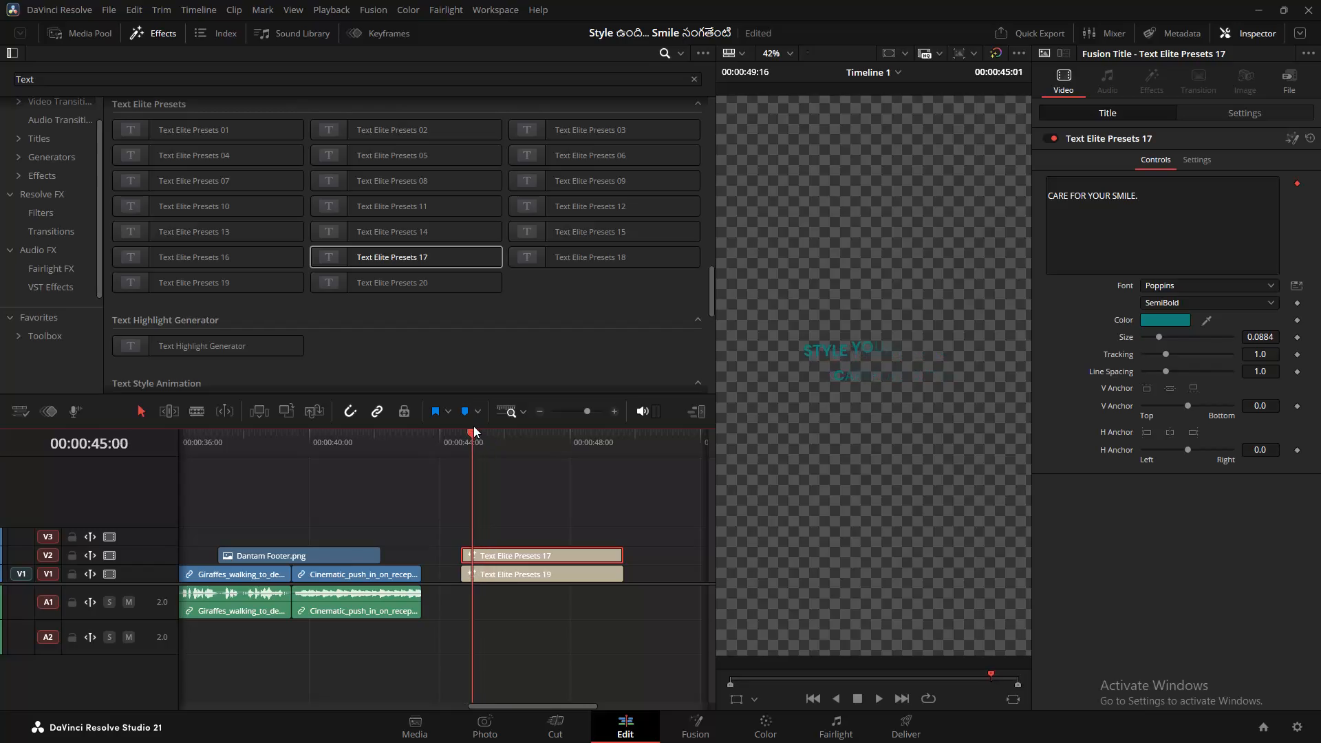
{"action": "left_click_drag", "start_coordinate": [473, 426], "coordinate": [482, 427]}
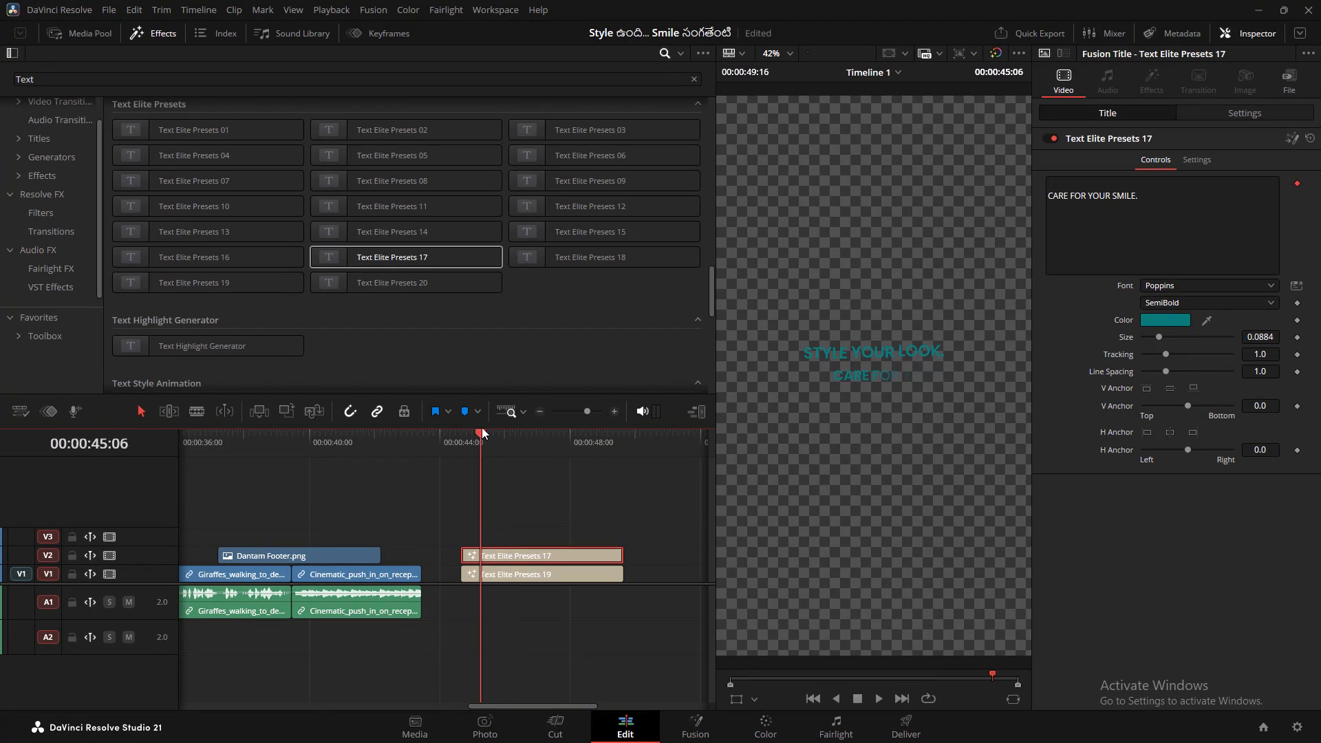
{"action": "left_click_drag", "start_coordinate": [482, 427], "coordinate": [491, 431]}
{"action": "left_click", "coordinate": [522, 578]}
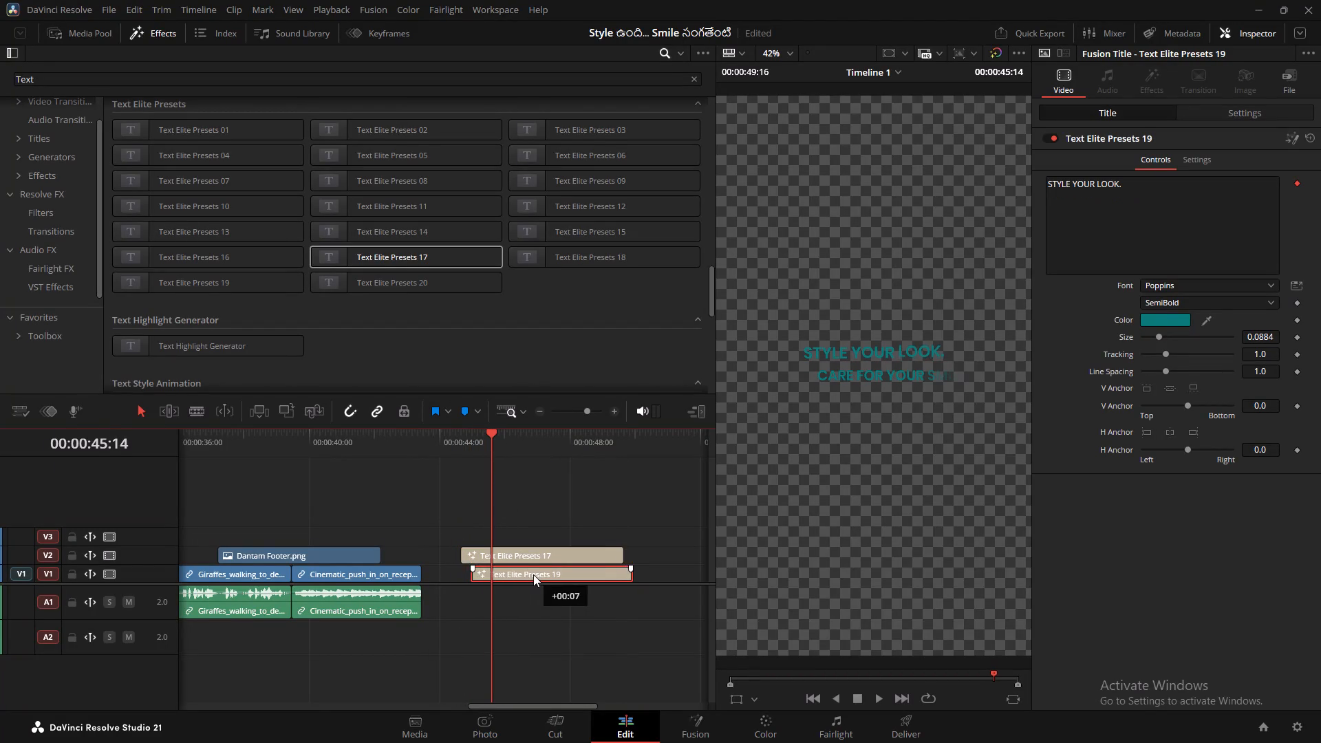
{"action": "left_click_drag", "start_coordinate": [526, 550], "coordinate": [551, 550]}
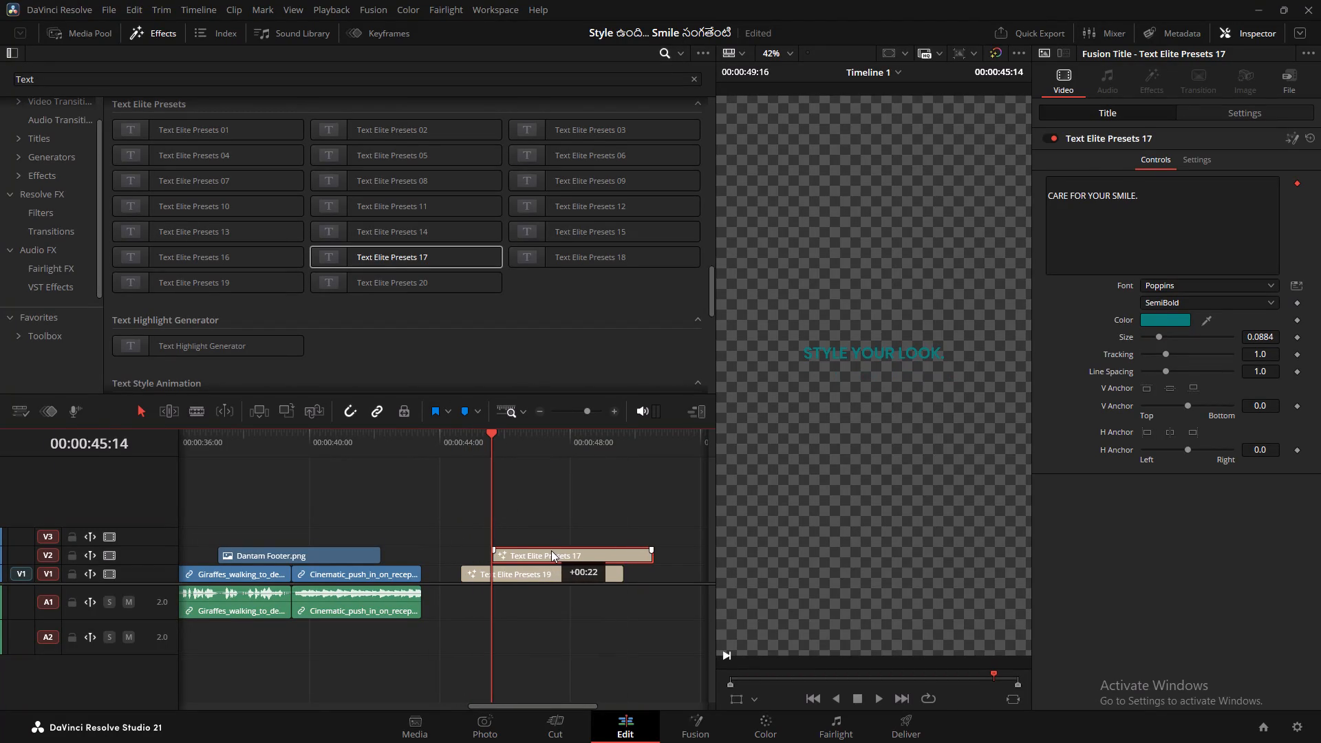
{"action": "left_click_drag", "start_coordinate": [551, 550], "coordinate": [552, 552]}
Play back the staggered title animations from just before the first title clip.
{"action": "left_click", "coordinate": [447, 442]}
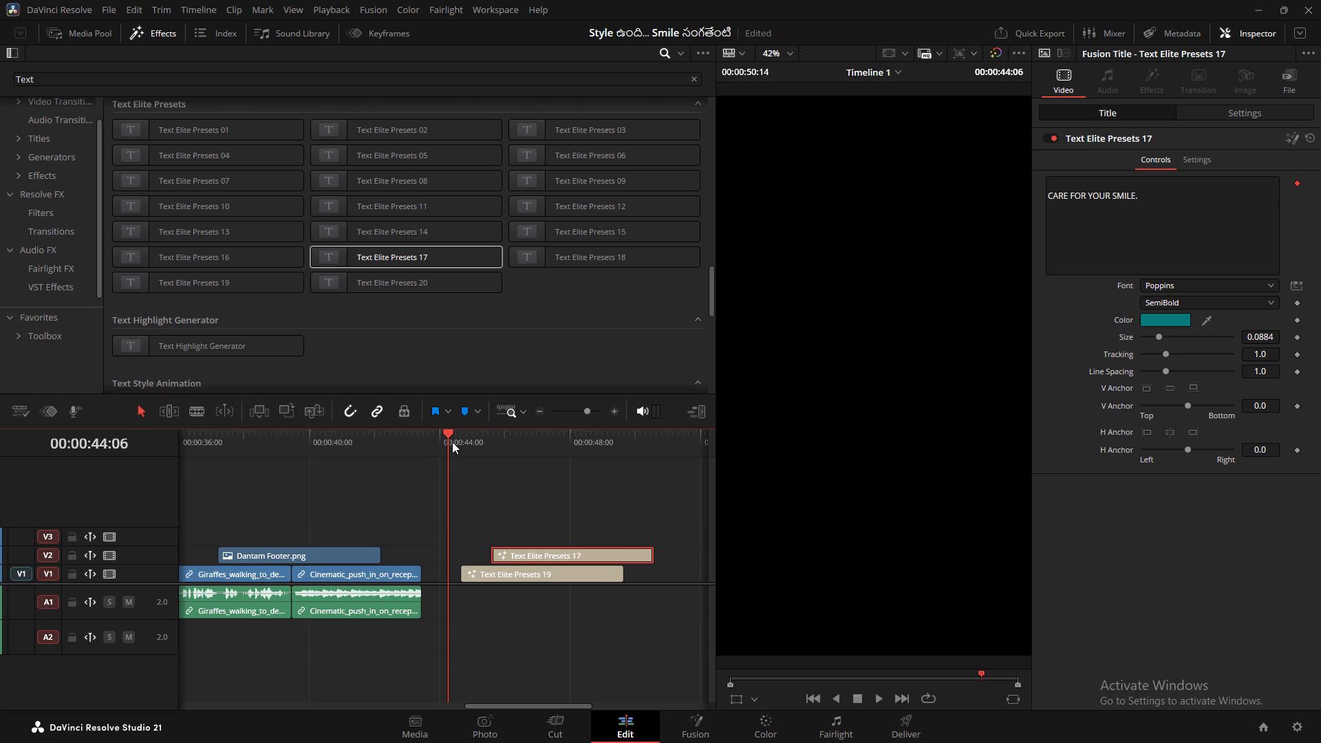
{"action": "key", "text": "space"}
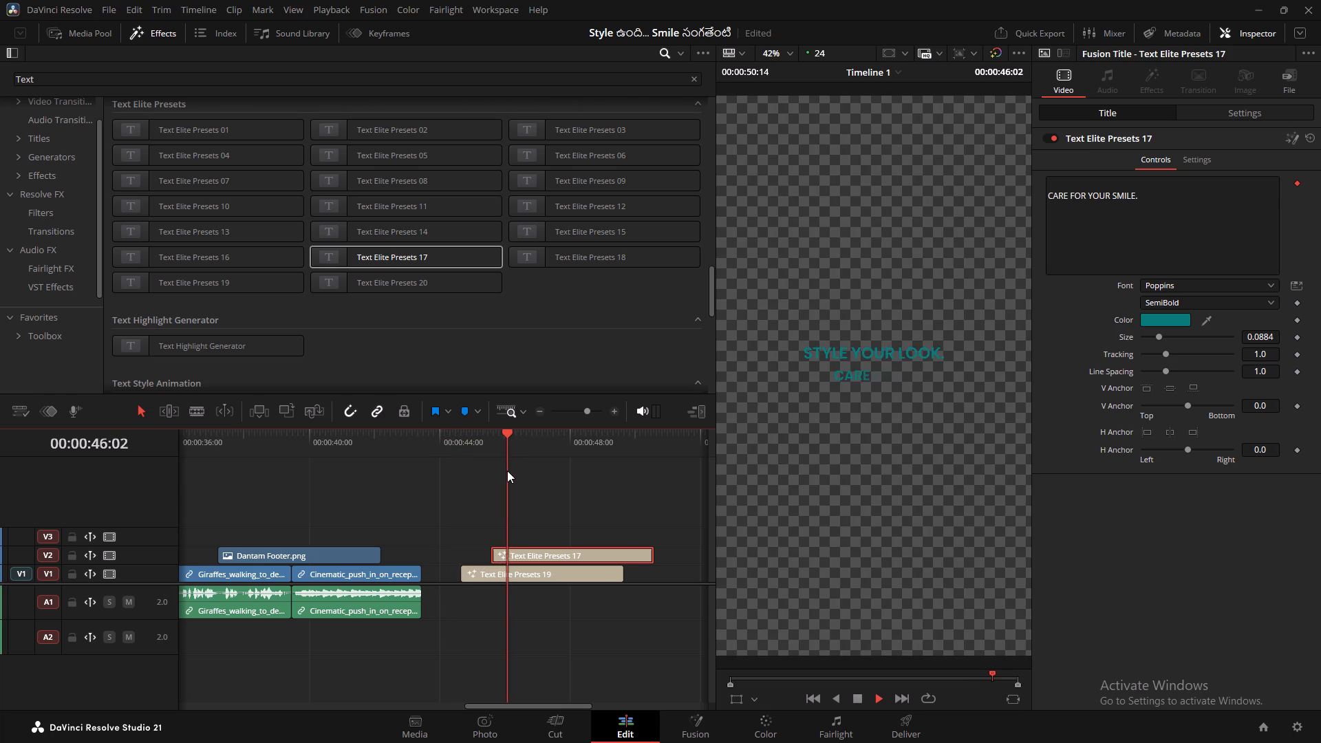
{"action": "key", "text": "space"}
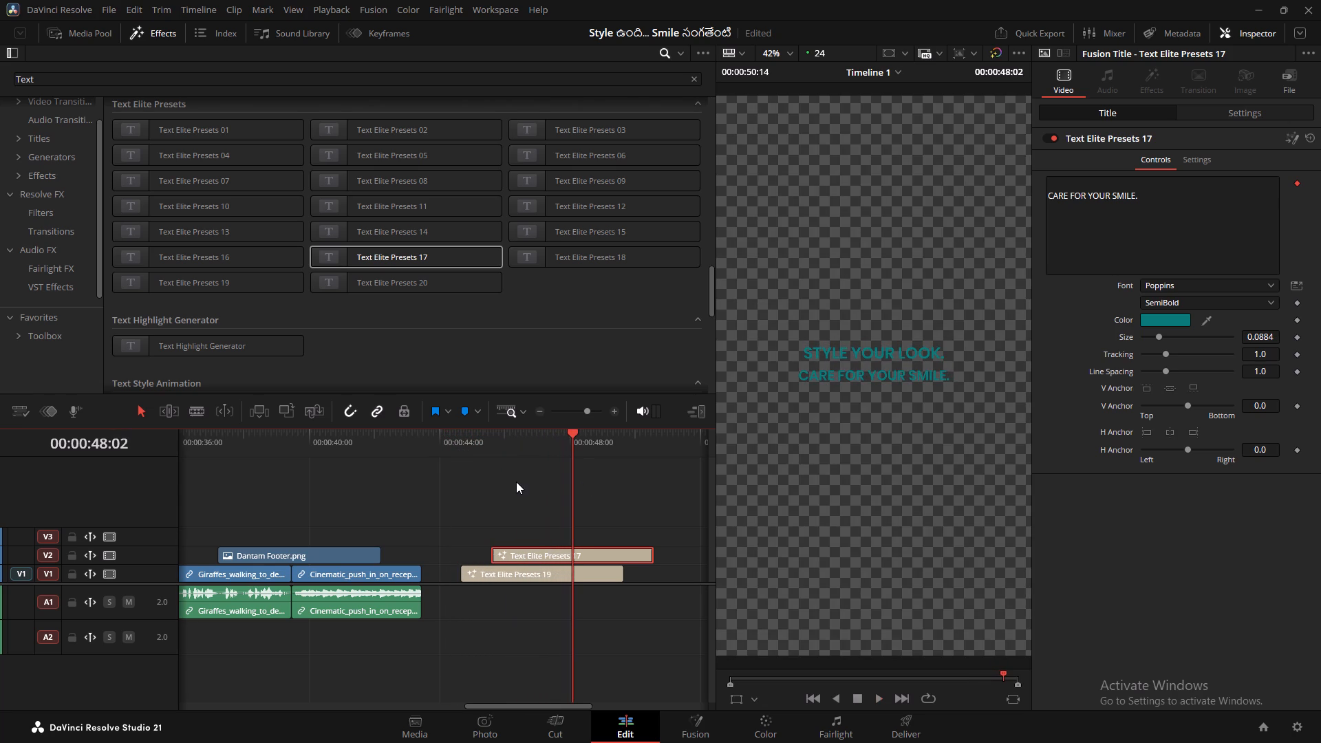
{"action": "key", "text": "space"}
{"action": "key", "text": "space"}
Link the "STYLE YOUR LOOK." and "CARE FOR YOUR SMILE." title clips together.
{"action": "left_click_drag", "start_coordinate": [484, 475], "coordinate": [550, 611]}
{"action": "right_click", "coordinate": [546, 552]}
{"action": "left_click", "coordinate": [588, 541]}
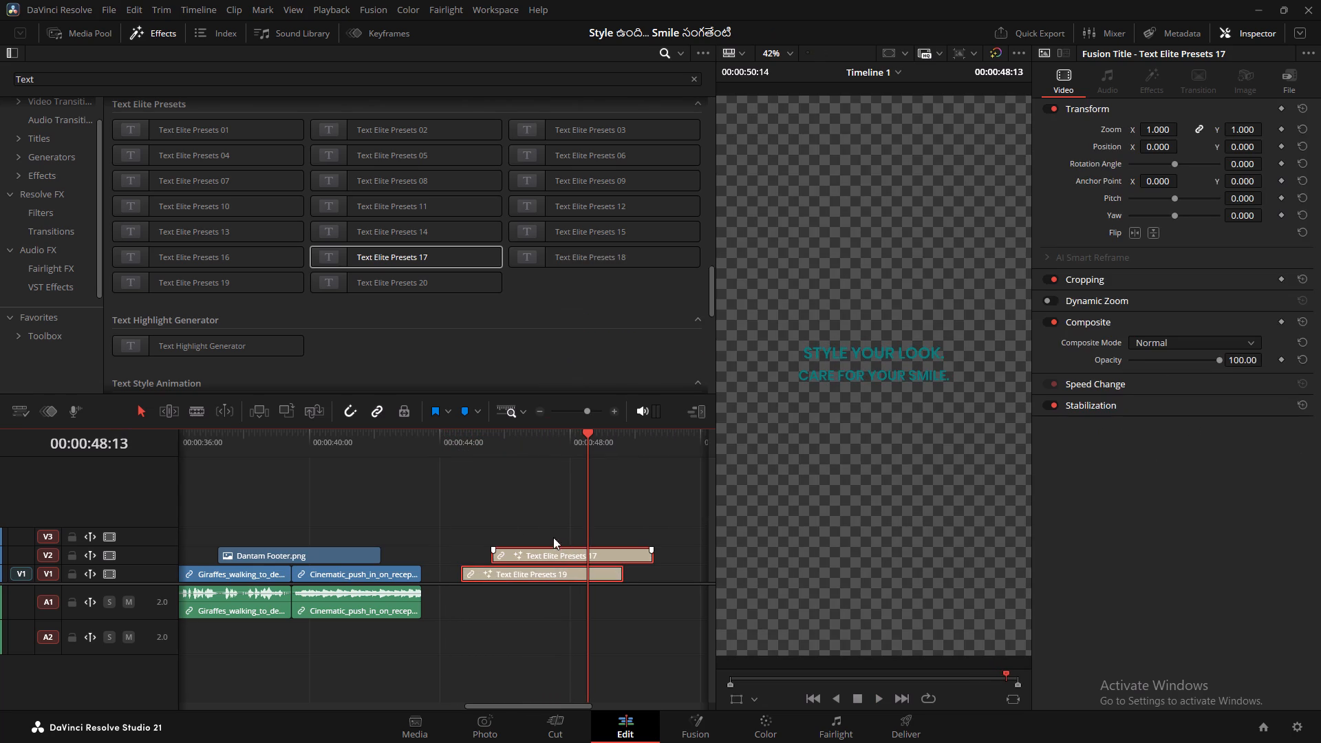
Move the linked title clips onto V3 and V4, starting "STYLE YOUR LOOK." at the beginning of the reception clip.
{"action": "left_click_drag", "start_coordinate": [510, 575], "coordinate": [497, 575]}
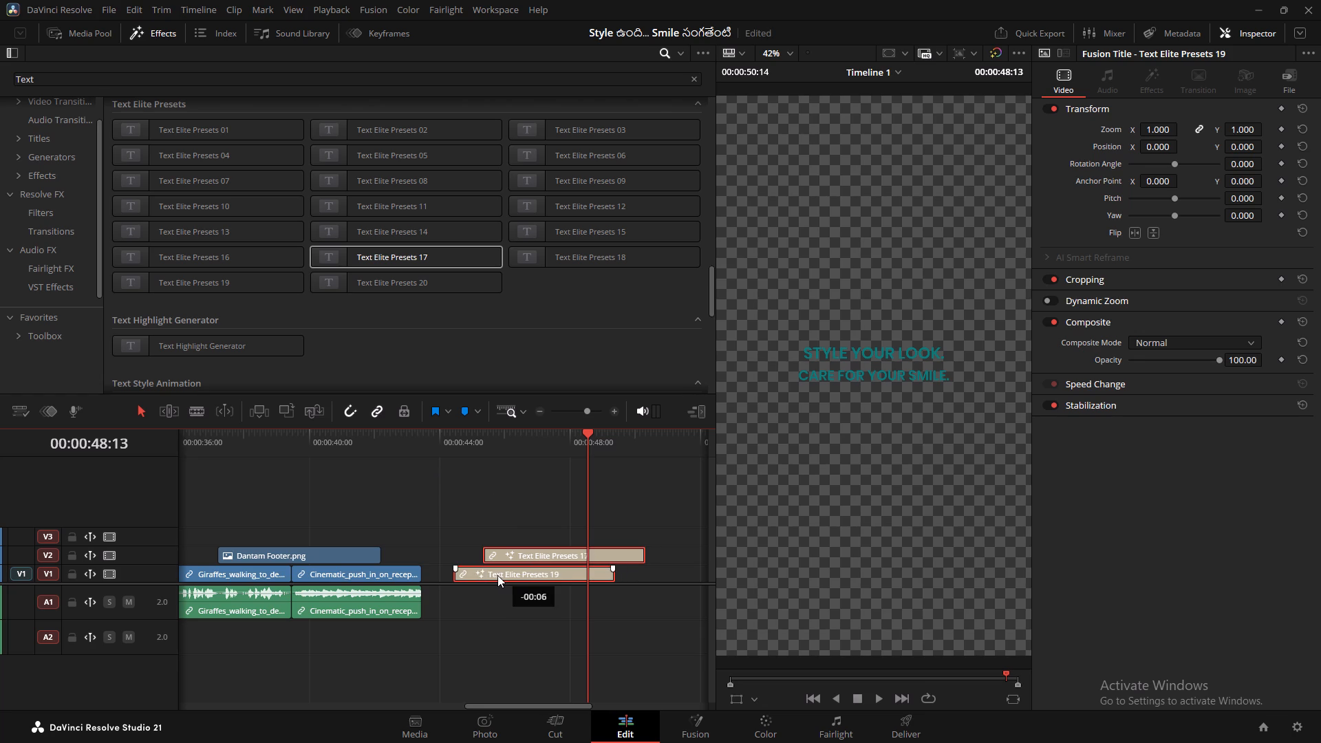
{"action": "left_click_drag", "start_coordinate": [497, 575], "coordinate": [458, 568]}
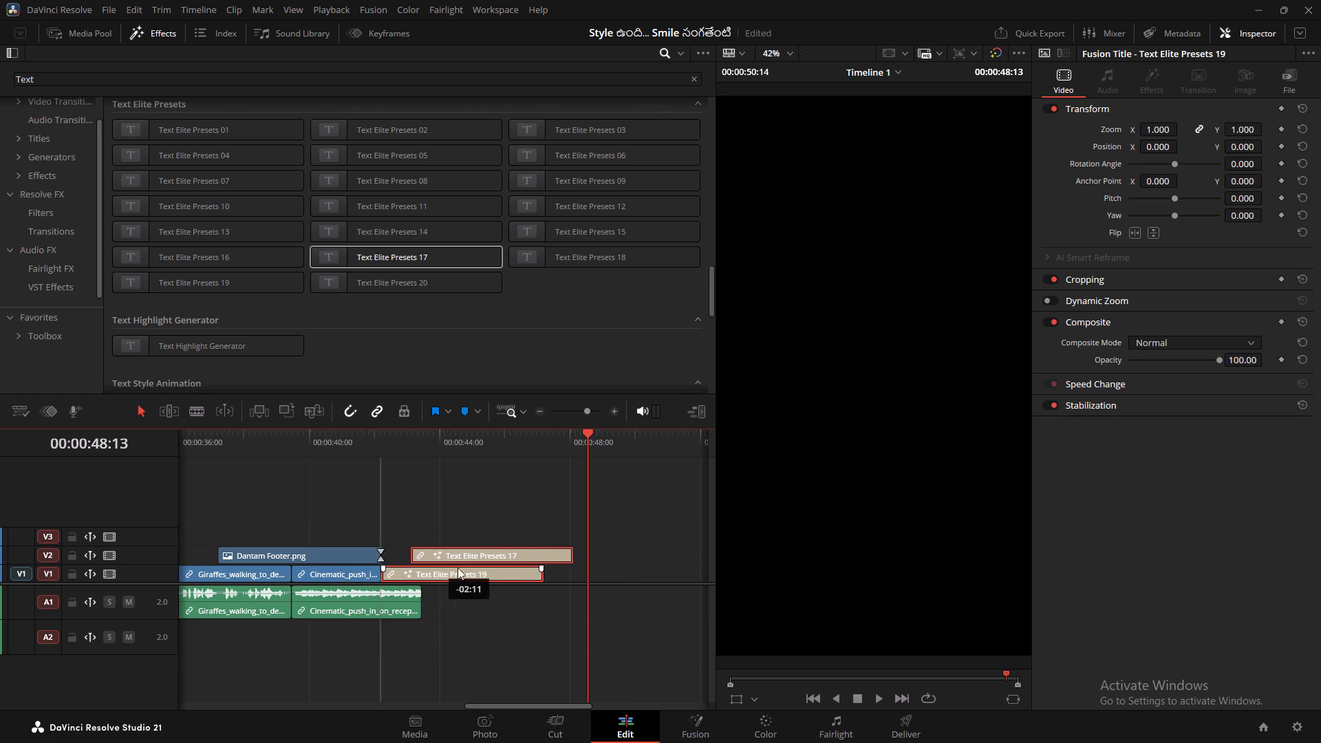
{"action": "left_click_drag", "start_coordinate": [458, 568], "coordinate": [349, 539]}
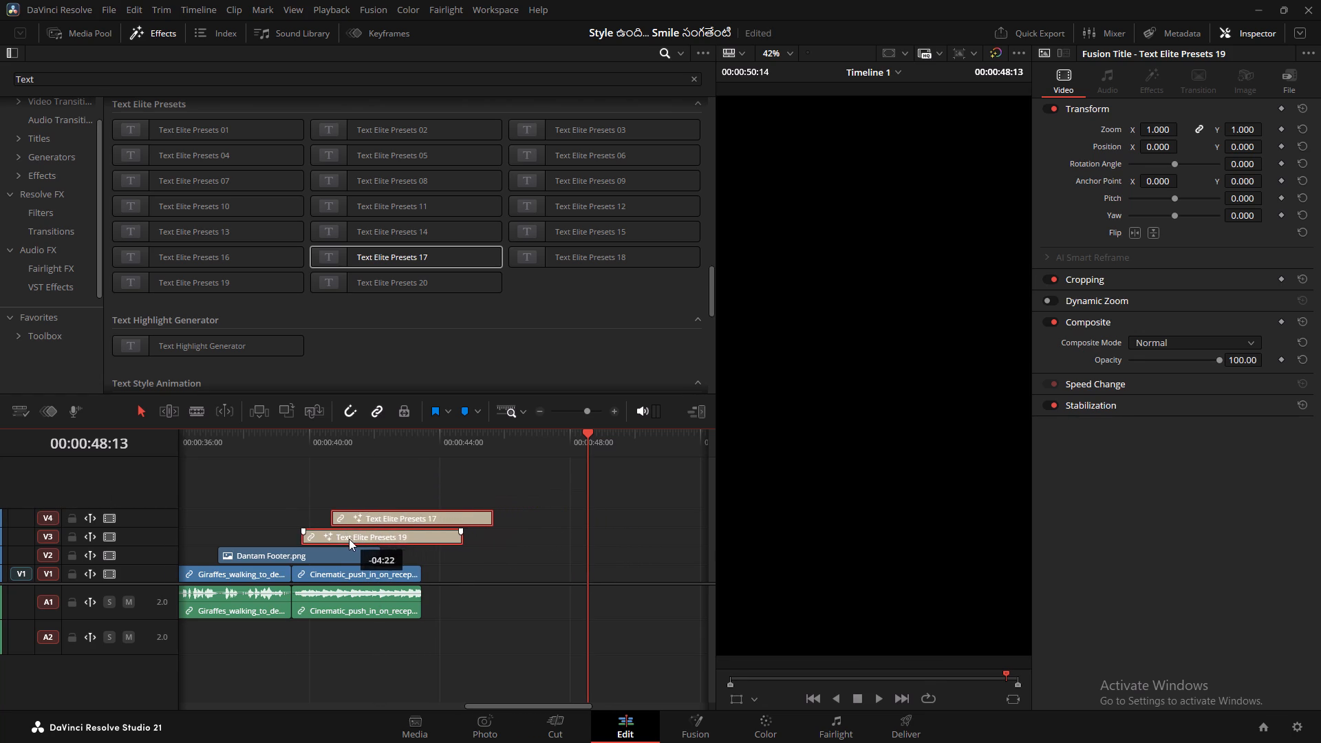
{"action": "left_click_drag", "start_coordinate": [349, 539], "coordinate": [342, 539]}
Play back the titles over the reception clip from just before the first title.
{"action": "left_click", "coordinate": [280, 447]}
{"action": "key", "text": "space"}
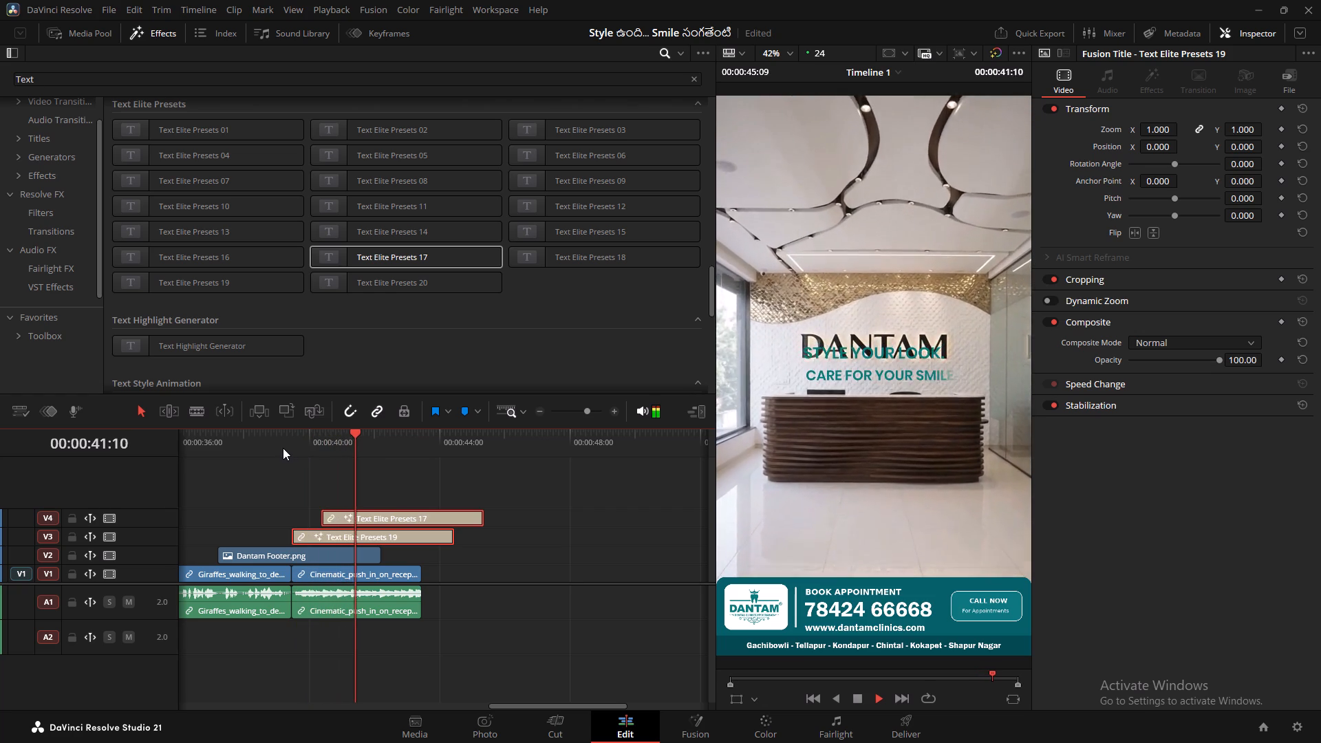
{"action": "key", "text": "space"}
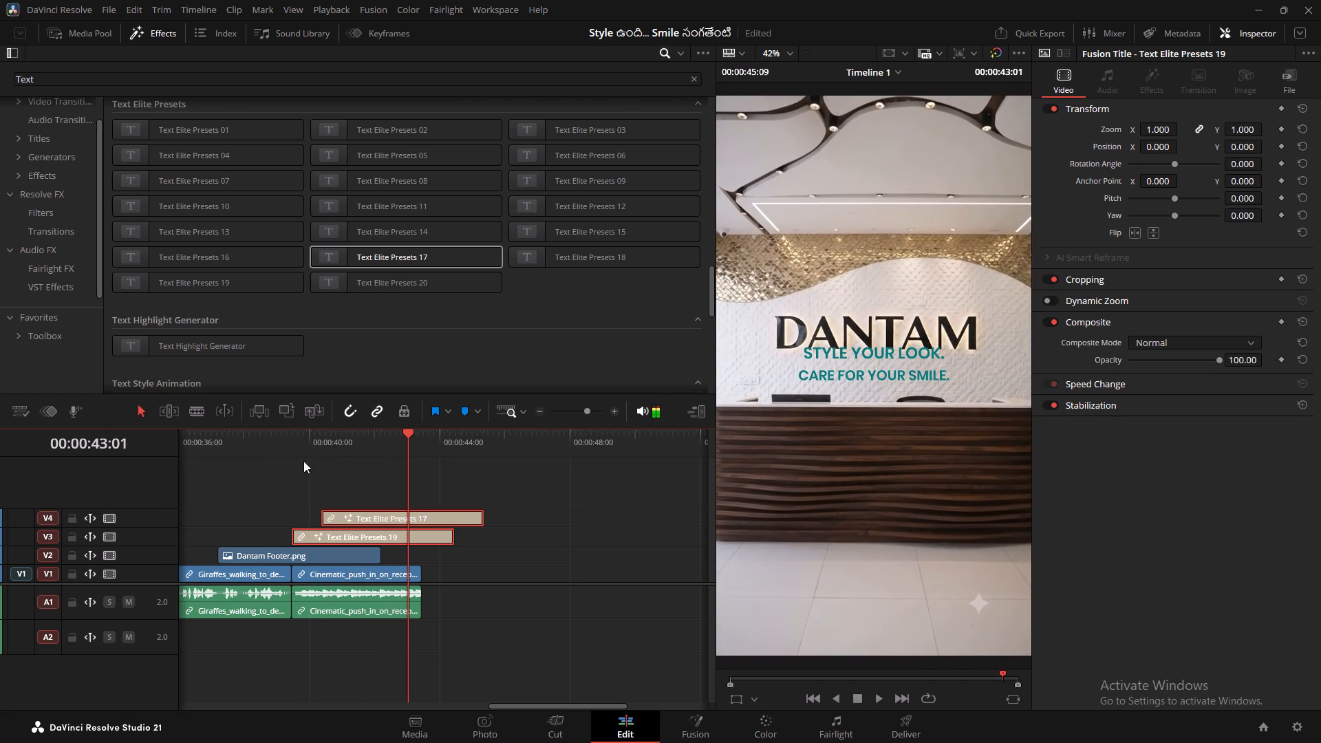
With the playhead at 00:00:39:23, set the "STYLE YOUR LOOK." title's Position Y to -443.
{"action": "left_click_drag", "start_coordinate": [408, 434], "coordinate": [312, 447]}
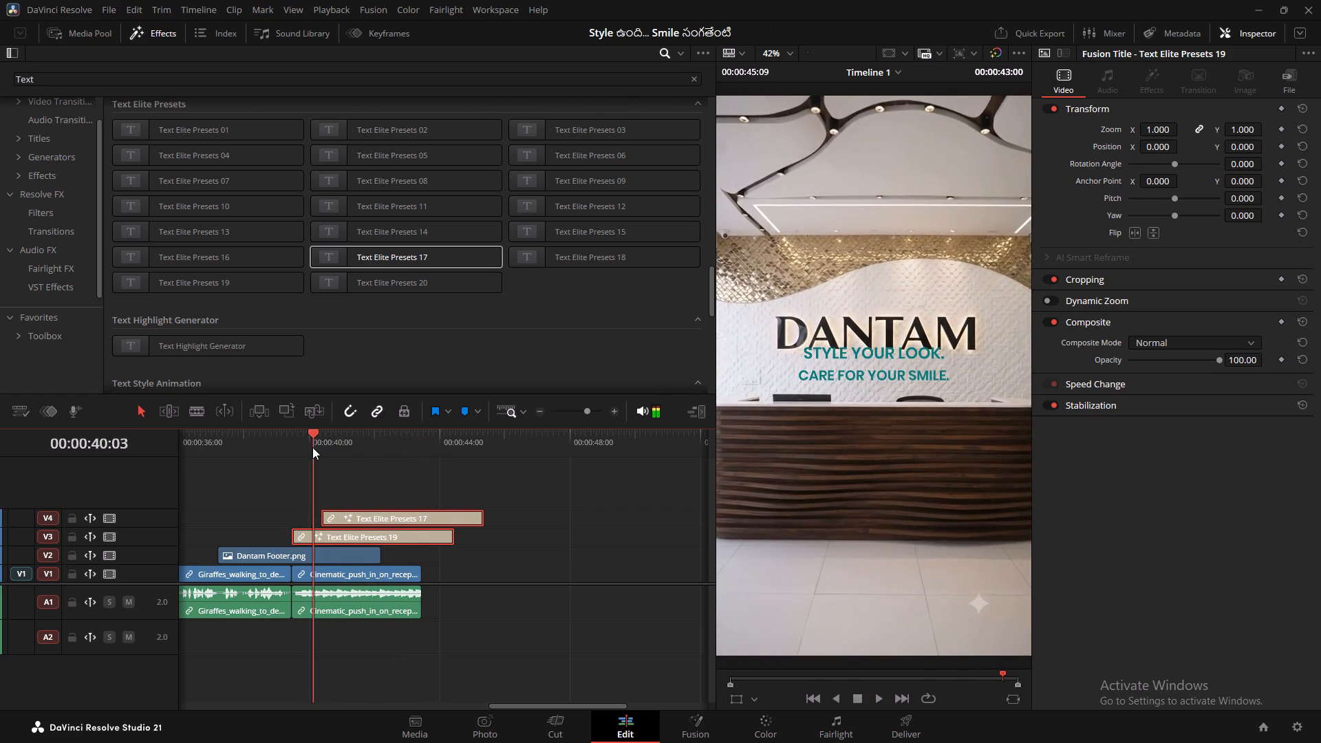
{"action": "left_click_drag", "start_coordinate": [312, 447], "coordinate": [307, 448]}
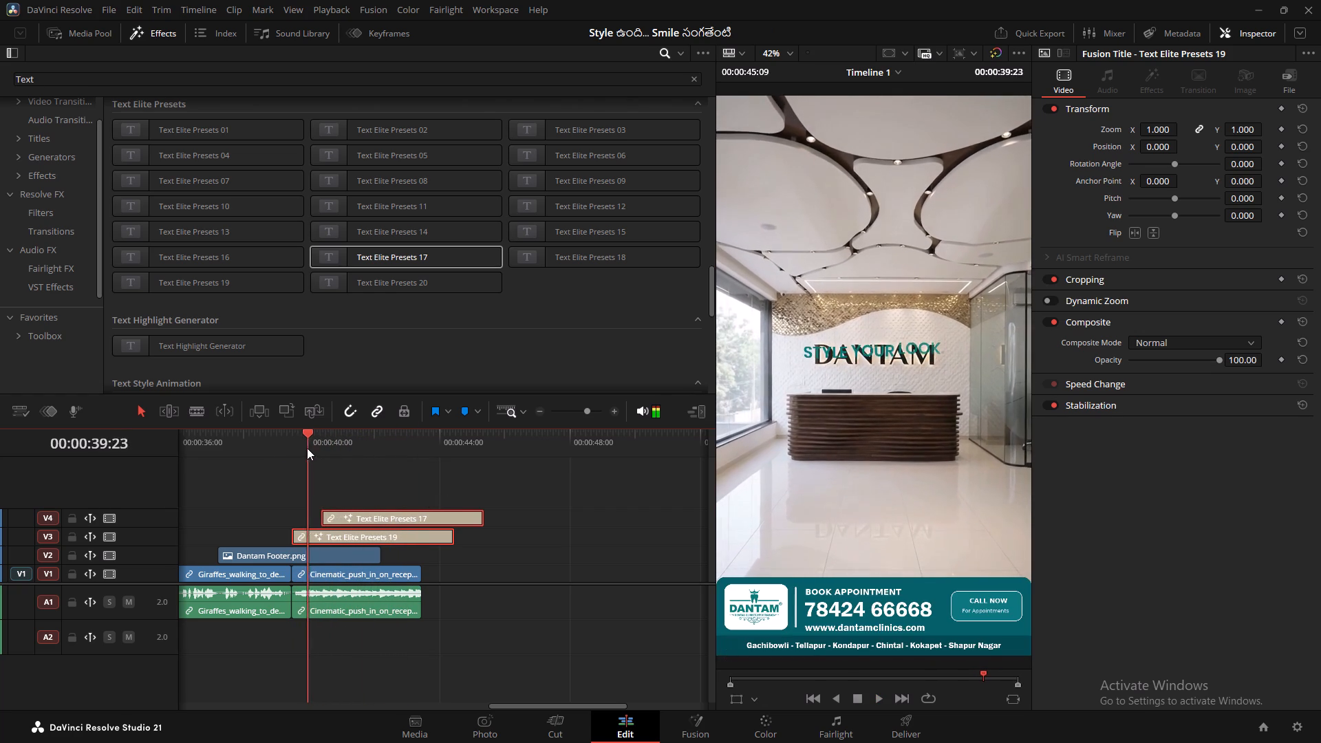
{"action": "left_click_drag", "start_coordinate": [307, 448], "coordinate": [309, 446]}
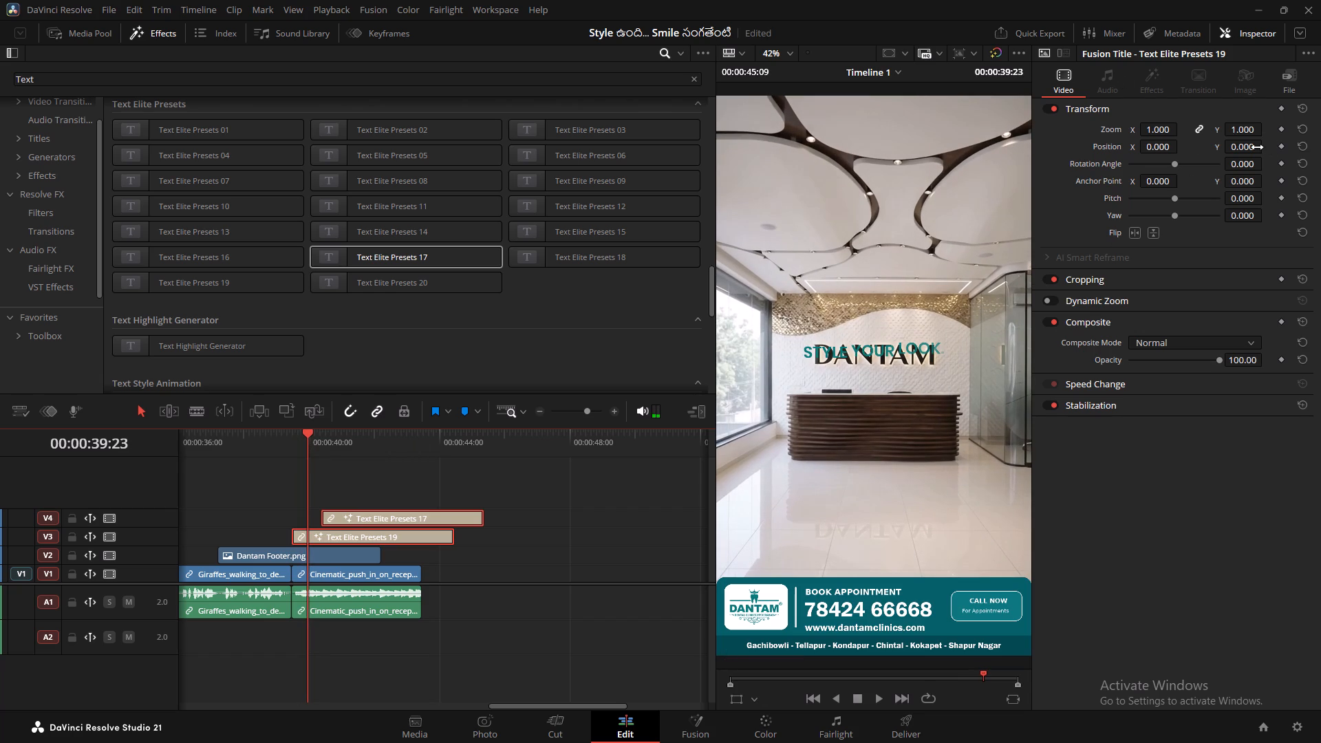
{"action": "left_click_drag", "start_coordinate": [1257, 147], "coordinate": [952, 219]}
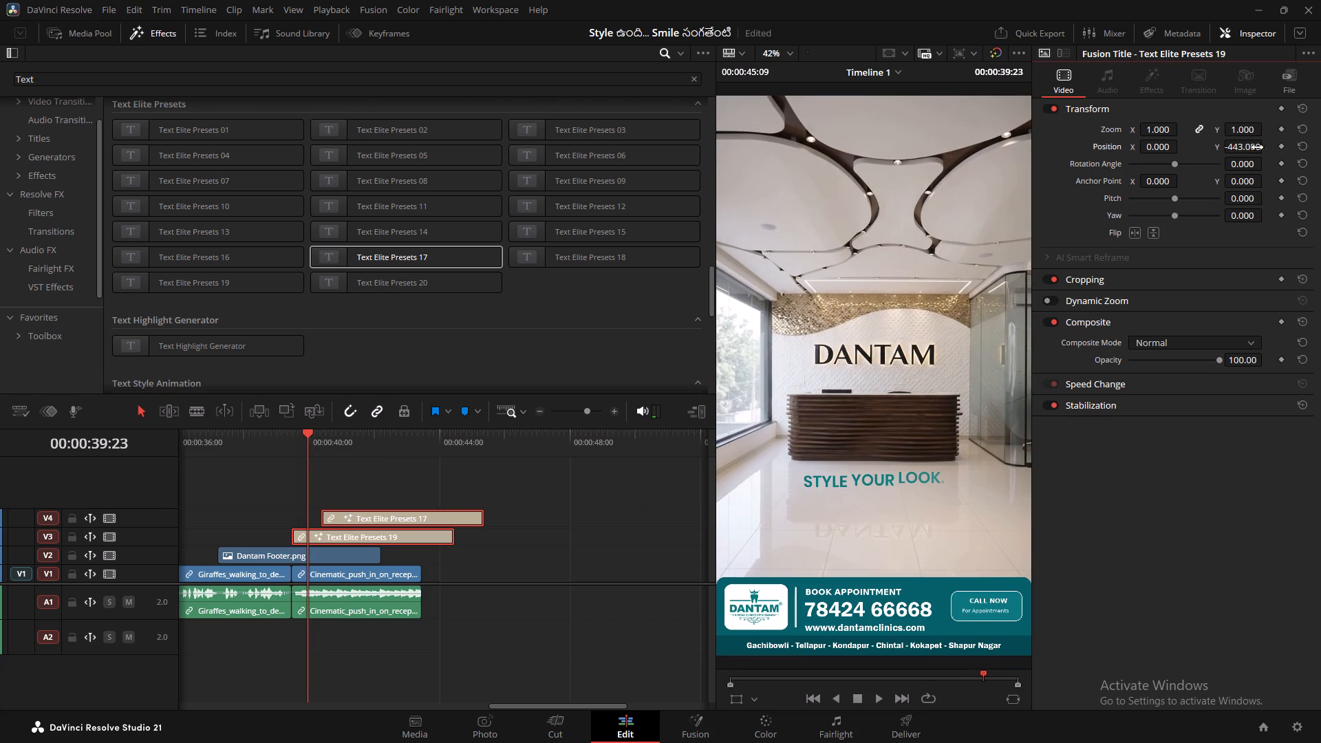
Play back the lowered "STYLE YOUR LOOK." title and the "CARE FOR YOUR SMILE." title over the reception clip.
{"action": "key", "text": "space"}
{"action": "key", "text": "space"}
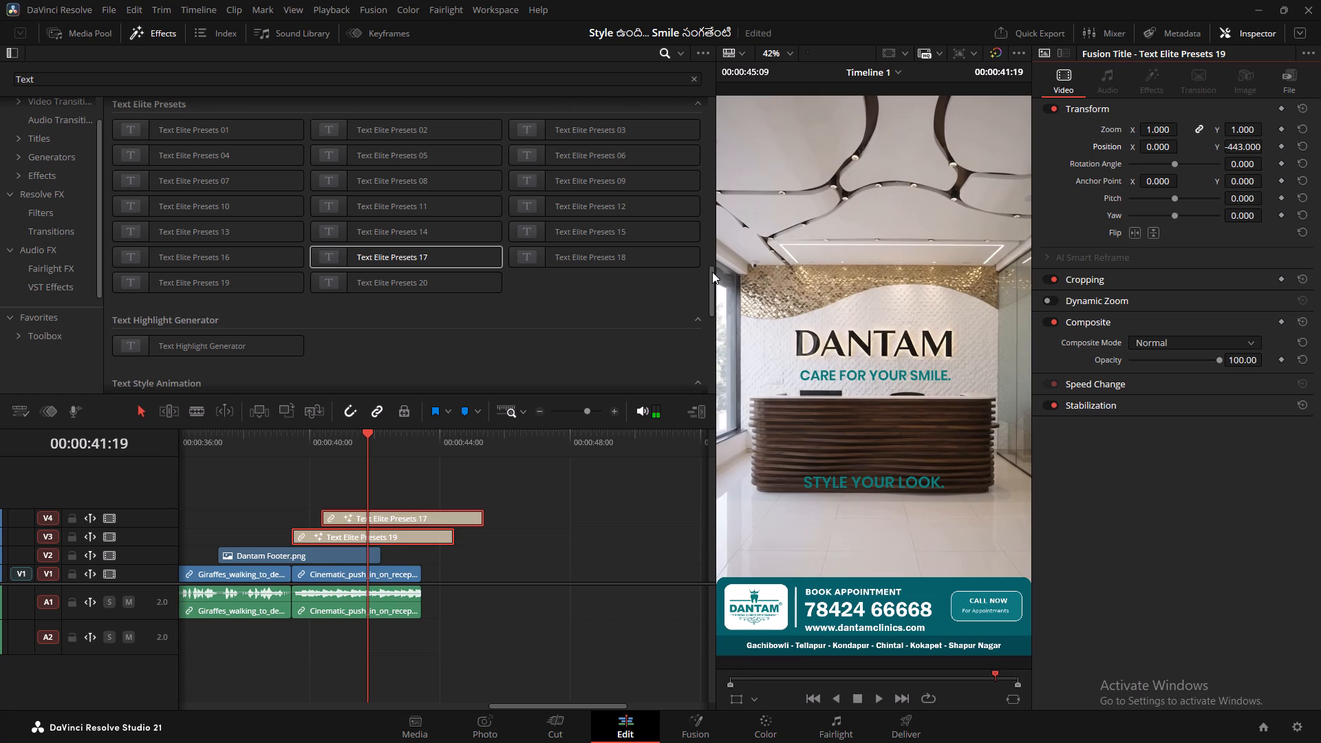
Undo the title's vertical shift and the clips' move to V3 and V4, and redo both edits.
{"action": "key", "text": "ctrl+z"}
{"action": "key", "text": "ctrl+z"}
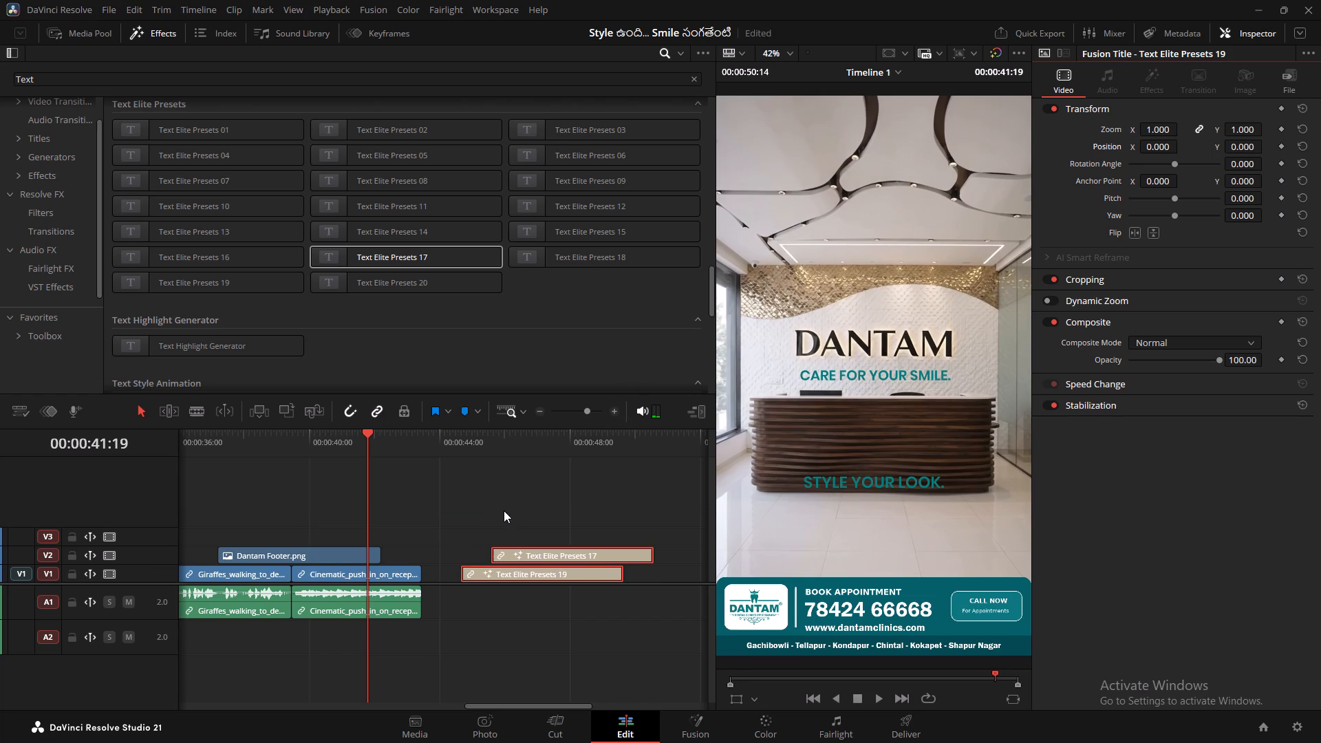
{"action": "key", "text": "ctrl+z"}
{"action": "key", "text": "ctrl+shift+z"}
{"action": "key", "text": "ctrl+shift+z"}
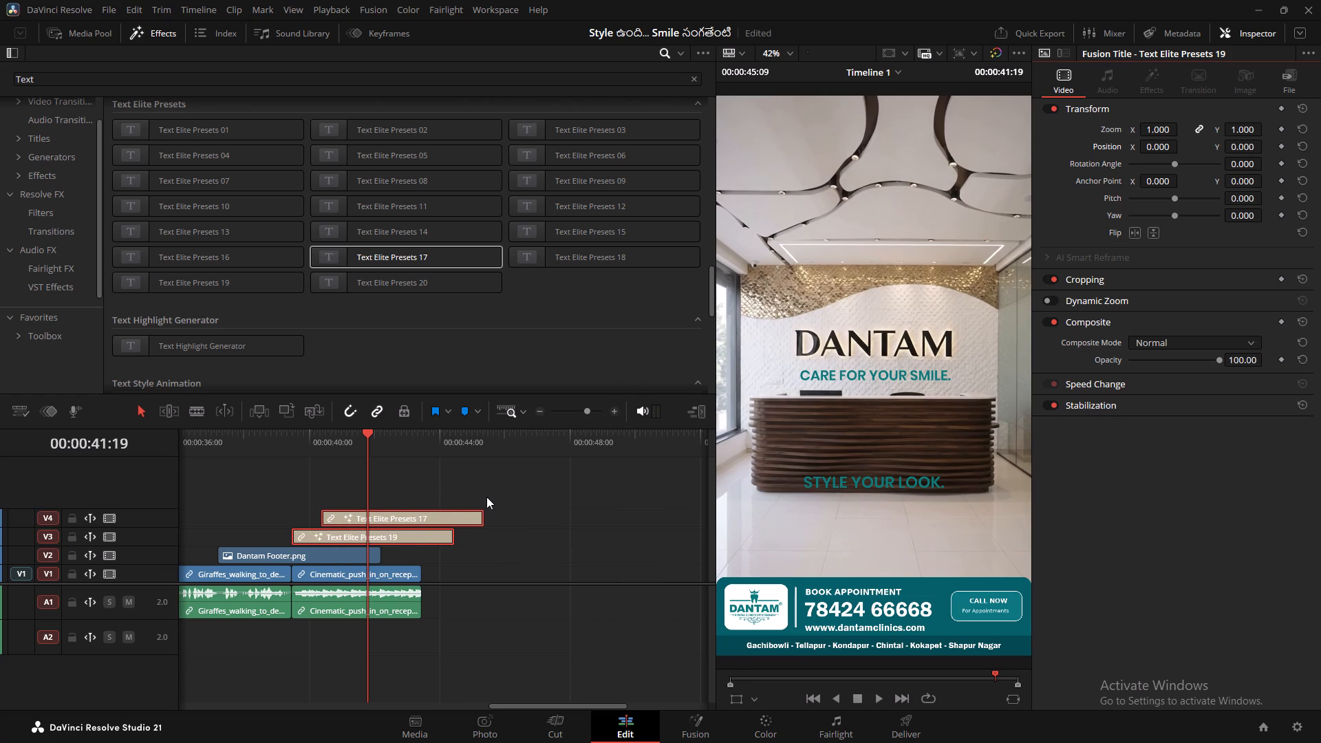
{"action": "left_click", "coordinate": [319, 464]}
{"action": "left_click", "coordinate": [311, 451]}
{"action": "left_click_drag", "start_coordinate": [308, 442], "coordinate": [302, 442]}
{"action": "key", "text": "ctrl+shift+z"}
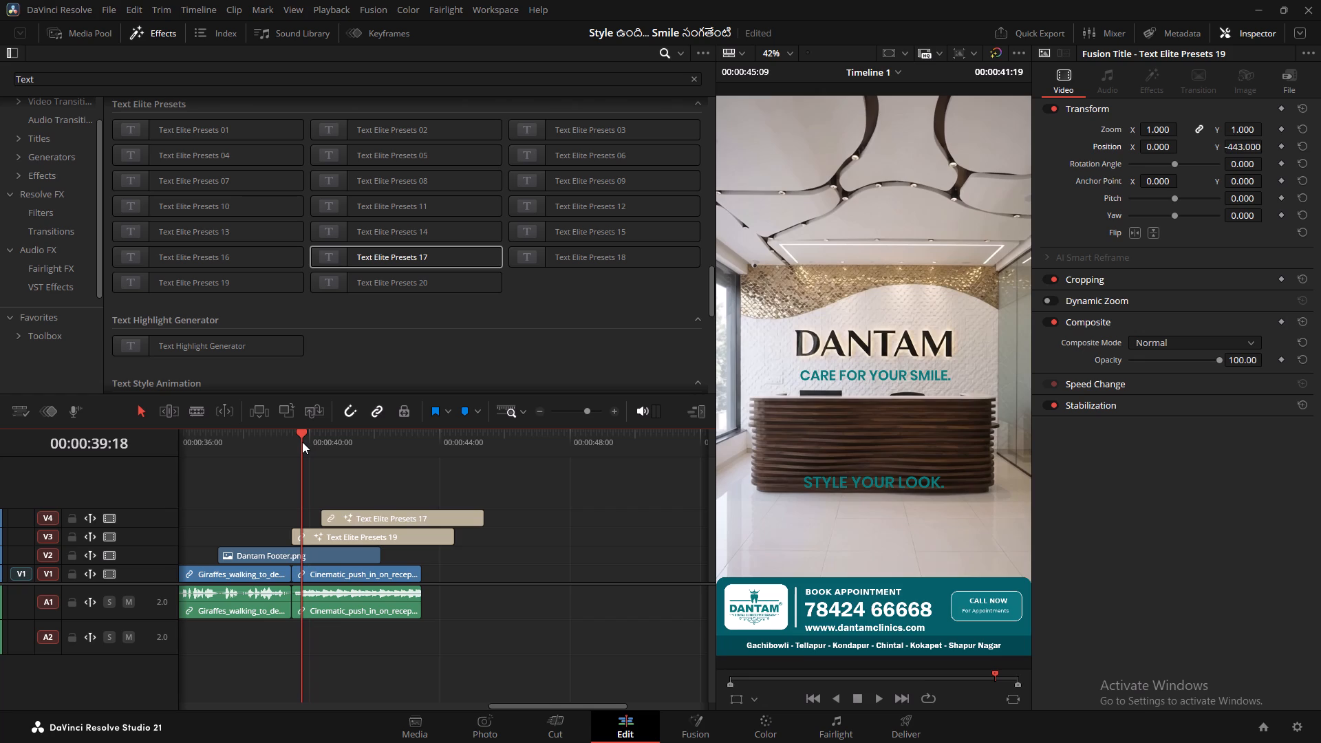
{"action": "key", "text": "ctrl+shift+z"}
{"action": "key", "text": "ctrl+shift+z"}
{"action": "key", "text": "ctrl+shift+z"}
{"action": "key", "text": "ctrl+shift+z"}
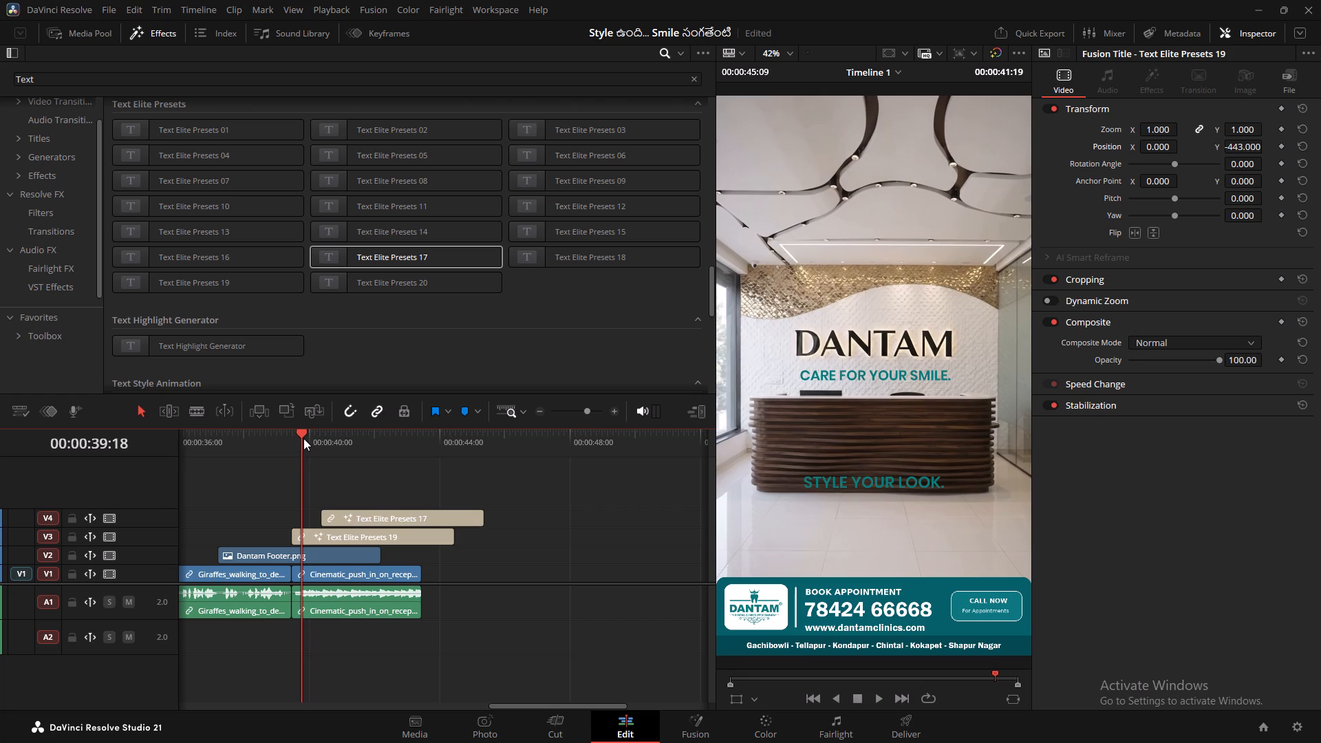
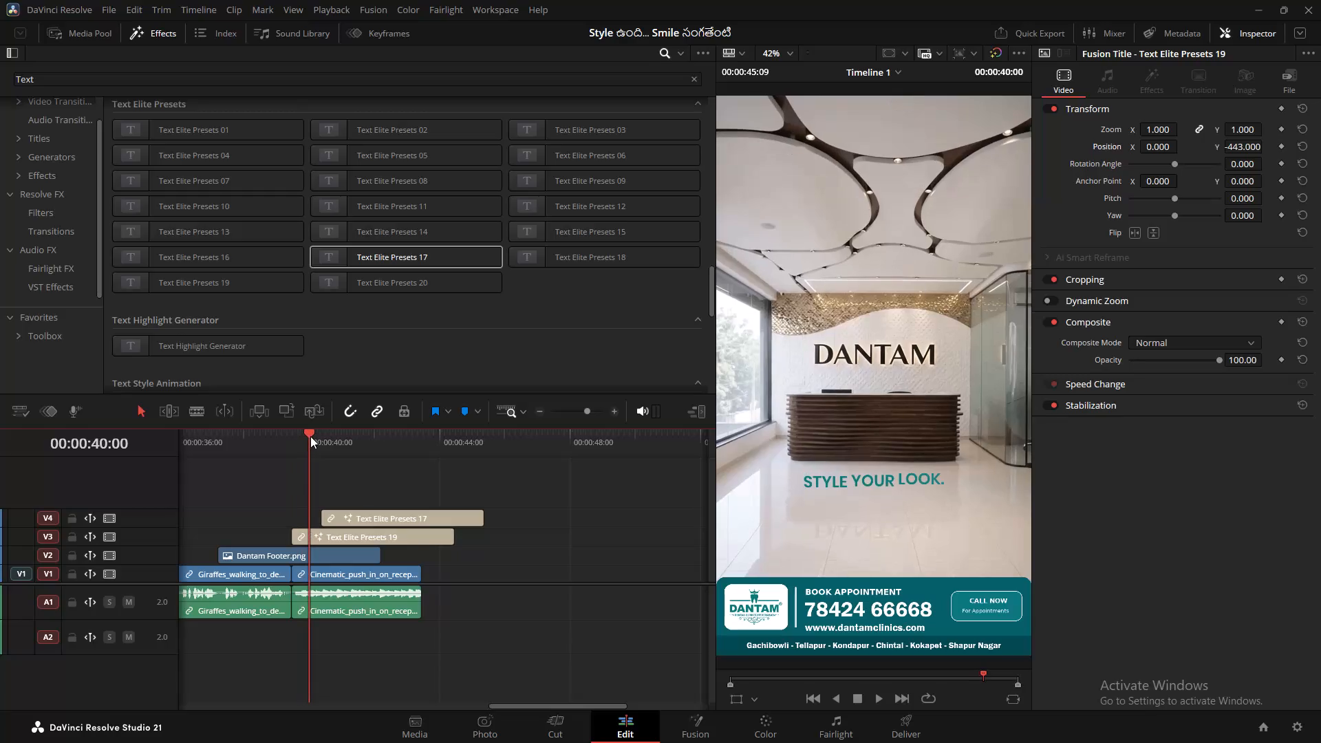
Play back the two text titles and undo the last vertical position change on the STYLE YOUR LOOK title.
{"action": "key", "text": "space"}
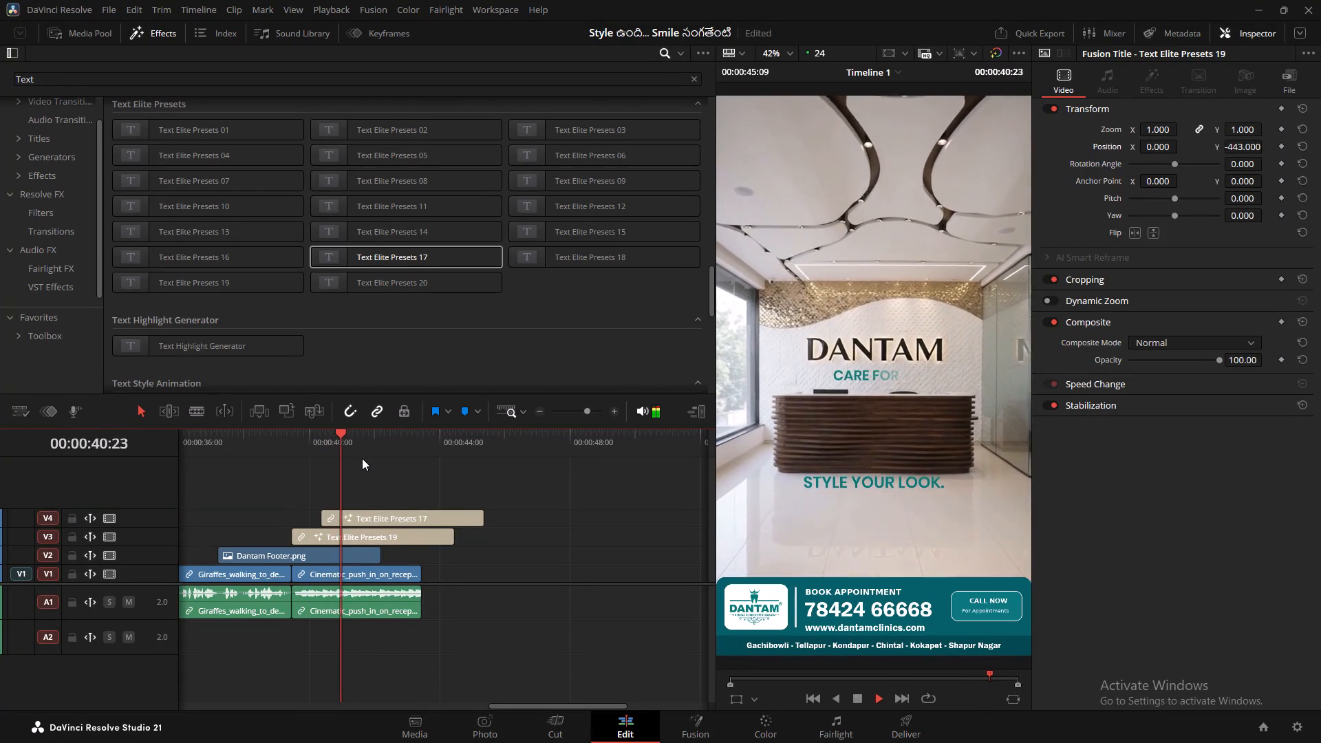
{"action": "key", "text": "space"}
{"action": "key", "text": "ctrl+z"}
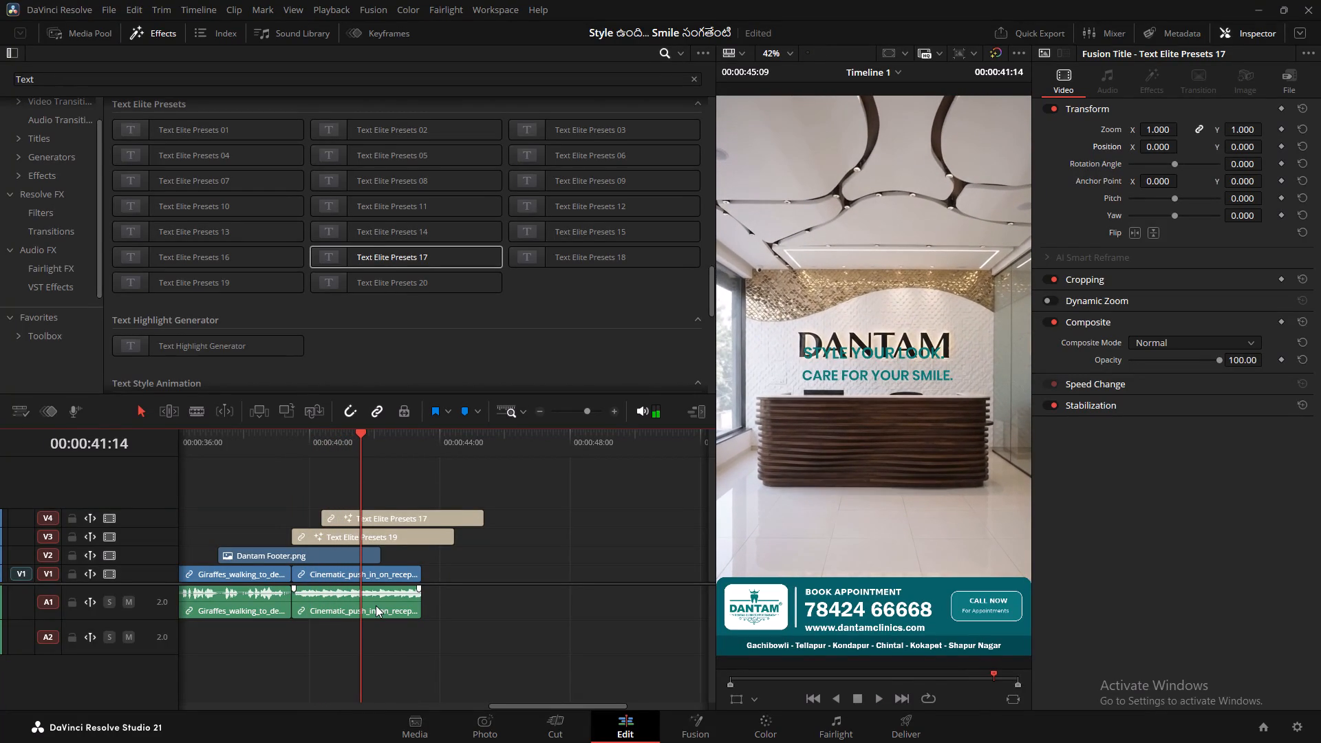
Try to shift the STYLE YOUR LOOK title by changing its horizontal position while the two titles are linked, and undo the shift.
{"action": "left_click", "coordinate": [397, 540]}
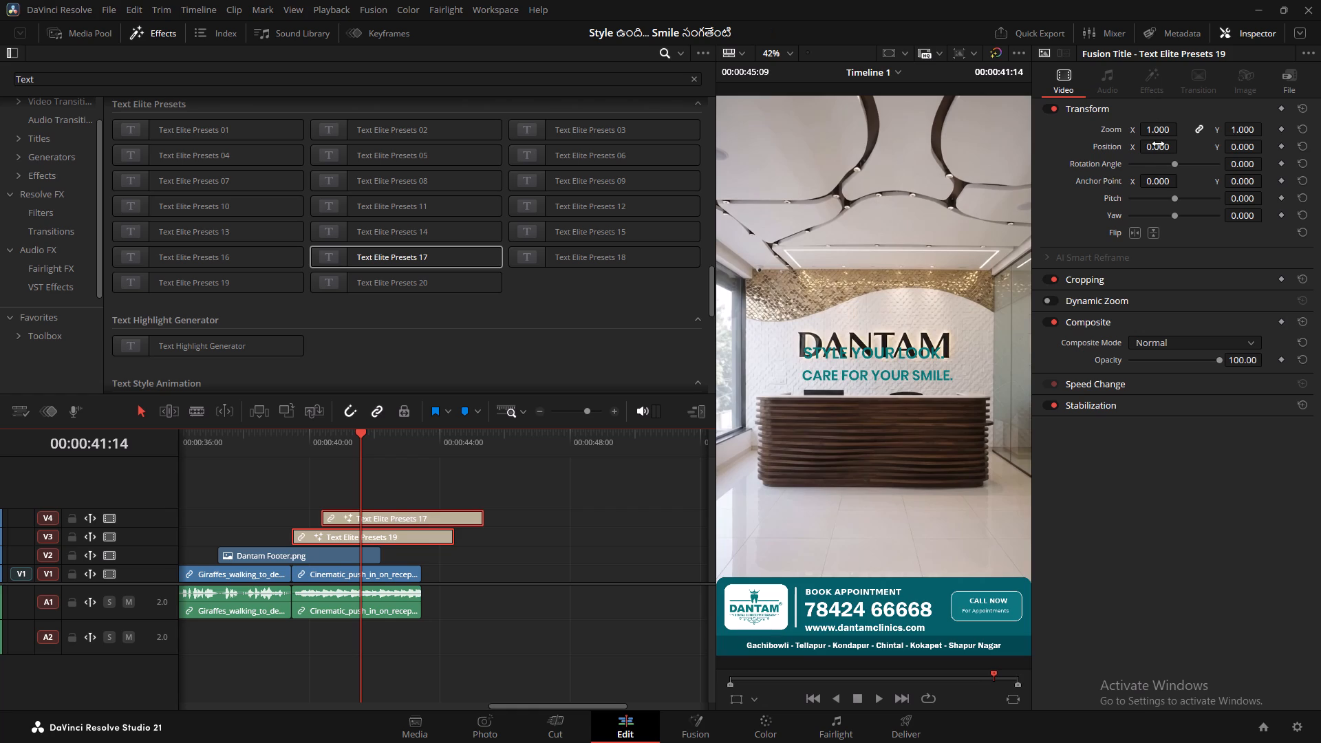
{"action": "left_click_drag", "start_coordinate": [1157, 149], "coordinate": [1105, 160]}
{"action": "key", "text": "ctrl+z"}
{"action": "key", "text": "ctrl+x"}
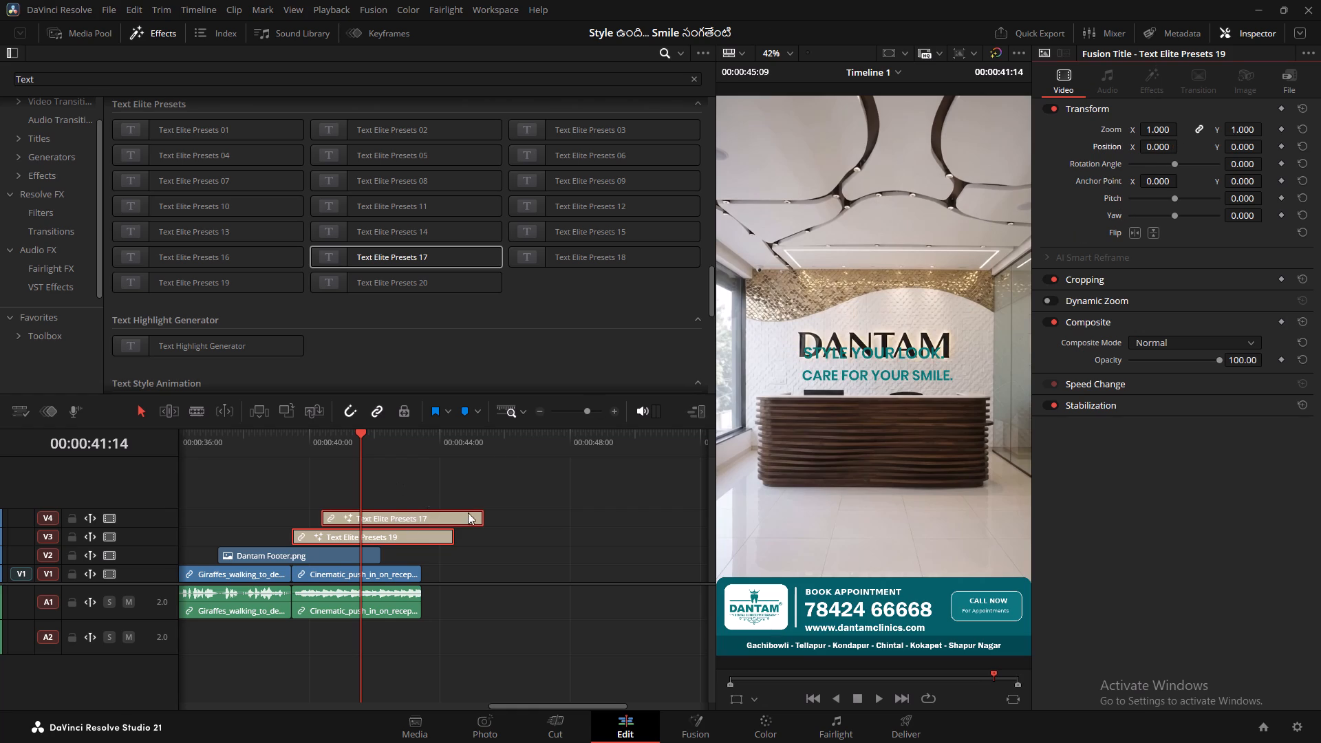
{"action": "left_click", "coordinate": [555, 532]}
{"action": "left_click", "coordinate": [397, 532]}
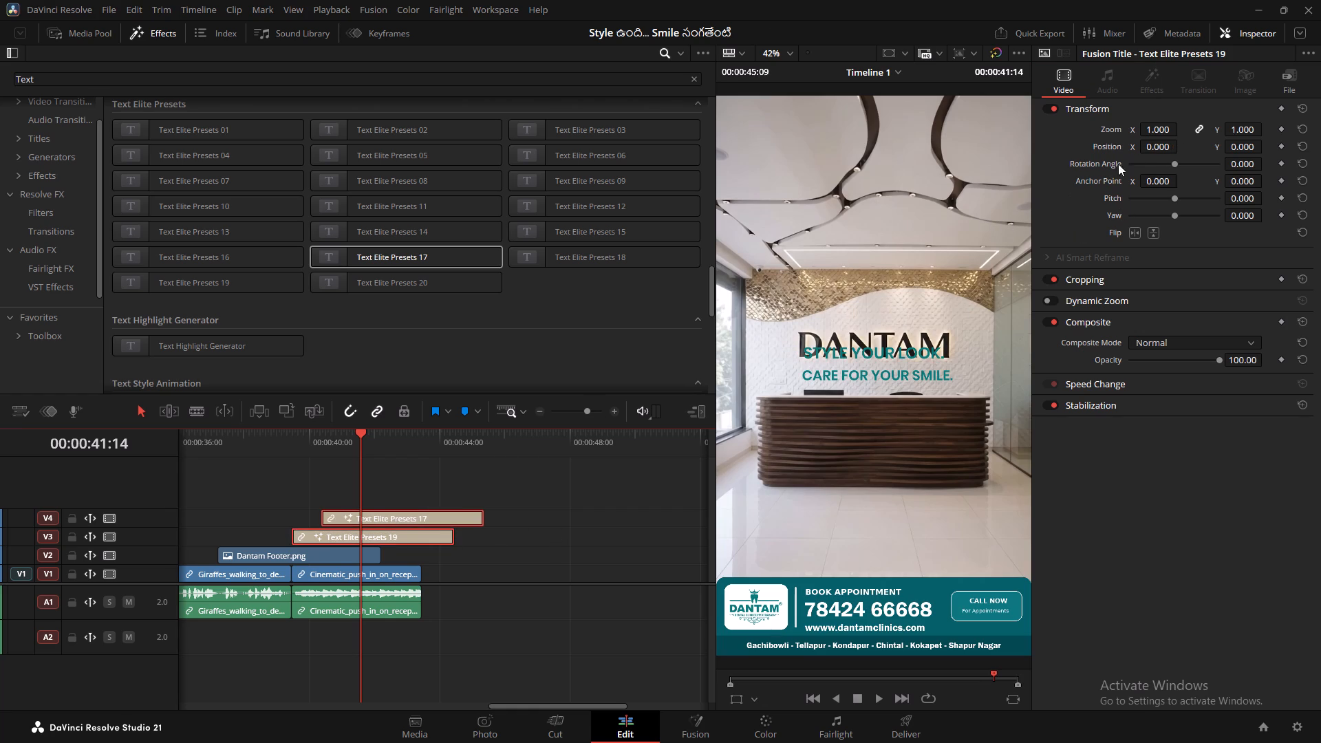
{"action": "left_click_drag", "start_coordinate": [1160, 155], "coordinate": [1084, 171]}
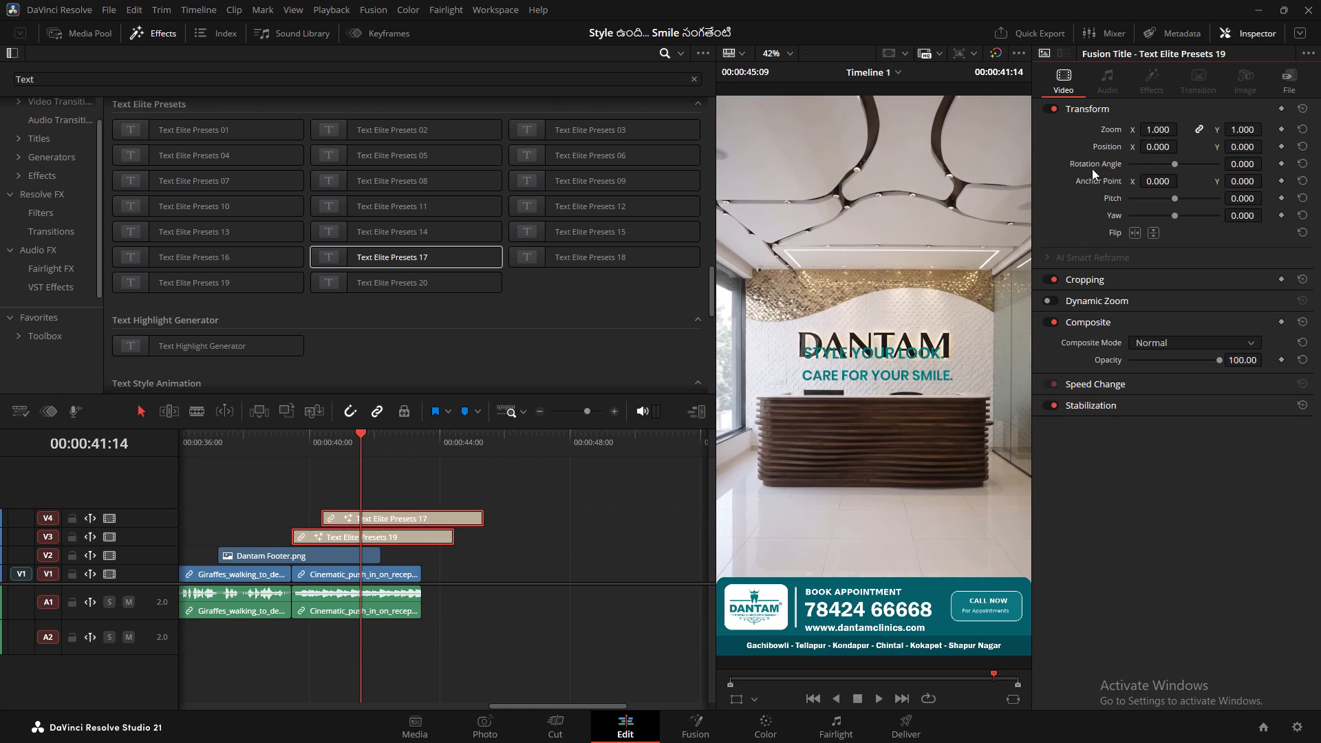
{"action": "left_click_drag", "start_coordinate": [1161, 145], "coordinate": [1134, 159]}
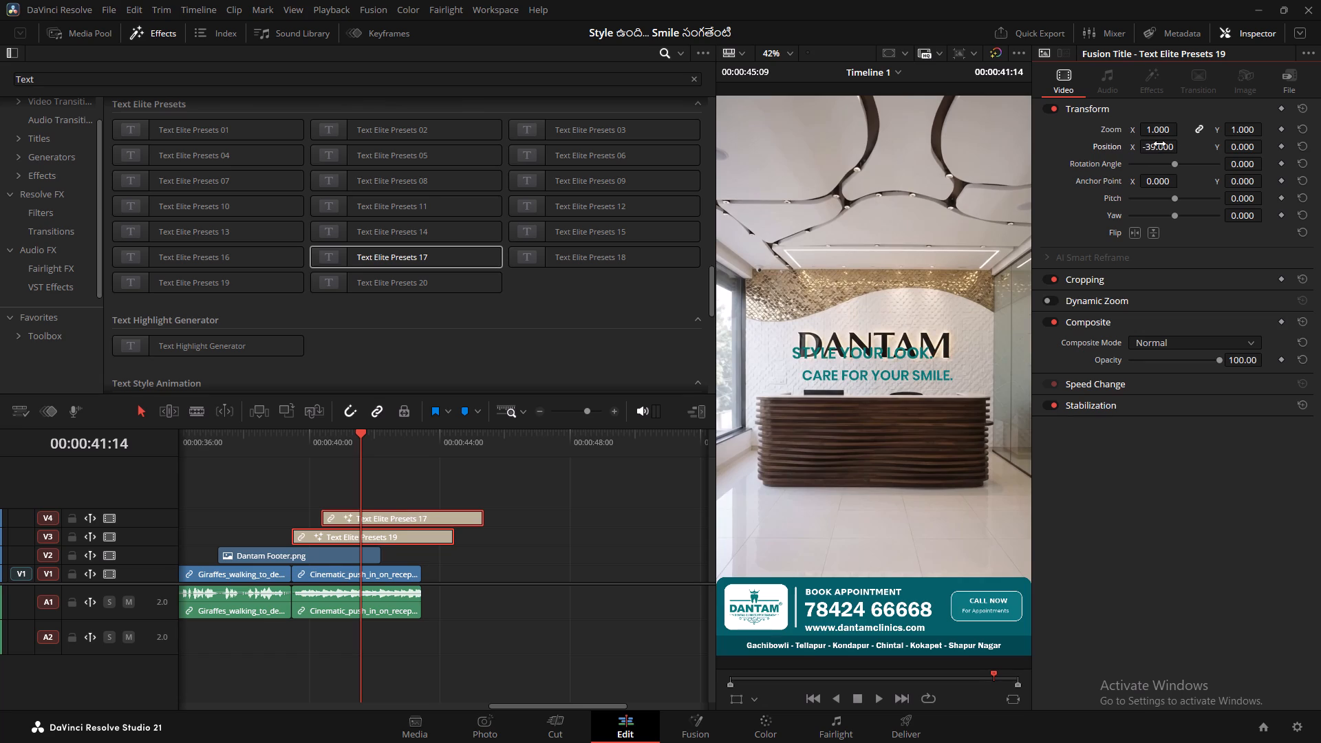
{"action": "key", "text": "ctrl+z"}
Unlink the Text Elite Presets 17 and Text Elite Presets 19 title clips from each other.
{"action": "left_click", "coordinate": [528, 519]}
{"action": "left_click", "coordinate": [423, 519]}
{"action": "right_click", "coordinate": [422, 518]}
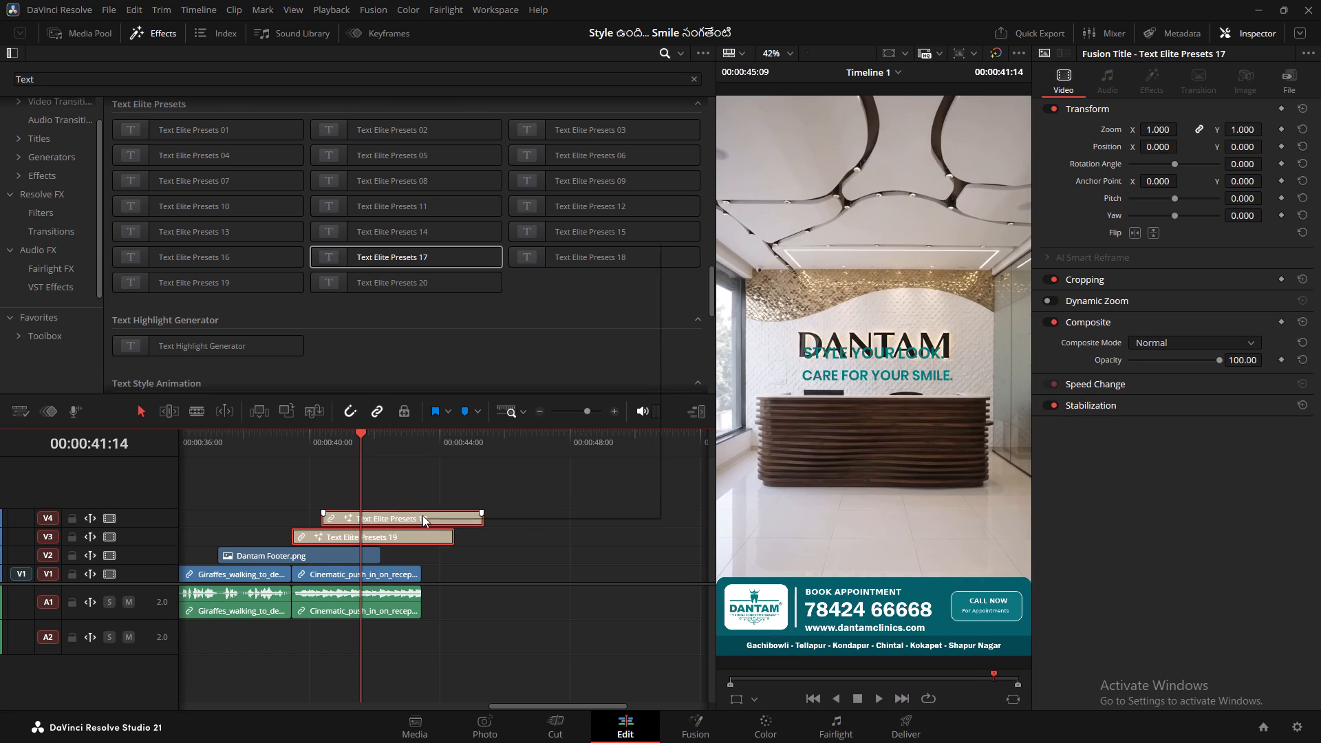
{"action": "left_click", "coordinate": [456, 502]}
{"action": "left_click", "coordinate": [419, 496]}
Set the vertical position of the CARE FOR YOUR SMILE title to -614 in its transform settings.
{"action": "left_click", "coordinate": [416, 516]}
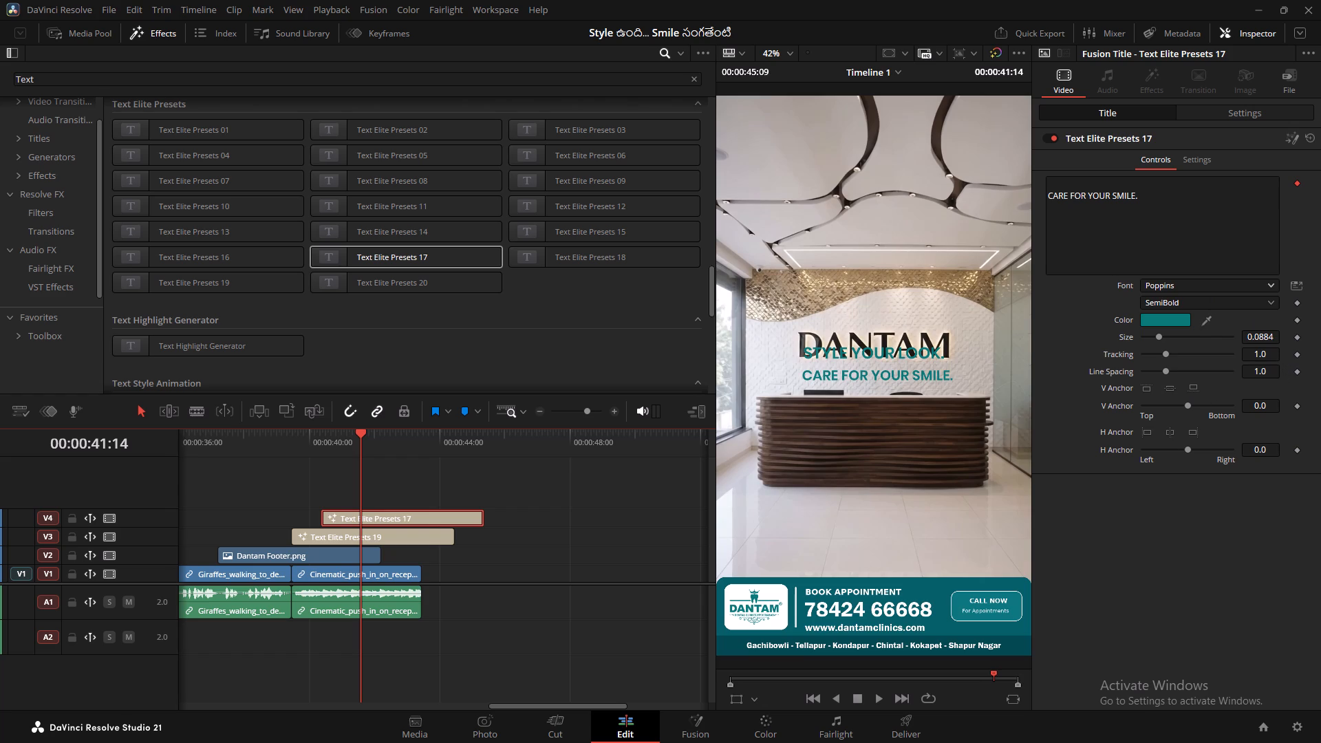
{"action": "left_click", "coordinate": [1199, 155]}
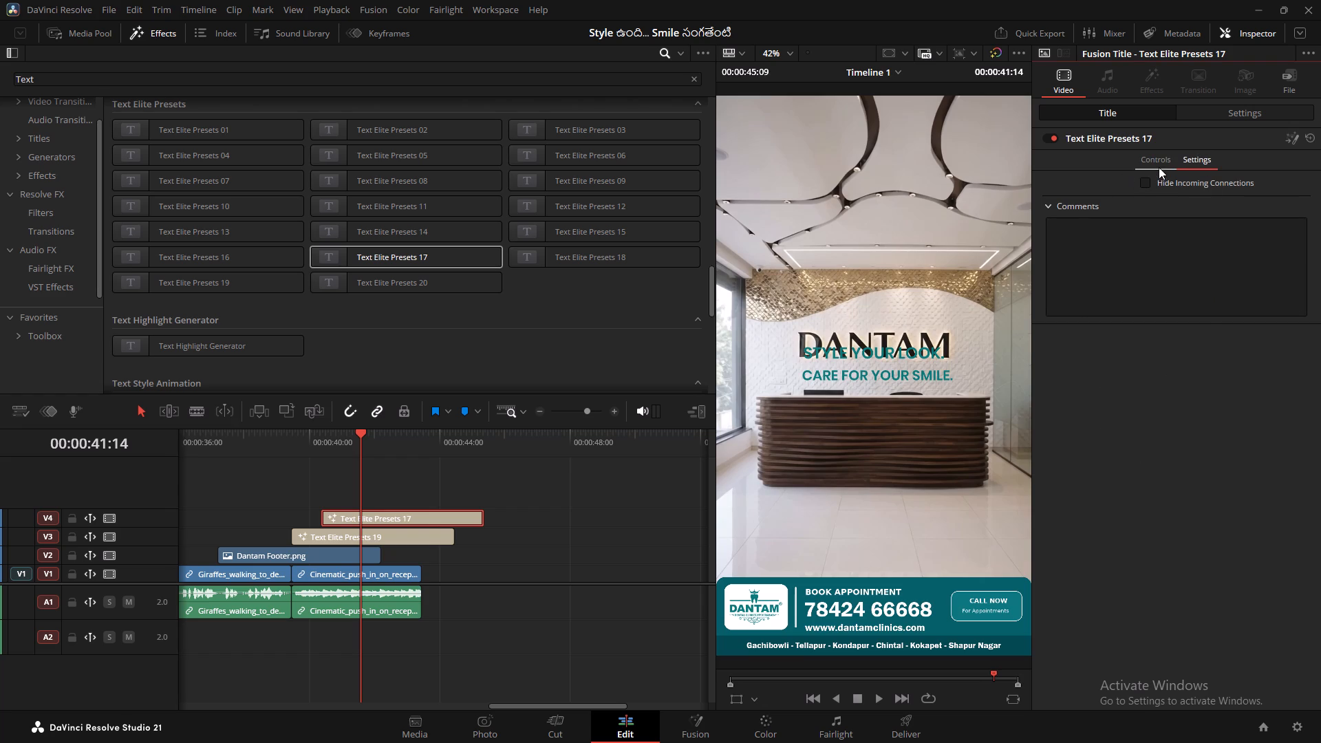
{"action": "left_click", "coordinate": [1157, 162]}
{"action": "left_click", "coordinate": [1214, 112]}
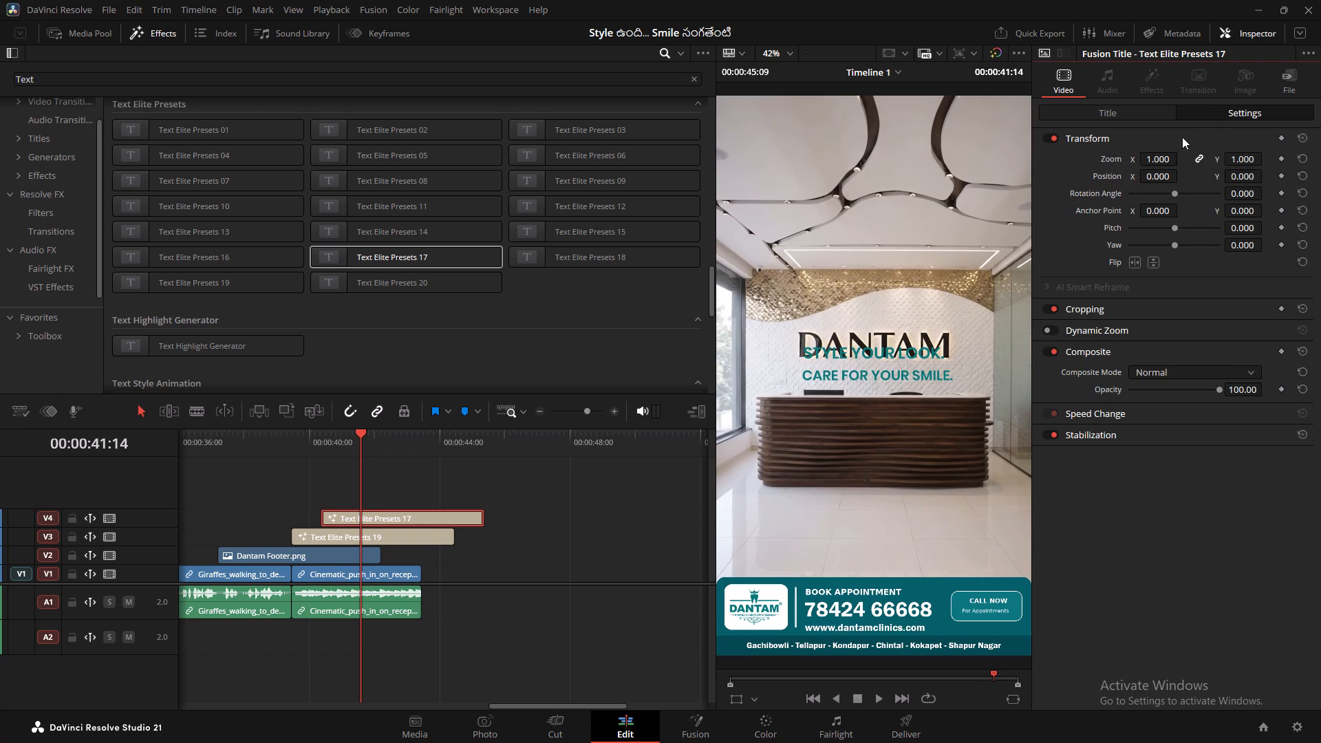
{"action": "left_click_drag", "start_coordinate": [1166, 161], "coordinate": [1154, 166]}
{"action": "key", "text": "ctrl+z"}
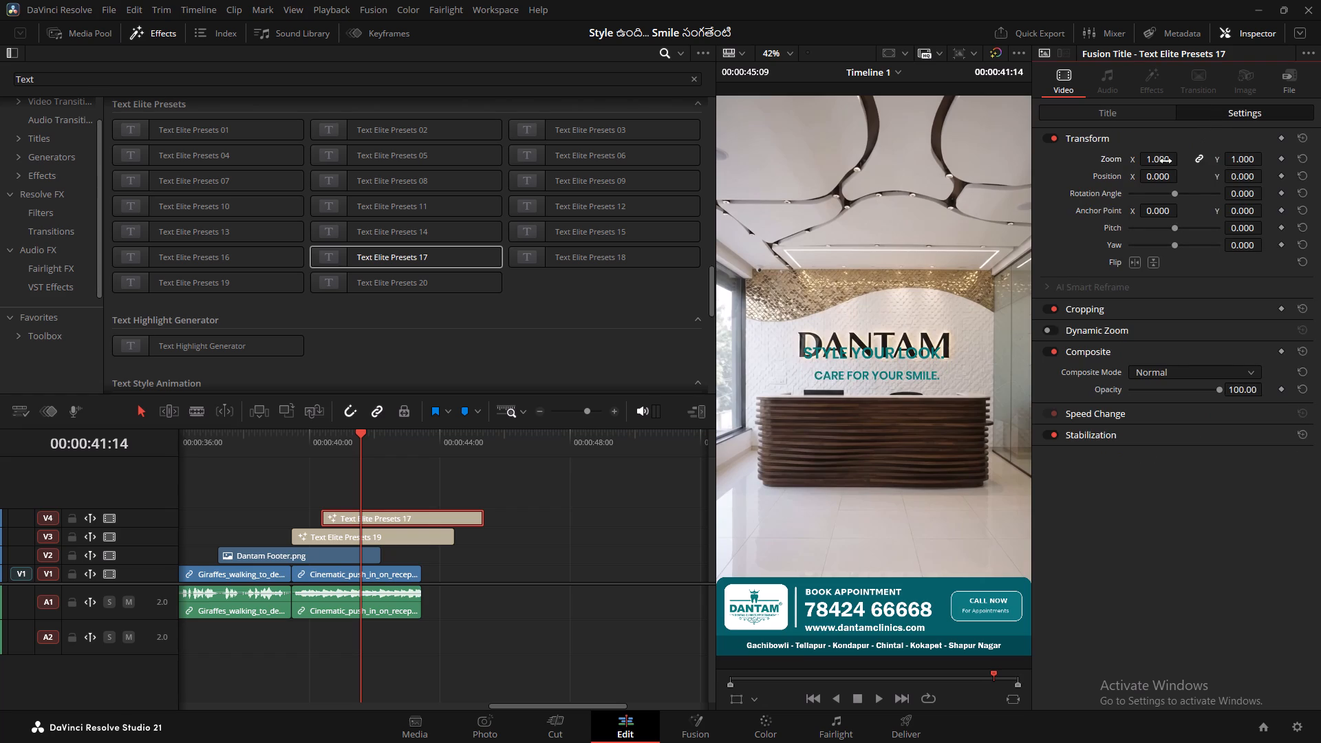
{"action": "left_click_drag", "start_coordinate": [1240, 175], "coordinate": [1190, 195]}
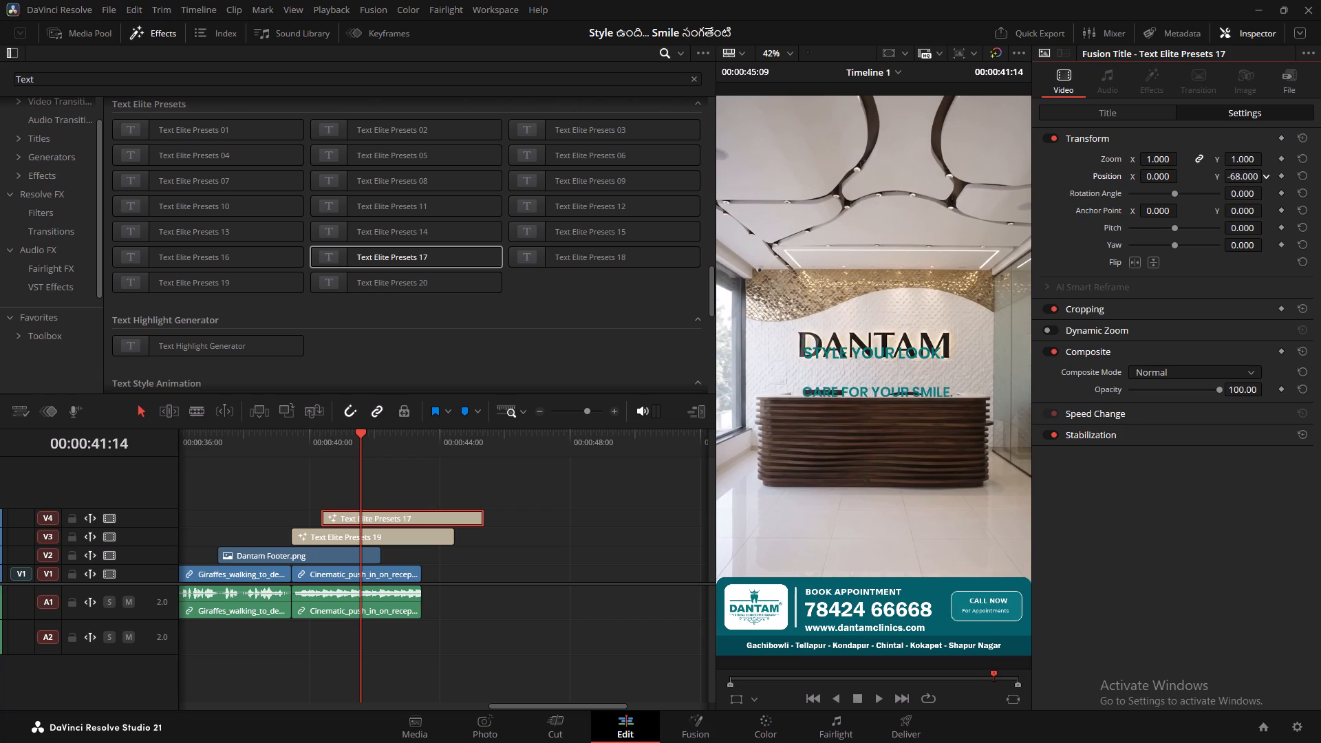
{"action": "left_click_drag", "start_coordinate": [1190, 195], "coordinate": [823, 369]}
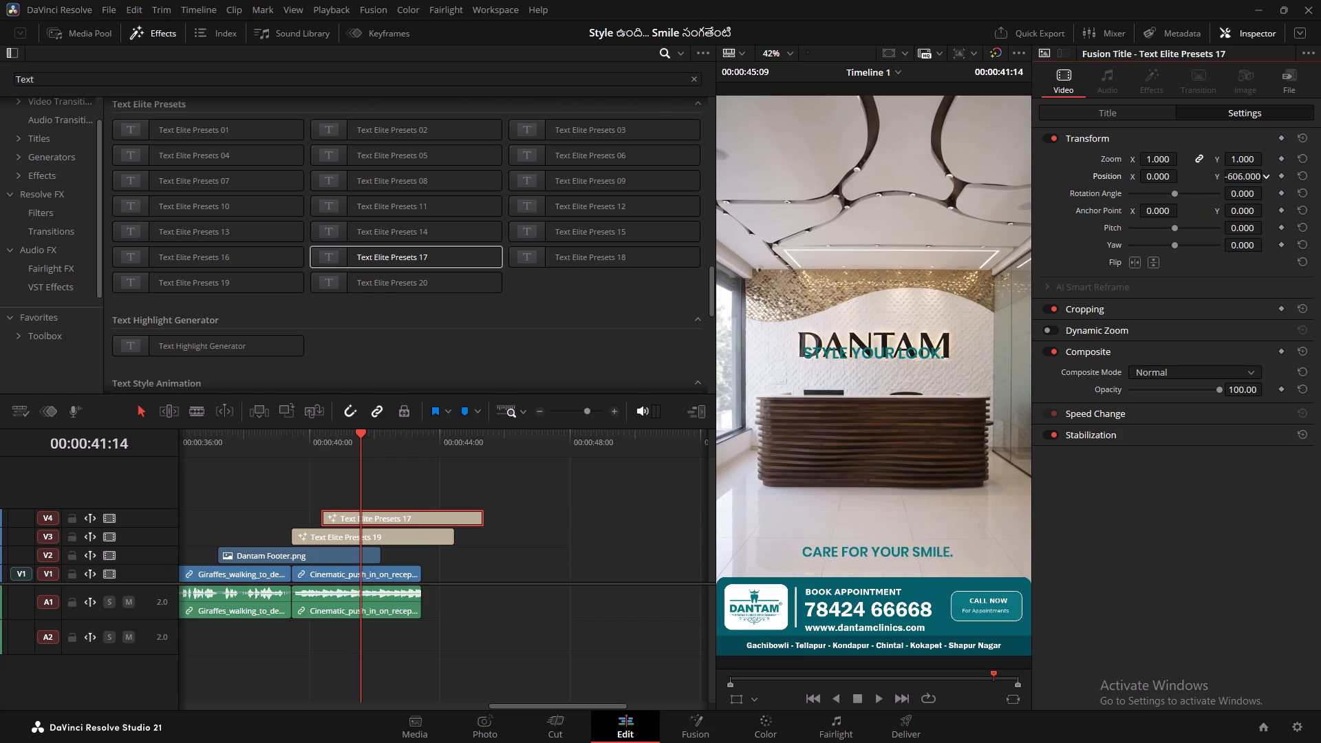
{"action": "left_click_drag", "start_coordinate": [823, 369], "coordinate": [817, 372]}
Set the vertical position of the STYLE YOUR LOOK title to -621, directly above the CARE FOR YOUR SMILE line.
{"action": "left_click", "coordinate": [356, 531]}
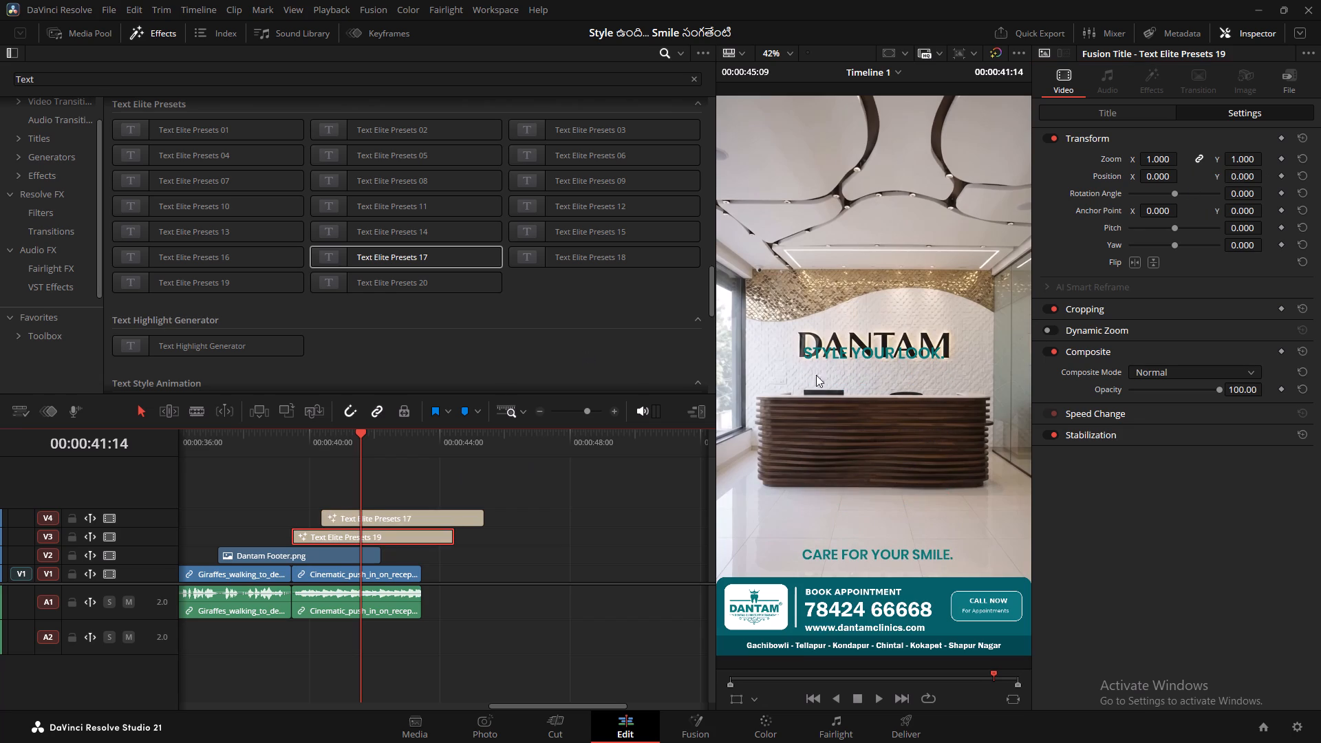
{"action": "left_click_drag", "start_coordinate": [1249, 177], "coordinate": [1061, 242]}
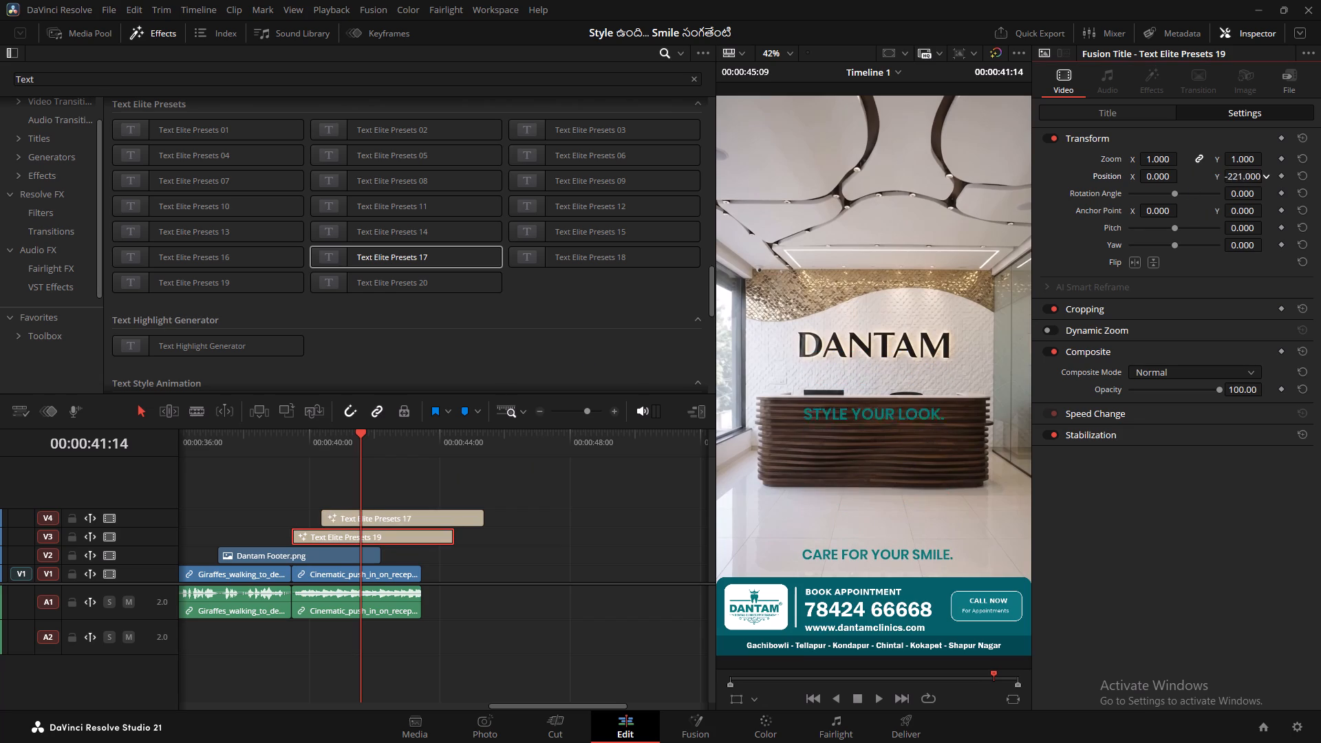
{"action": "left_click_drag", "start_coordinate": [1061, 242], "coordinate": [824, 353]}
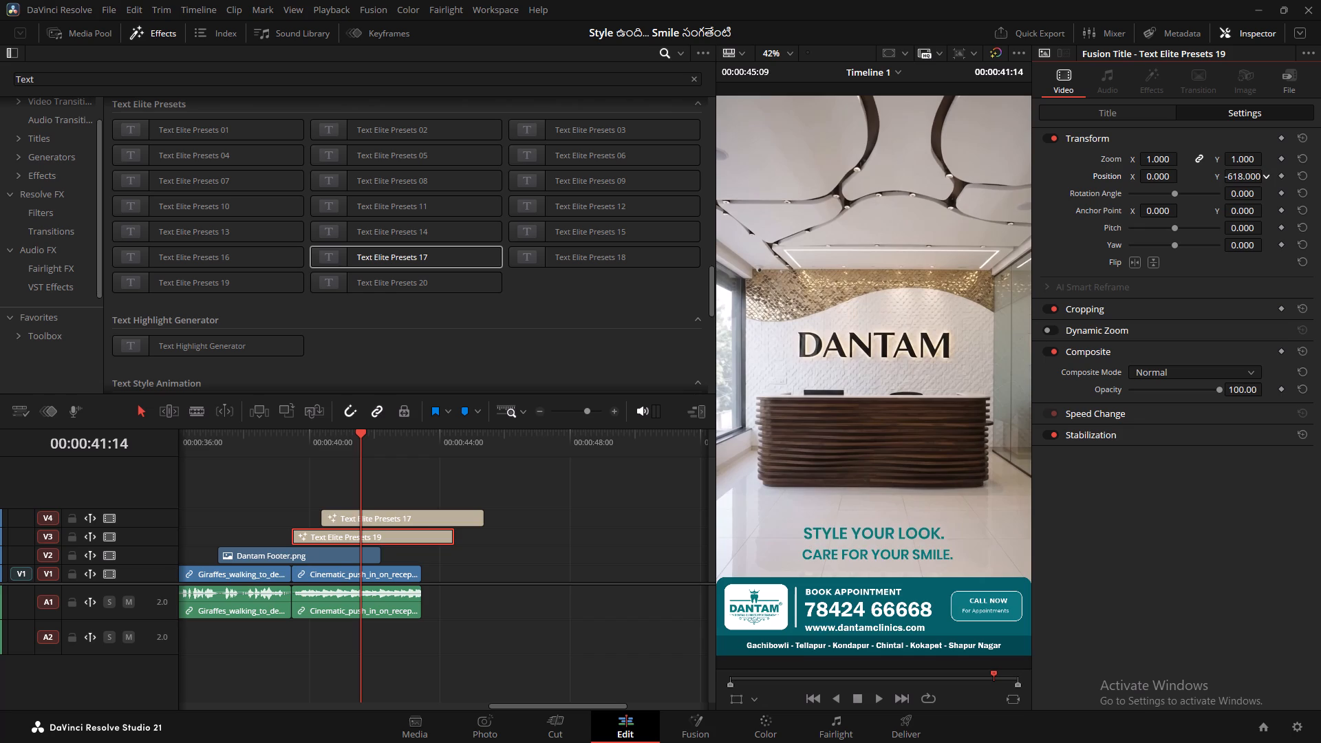
{"action": "left_click_drag", "start_coordinate": [824, 353], "coordinate": [822, 352]}
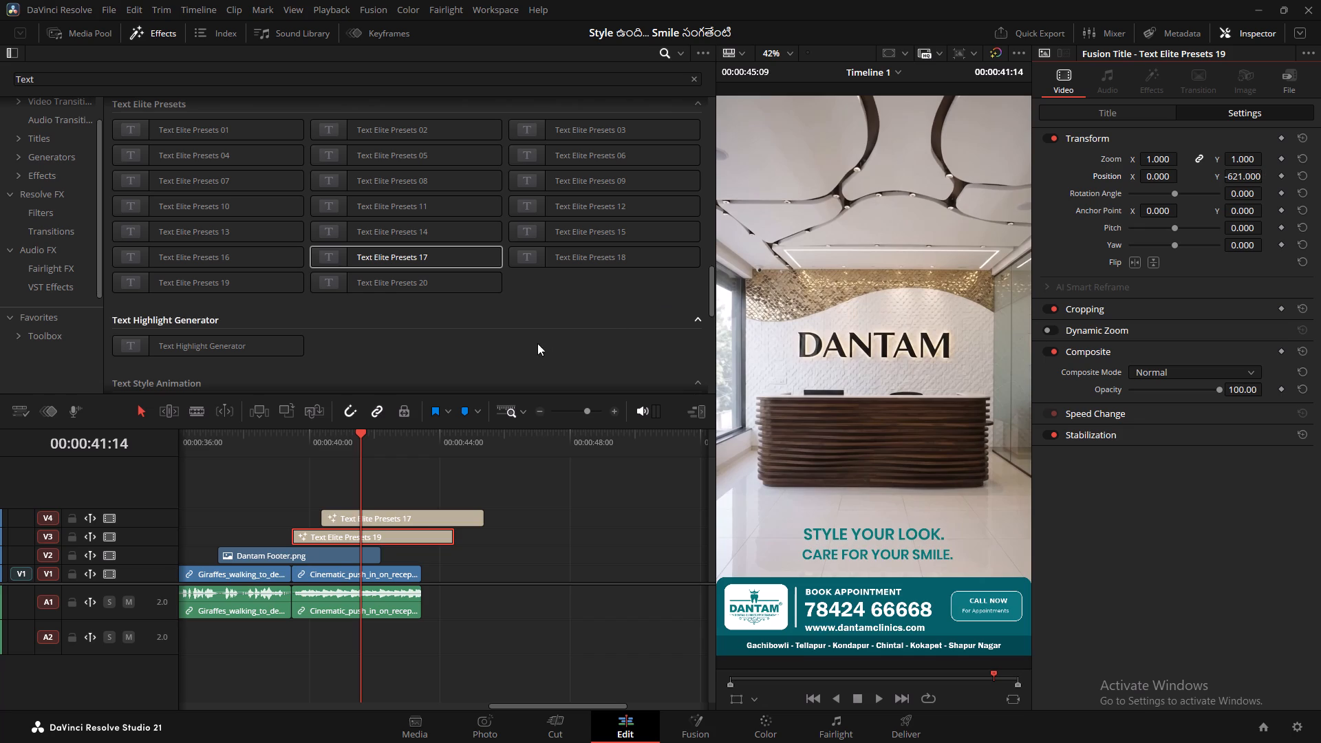
Play back the ending and split both title clips at 00:00:42:14.
{"action": "left_click", "coordinate": [260, 455]}
{"action": "key", "text": "space"}
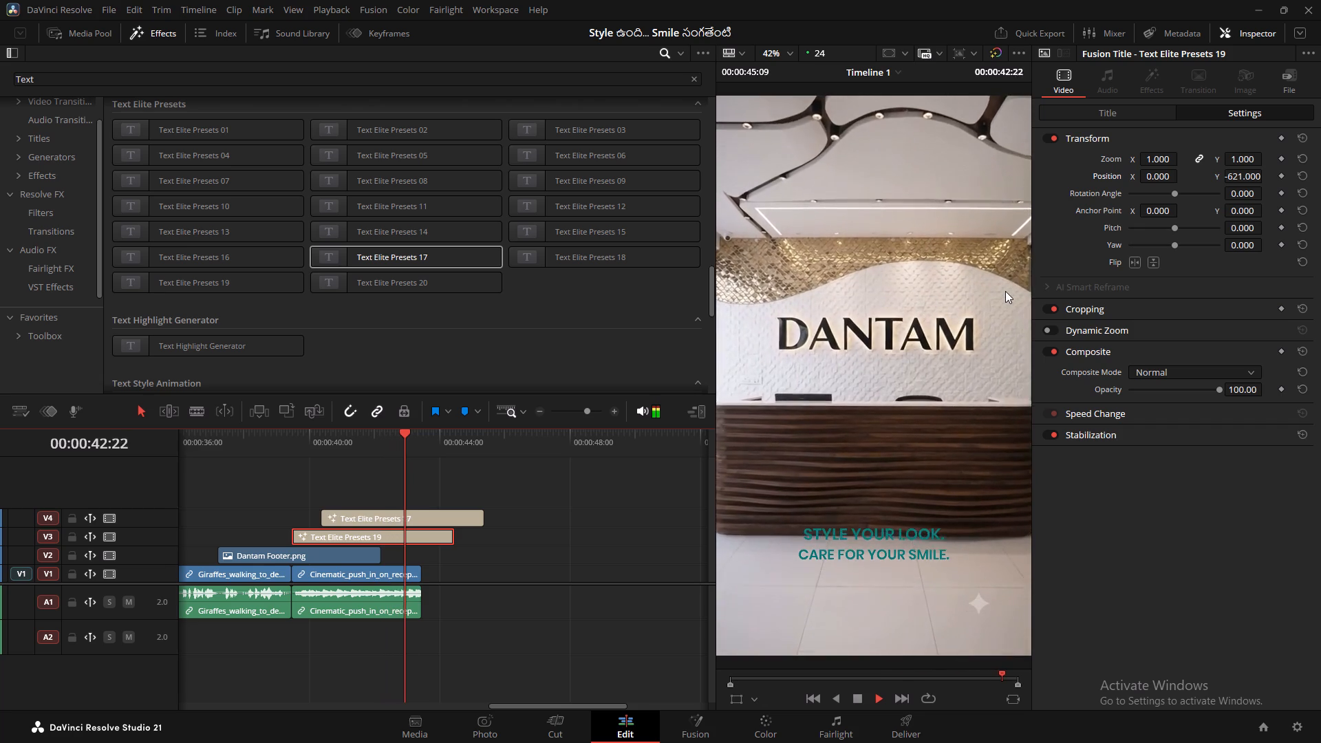
{"action": "key", "text": "space"}
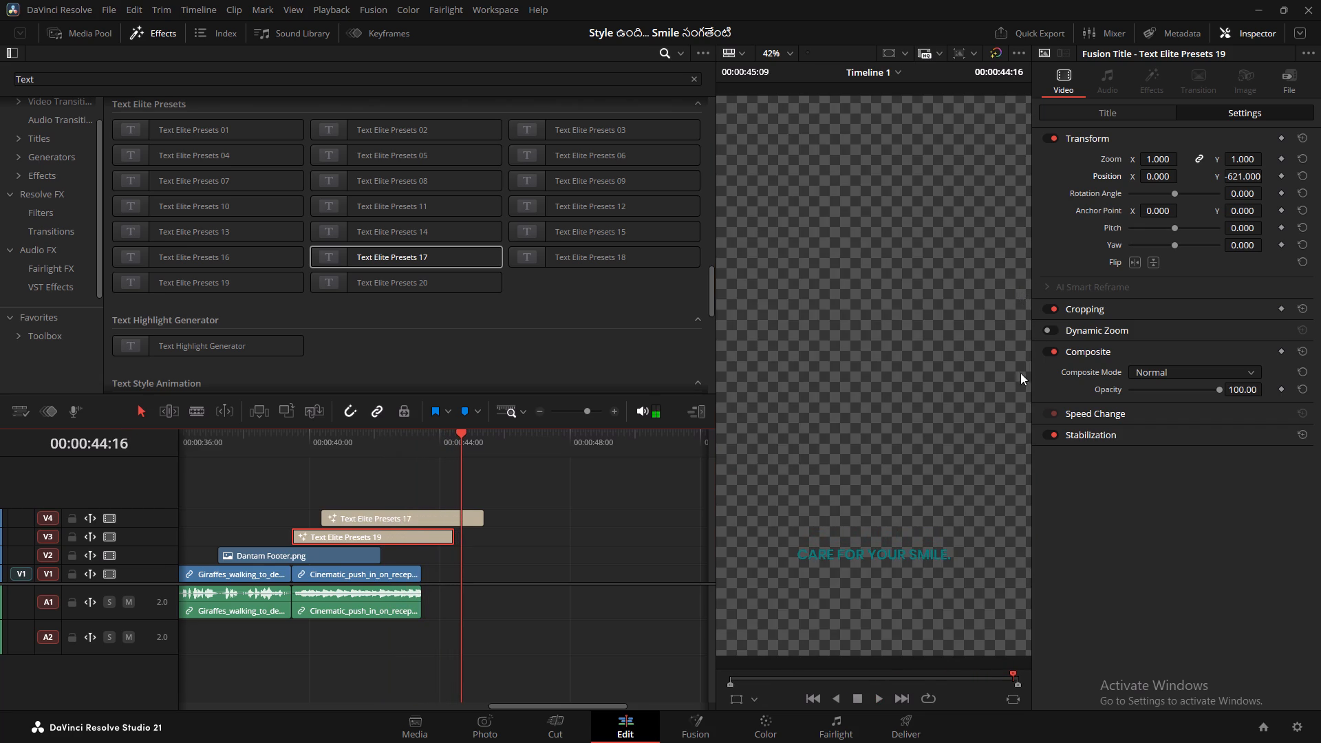
{"action": "key", "text": "b"}
{"action": "left_click_drag", "start_coordinate": [427, 436], "coordinate": [414, 437]}
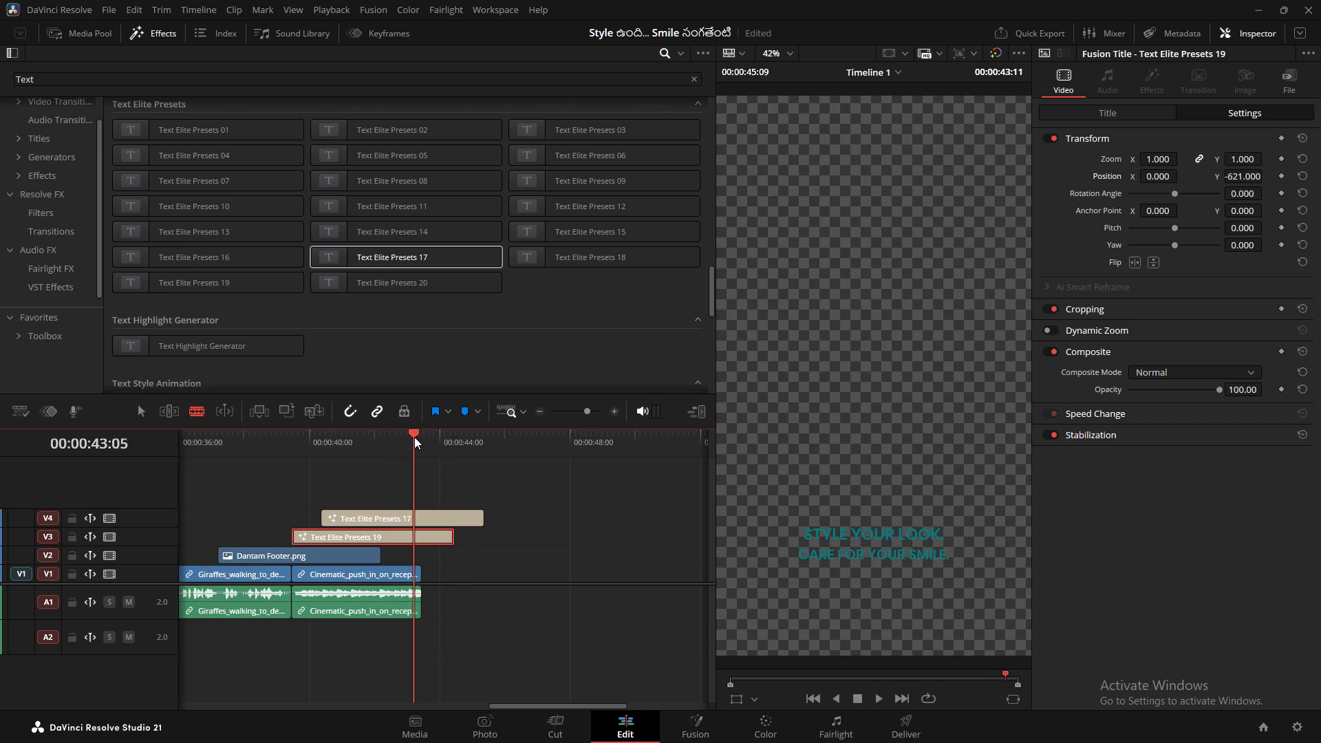
{"action": "left_click_drag", "start_coordinate": [414, 437], "coordinate": [389, 434]}
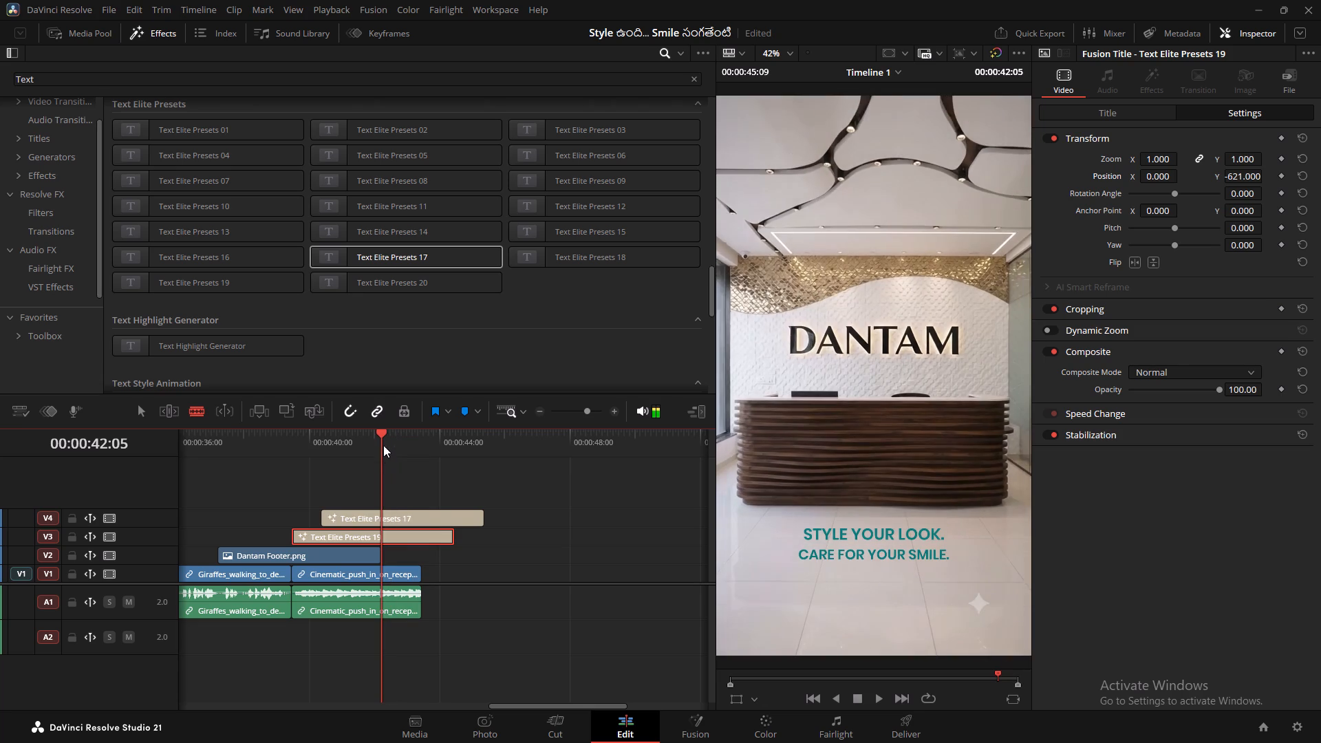
{"action": "key", "text": "space"}
{"action": "key", "text": "space"}
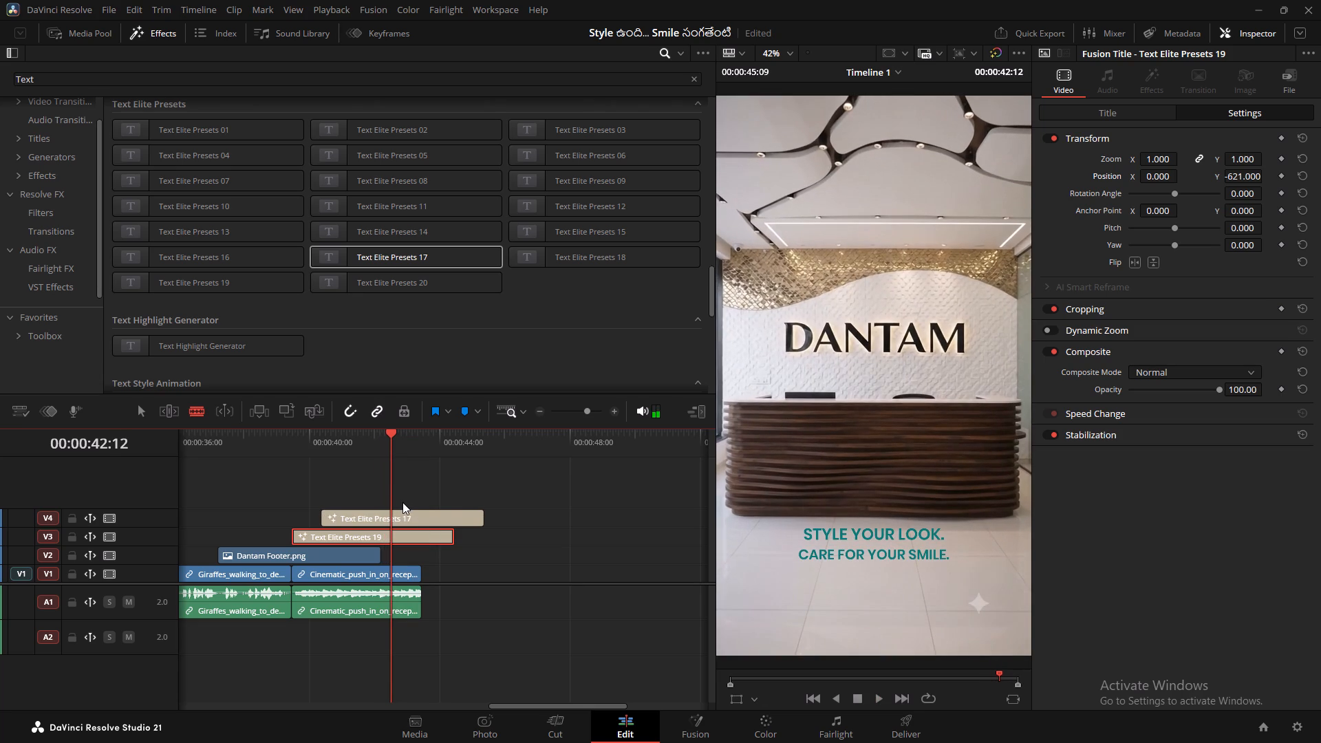
{"action": "key", "text": "space"}
{"action": "key", "text": "space"}
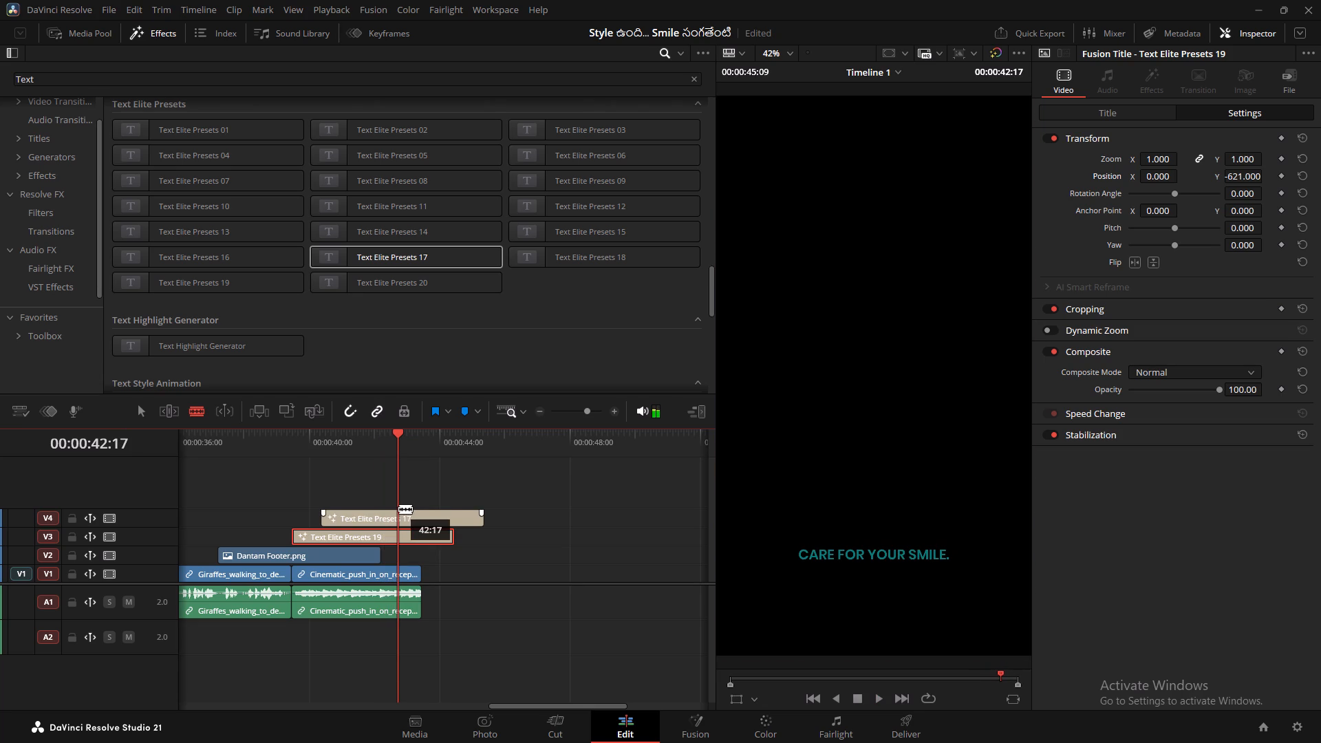
{"action": "key", "text": "Left"}
{"action": "key", "text": "Left"}
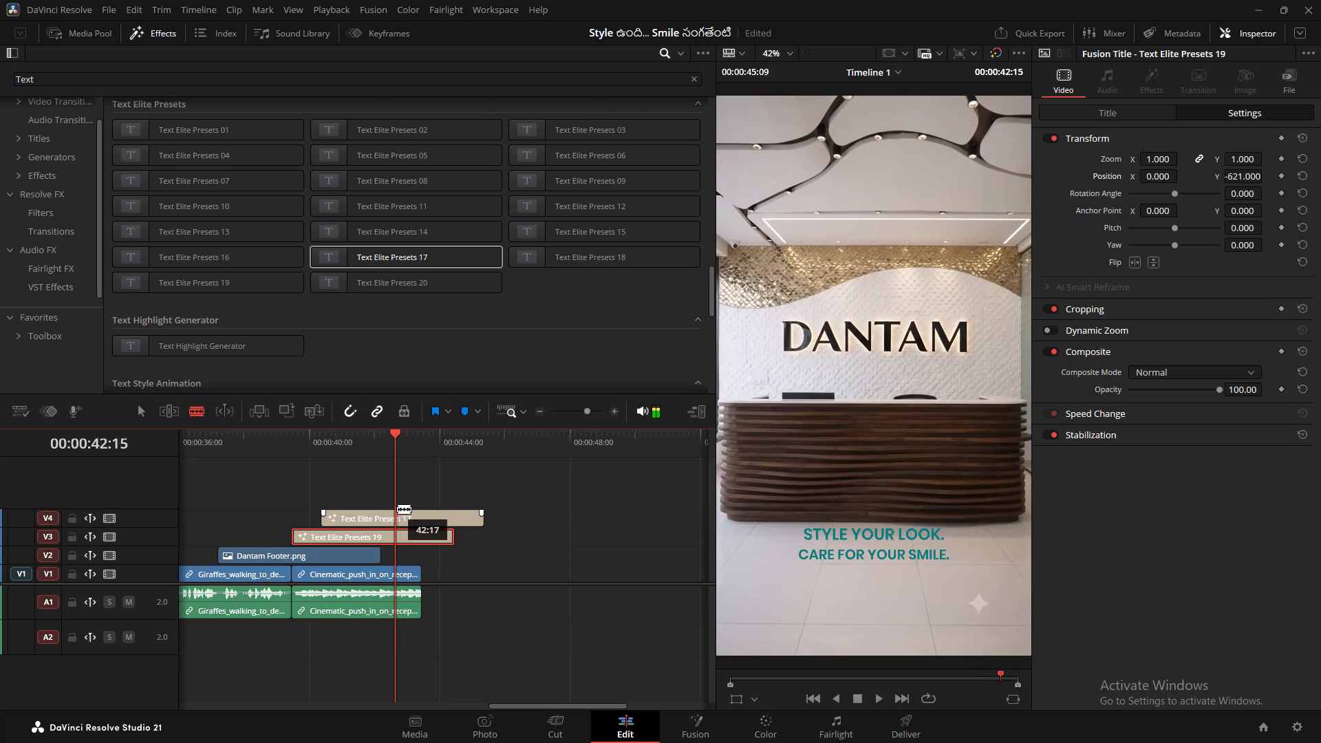
{"action": "key", "text": "Left"}
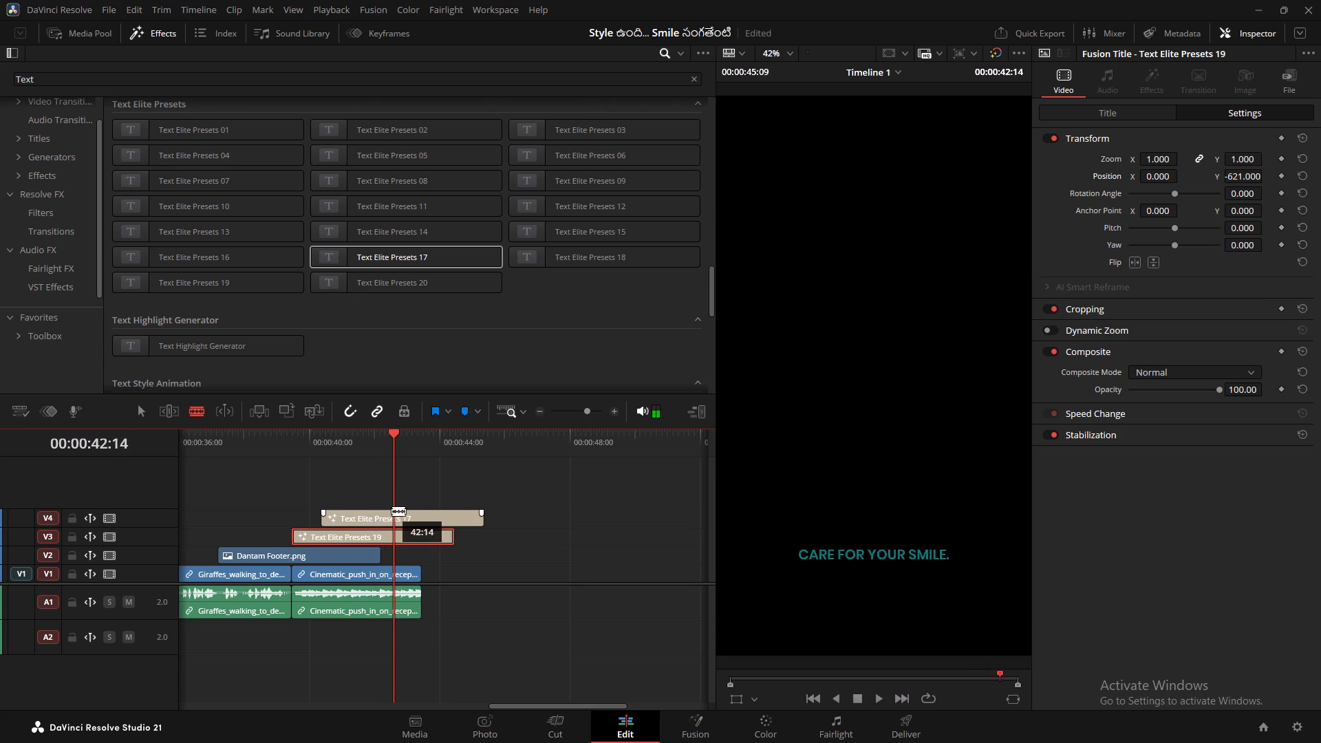
{"action": "left_click", "coordinate": [391, 510]}
{"action": "left_click", "coordinate": [396, 535]}
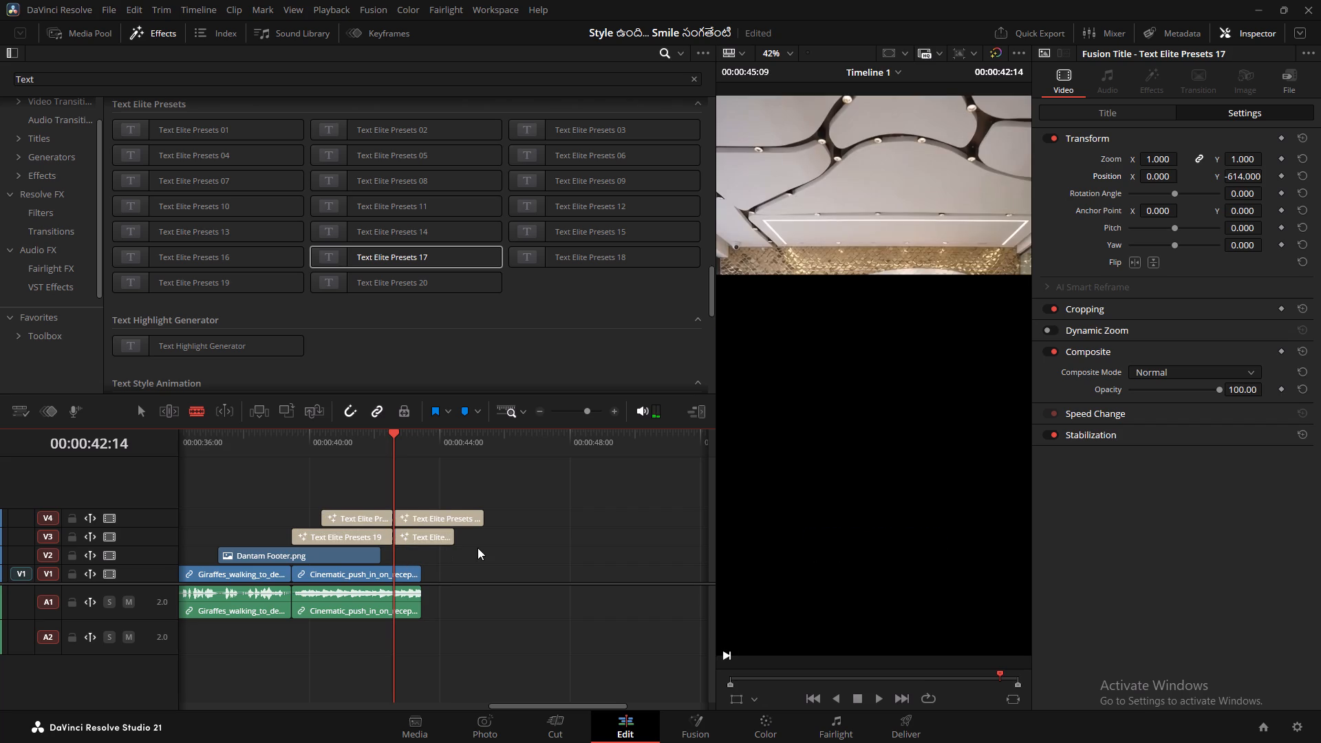
Delete the pieces of both title clips that follow the cut at 00:00:42:14.
{"action": "key", "text": "a"}
{"action": "left_click_drag", "start_coordinate": [465, 562], "coordinate": [425, 482]}
{"action": "key", "text": "BackSpace"}
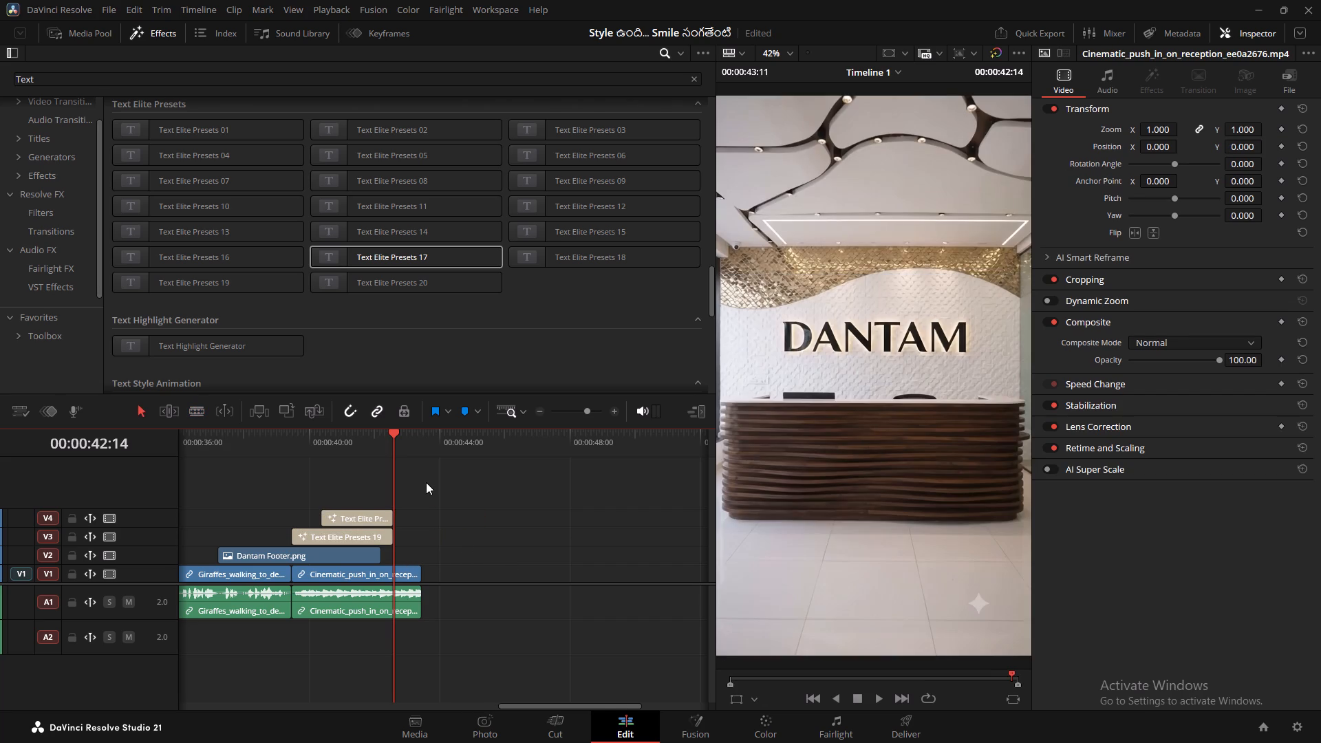
Add a short fade-out to the end of the STYLE YOUR LOOK title and play back the ending to check it.
{"action": "left_click", "coordinate": [270, 438]}
{"action": "key", "text": "space"}
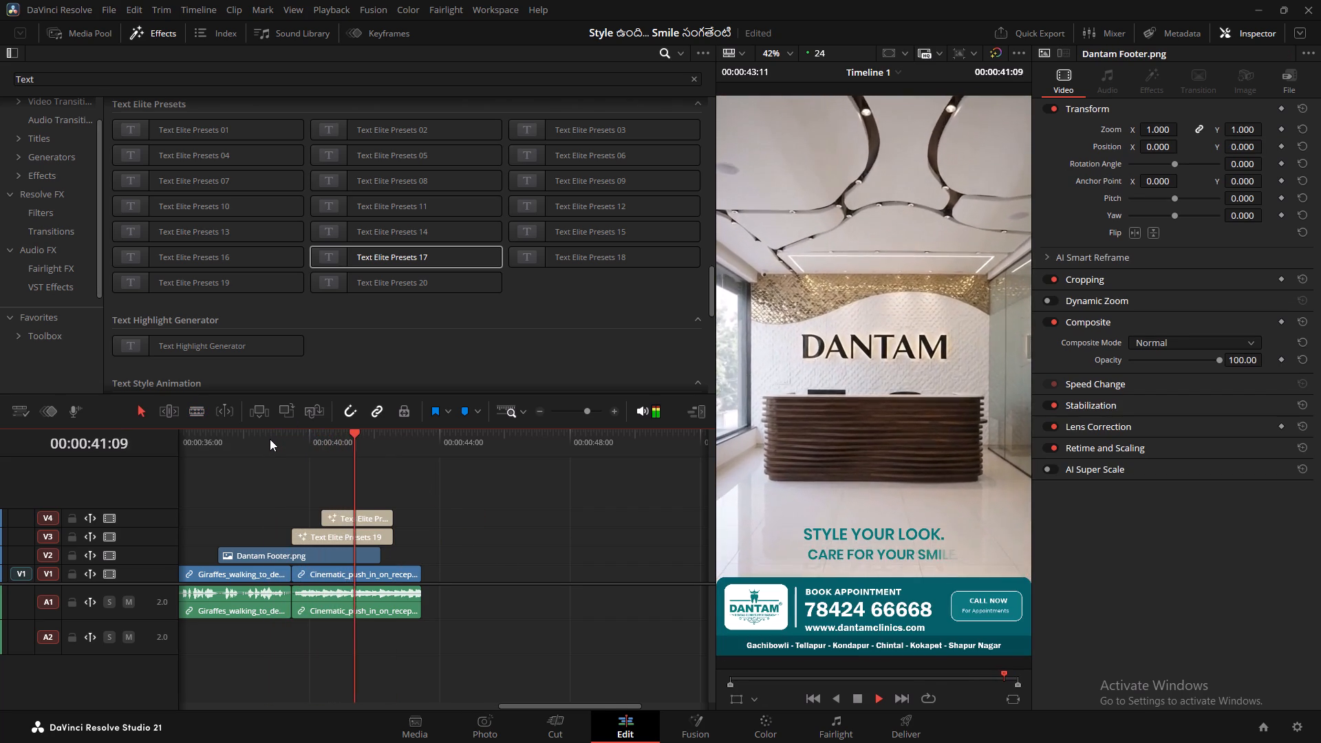
{"action": "key", "text": "space"}
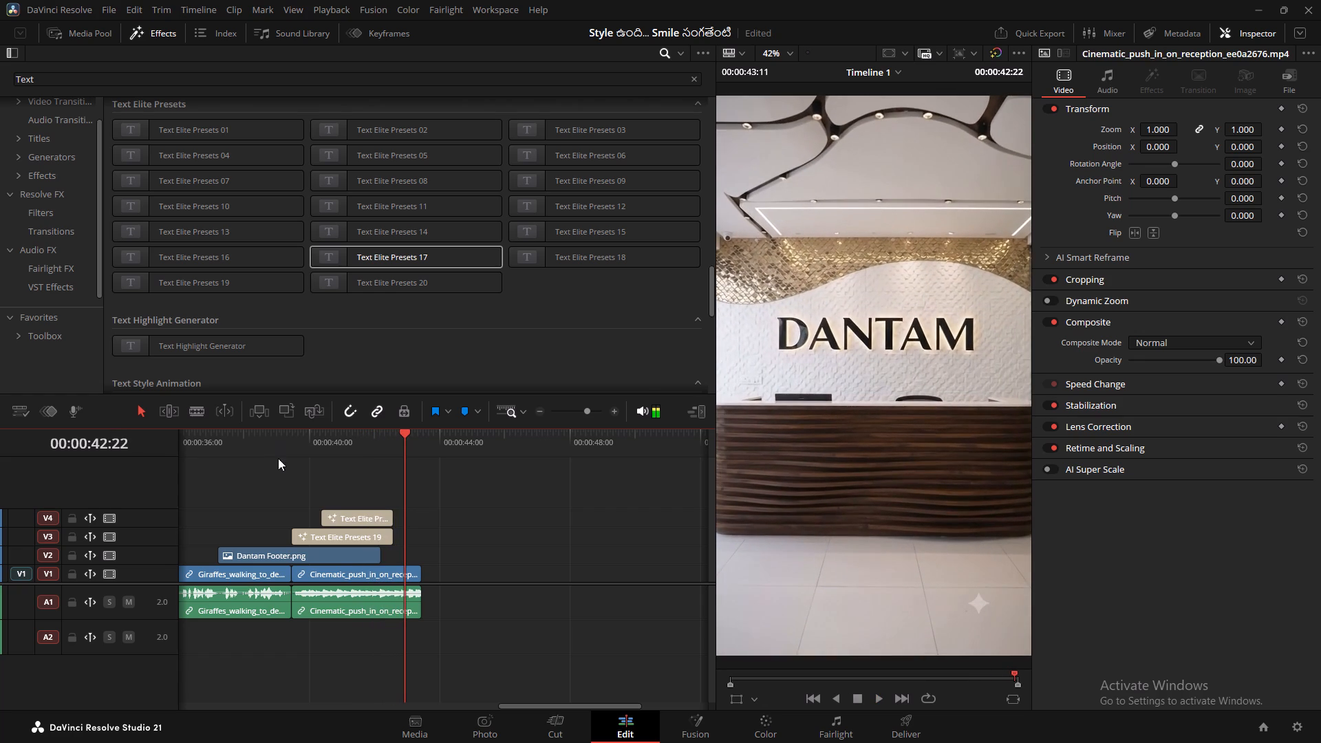
{"action": "left_click", "coordinate": [355, 434]}
{"action": "key", "text": "space"}
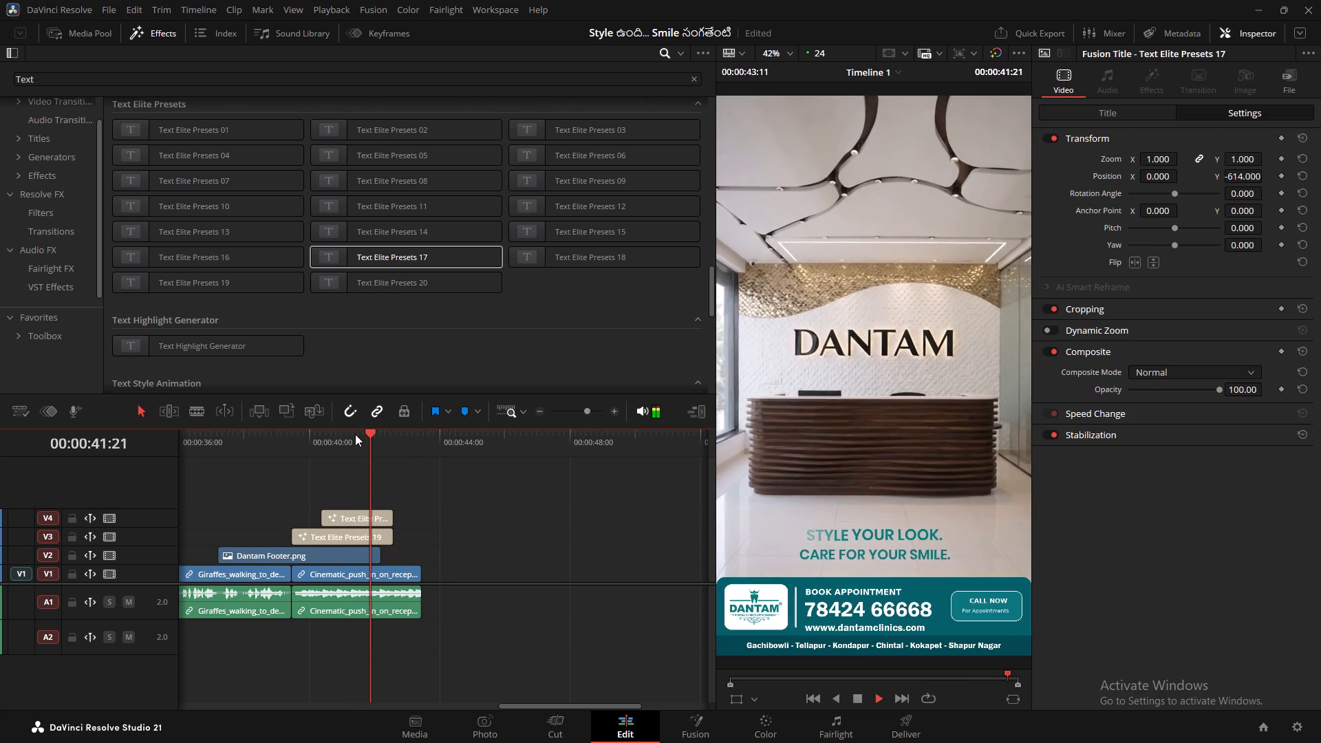
{"action": "key", "text": "space"}
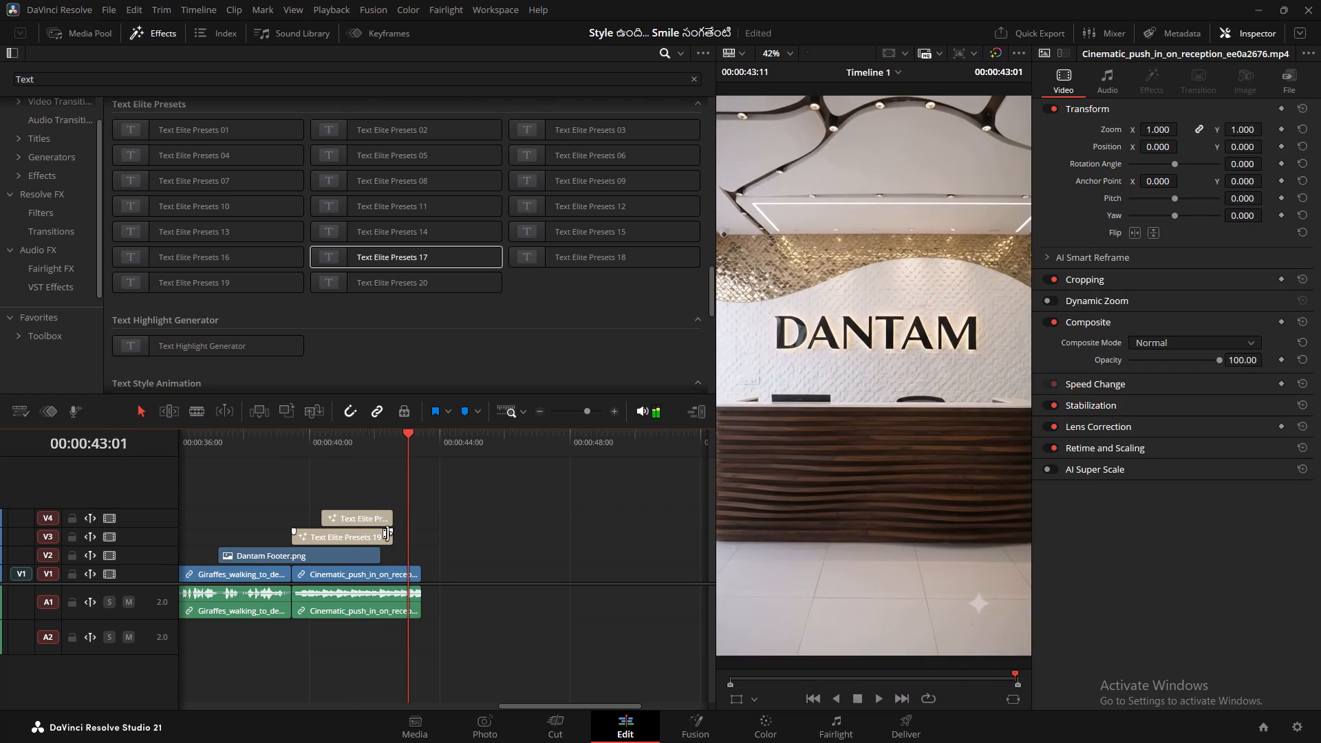
{"action": "left_click_drag", "start_coordinate": [391, 532], "coordinate": [375, 535]}
{"action": "left_click", "coordinate": [352, 429]}
{"action": "key", "text": "space"}
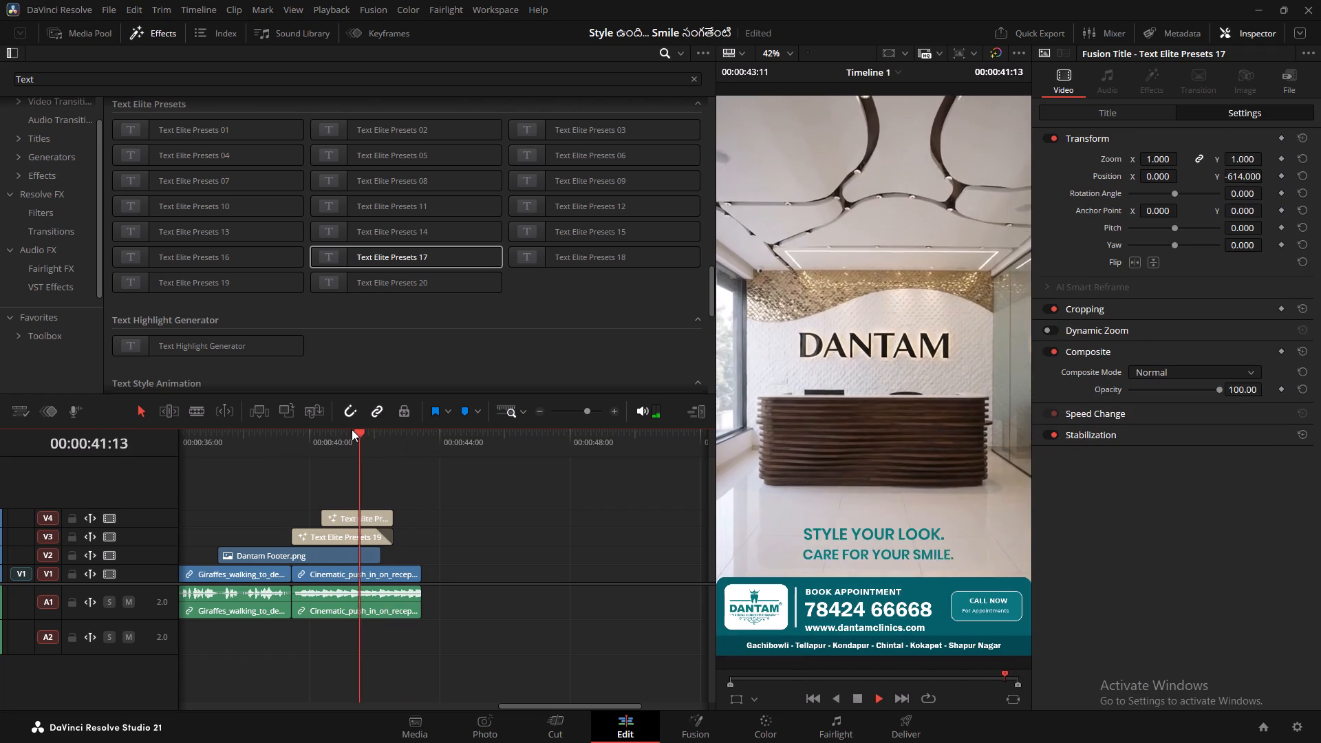
{"action": "key", "text": "space"}
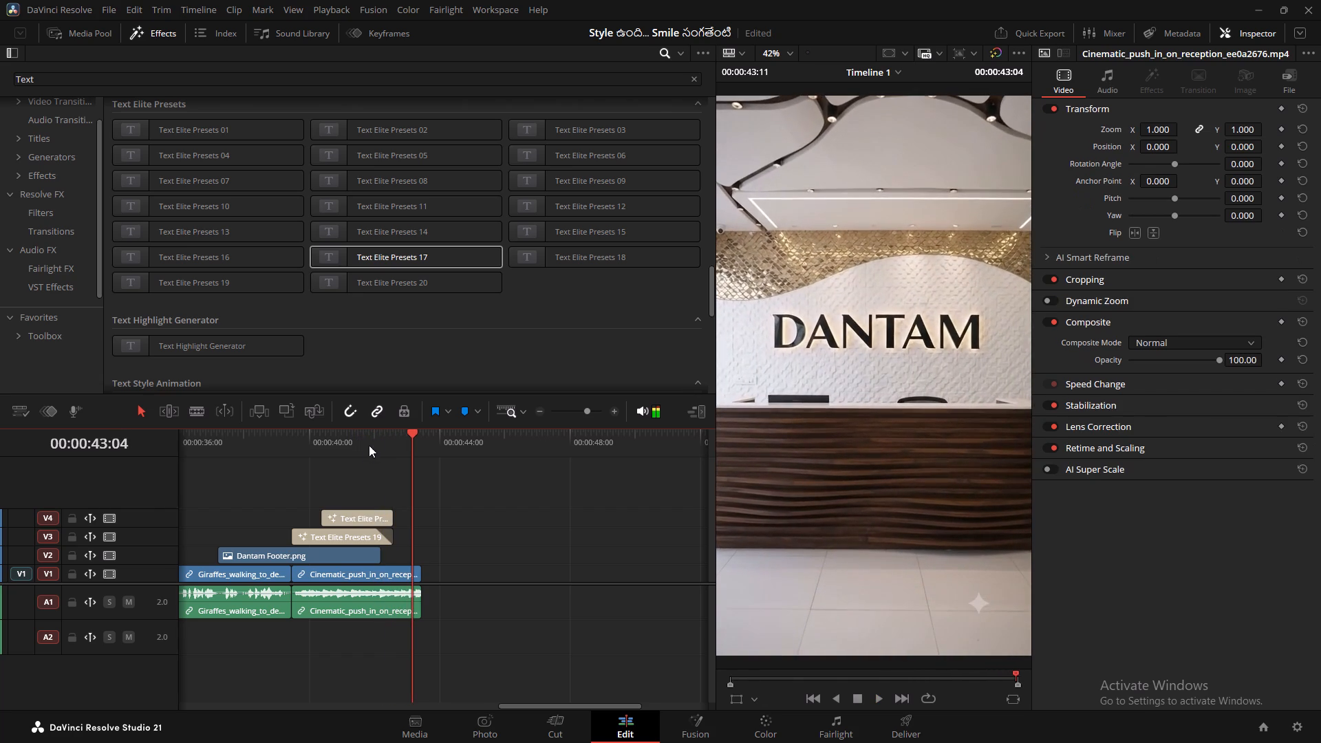
Undo the fade-out at the end of the STYLE YOUR LOOK title.
{"action": "left_click", "coordinate": [373, 439]}
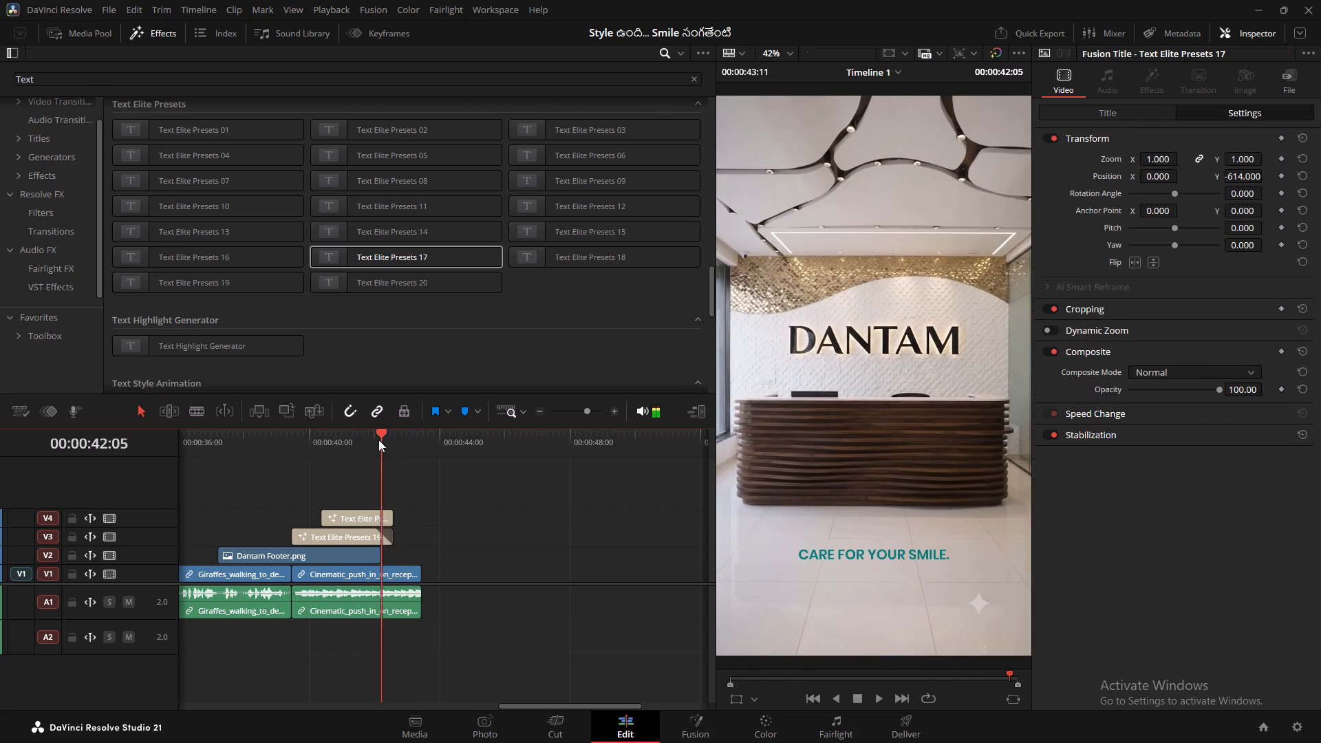
{"action": "key", "text": "ctrl+z"}
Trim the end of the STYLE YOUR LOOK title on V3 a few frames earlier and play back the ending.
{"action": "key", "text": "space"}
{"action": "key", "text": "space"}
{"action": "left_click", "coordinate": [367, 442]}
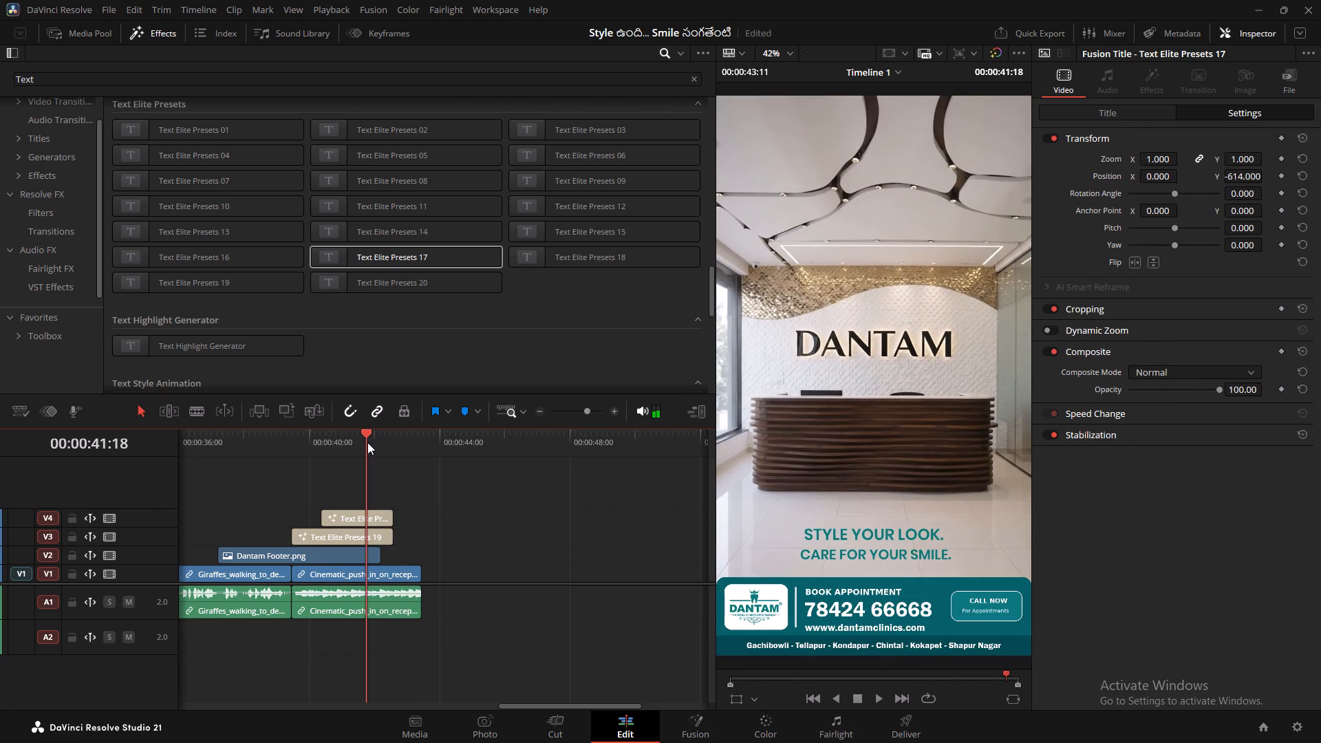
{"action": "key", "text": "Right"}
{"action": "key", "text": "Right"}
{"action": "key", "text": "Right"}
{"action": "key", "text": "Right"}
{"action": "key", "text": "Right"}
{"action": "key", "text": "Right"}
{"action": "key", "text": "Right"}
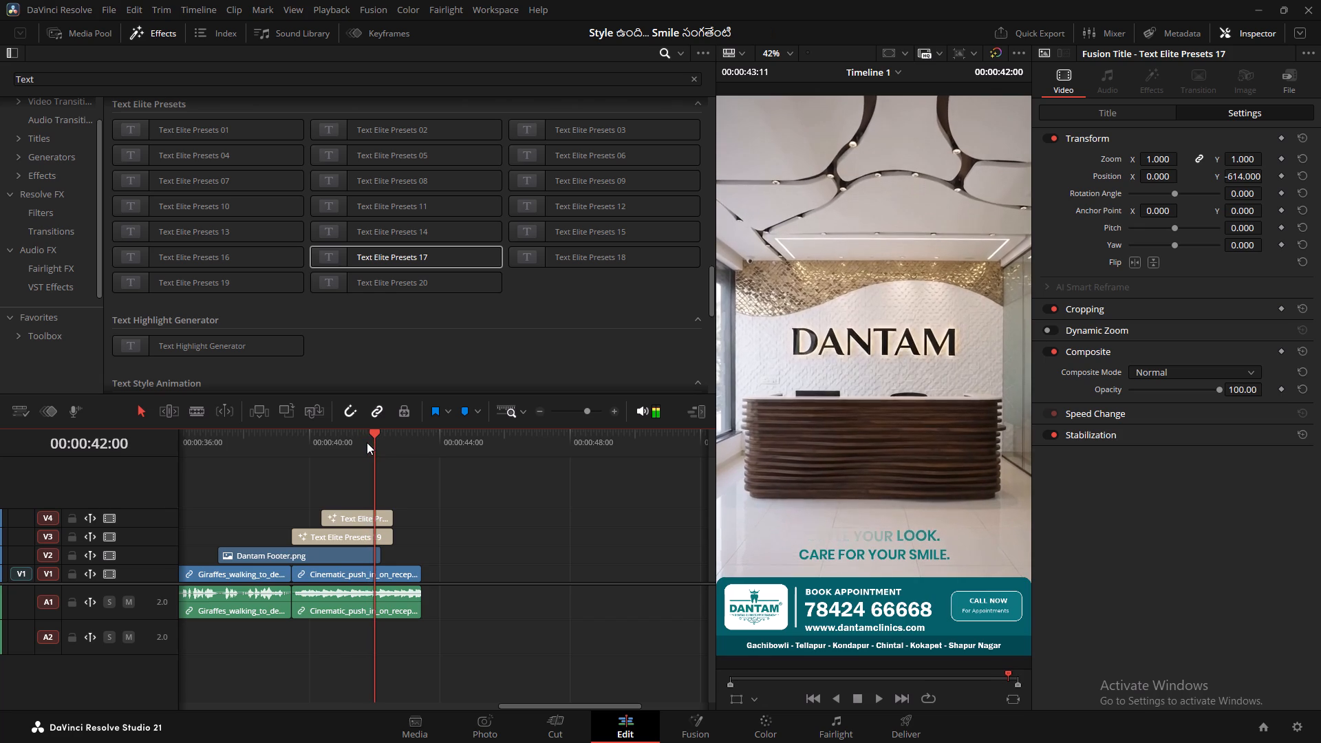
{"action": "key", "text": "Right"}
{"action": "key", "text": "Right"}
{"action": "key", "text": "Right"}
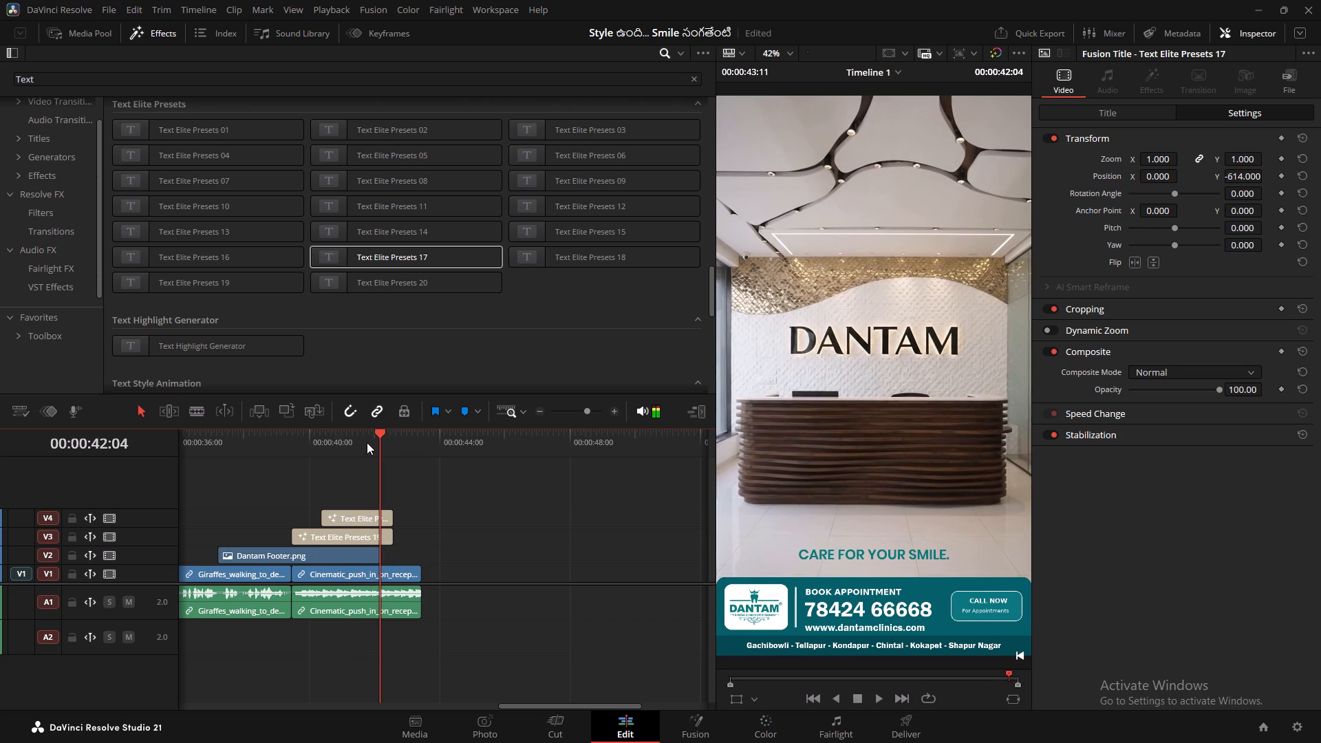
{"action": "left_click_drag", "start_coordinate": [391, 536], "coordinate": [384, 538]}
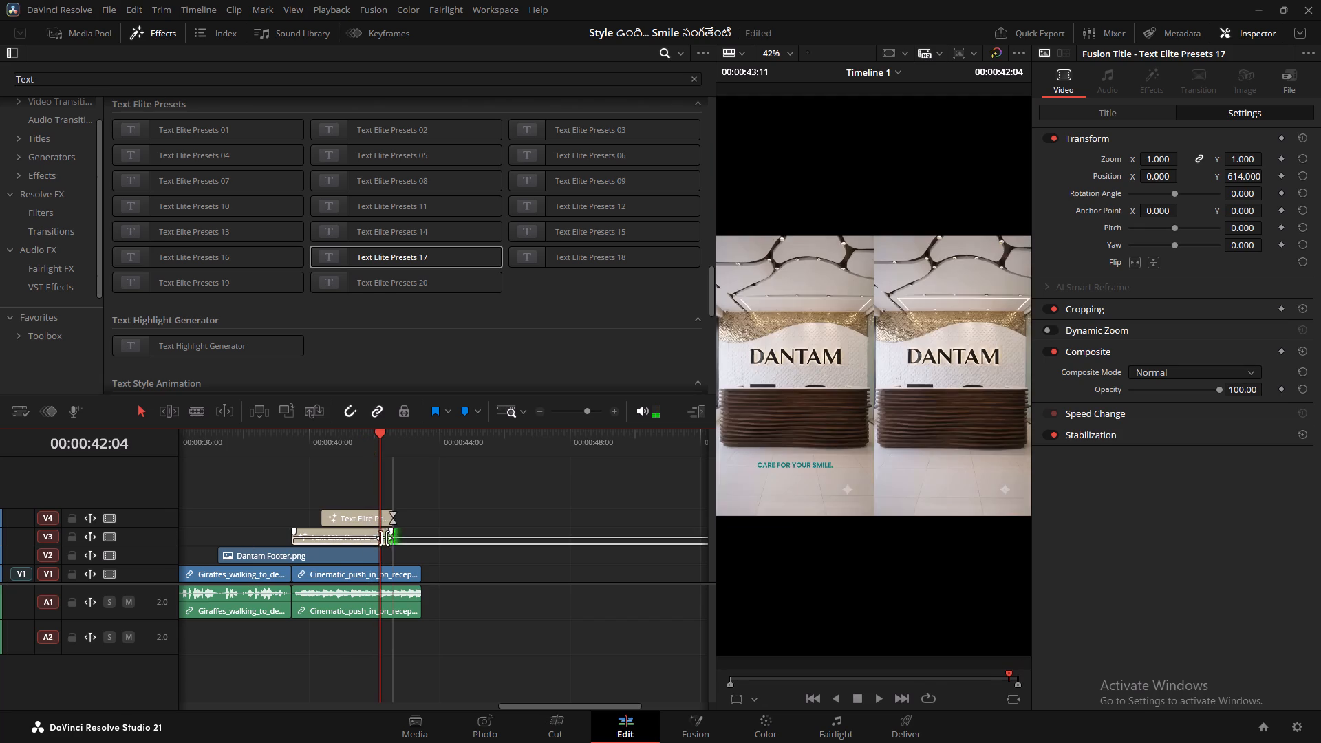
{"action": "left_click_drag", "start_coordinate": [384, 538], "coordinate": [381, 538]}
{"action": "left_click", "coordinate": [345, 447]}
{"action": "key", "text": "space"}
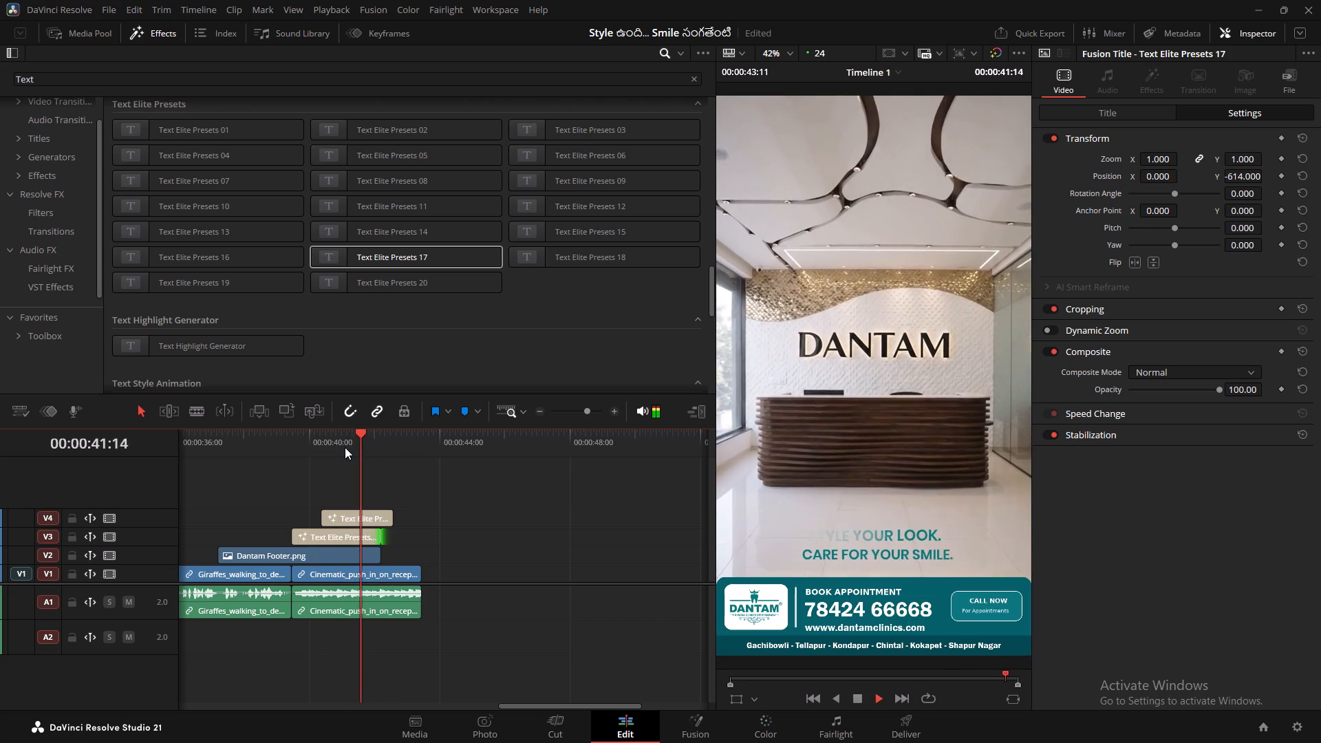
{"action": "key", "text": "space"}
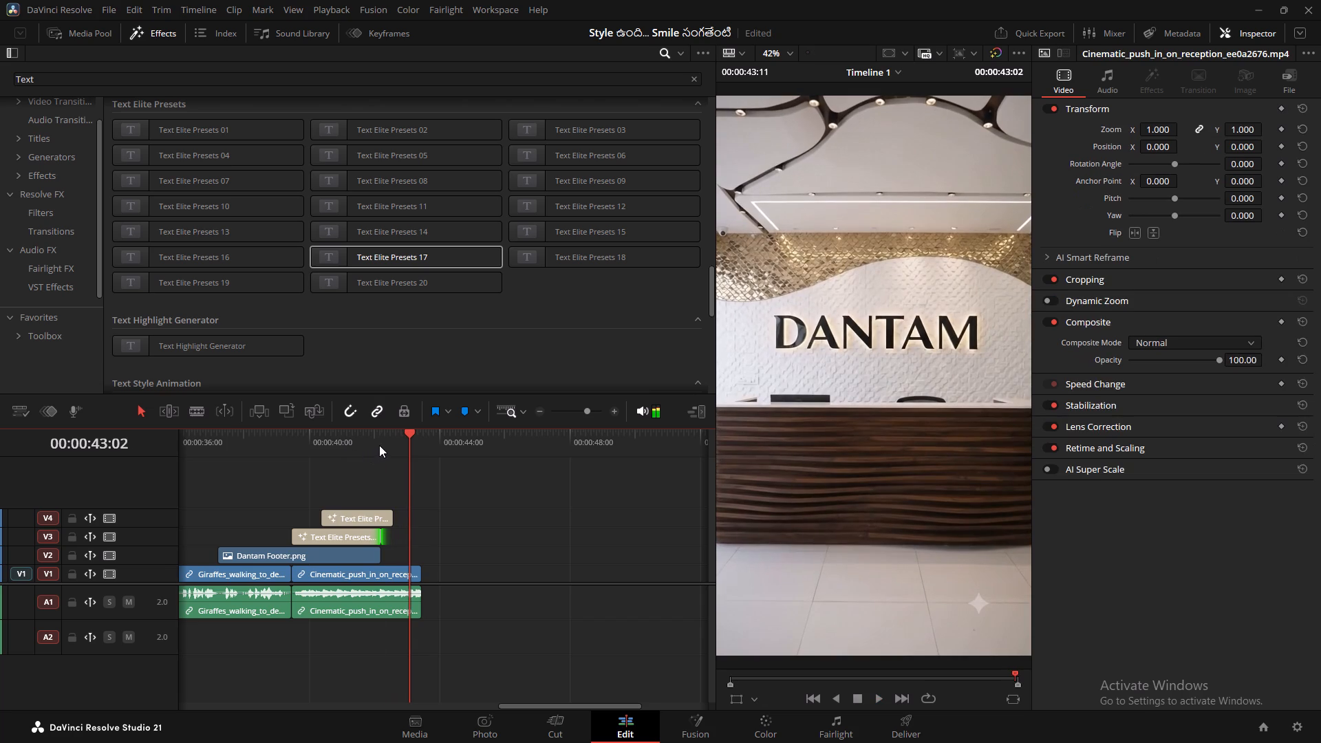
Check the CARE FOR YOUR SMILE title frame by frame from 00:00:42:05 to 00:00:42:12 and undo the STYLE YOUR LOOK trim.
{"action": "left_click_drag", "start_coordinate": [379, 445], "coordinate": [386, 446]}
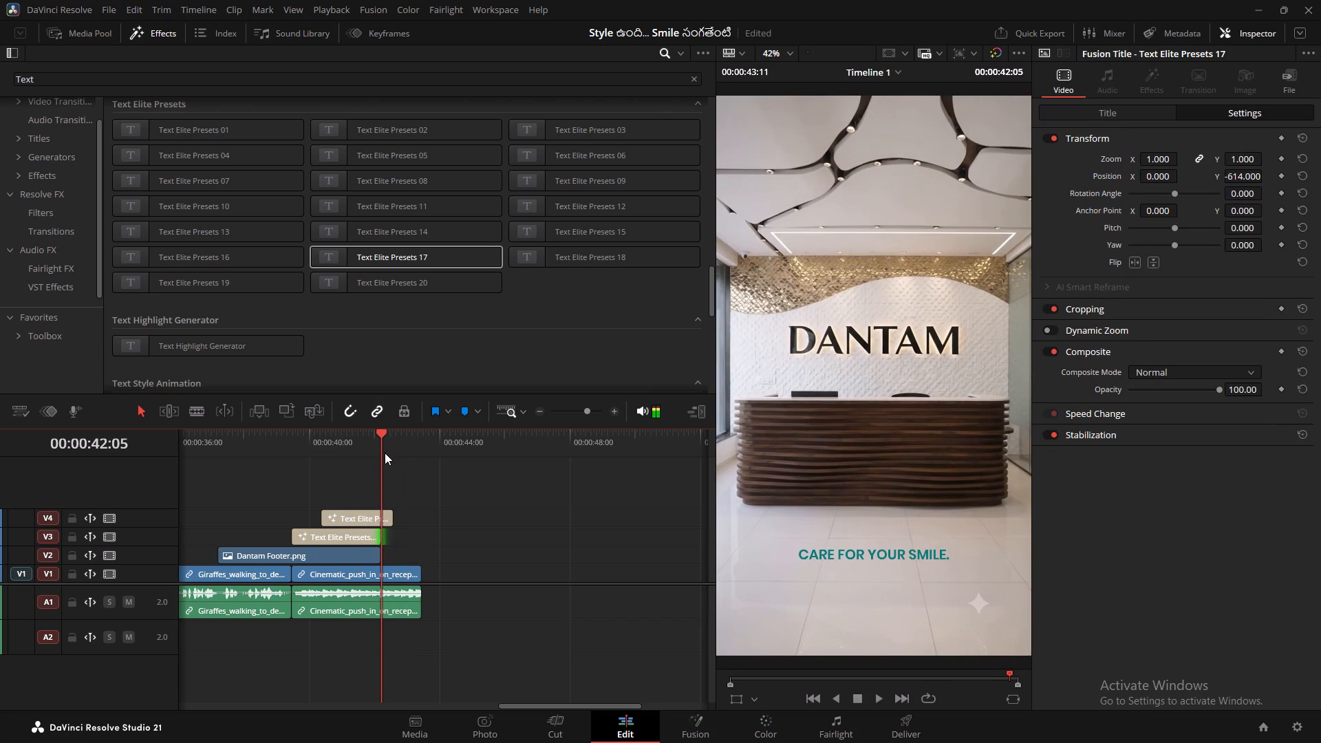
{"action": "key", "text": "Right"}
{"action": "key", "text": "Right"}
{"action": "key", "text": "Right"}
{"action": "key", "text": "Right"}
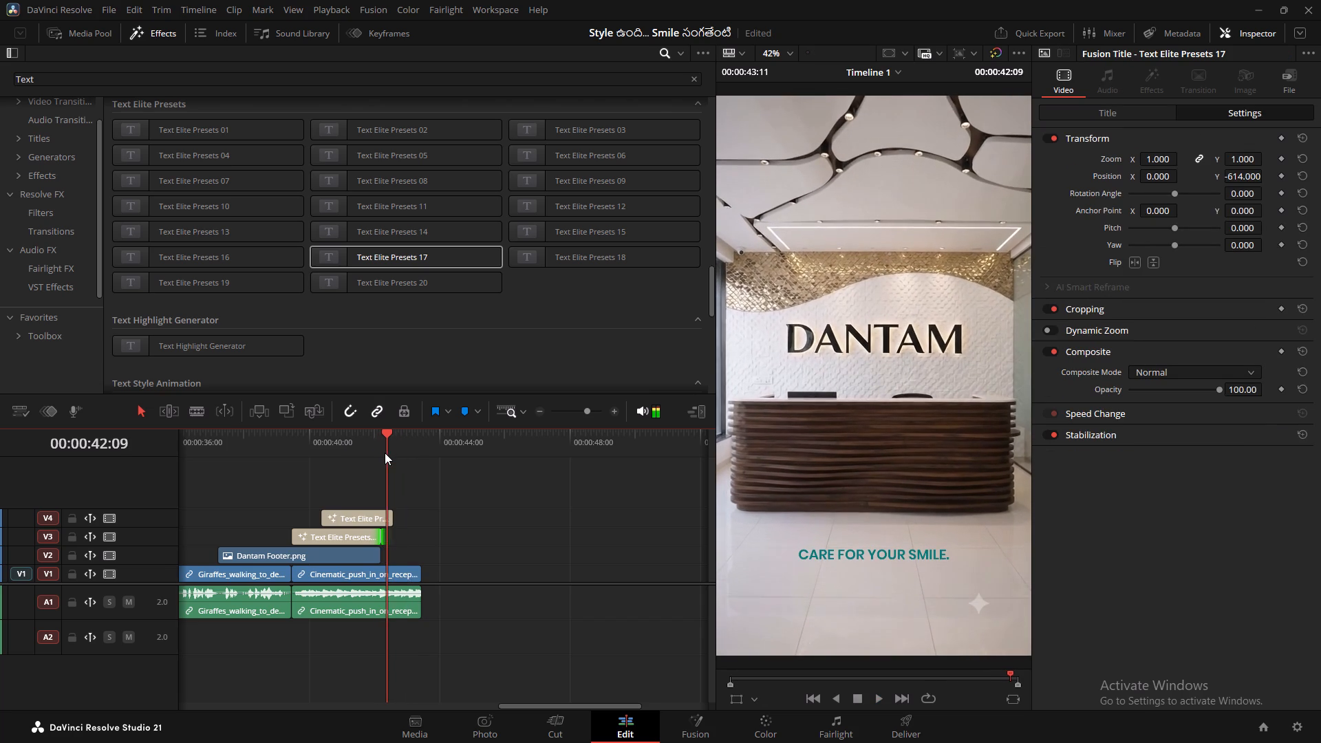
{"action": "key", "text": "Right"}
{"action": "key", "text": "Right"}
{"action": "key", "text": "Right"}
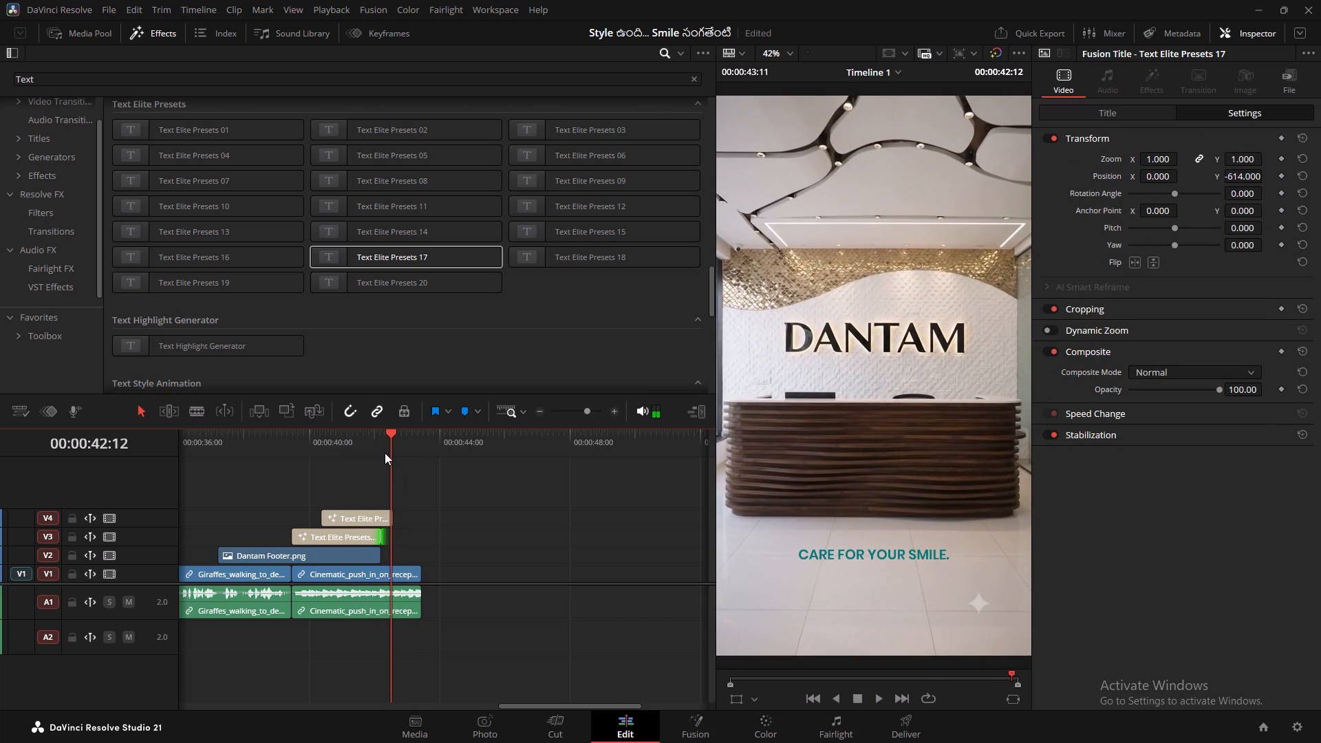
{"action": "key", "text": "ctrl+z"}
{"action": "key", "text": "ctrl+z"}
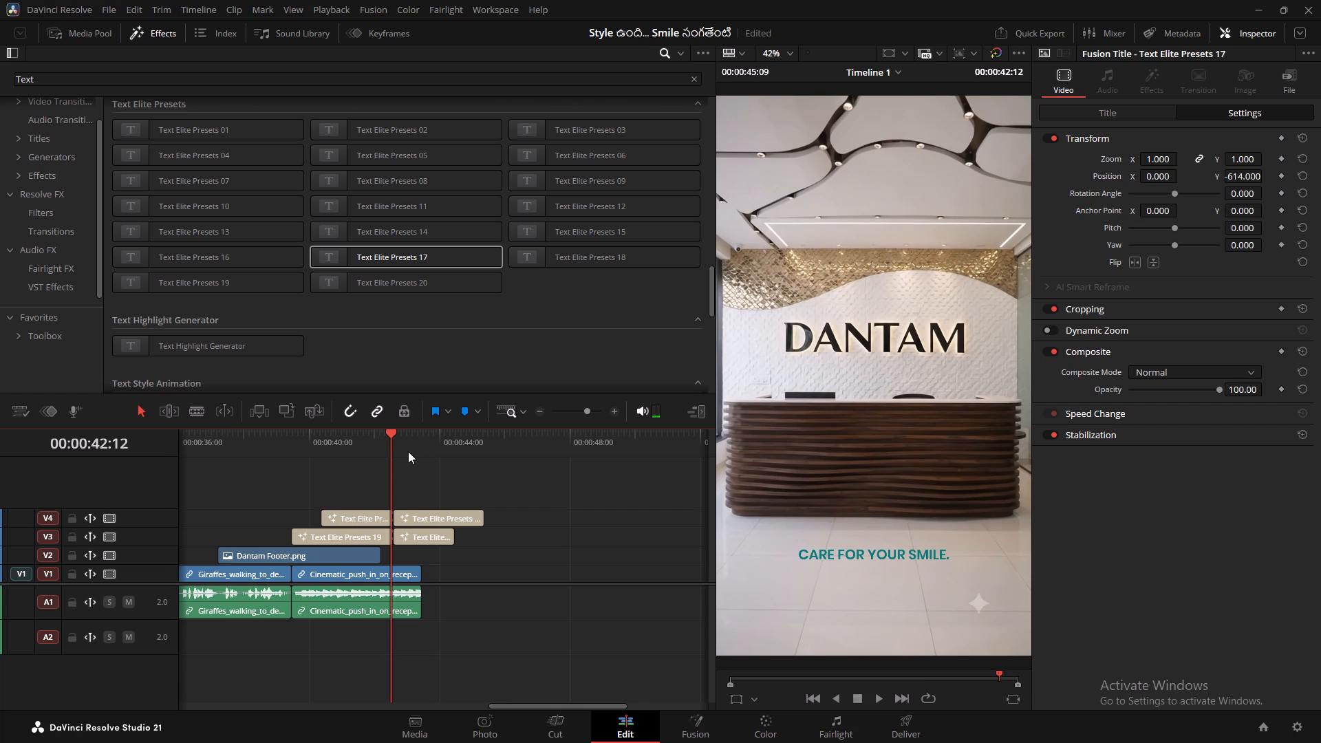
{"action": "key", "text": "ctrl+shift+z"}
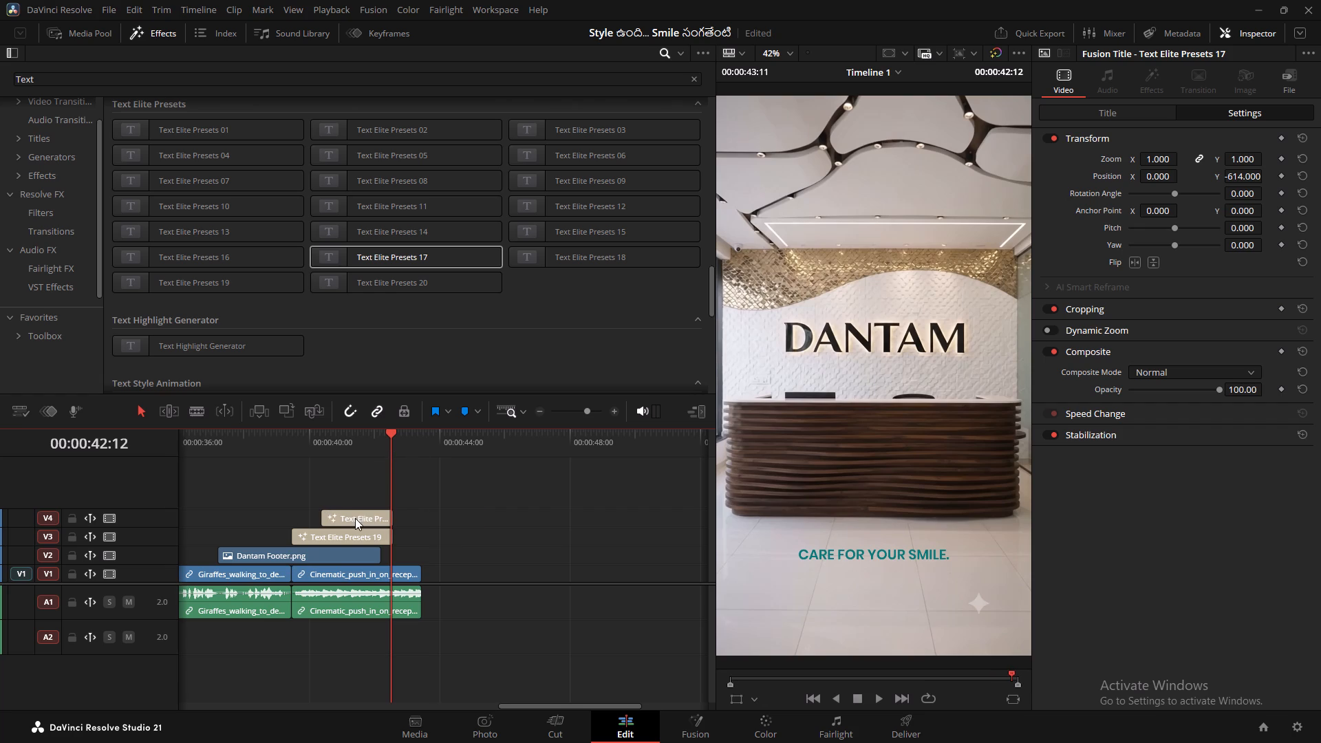
Add a fade-out of roughly half a second to the end of the CARE FOR YOUR SMILE title and play back the ending.
{"action": "left_click", "coordinate": [355, 518]}
{"action": "left_click_drag", "start_coordinate": [393, 435], "coordinate": [384, 435]}
{"action": "left_click", "coordinate": [390, 518]}
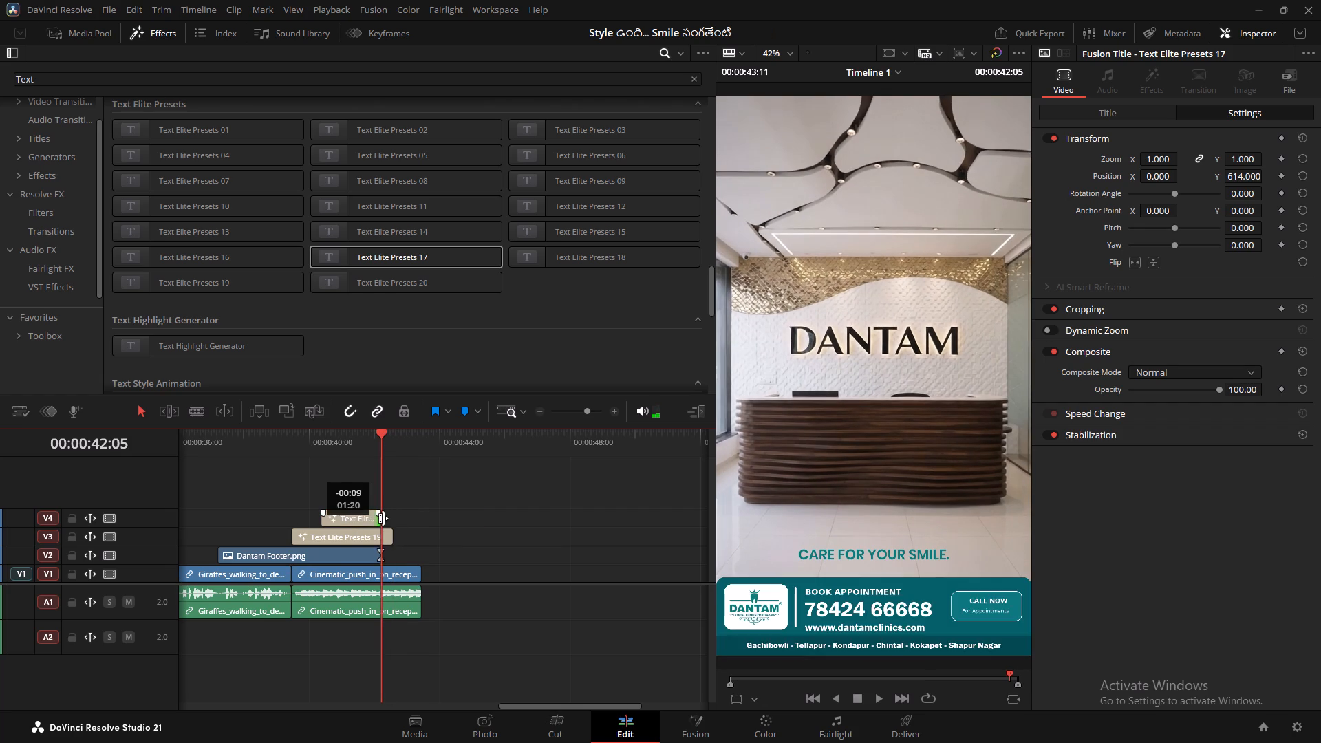
{"action": "left_click_drag", "start_coordinate": [391, 512], "coordinate": [374, 512]}
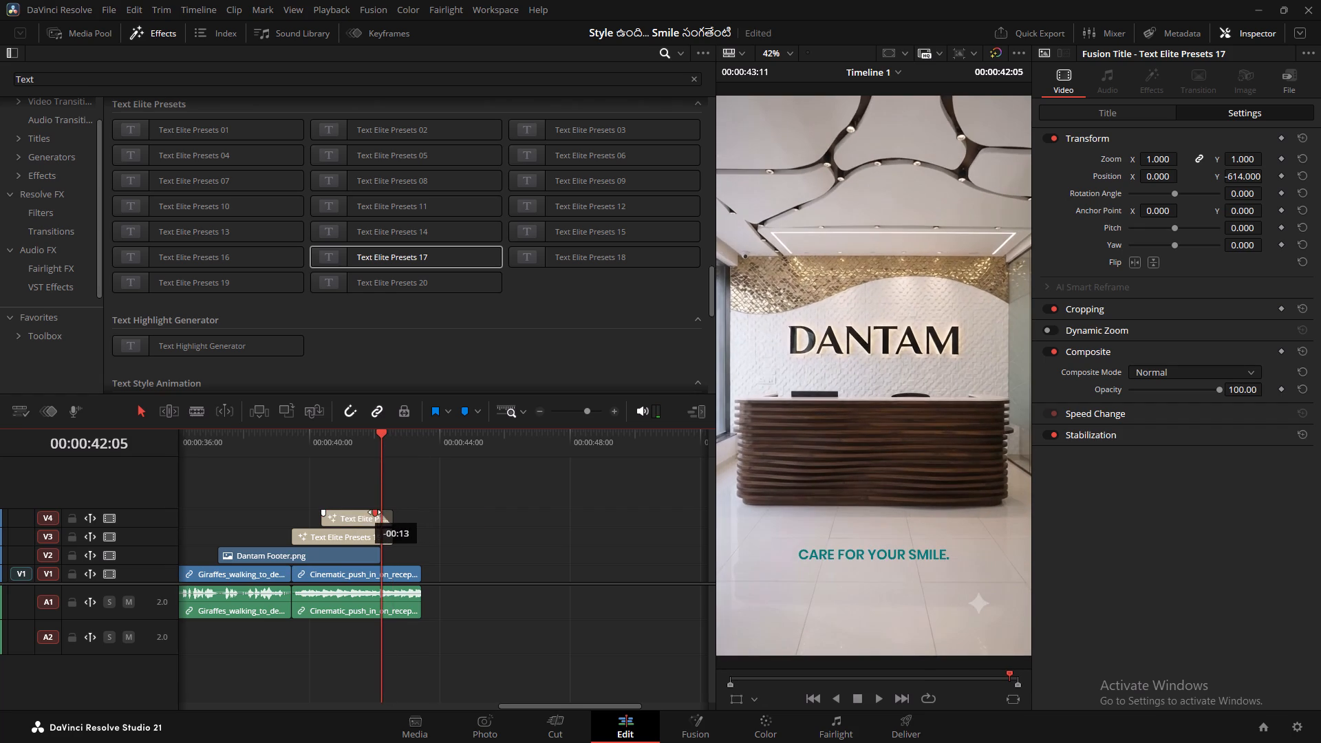
{"action": "left_click_drag", "start_coordinate": [374, 512], "coordinate": [374, 512]}
{"action": "left_click", "coordinate": [375, 429]}
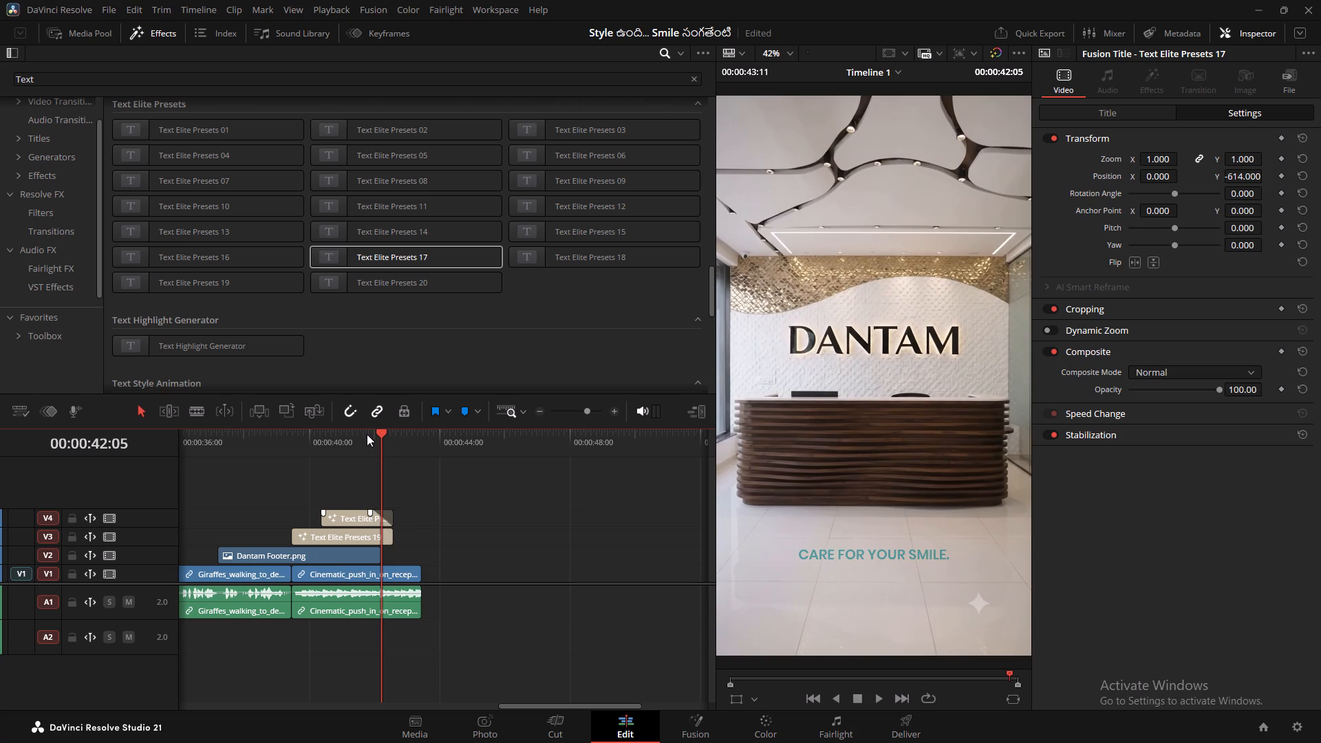
{"action": "left_click", "coordinate": [367, 434]}
{"action": "key", "text": "space"}
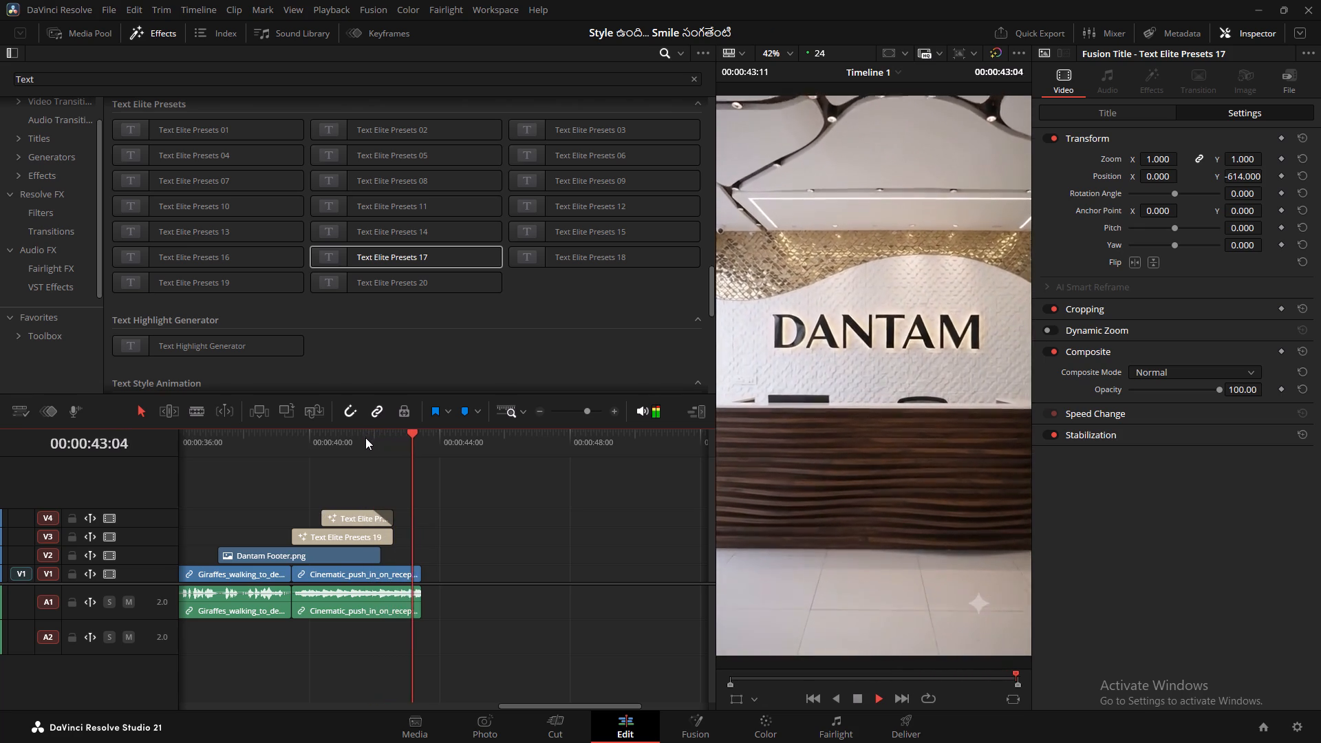
{"action": "left_click", "coordinate": [345, 441]}
{"action": "key", "text": "space"}
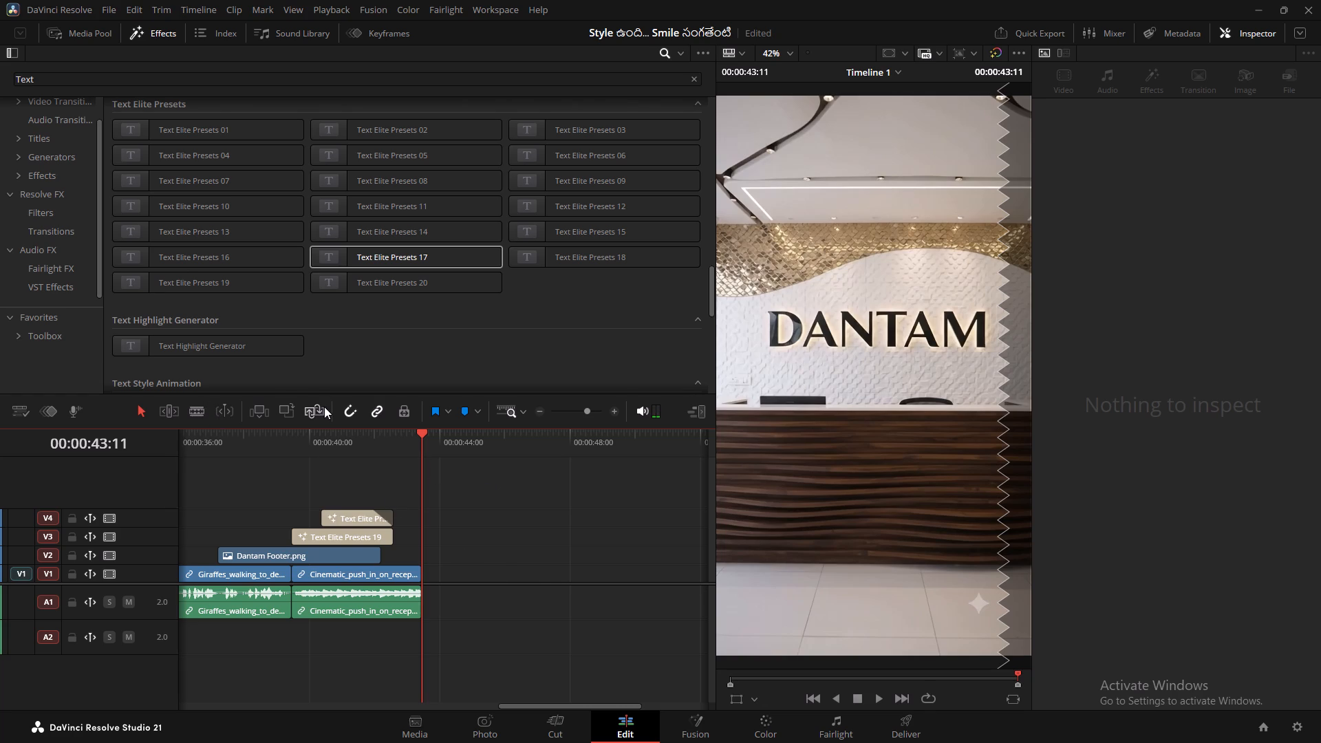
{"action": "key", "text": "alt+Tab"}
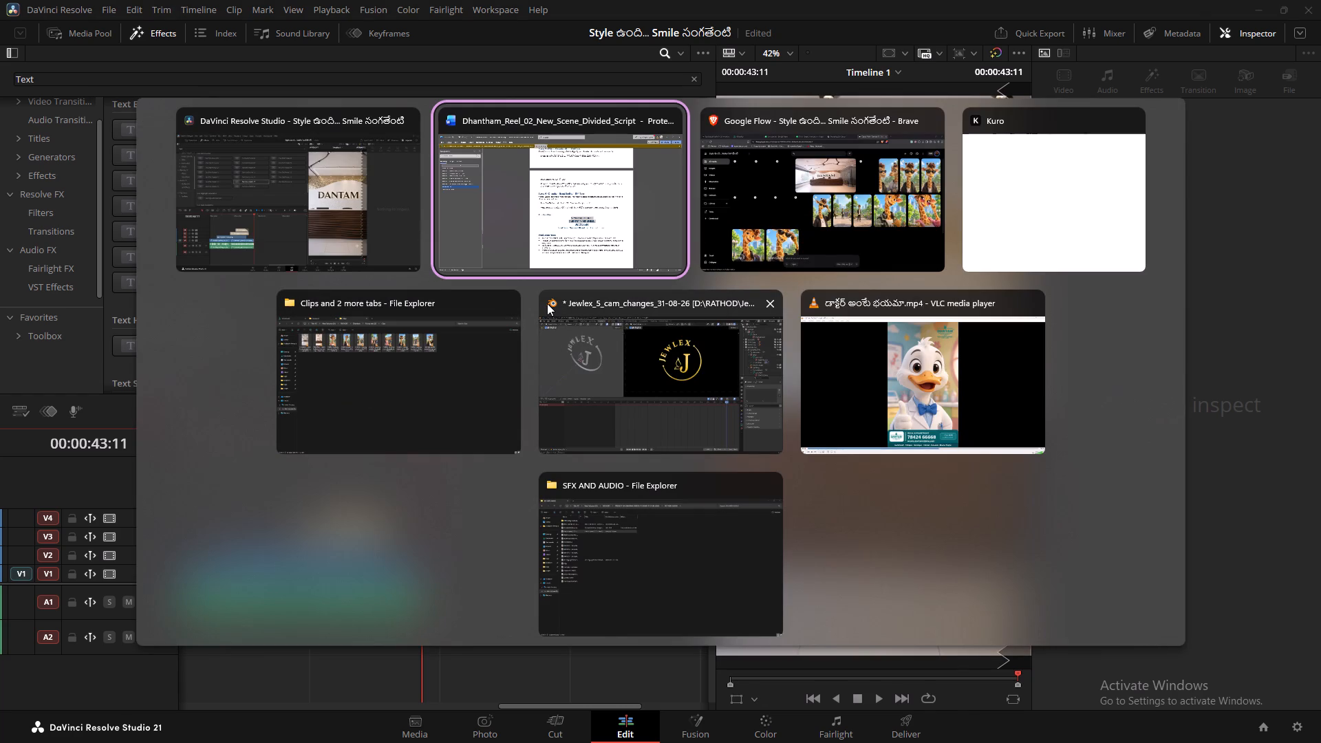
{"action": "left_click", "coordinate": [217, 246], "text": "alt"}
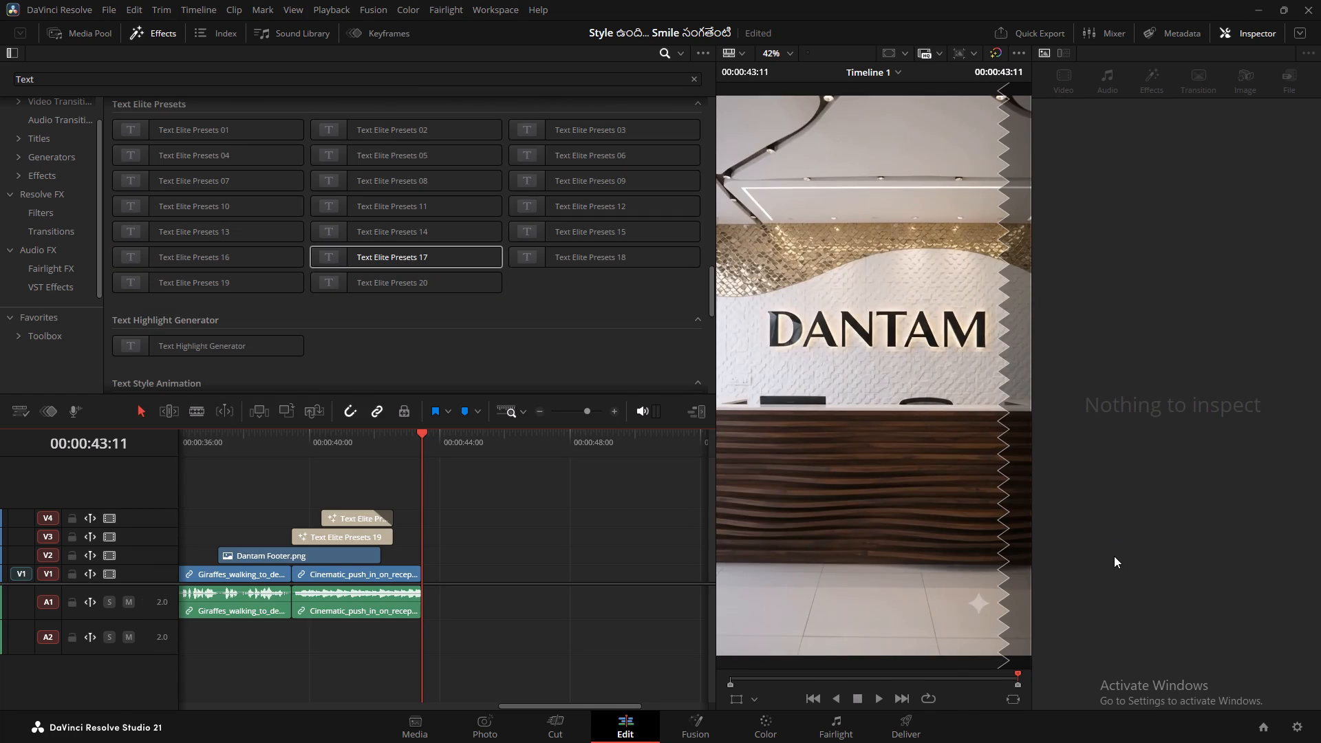
Save the current project and open the డాక్టర్ అంటే భయమా project.
{"action": "key", "text": "ctrl+s"}
{"action": "left_click", "coordinate": [1263, 730]}
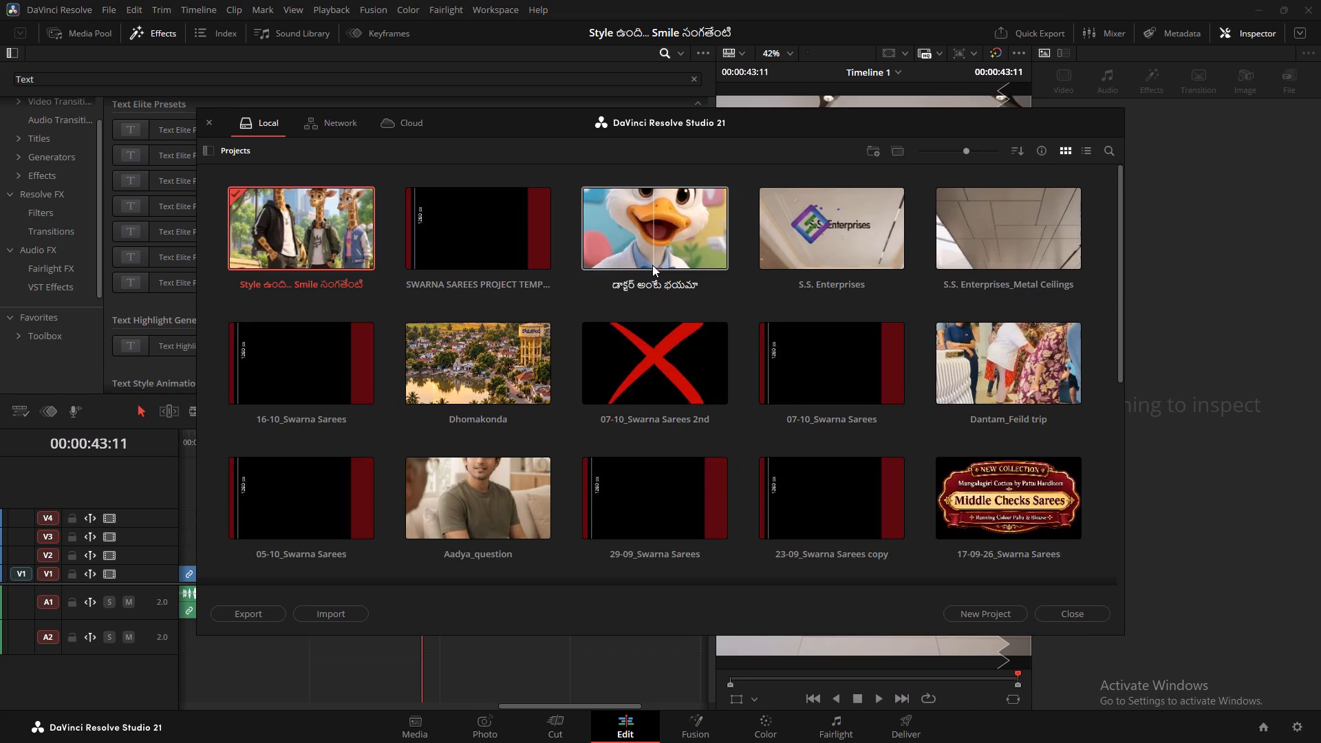
{"action": "double_click", "coordinate": [648, 250]}
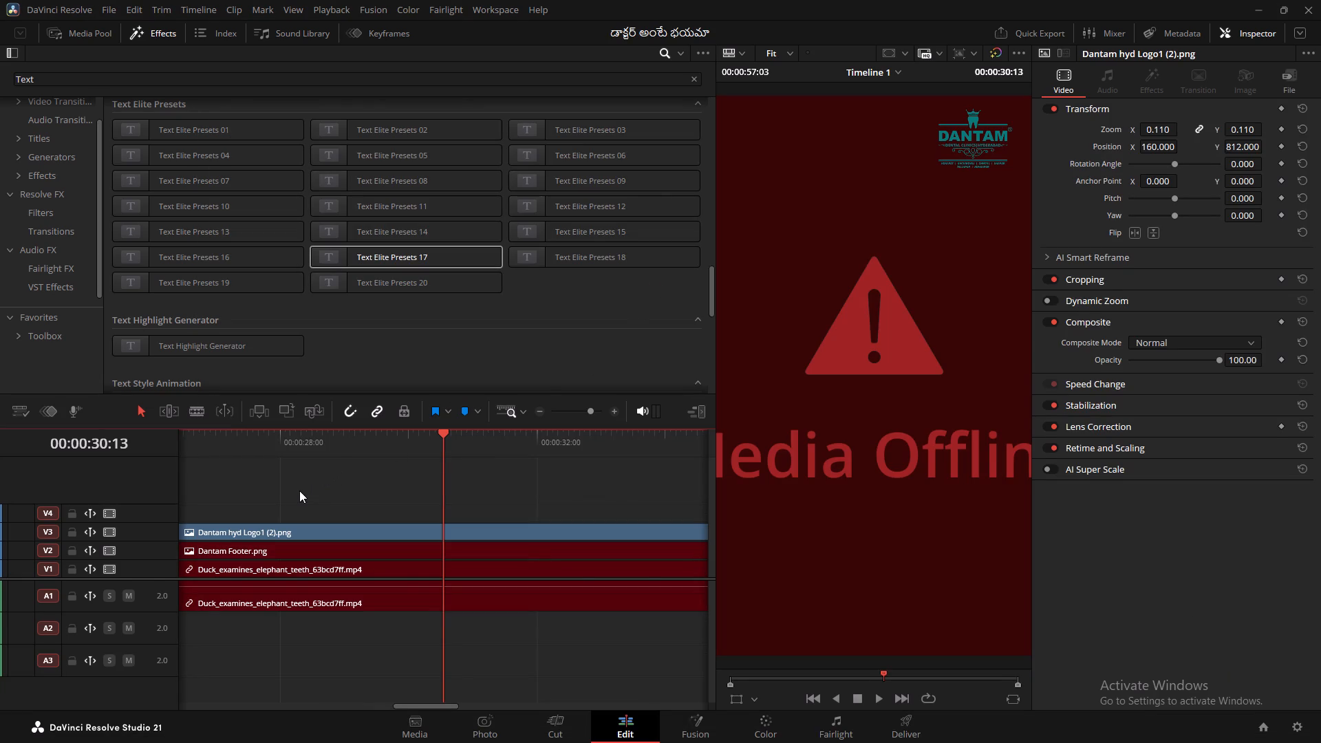
Relink the project's offline media to the Clips folder inside Dhantam > Funny reel_01 on drive D.
{"action": "scroll", "coordinate": [295, 491], "scroll_direction": "up", "scroll_amount": 5}
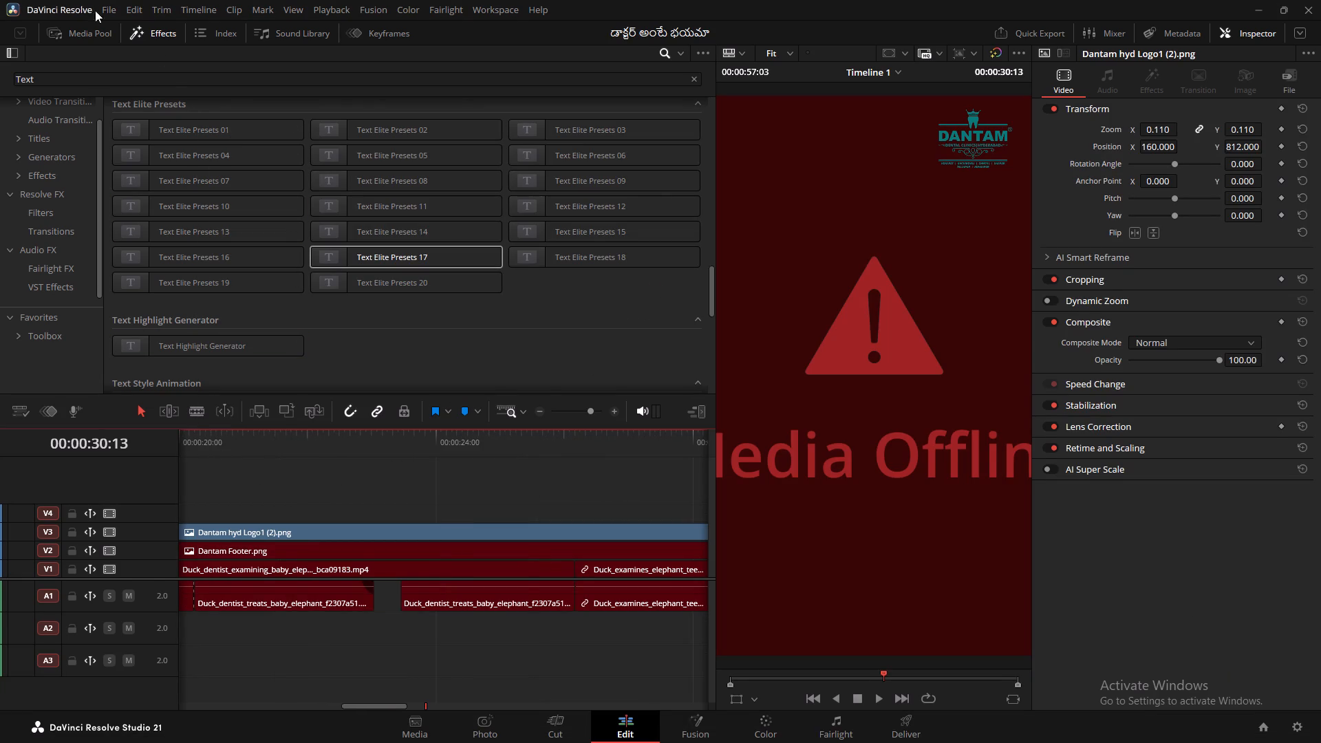
{"action": "left_click", "coordinate": [83, 38]}
{"action": "left_click", "coordinate": [83, 52]}
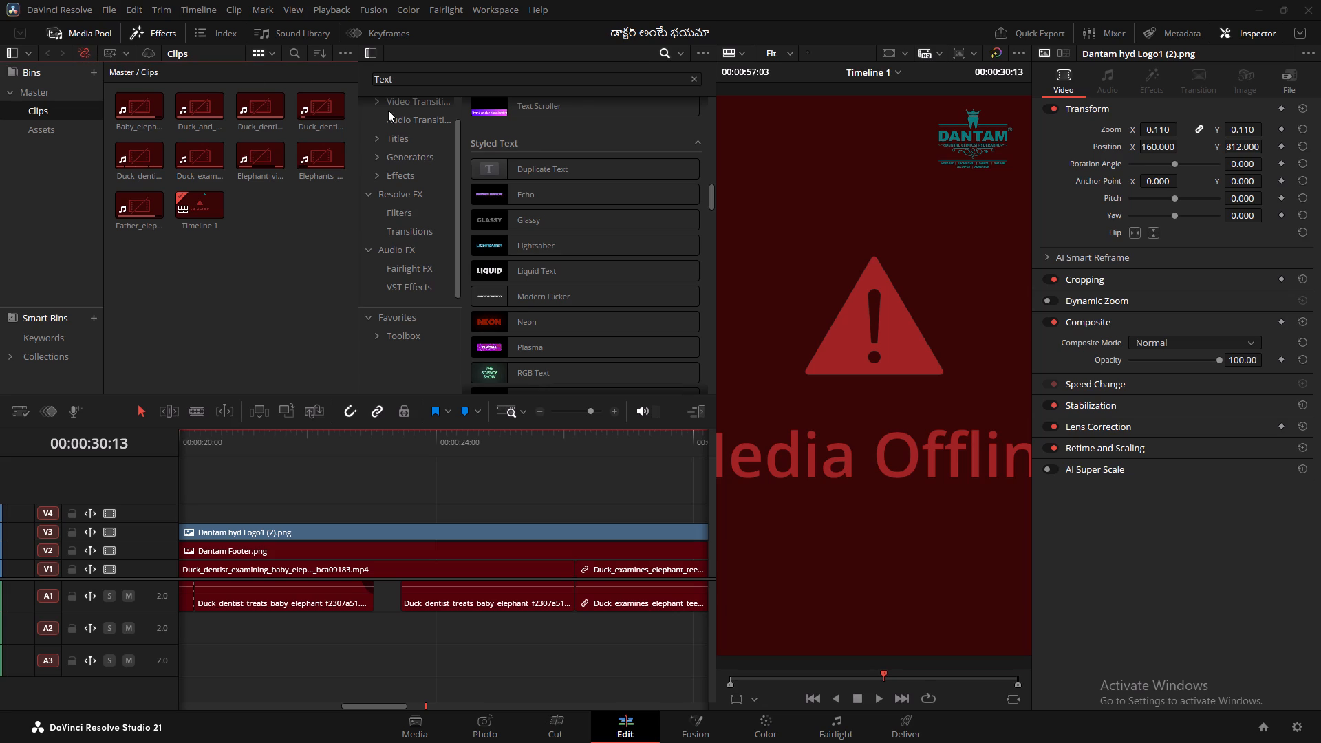
{"action": "left_click", "coordinate": [755, 388]}
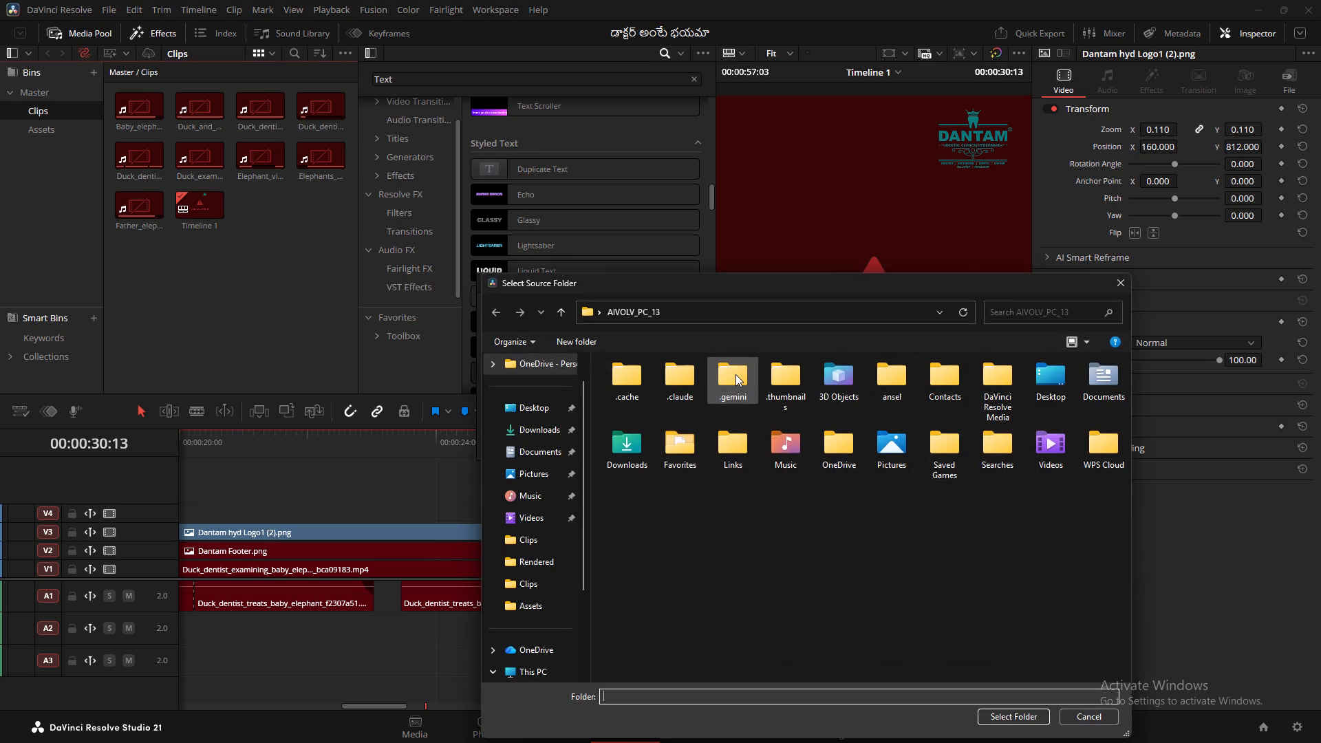
{"action": "scroll", "coordinate": [529, 527], "scroll_direction": "down", "scroll_amount": 6}
{"action": "scroll", "coordinate": [530, 559], "scroll_direction": "up", "scroll_amount": 2}
{"action": "scroll", "coordinate": [544, 632], "scroll_direction": "down", "scroll_amount": 6}
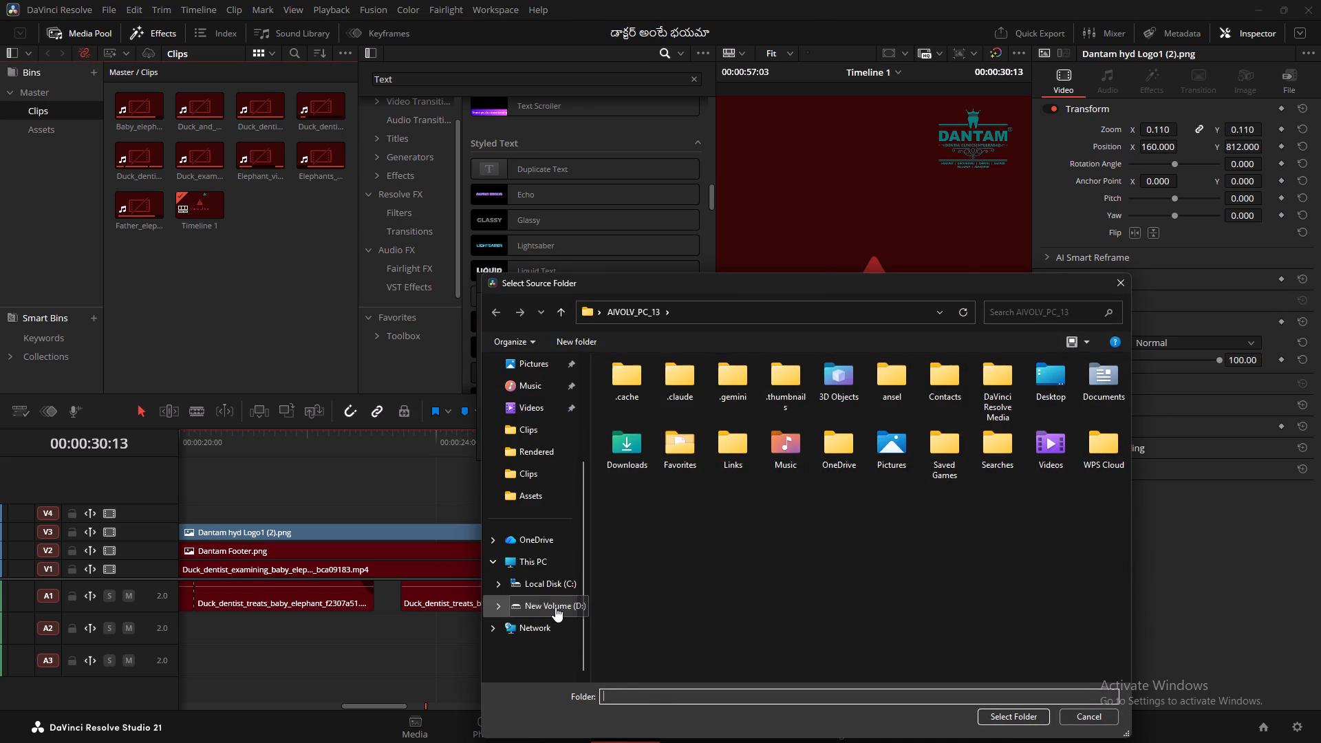
{"action": "double_click", "coordinate": [555, 607]}
{"action": "double_click", "coordinate": [980, 401]}
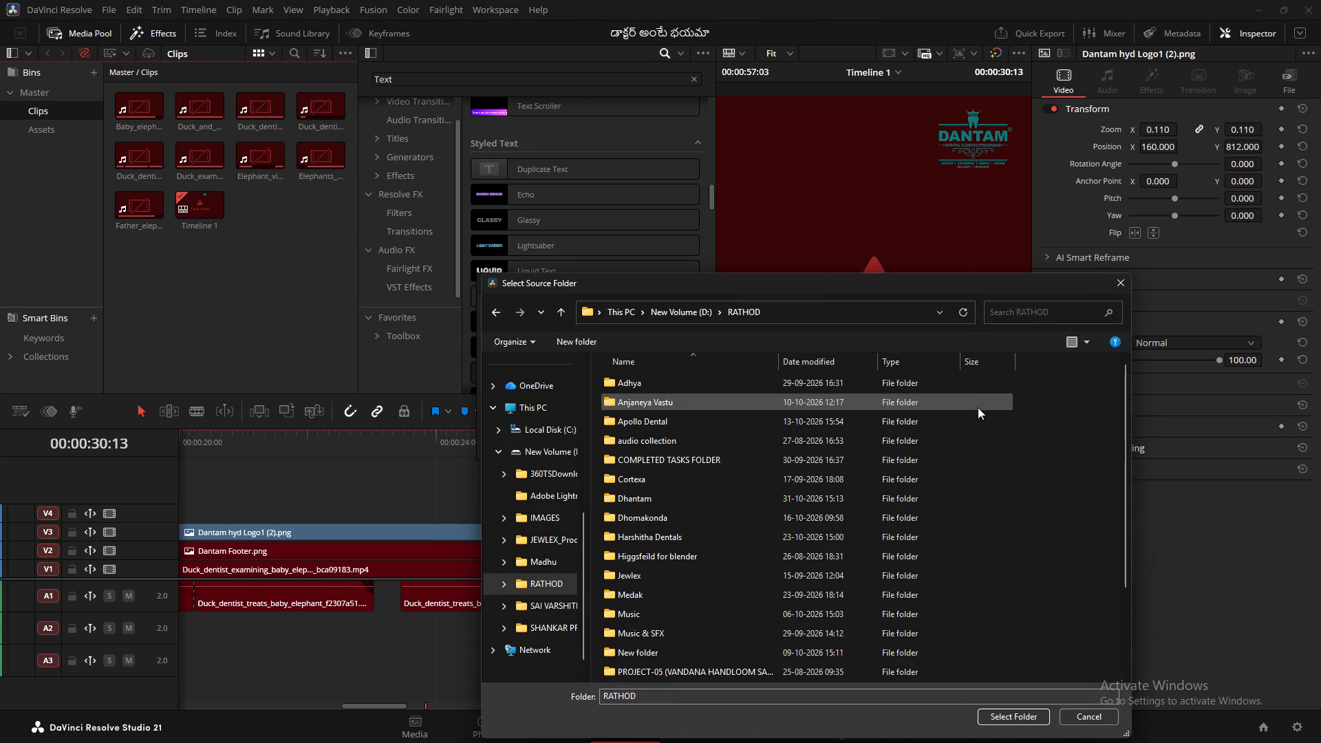
{"action": "scroll", "coordinate": [791, 440], "scroll_direction": "down", "scroll_amount": 2}
{"action": "scroll", "coordinate": [703, 543], "scroll_direction": "down", "scroll_amount": 5}
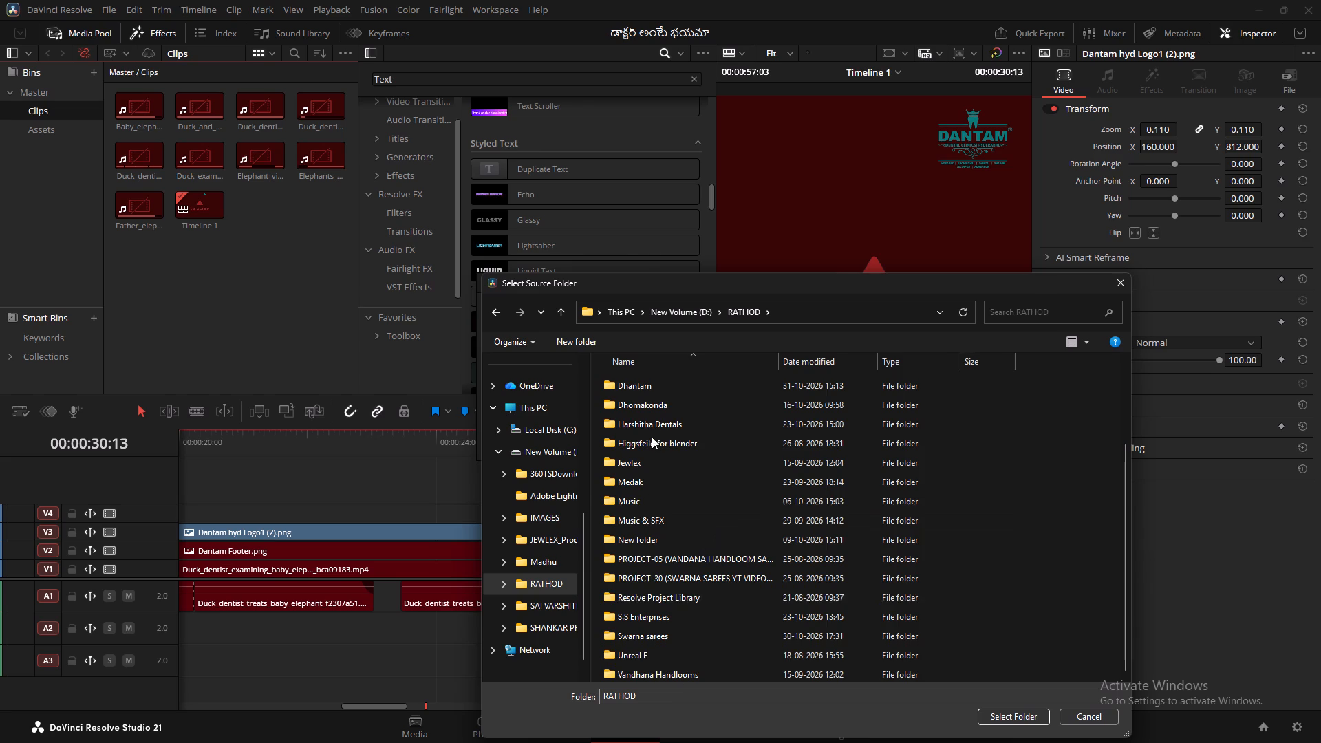
{"action": "double_click", "coordinate": [659, 391]}
{"action": "double_click", "coordinate": [664, 403]}
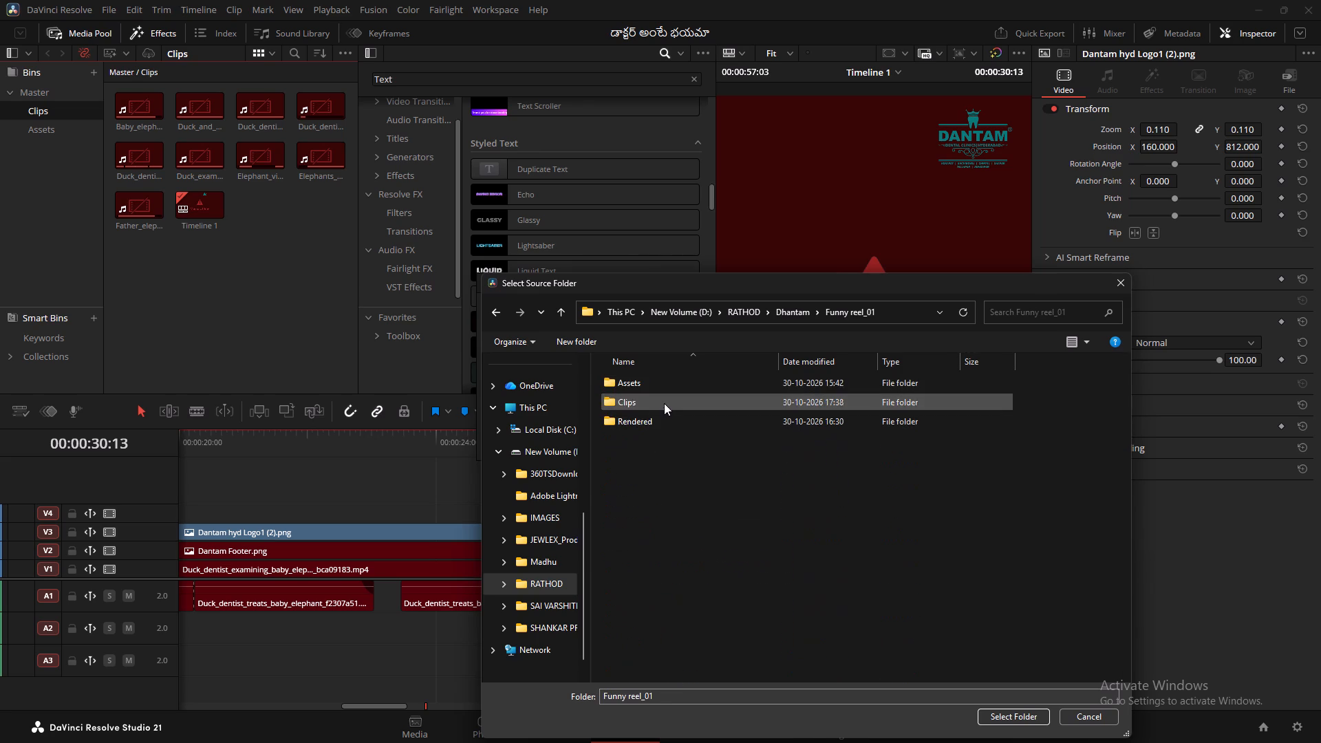
{"action": "left_click", "coordinate": [714, 400]}
{"action": "left_click", "coordinate": [1027, 720]}
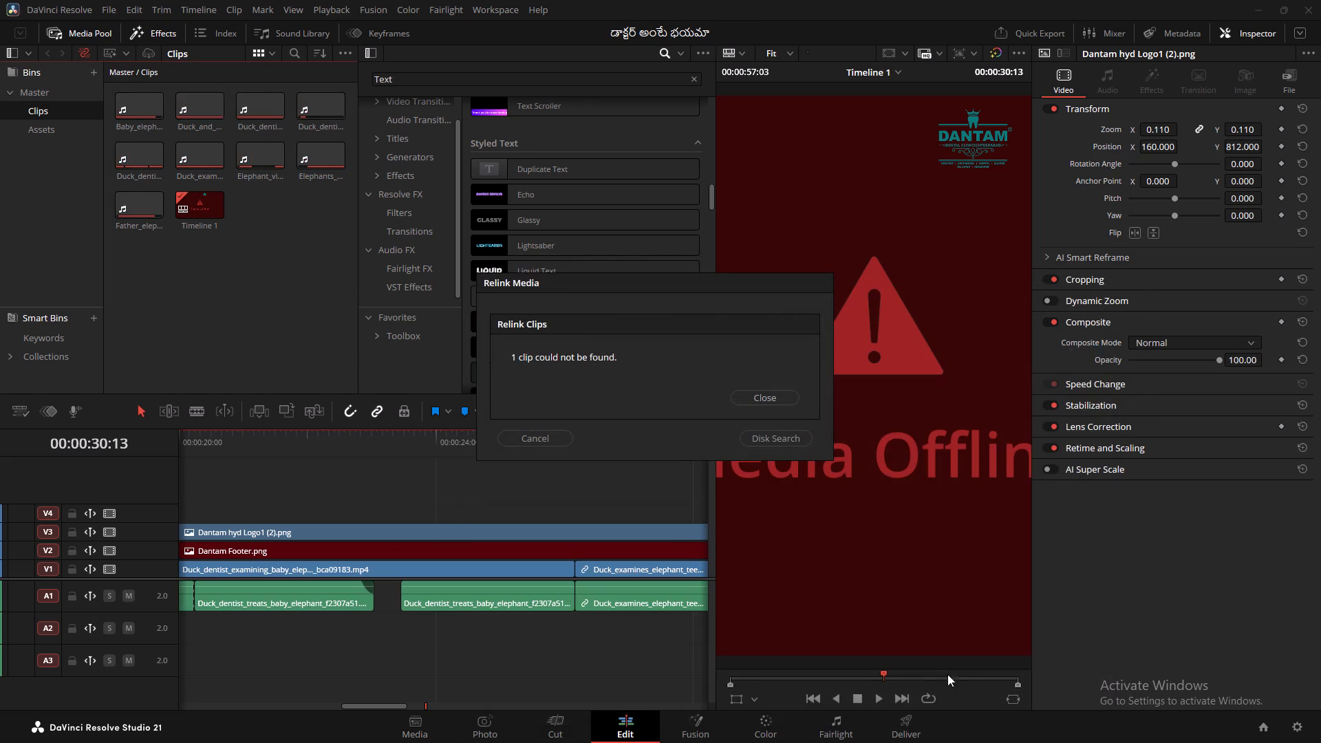
Relink the remaining offline clip by choosing the parent Funny reel_01 folder as the source.
{"action": "left_click", "coordinate": [753, 395]}
{"action": "left_click", "coordinate": [761, 386]}
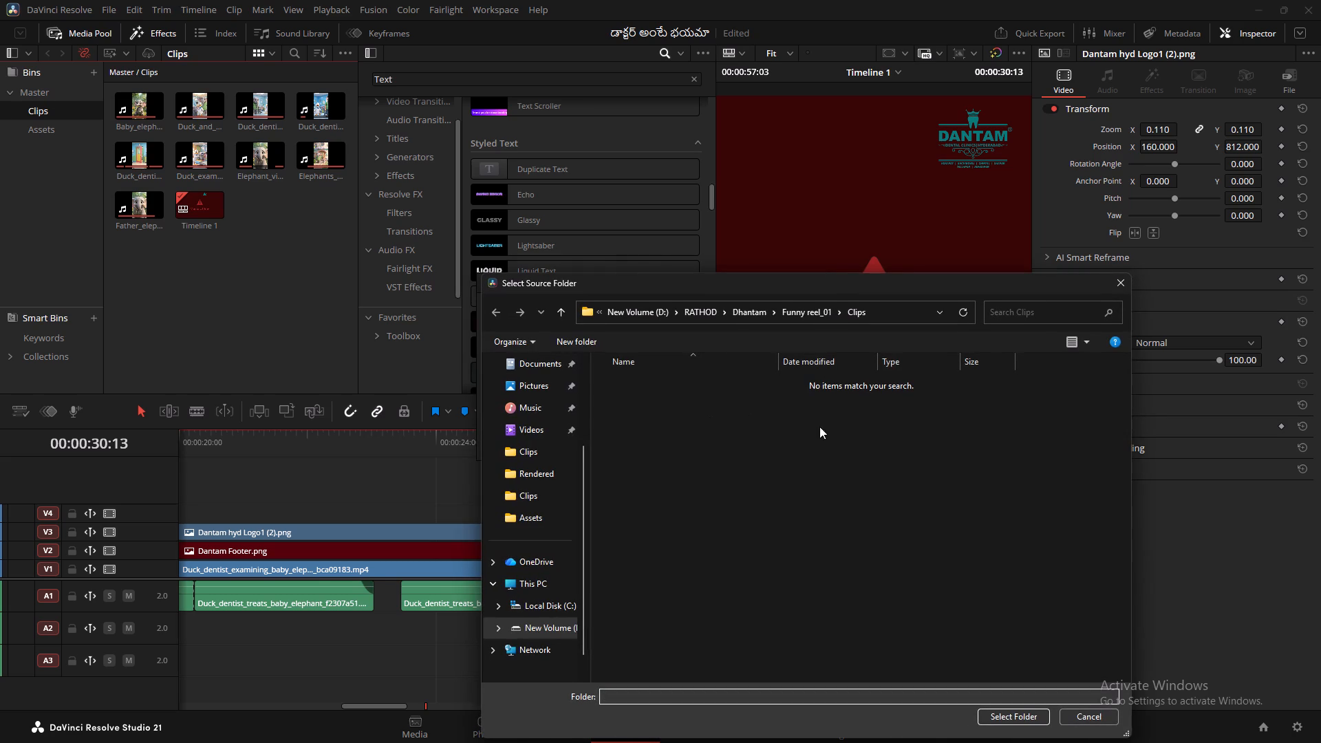
{"action": "left_click", "coordinate": [818, 304]}
{"action": "left_click", "coordinate": [1007, 716]}
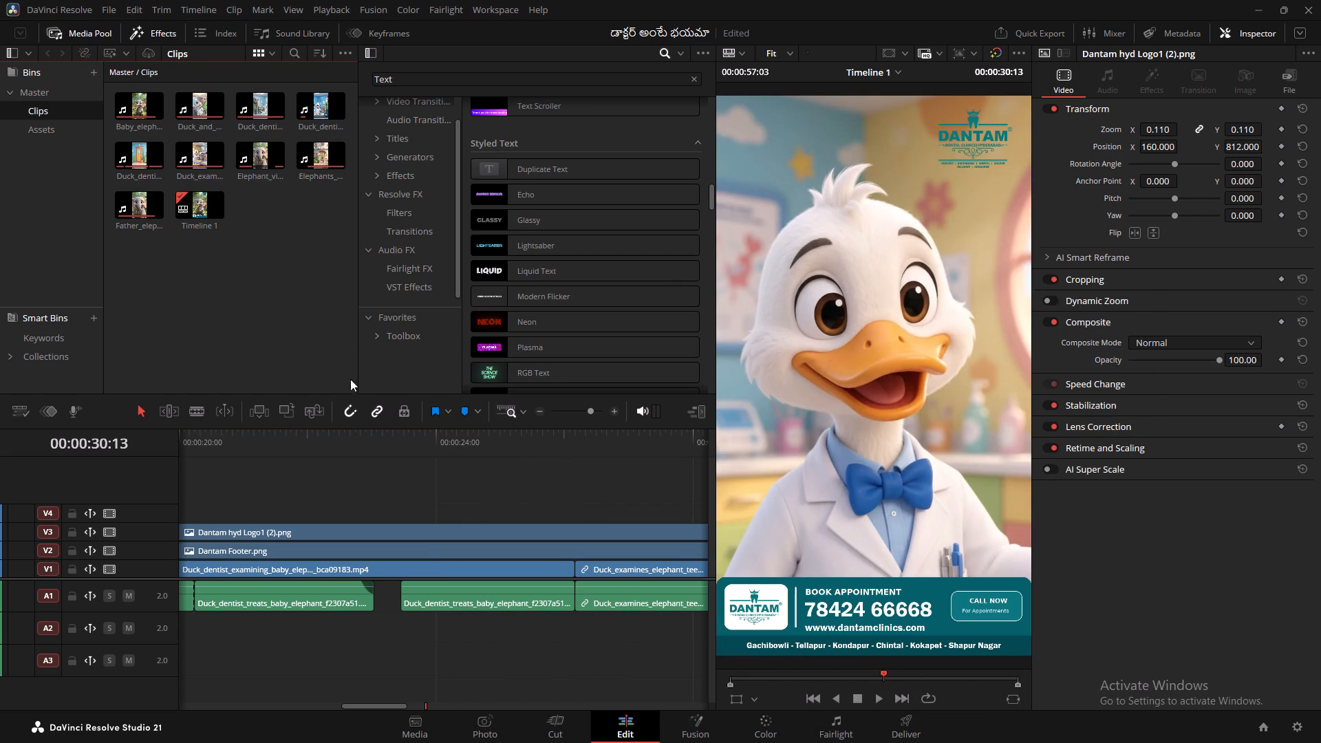
Delete the Dantam hyd Logo1 (2).png clip from track V3 of the timeline.
{"action": "scroll", "coordinate": [387, 431], "scroll_direction": "up", "scroll_amount": 3}
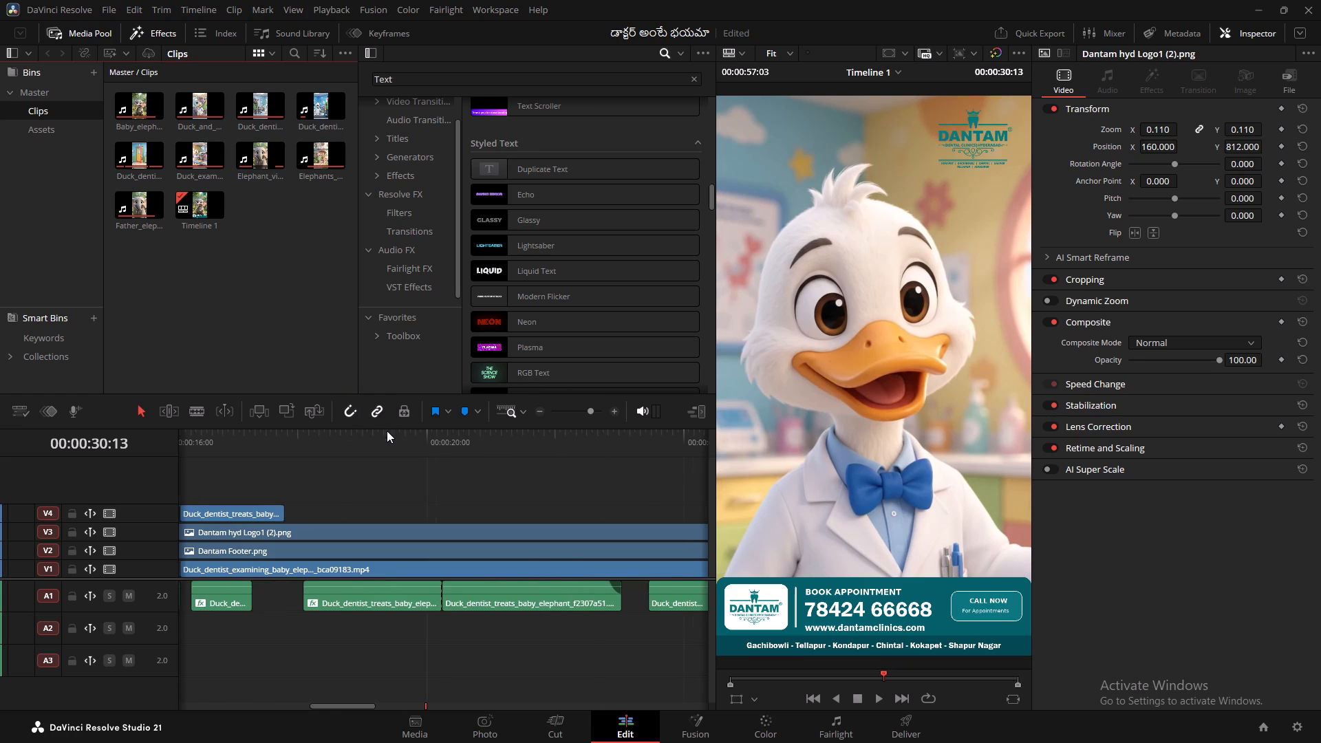
{"action": "scroll", "coordinate": [363, 500], "scroll_direction": "up", "scroll_amount": 4}
{"action": "left_click", "coordinate": [332, 534]}
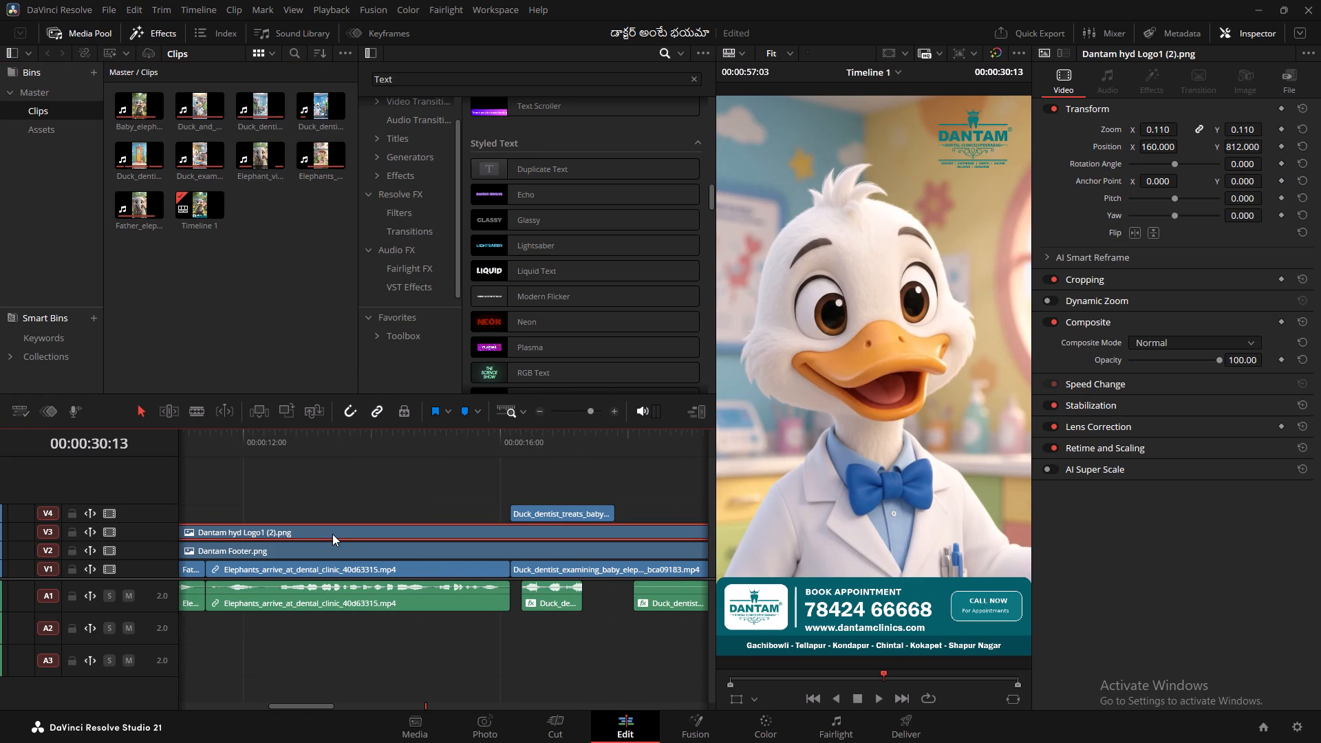
{"action": "key", "text": "BackSpace"}
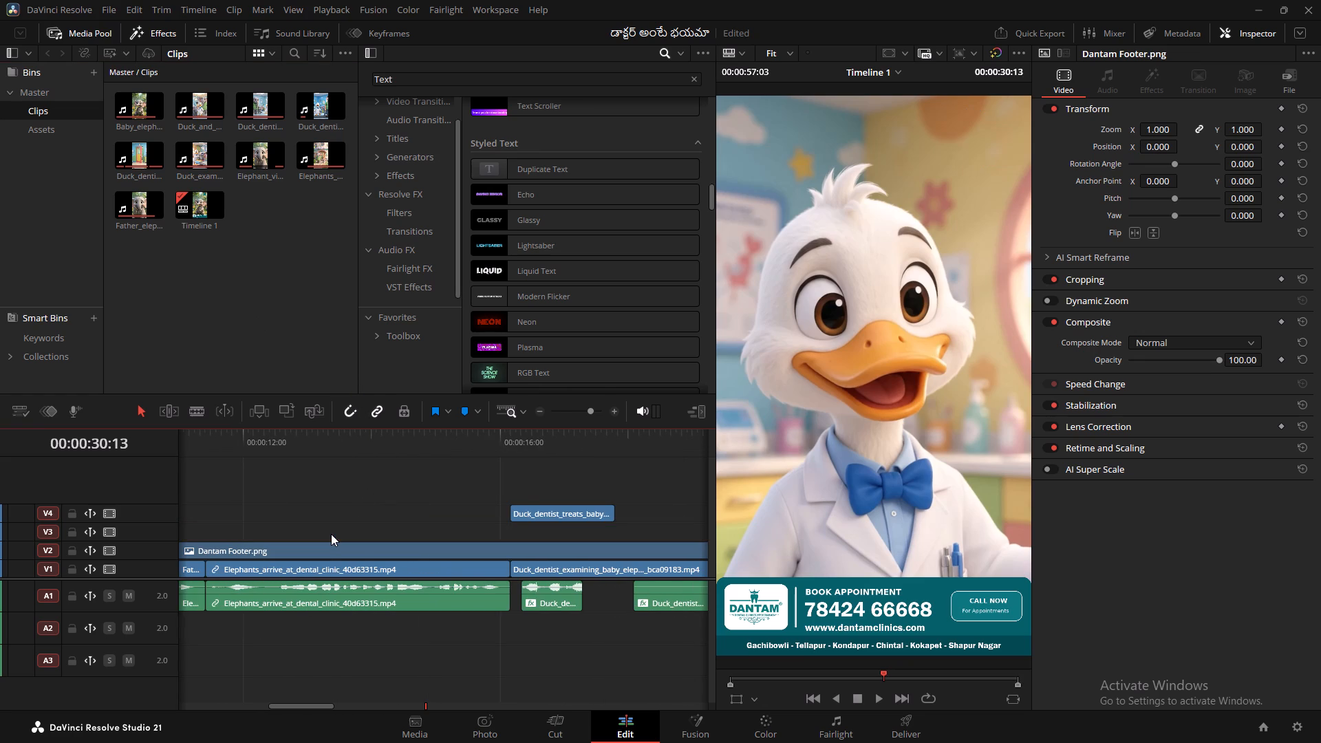
Undo the deletion of the Dantam hyd Logo1 (2).png clip on track V3.
{"action": "key", "text": "ctrl+z"}
Copy the Dantam hyd Logo1 (2).png clip on V3 together with the DANTAM DENTAL NEW 9_16 OUTRO.mp4 clip at the timeline's end.
{"action": "left_click", "coordinate": [326, 537]}
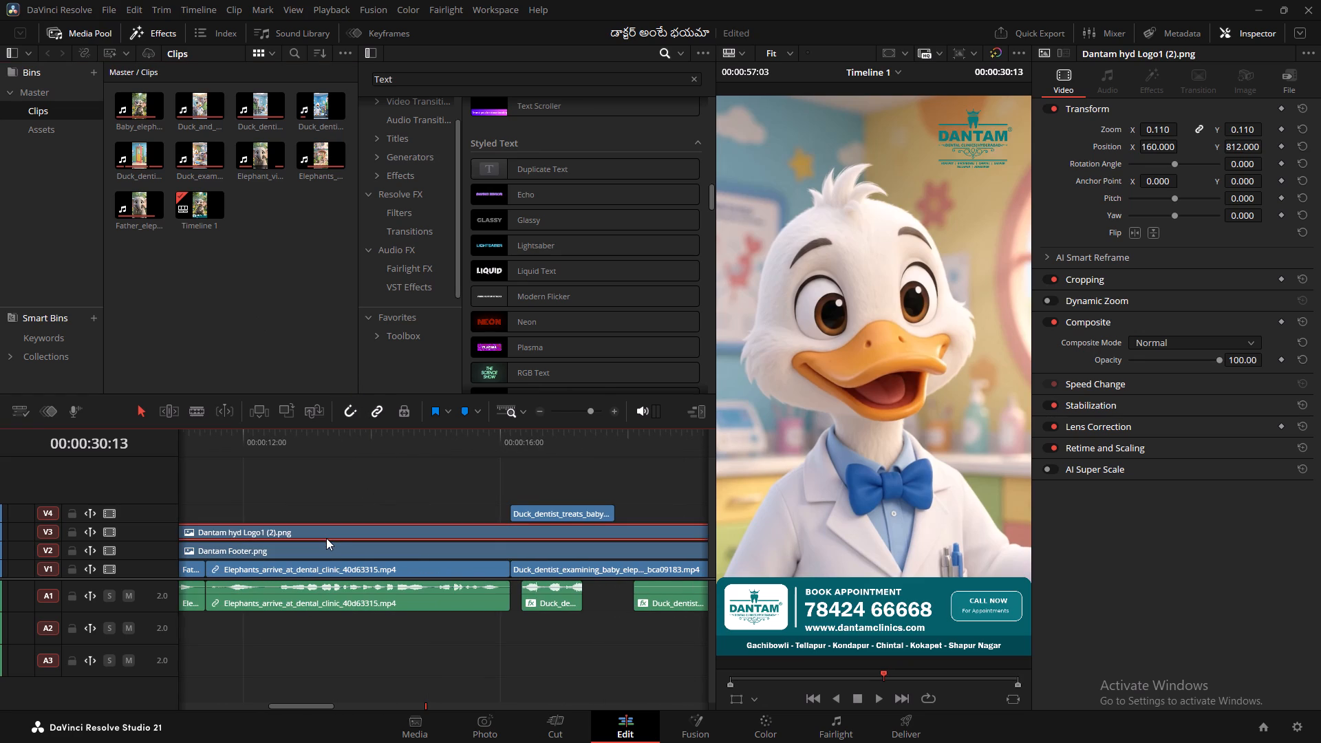
{"action": "key", "text": "ctrl+c"}
{"action": "scroll", "coordinate": [358, 539], "scroll_direction": "down", "scroll_amount": 5}
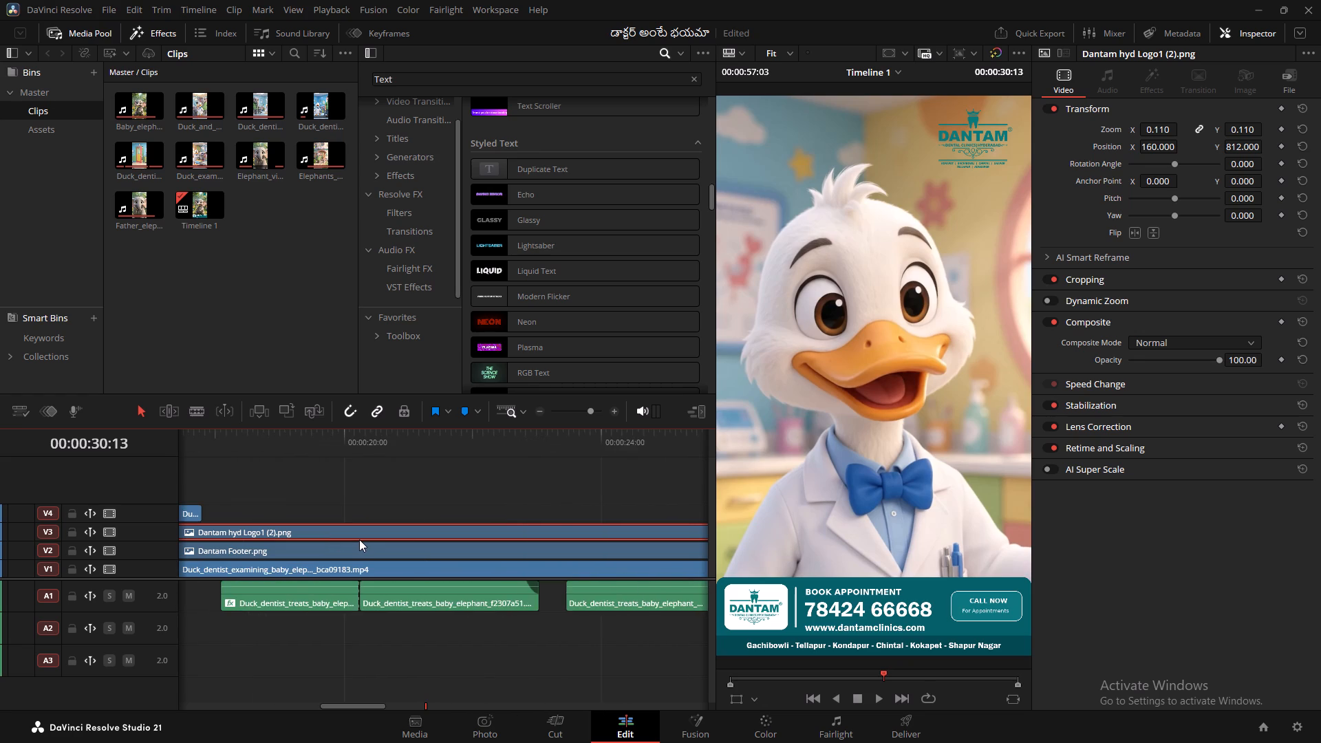
{"action": "scroll", "coordinate": [359, 541], "scroll_direction": "down", "scroll_amount": 19}
{"action": "scroll", "coordinate": [358, 546], "scroll_direction": "down", "scroll_amount": 8}
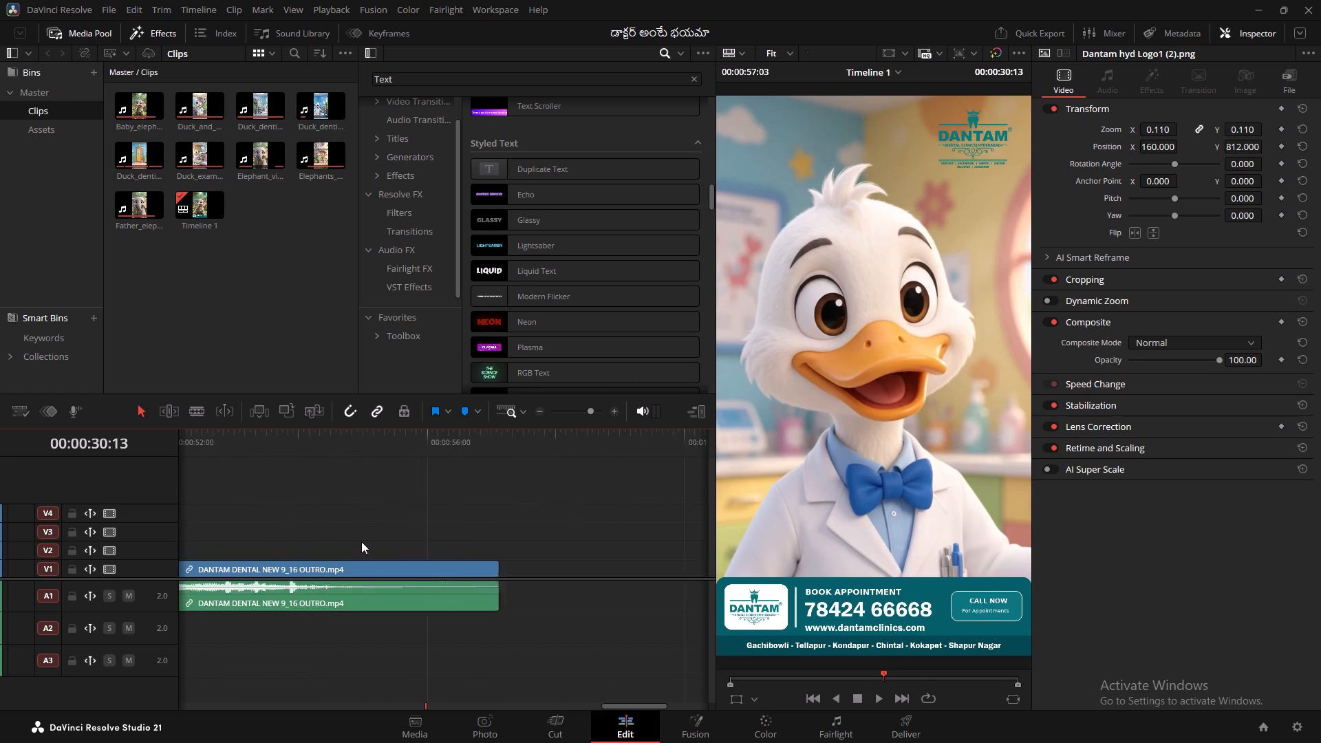
{"action": "scroll", "coordinate": [361, 541], "scroll_direction": "down", "scroll_amount": 4}
{"action": "scroll", "coordinate": [363, 540], "scroll_direction": "up", "scroll_amount": 10}
{"action": "left_click_drag", "start_coordinate": [407, 632], "coordinate": [427, 530]}
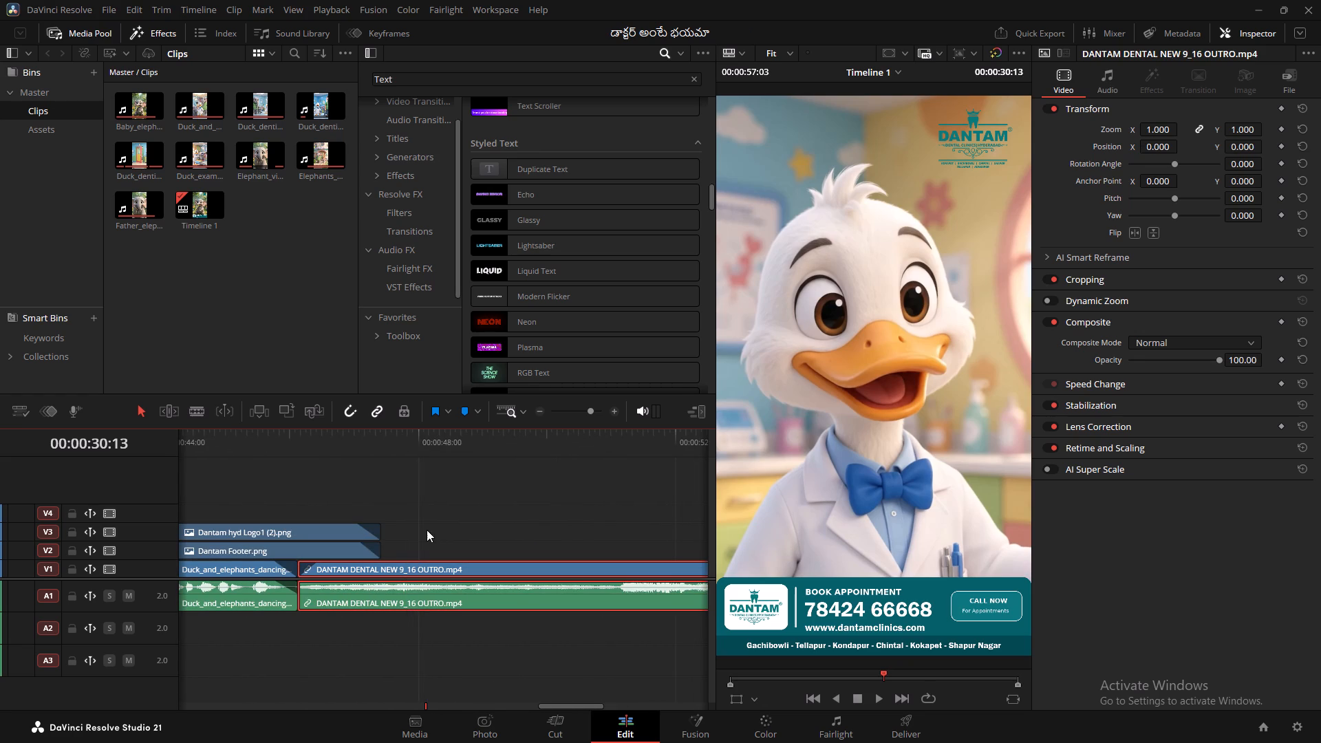
{"action": "left_click", "coordinate": [333, 531], "text": "ctrl"}
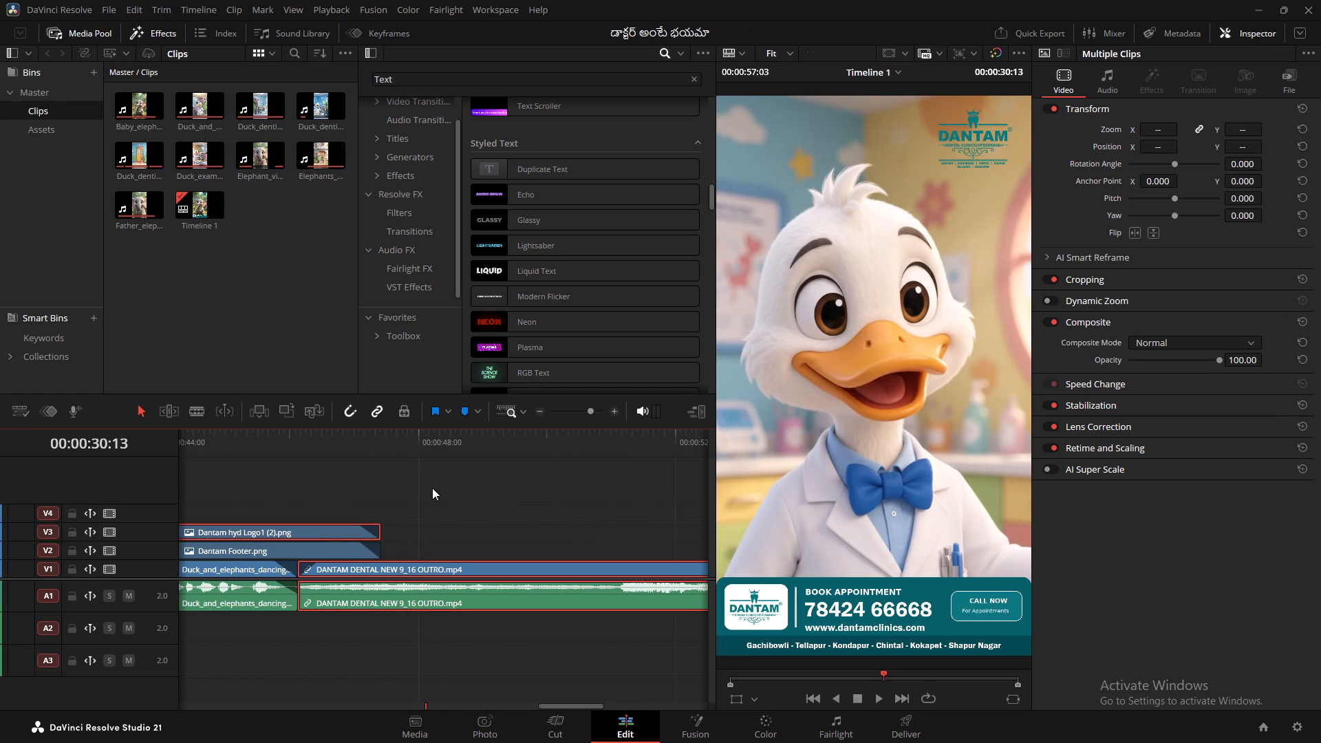
{"action": "key", "text": "ctrl+c"}
Open the Style ఉంది... Smile సంగతేంటి project and paste the copied logo and outro clips into its timeline.
{"action": "left_click", "coordinate": [1260, 729]}
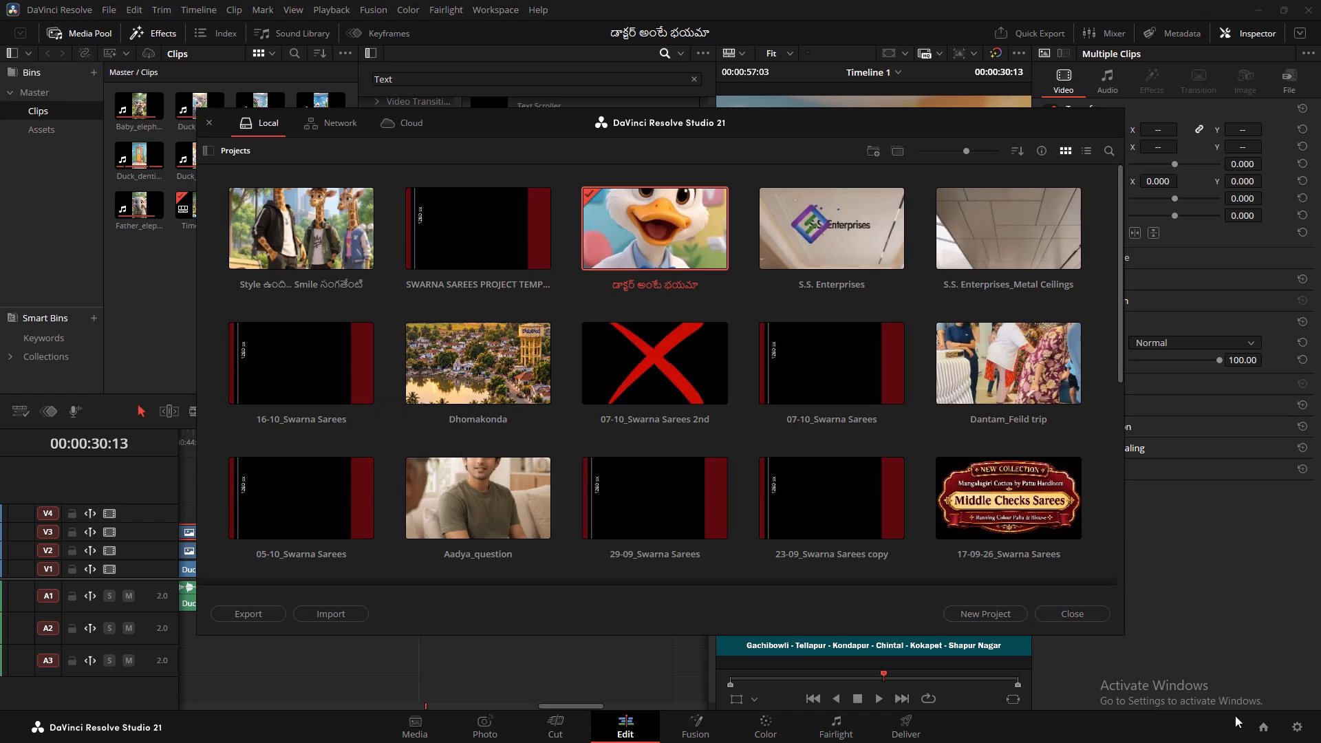
{"action": "double_click", "coordinate": [279, 248]}
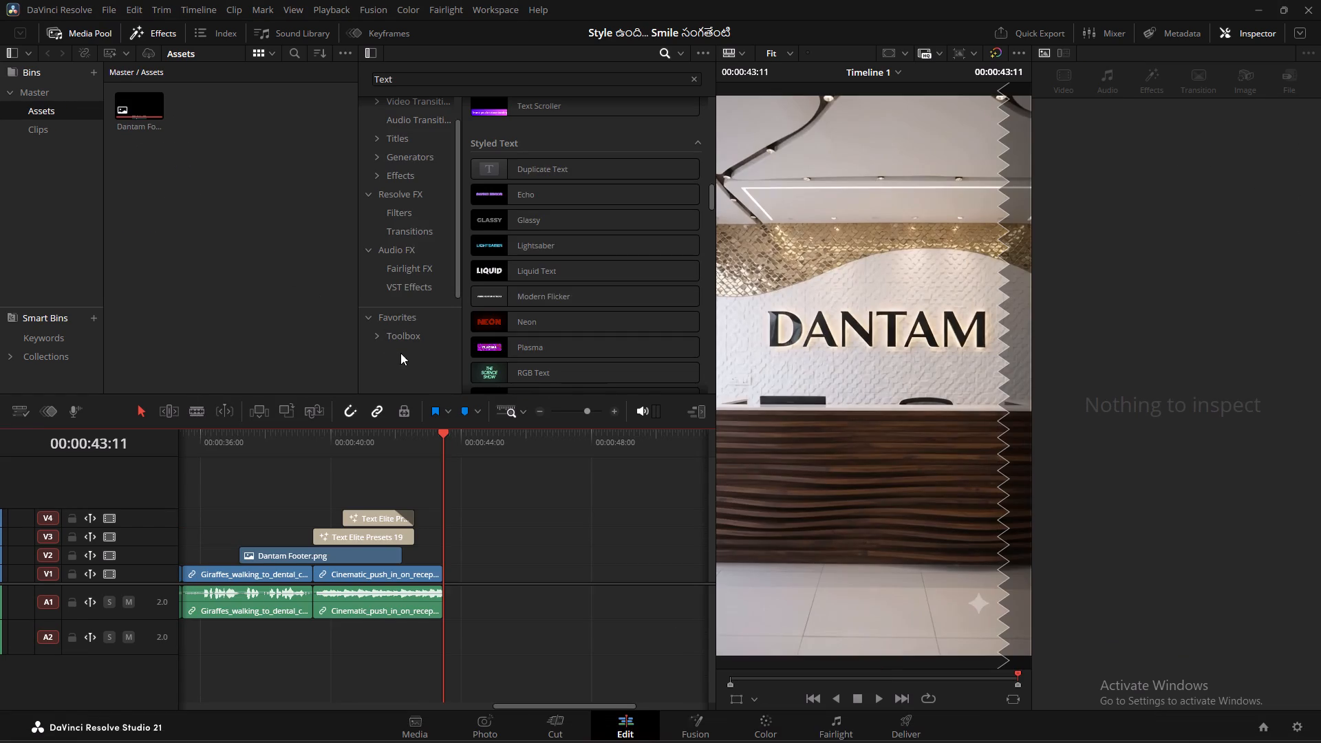
{"action": "key", "text": "ctrl+v"}
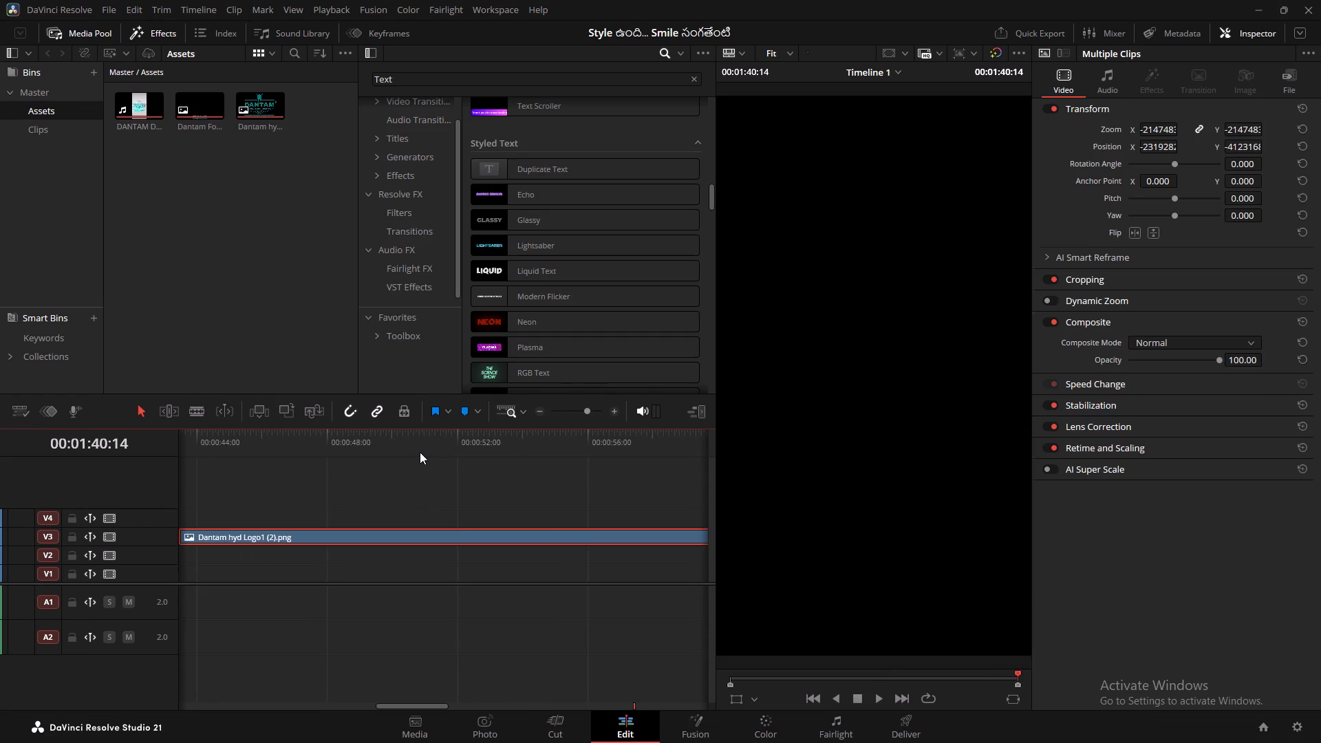
Move the pasted logo and outro clips earlier and up, placing the logo on V6 above the titles from about 00:00:34.
{"action": "scroll", "coordinate": [402, 476], "scroll_direction": "up", "scroll_amount": 6}
{"action": "scroll", "coordinate": [401, 477], "scroll_direction": "down", "scroll_amount": 5}
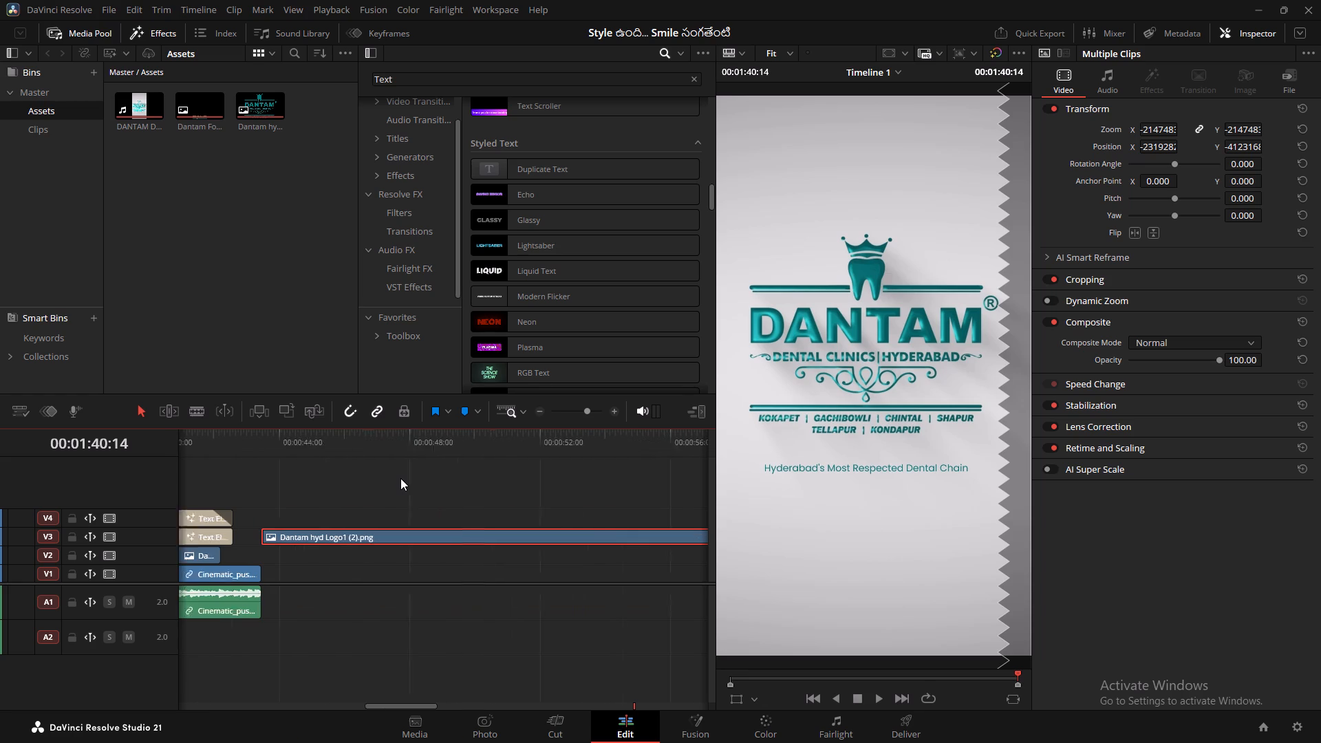
{"action": "scroll", "coordinate": [400, 478], "scroll_direction": "down", "scroll_amount": 1}
{"action": "scroll", "coordinate": [395, 496], "scroll_direction": "up", "scroll_amount": 5}
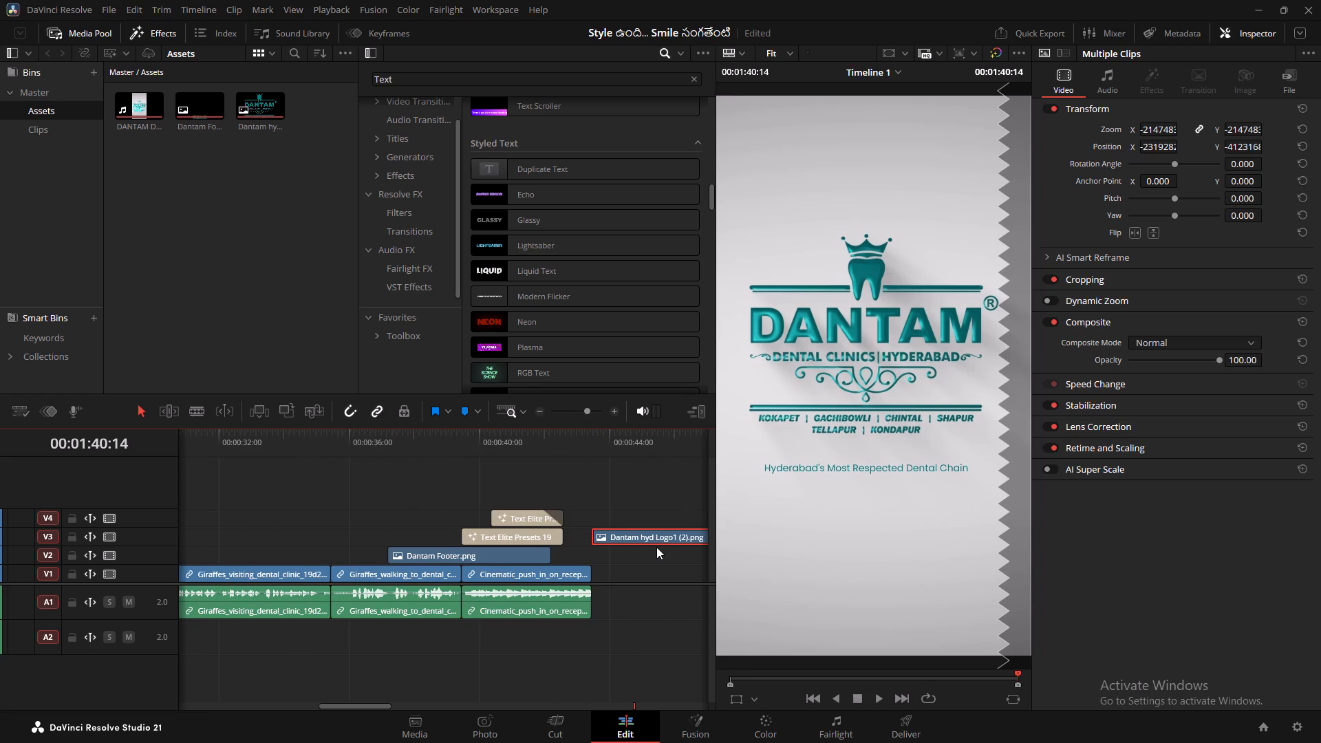
{"action": "left_click_drag", "start_coordinate": [656, 536], "coordinate": [556, 484]}
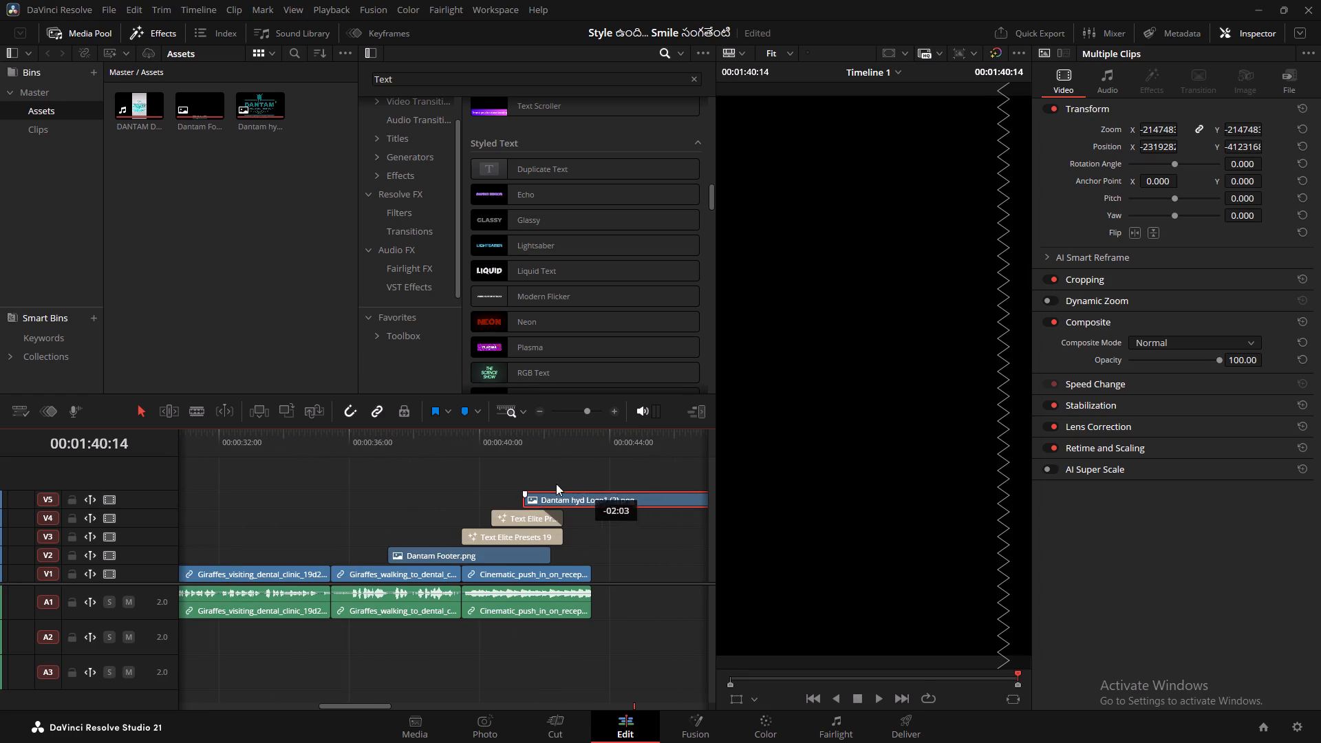
{"action": "left_click_drag", "start_coordinate": [556, 484], "coordinate": [367, 471]}
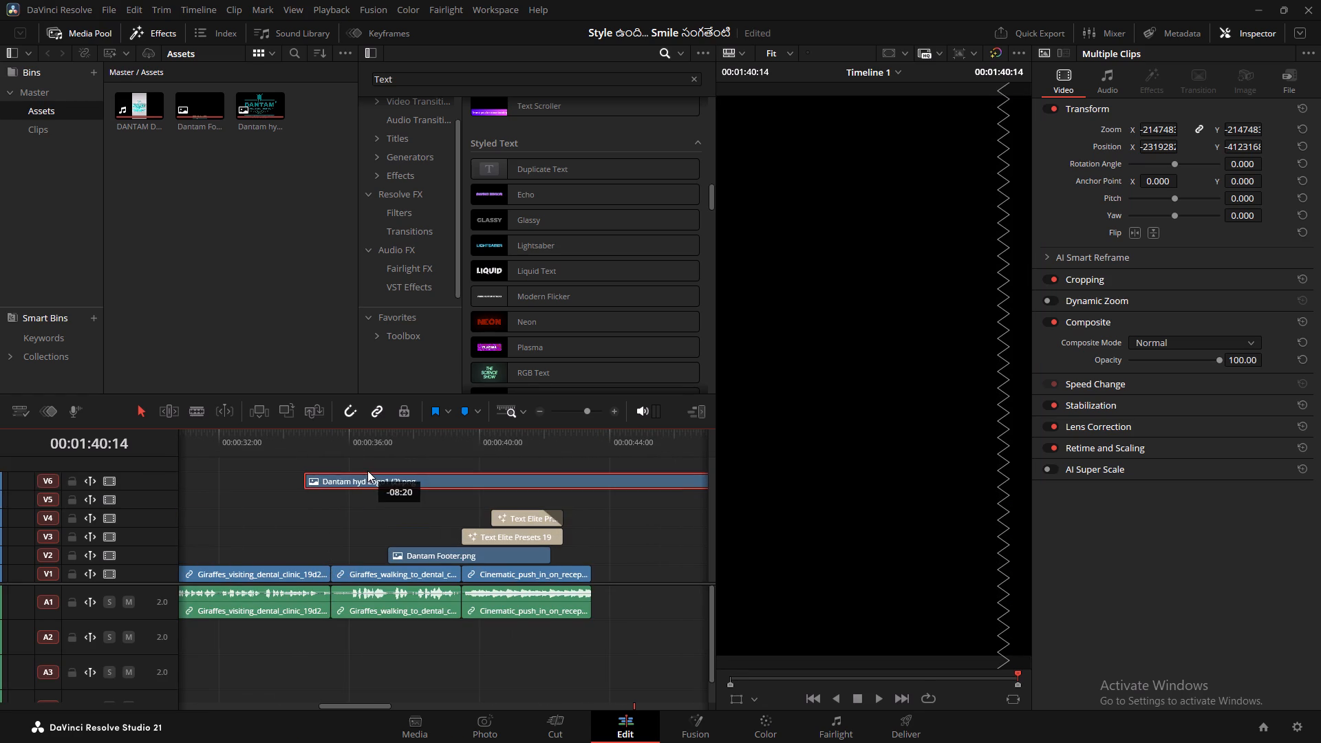
{"action": "left_click_drag", "start_coordinate": [367, 471], "coordinate": [360, 480]}
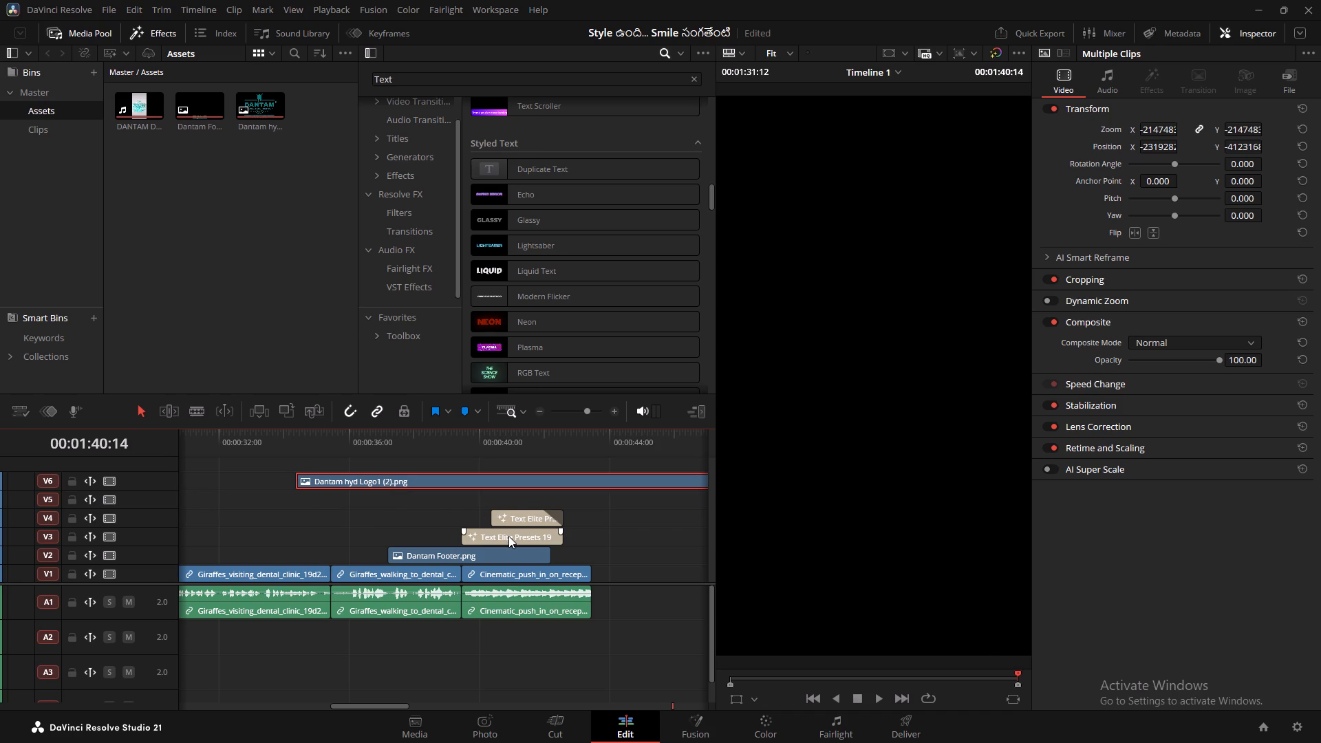
Raise the two Text Elite Presets titles to tracks V4 and V5 and move the logo clip down to V3.
{"action": "left_click", "coordinate": [508, 536]}
{"action": "left_click", "coordinate": [516, 521], "text": "ctrl"}
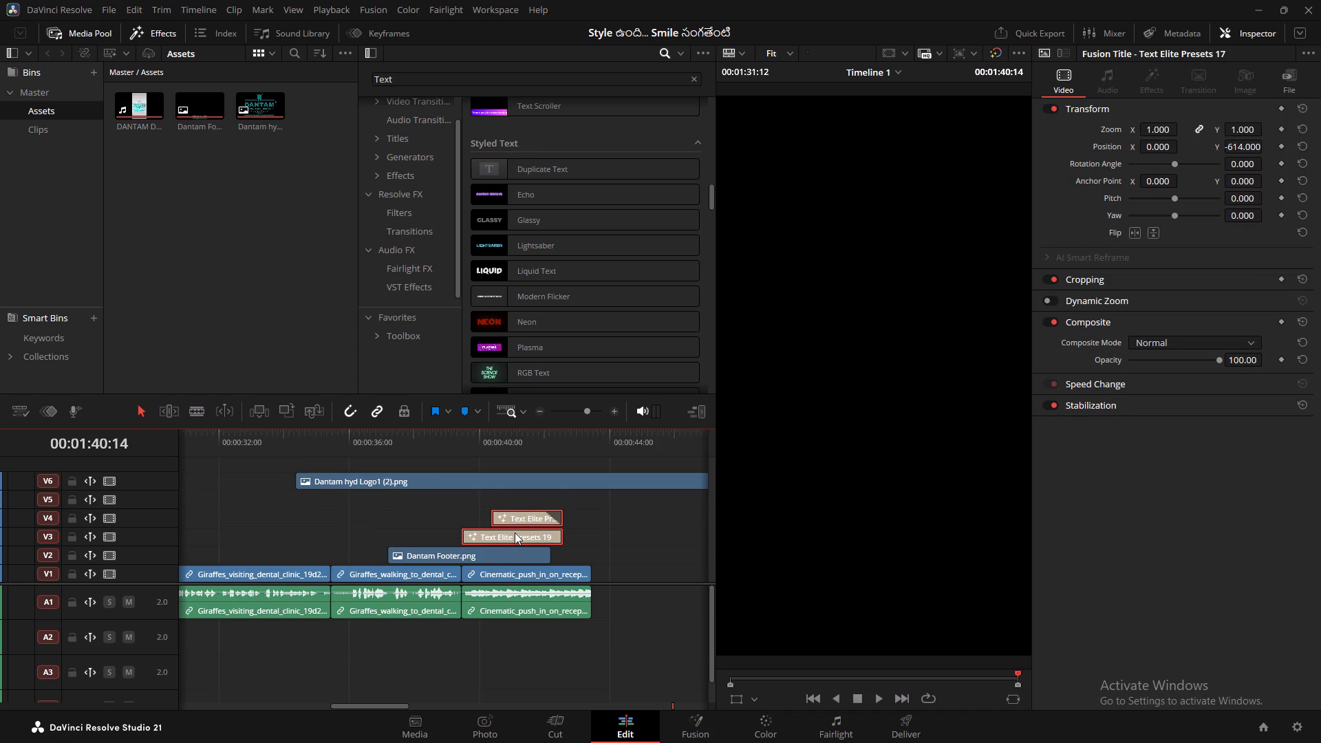
{"action": "left_click_drag", "start_coordinate": [515, 532], "coordinate": [515, 521]}
{"action": "left_click_drag", "start_coordinate": [514, 486], "coordinate": [248, 538]}
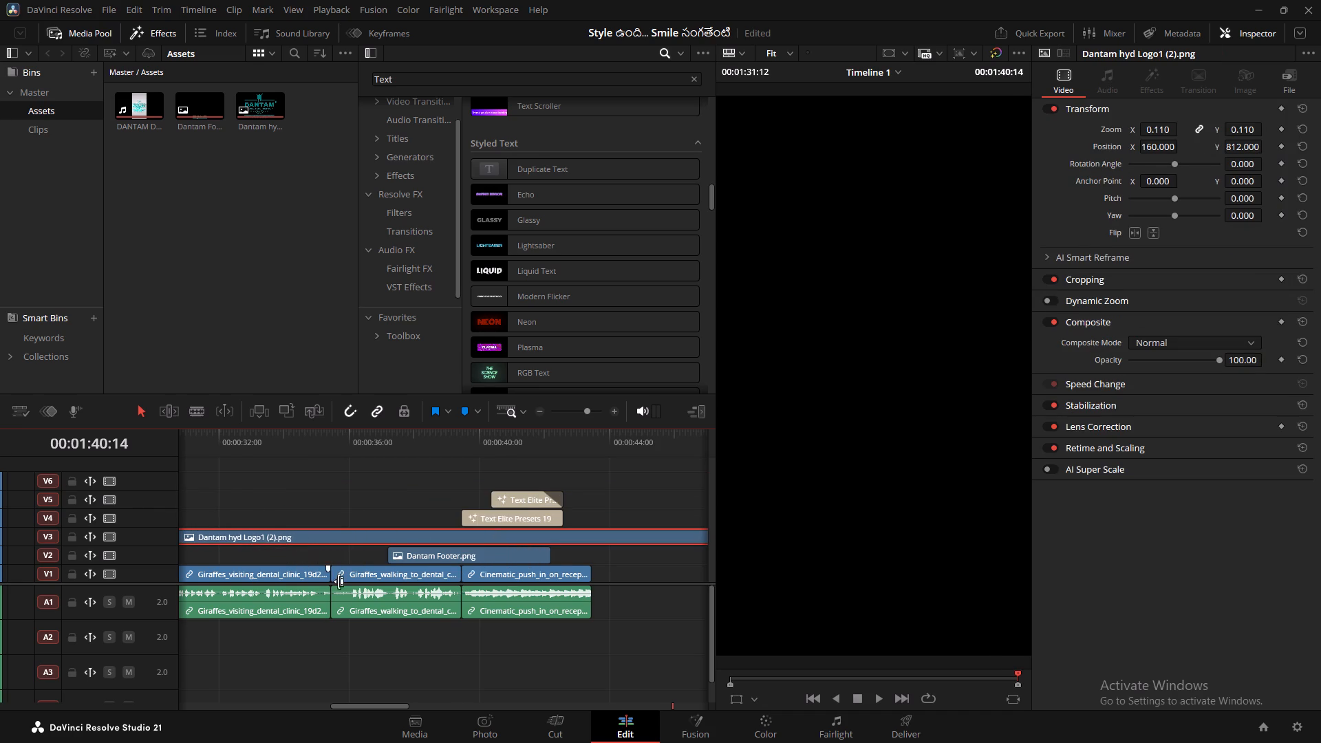
Move the Dantam Footer.png clip earlier on V2 so it starts flush with the logo clip above it.
{"action": "left_click_drag", "start_coordinate": [381, 705], "coordinate": [326, 704]}
{"action": "scroll", "coordinate": [507, 576], "scroll_direction": "down", "scroll_amount": 2}
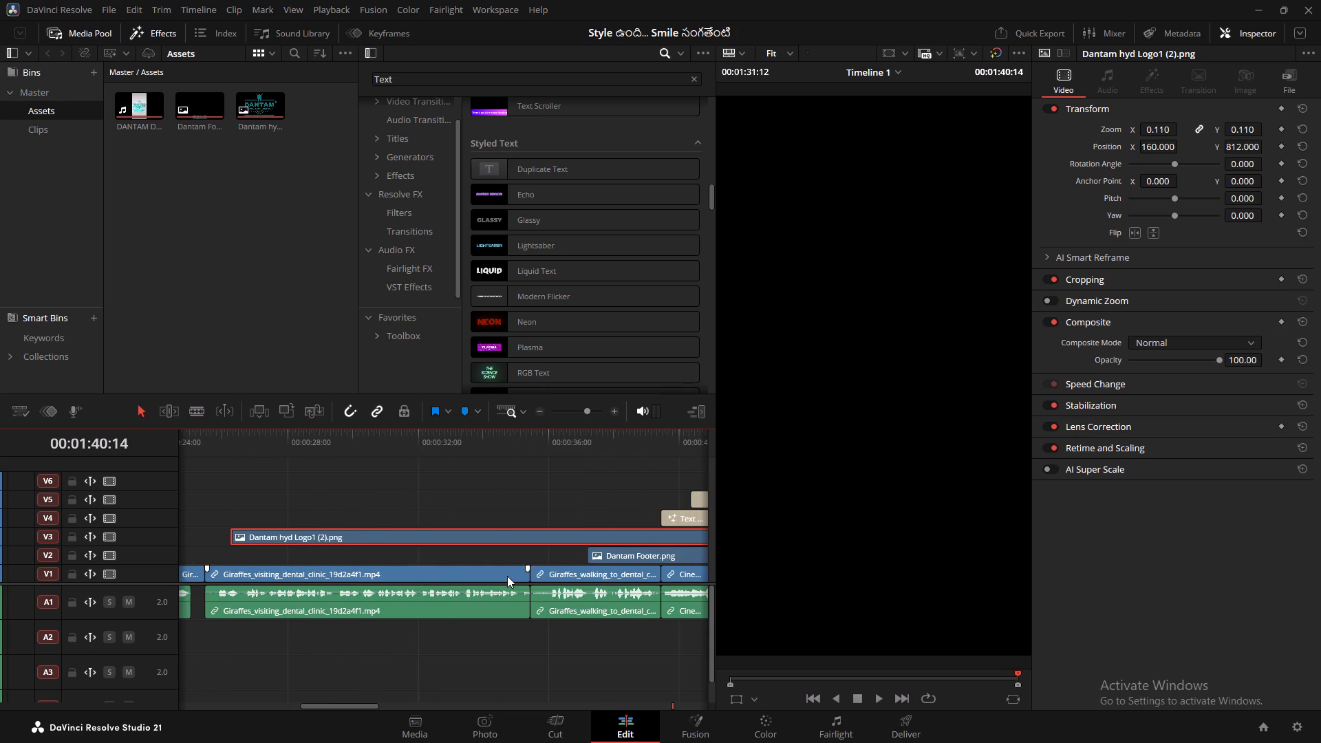
{"action": "left_click_drag", "start_coordinate": [632, 554], "coordinate": [312, 563]}
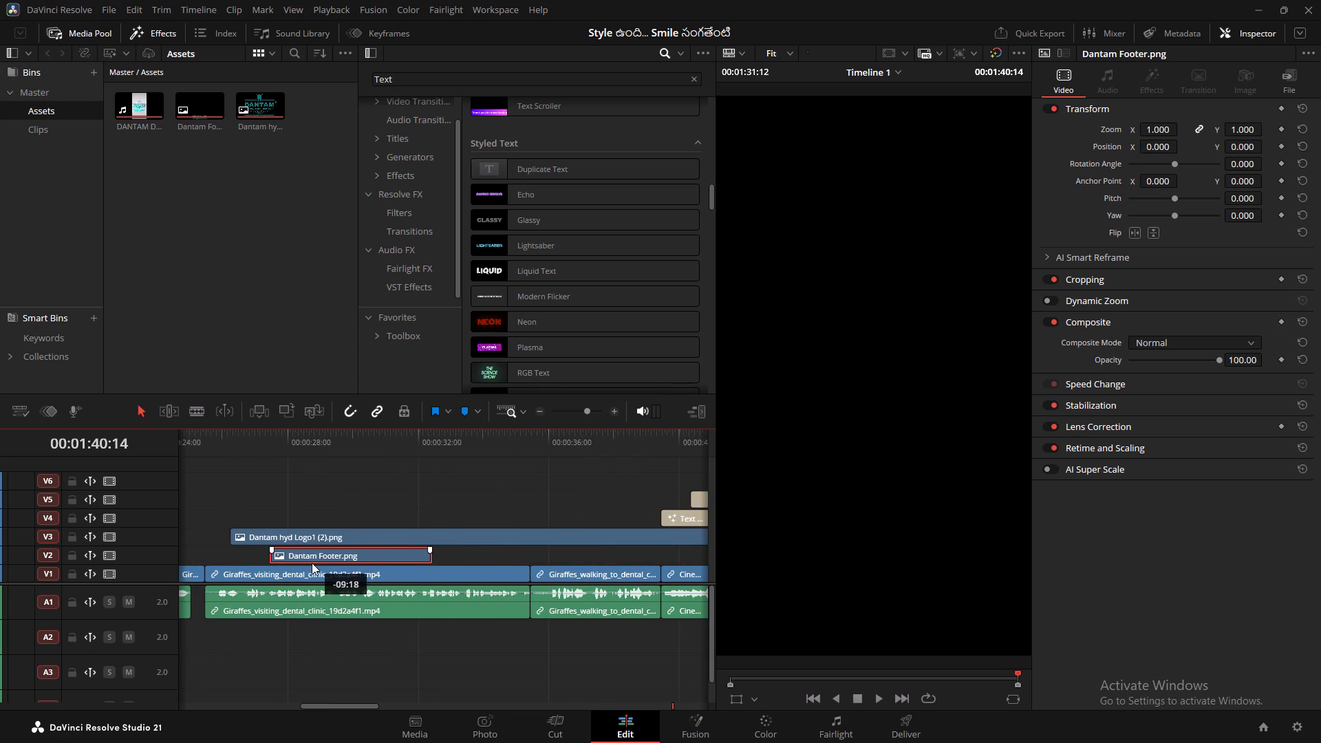
{"action": "left_click_drag", "start_coordinate": [312, 563], "coordinate": [277, 560]}
Extend the end of the Dantam Footer.png clip on V2 to match the end of the logo clip on V3.
{"action": "scroll", "coordinate": [329, 554], "scroll_direction": "down", "scroll_amount": 1}
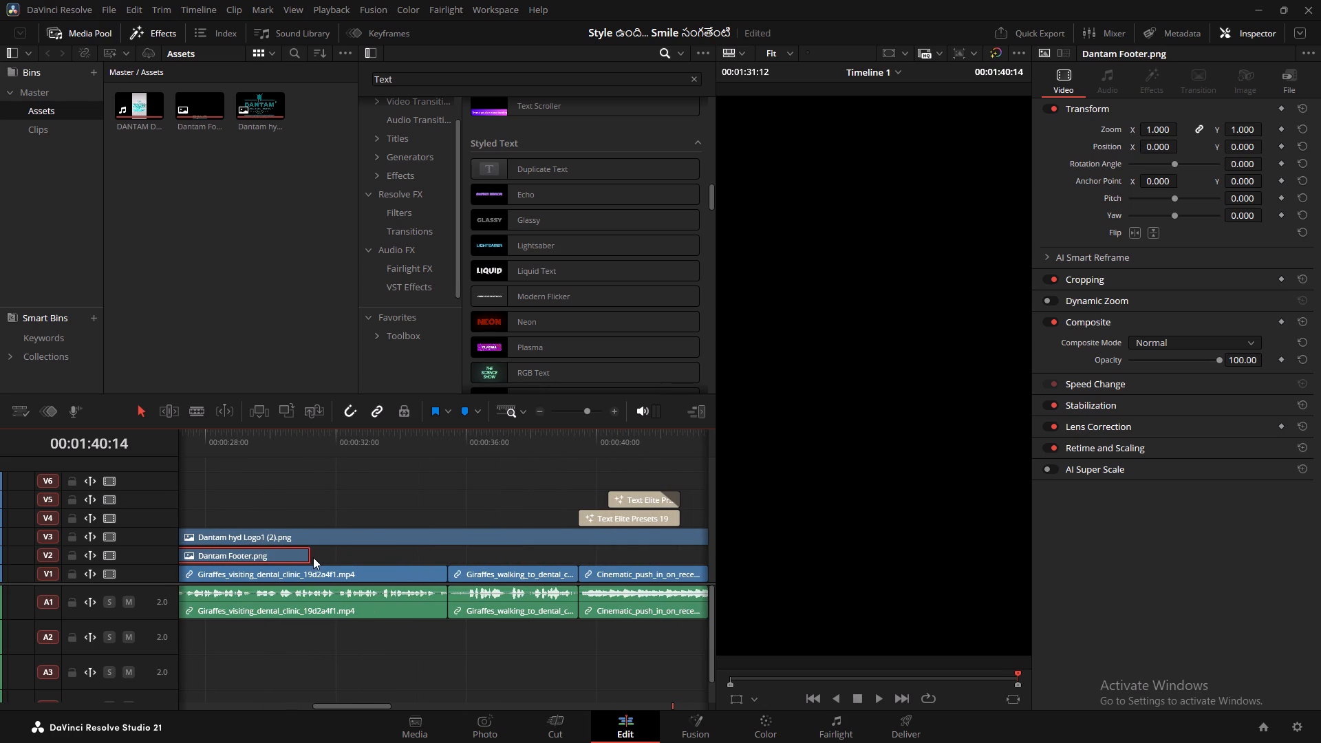
{"action": "left_click", "coordinate": [304, 557]}
{"action": "left_click_drag", "start_coordinate": [308, 557], "coordinate": [676, 554]}
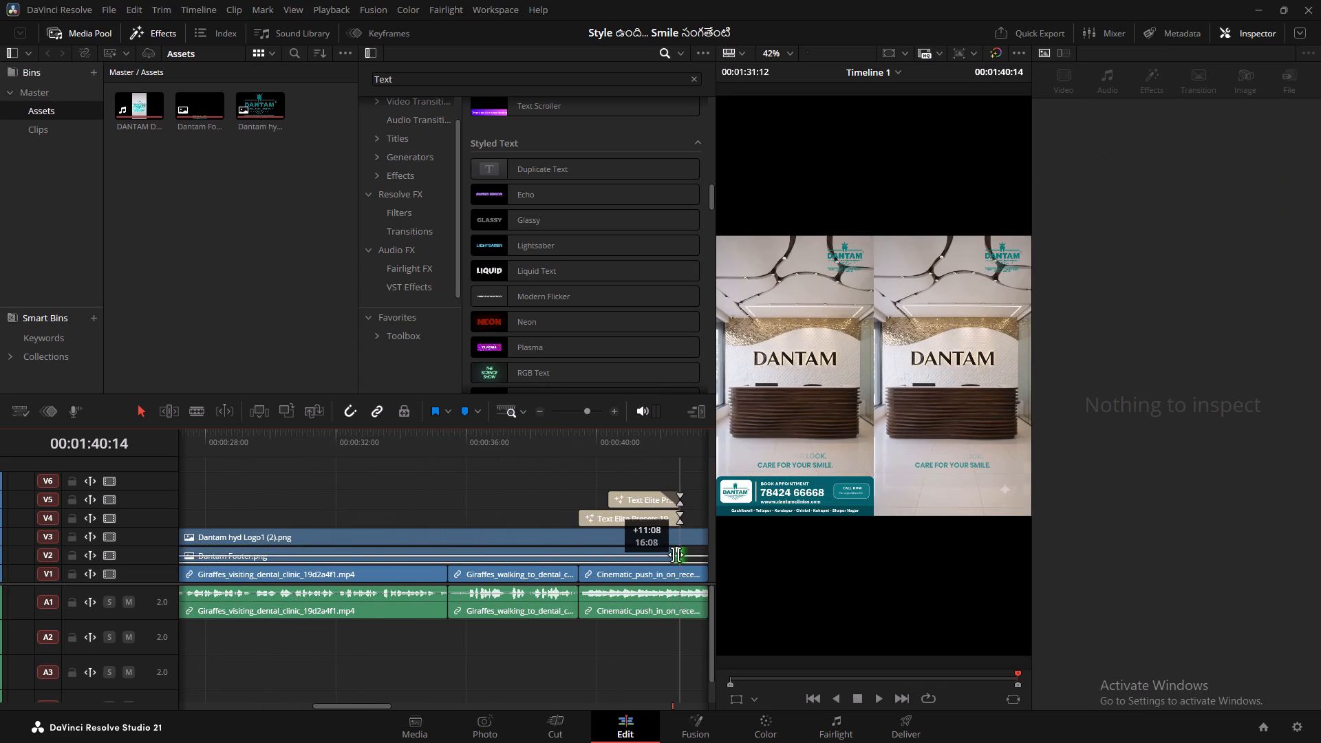
{"action": "left_click_drag", "start_coordinate": [676, 554], "coordinate": [692, 556]}
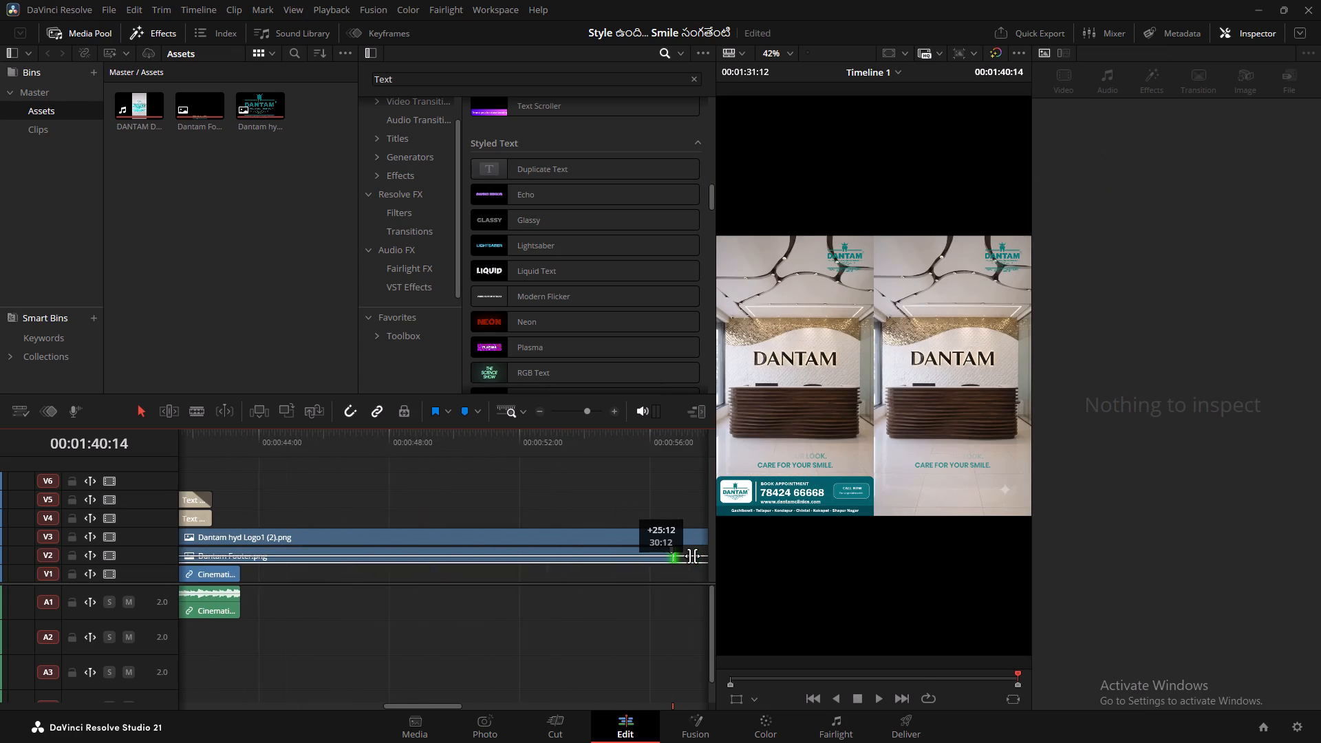
{"action": "left_click_drag", "start_coordinate": [692, 556], "coordinate": [396, 563]}
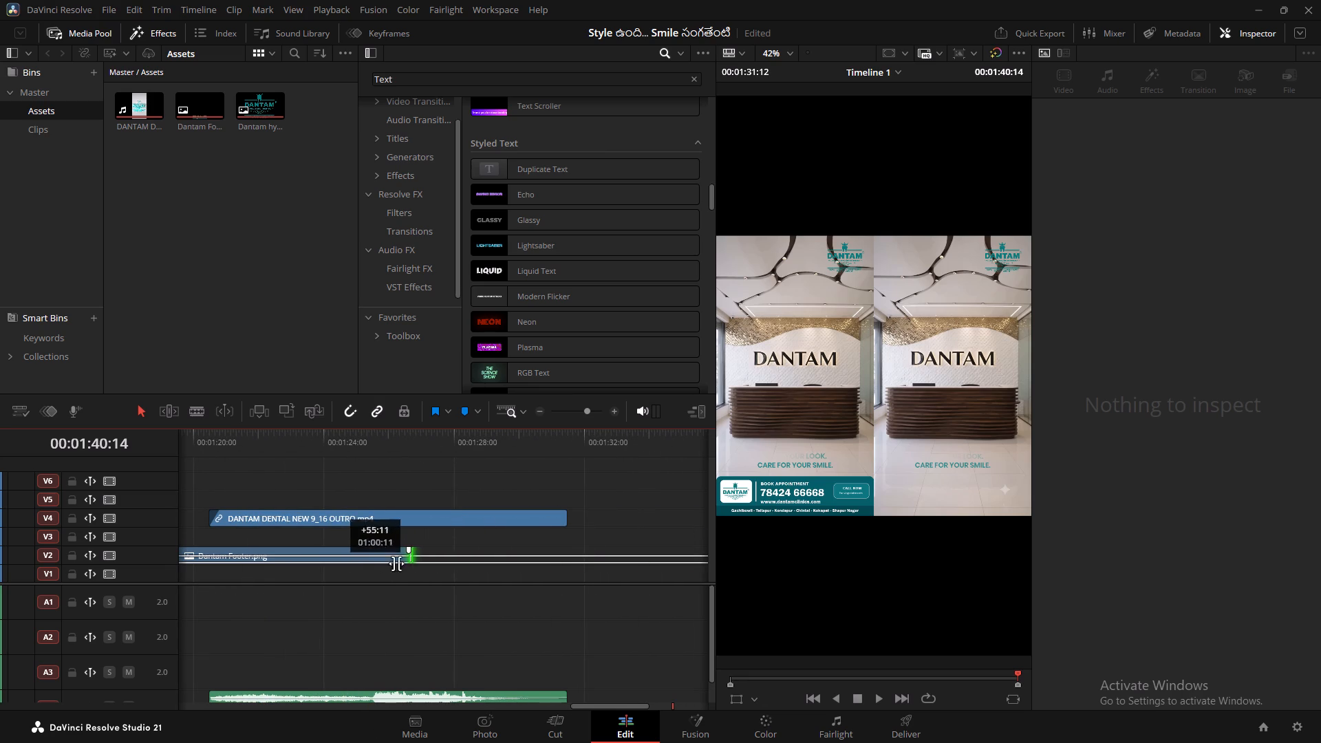
{"action": "left_click_drag", "start_coordinate": [396, 563], "coordinate": [324, 571]}
{"action": "scroll", "coordinate": [344, 566], "scroll_direction": "up", "scroll_amount": 7}
{"action": "scroll", "coordinate": [365, 566], "scroll_direction": "down", "scroll_amount": 6}
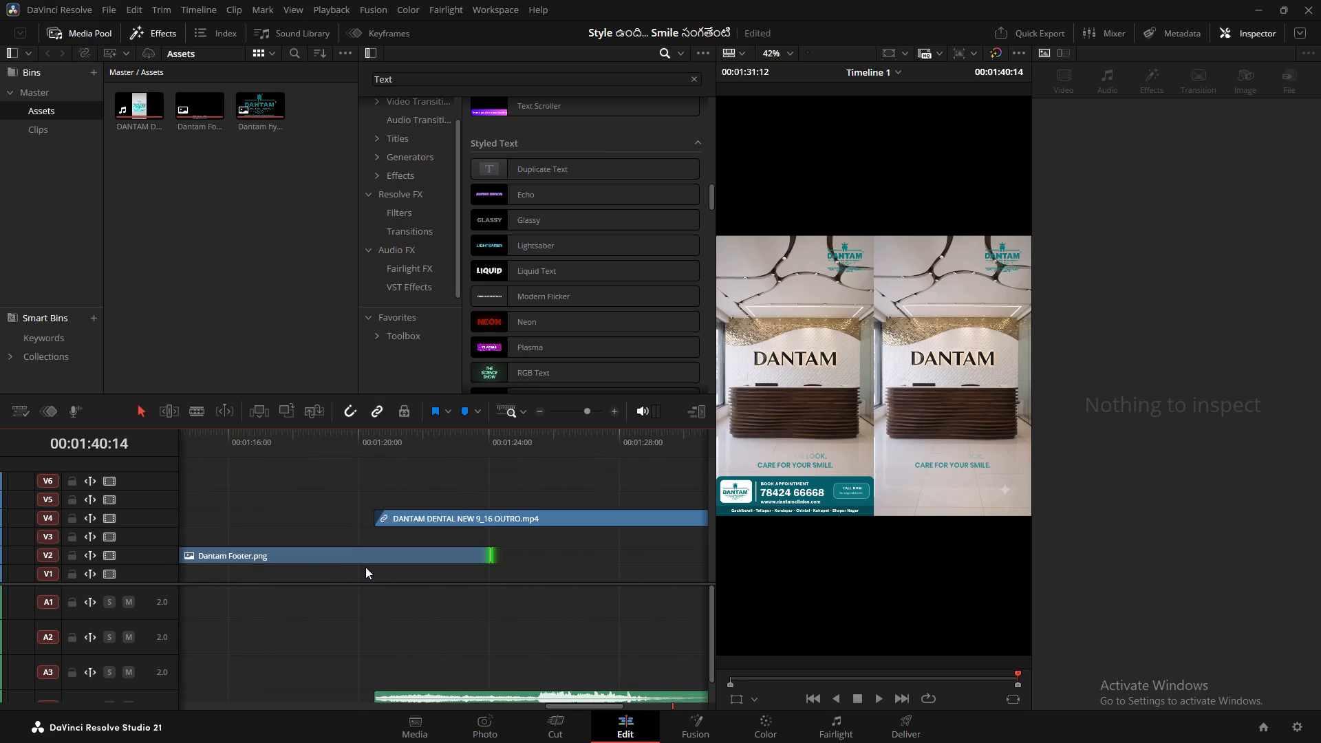
{"action": "scroll", "coordinate": [407, 561], "scroll_direction": "up", "scroll_amount": 2}
{"action": "left_click_drag", "start_coordinate": [573, 557], "coordinate": [435, 557]}
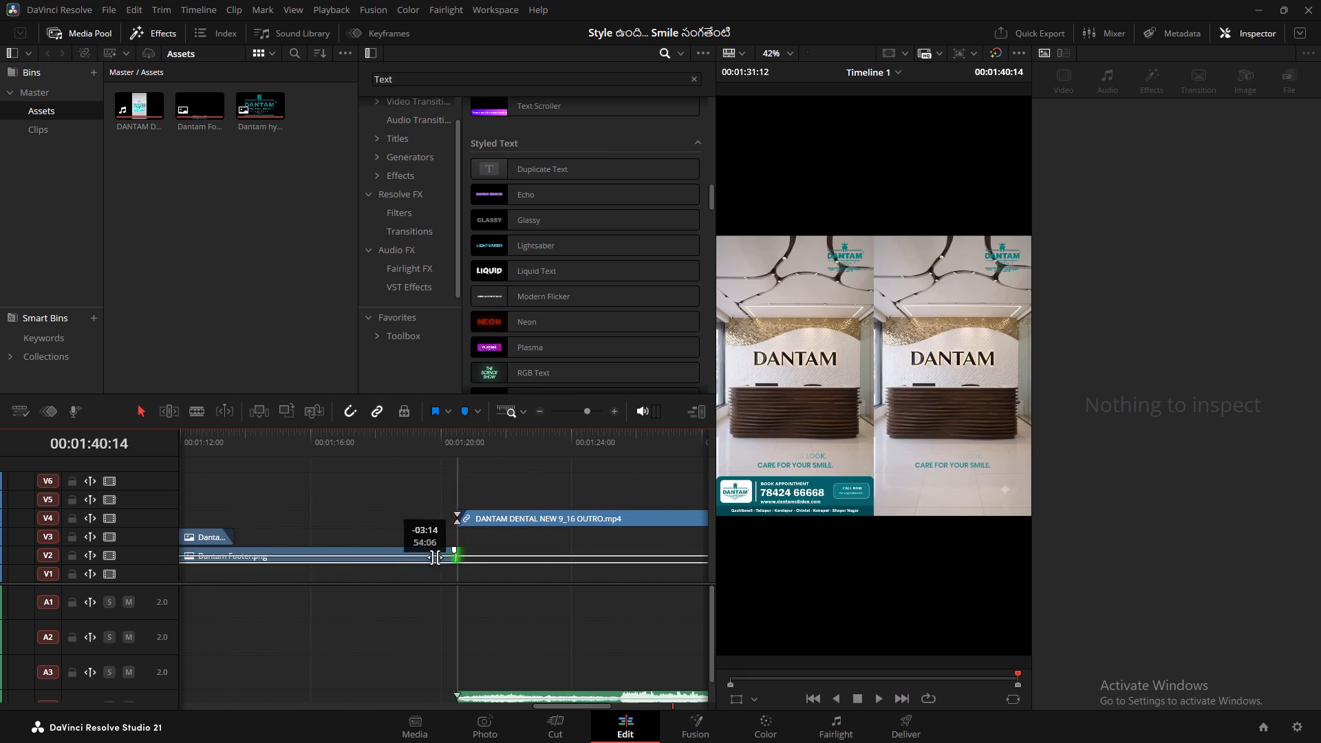
{"action": "left_click_drag", "start_coordinate": [435, 557], "coordinate": [235, 571]}
Select the outro, footer and logo clips and shift them together so the logo and footer start at the timeline's beginning.
{"action": "scroll", "coordinate": [226, 529], "scroll_direction": "down", "scroll_amount": 2}
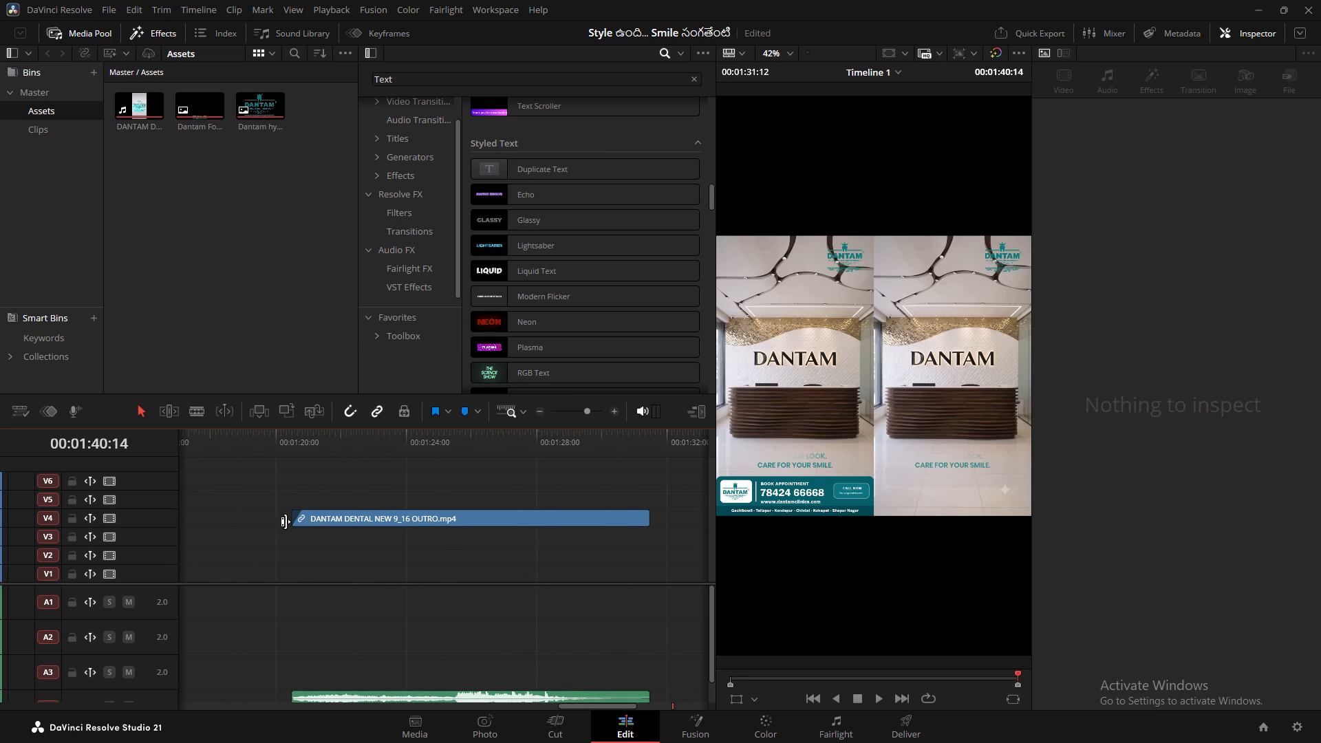
{"action": "scroll", "coordinate": [334, 532], "scroll_direction": "up", "scroll_amount": 2}
{"action": "left_click", "coordinate": [491, 695]}
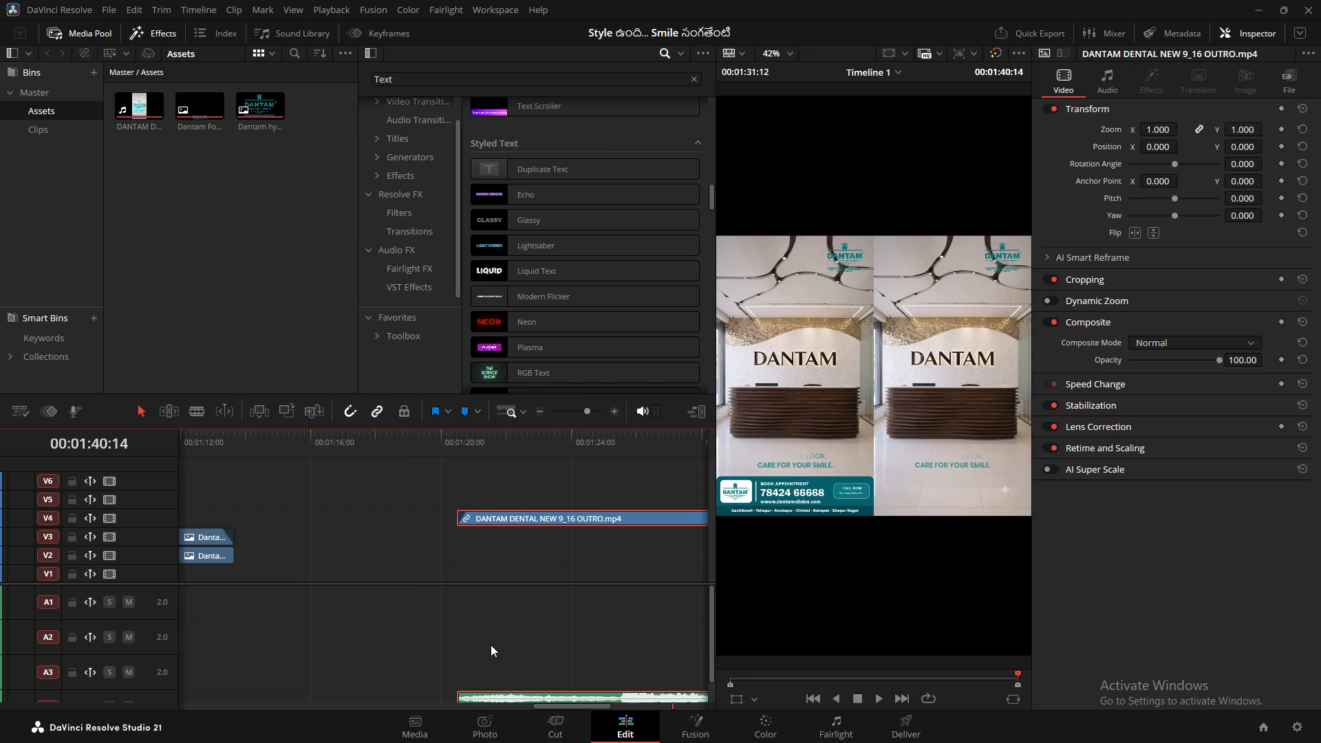
{"action": "left_click", "coordinate": [211, 551], "text": "ctrl"}
{"action": "left_click", "coordinate": [213, 536], "text": "ctrl"}
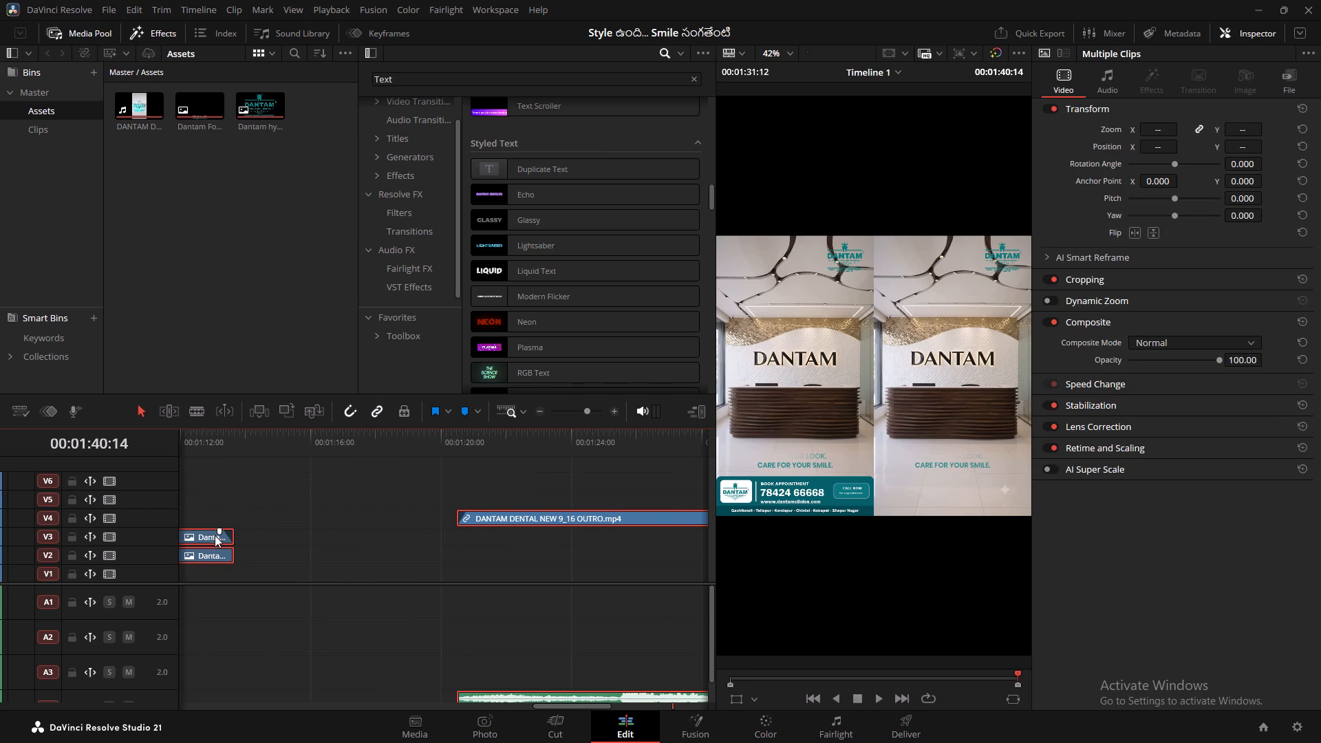
{"action": "scroll", "coordinate": [365, 576], "scroll_direction": "up", "scroll_amount": 2}
{"action": "scroll", "coordinate": [370, 575], "scroll_direction": "down", "scroll_amount": 6, "text": "alt"}
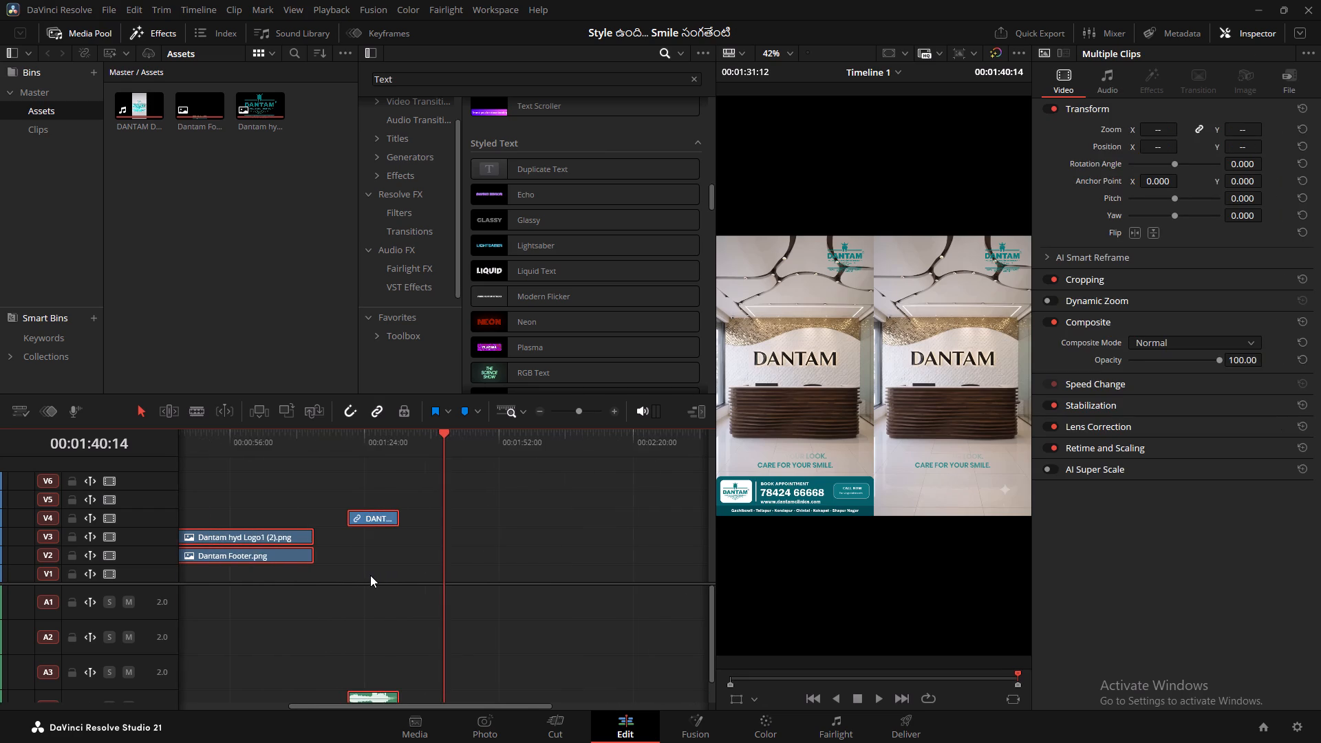
{"action": "scroll", "coordinate": [370, 575], "scroll_direction": "down", "scroll_amount": 6, "text": "alt"}
{"action": "scroll", "coordinate": [370, 575], "scroll_direction": "up", "scroll_amount": 1}
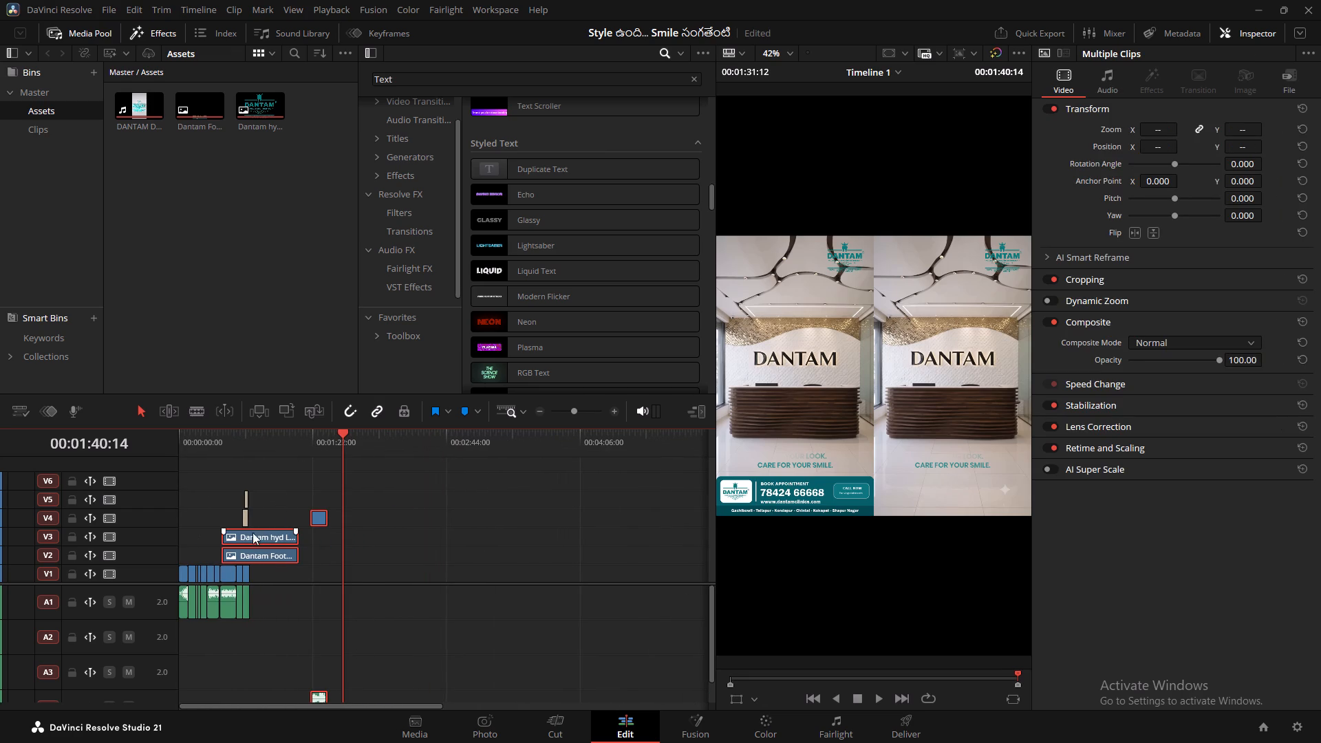
{"action": "left_click_drag", "start_coordinate": [259, 532], "coordinate": [200, 537]}
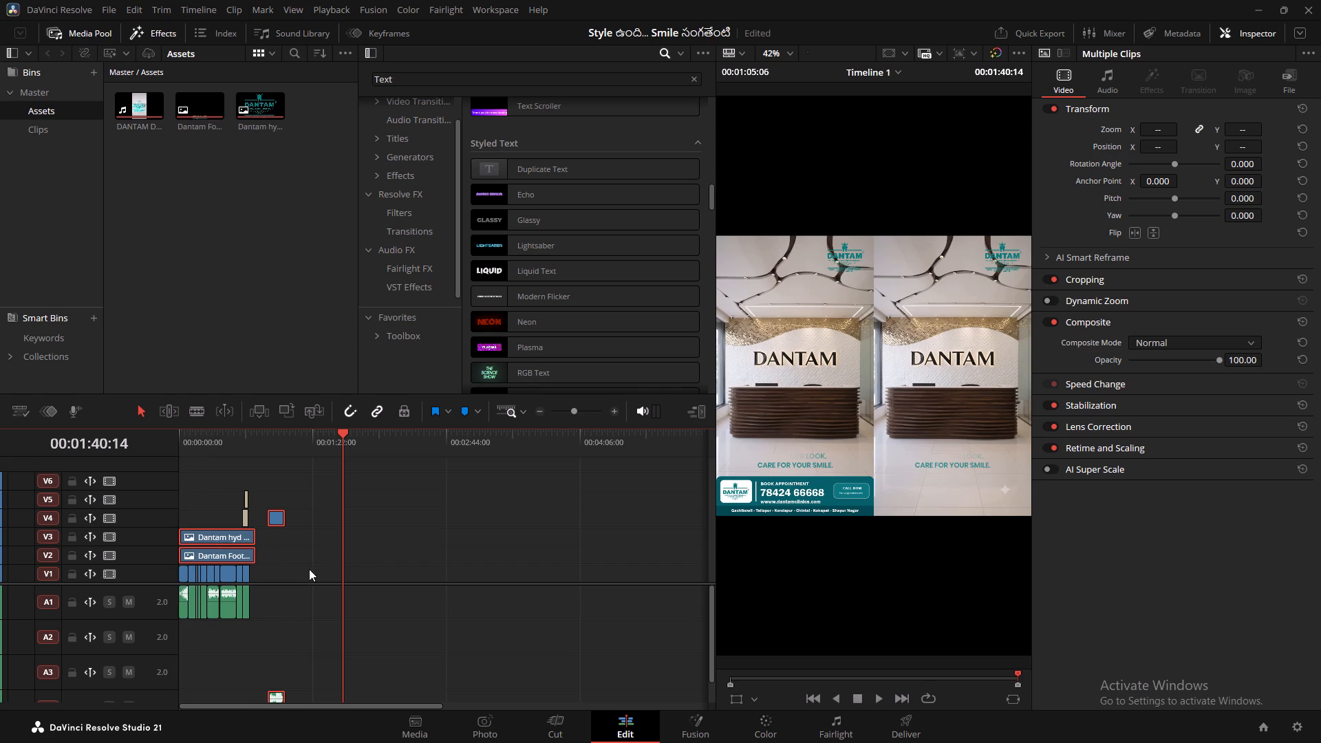
Move the DANTAM DENTAL NEW 9_16 OUTRO.mp4 clip down to V1 and A1, directly after the last video clip.
{"action": "left_click", "coordinate": [309, 569]}
{"action": "left_click", "coordinate": [273, 522]}
{"action": "left_click_drag", "start_coordinate": [279, 521], "coordinate": [279, 561]}
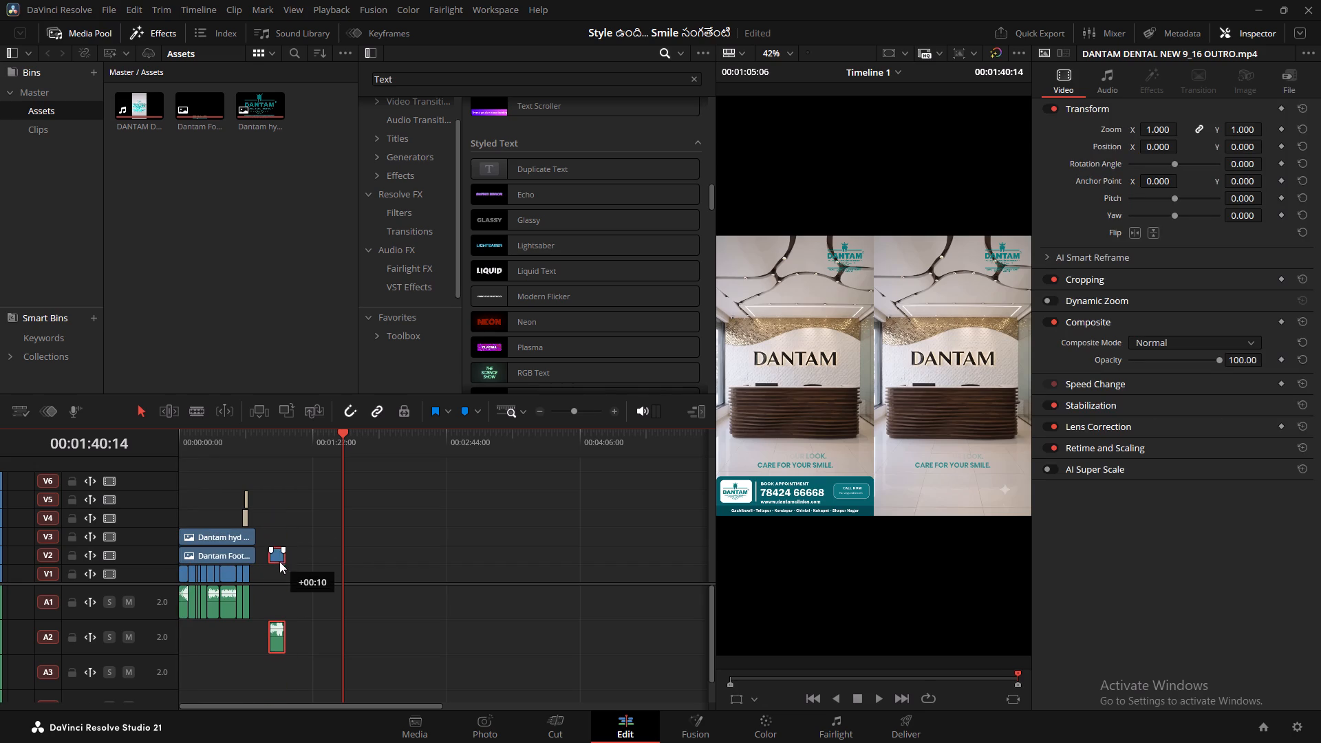
{"action": "left_click_drag", "start_coordinate": [279, 561], "coordinate": [279, 572]}
{"action": "scroll", "coordinate": [344, 559], "scroll_direction": "up", "scroll_amount": 6, "text": "alt"}
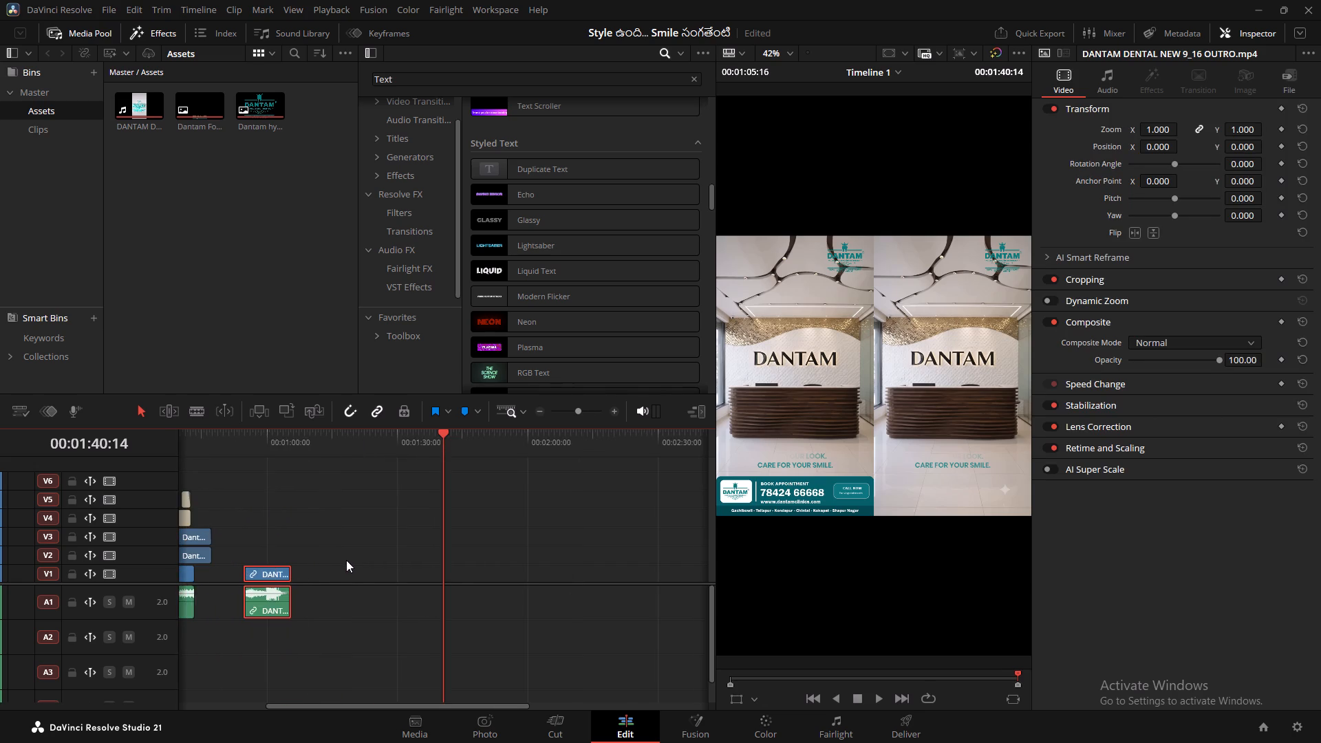
{"action": "scroll", "coordinate": [350, 563], "scroll_direction": "up", "scroll_amount": 3, "text": "alt"}
{"action": "scroll", "coordinate": [513, 585], "scroll_direction": "up", "scroll_amount": 5}
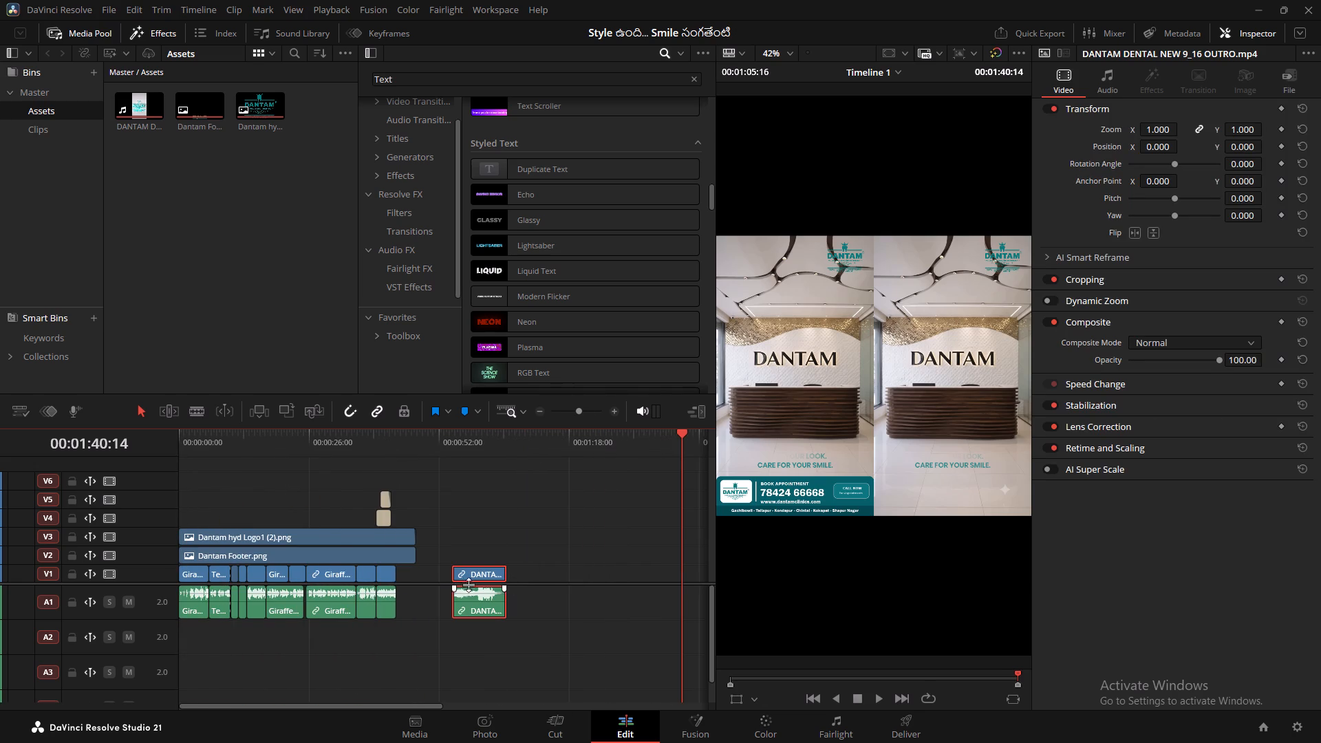
{"action": "left_click_drag", "start_coordinate": [475, 577], "coordinate": [424, 581]}
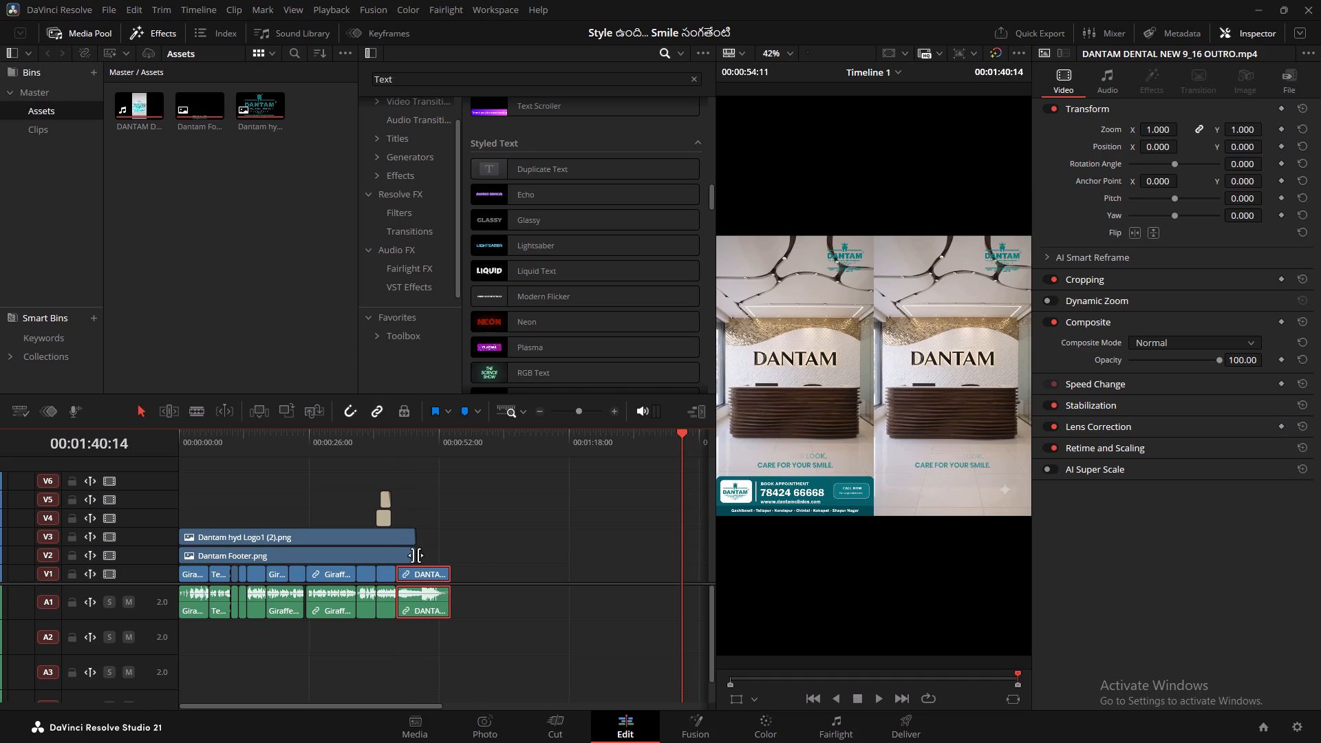
Trim the ends of the logo clip on V3 and the footer clip on V2 together to the start of the outro clip.
{"action": "left_click", "coordinate": [404, 538]}
{"action": "left_click", "coordinate": [400, 555], "text": "ctrl"}
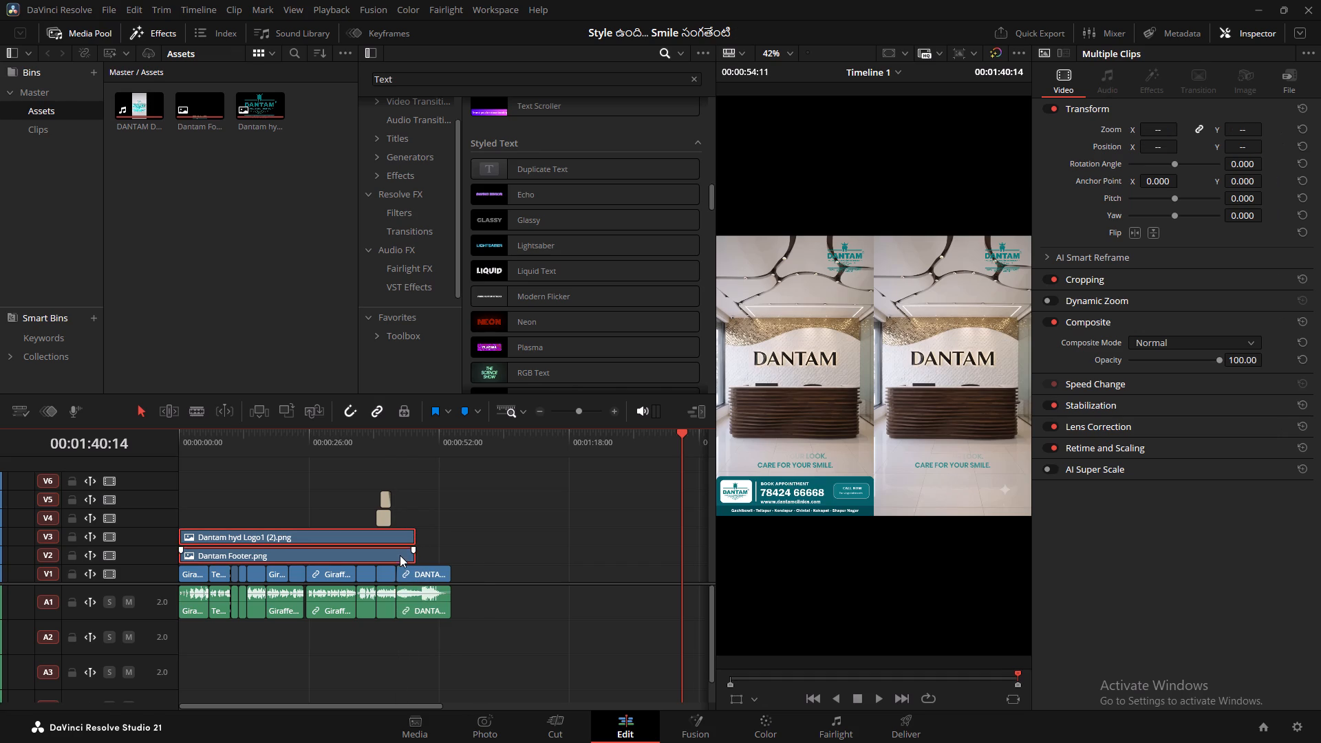
{"action": "left_click", "coordinate": [414, 535]}
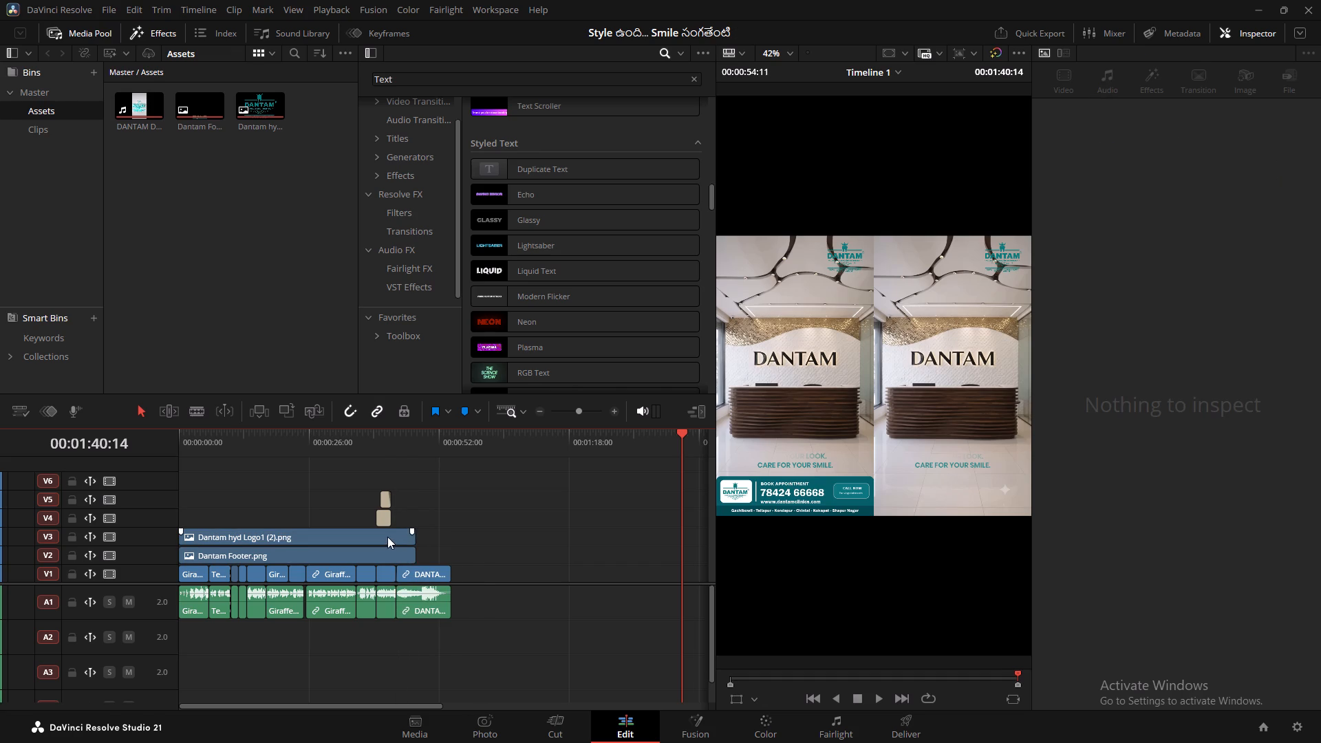
{"action": "left_click", "coordinate": [387, 537], "text": "ctrl"}
{"action": "left_click", "coordinate": [398, 555], "text": "ctrl"}
{"action": "left_click_drag", "start_coordinate": [414, 541], "coordinate": [397, 542]}
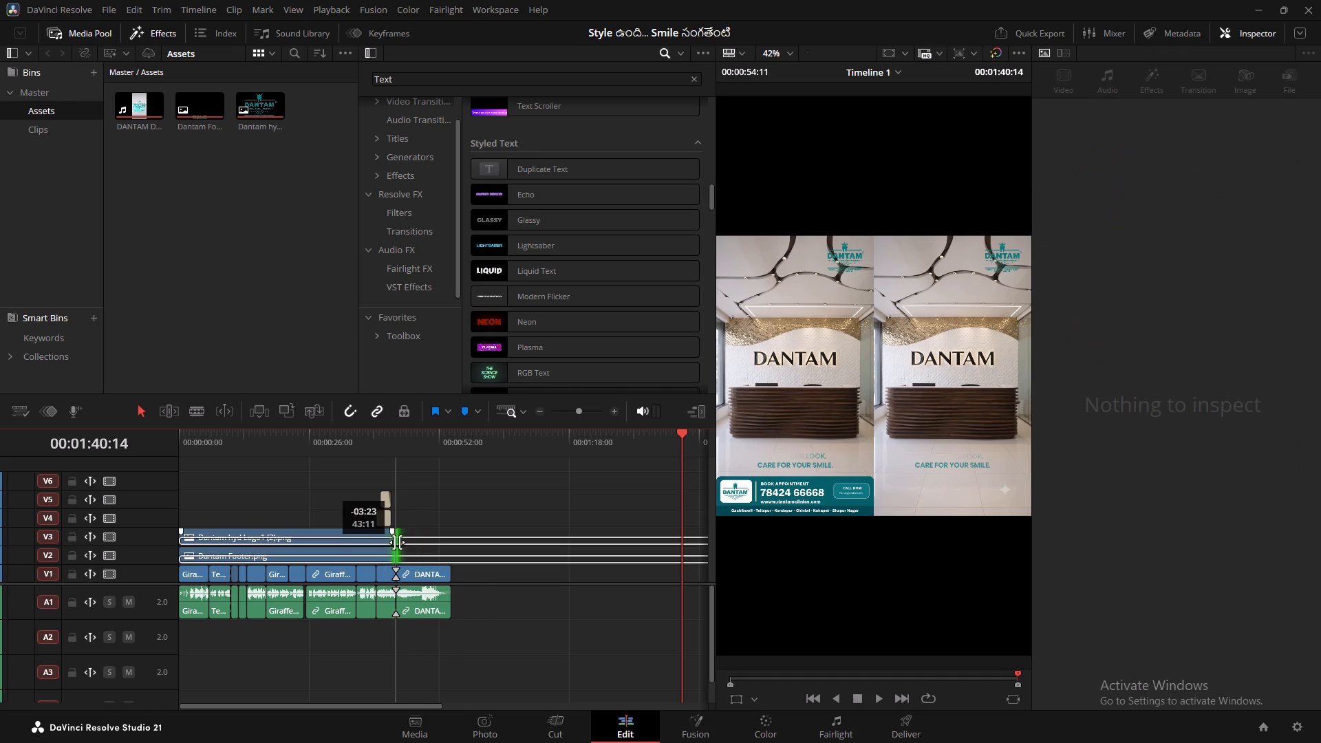
{"action": "left_click_drag", "start_coordinate": [397, 542], "coordinate": [394, 542]}
Play the timeline from its beginning in full-screen view to review the logo and footer over the giraffe video.
{"action": "left_click_drag", "start_coordinate": [259, 460], "coordinate": [135, 457]}
{"action": "left_click_drag", "start_coordinate": [200, 440], "coordinate": [171, 443]}
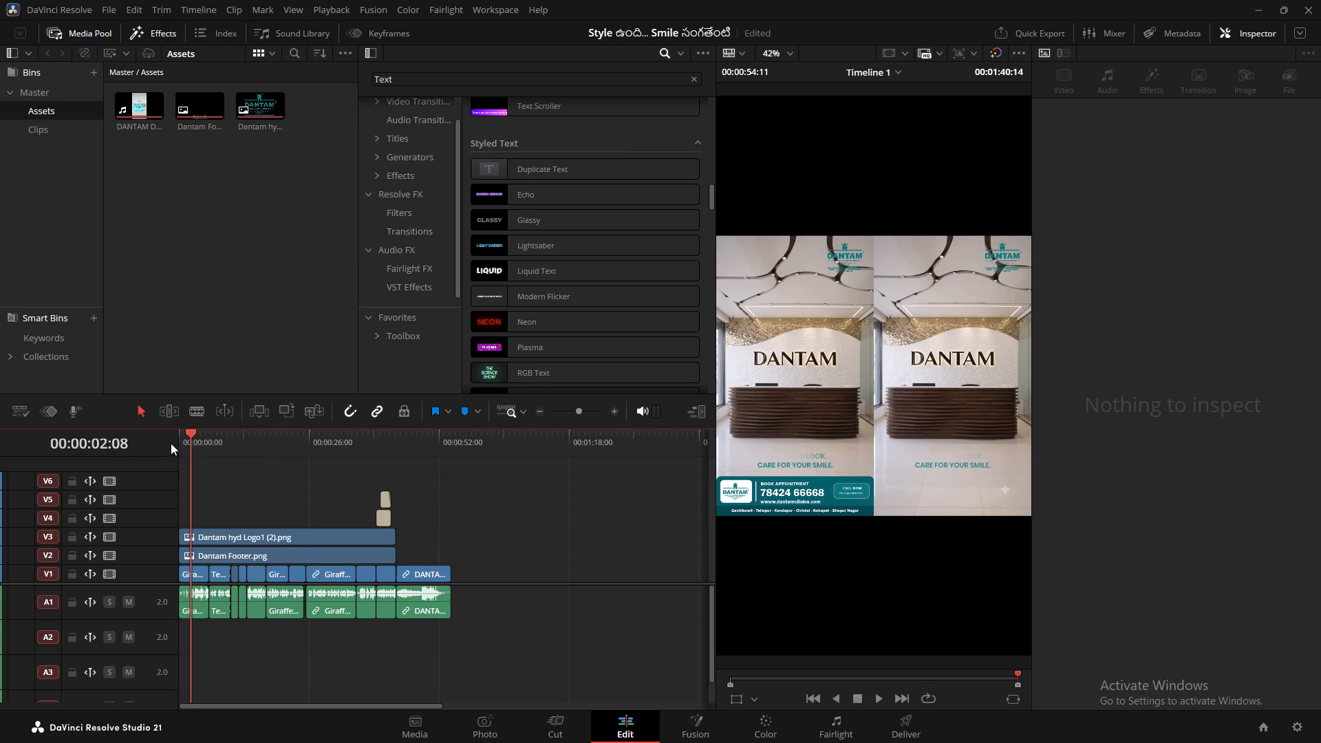
{"action": "left_click_drag", "start_coordinate": [171, 443], "coordinate": [158, 444]}
{"action": "type", "text": "p"}
{"action": "key", "text": "space"}
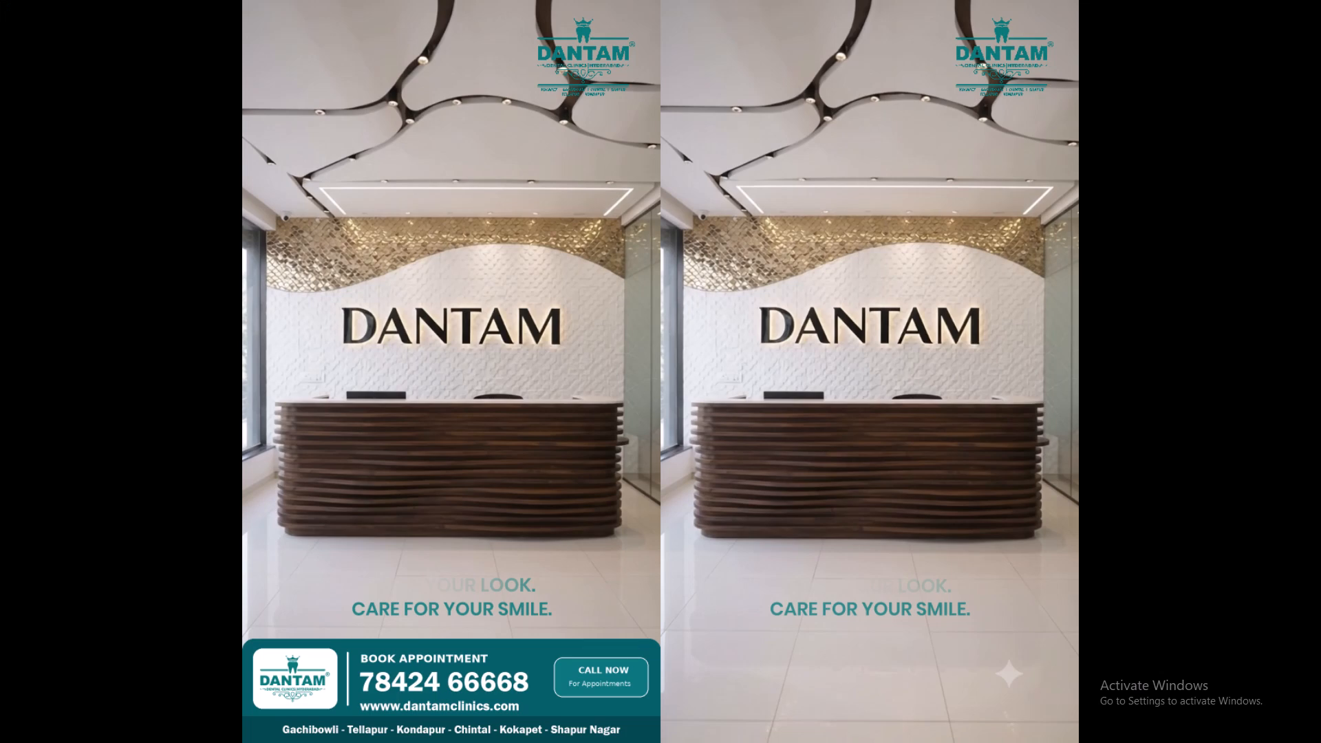
{"action": "key", "text": "Escape"}
{"action": "left_click", "coordinate": [557, 507]}
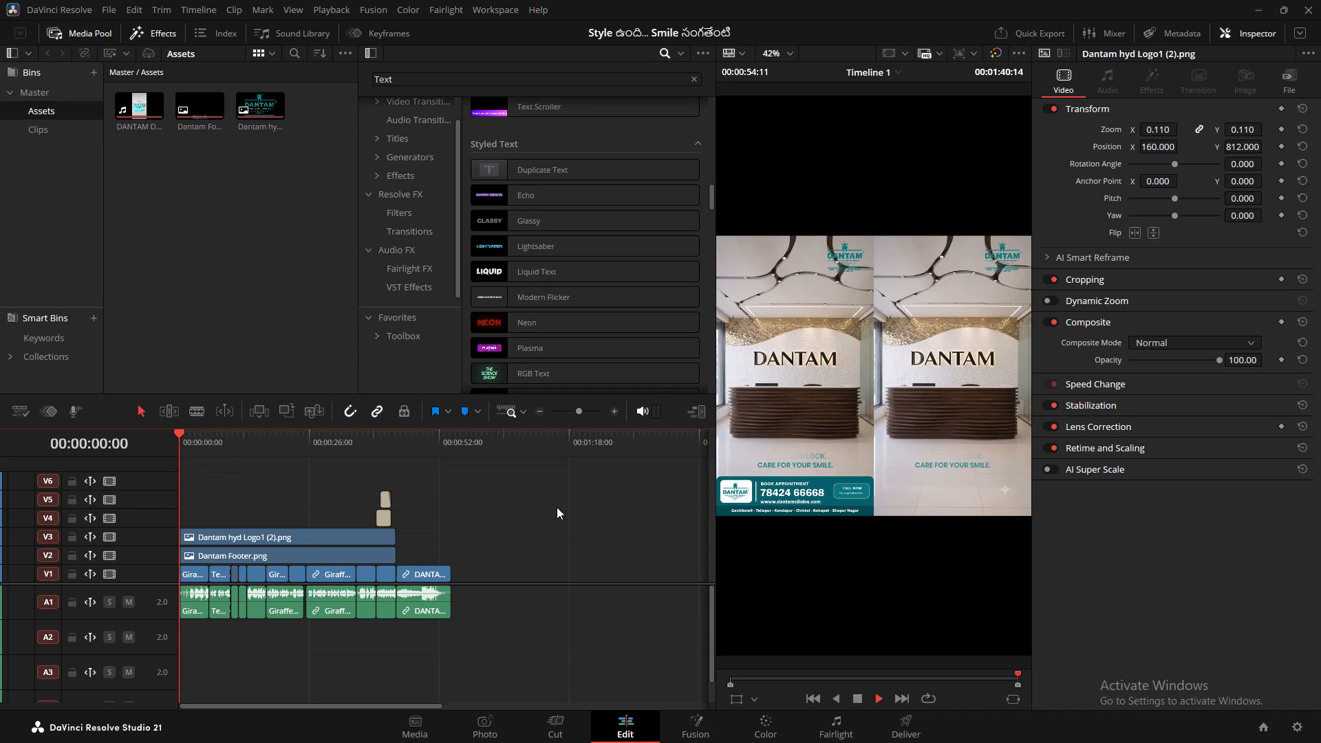
{"action": "left_click", "coordinate": [184, 442]}
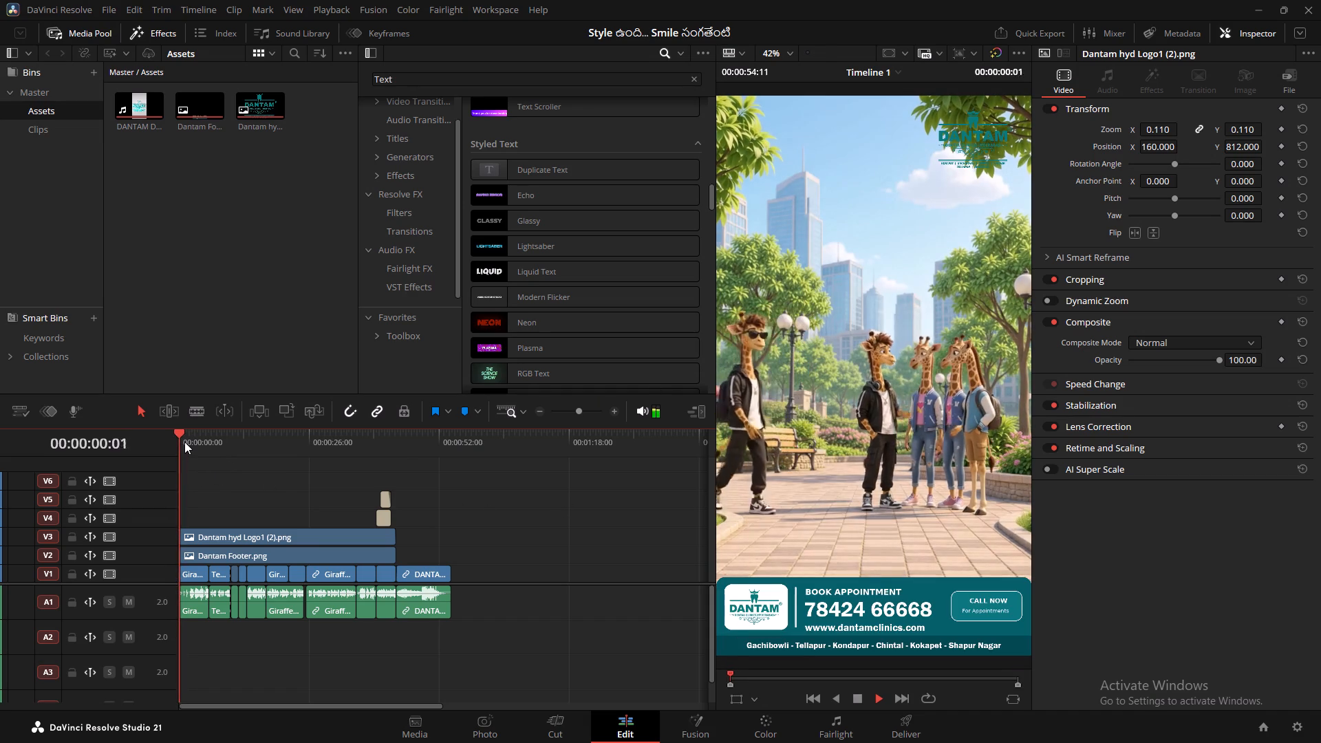
{"action": "key", "text": "p"}
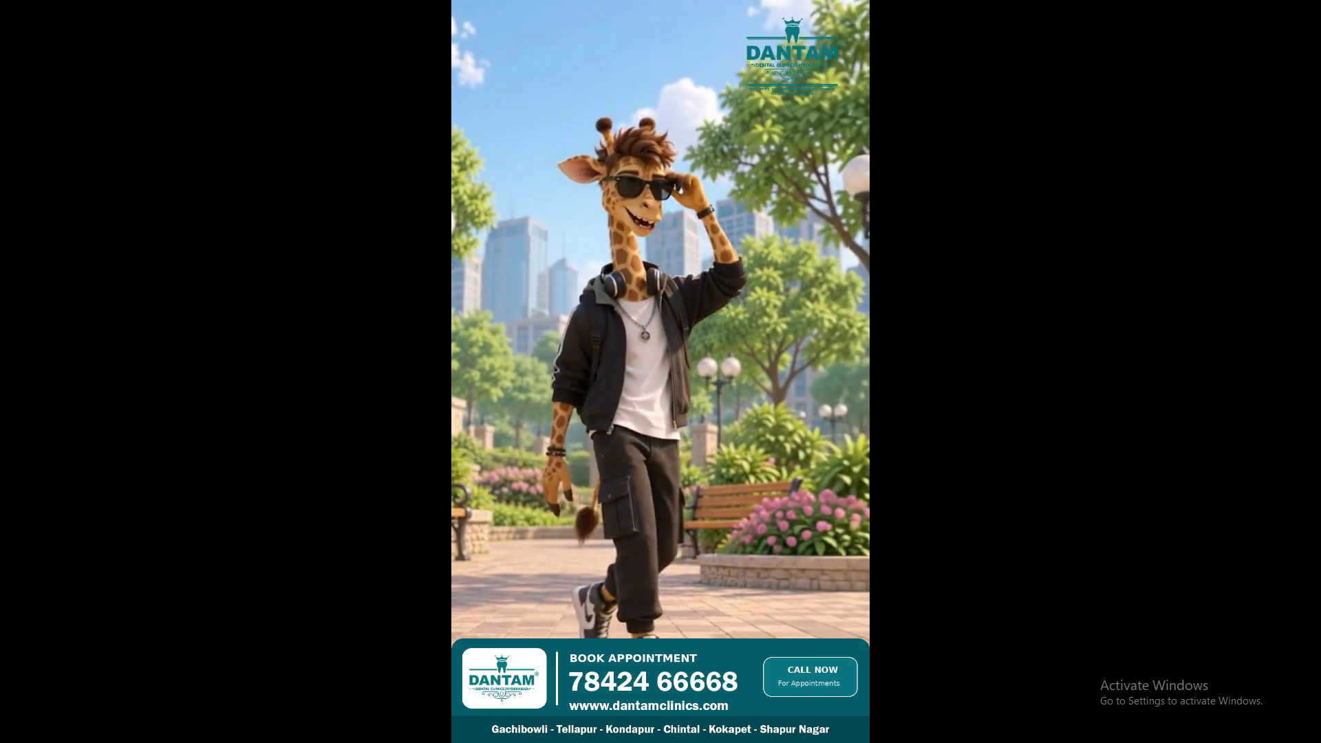
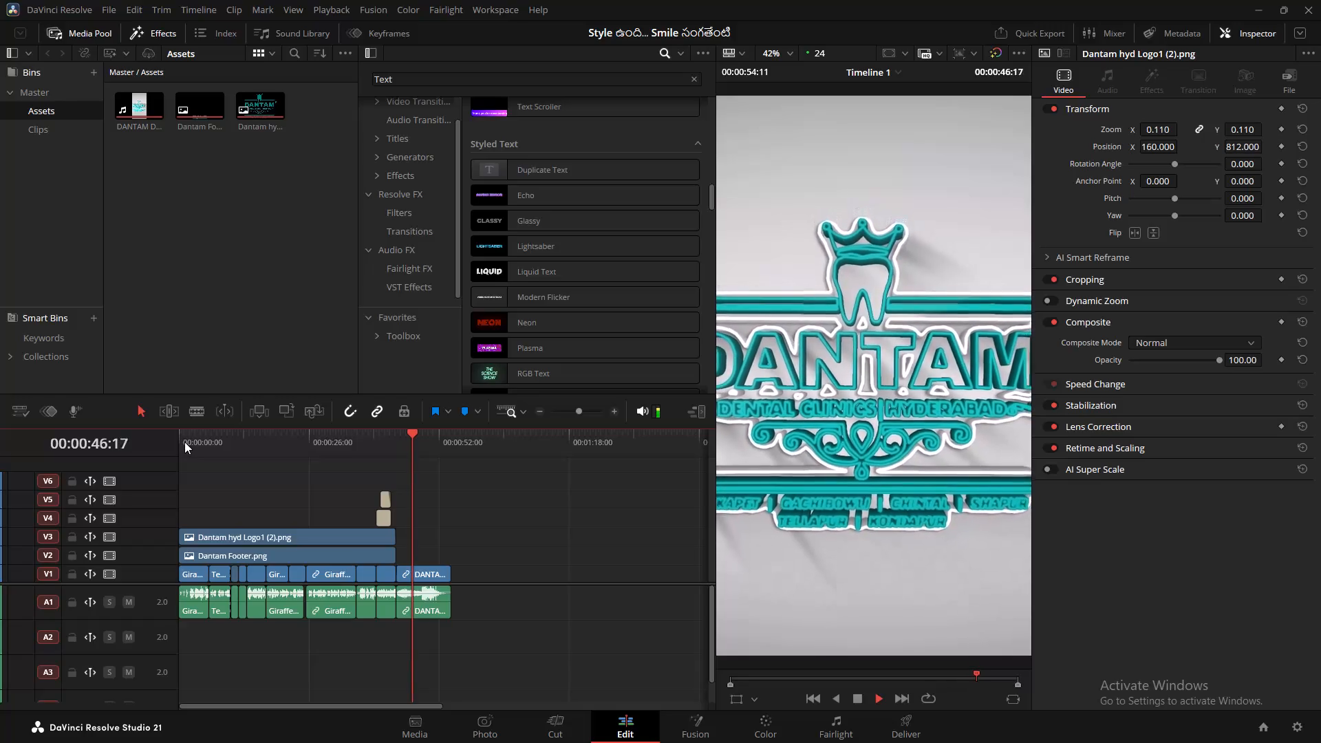
Stop playback, unlink the Cinematic_push_in_on_reception clip just before the outro, and delete only its audio from A1.
{"action": "key", "text": "space"}
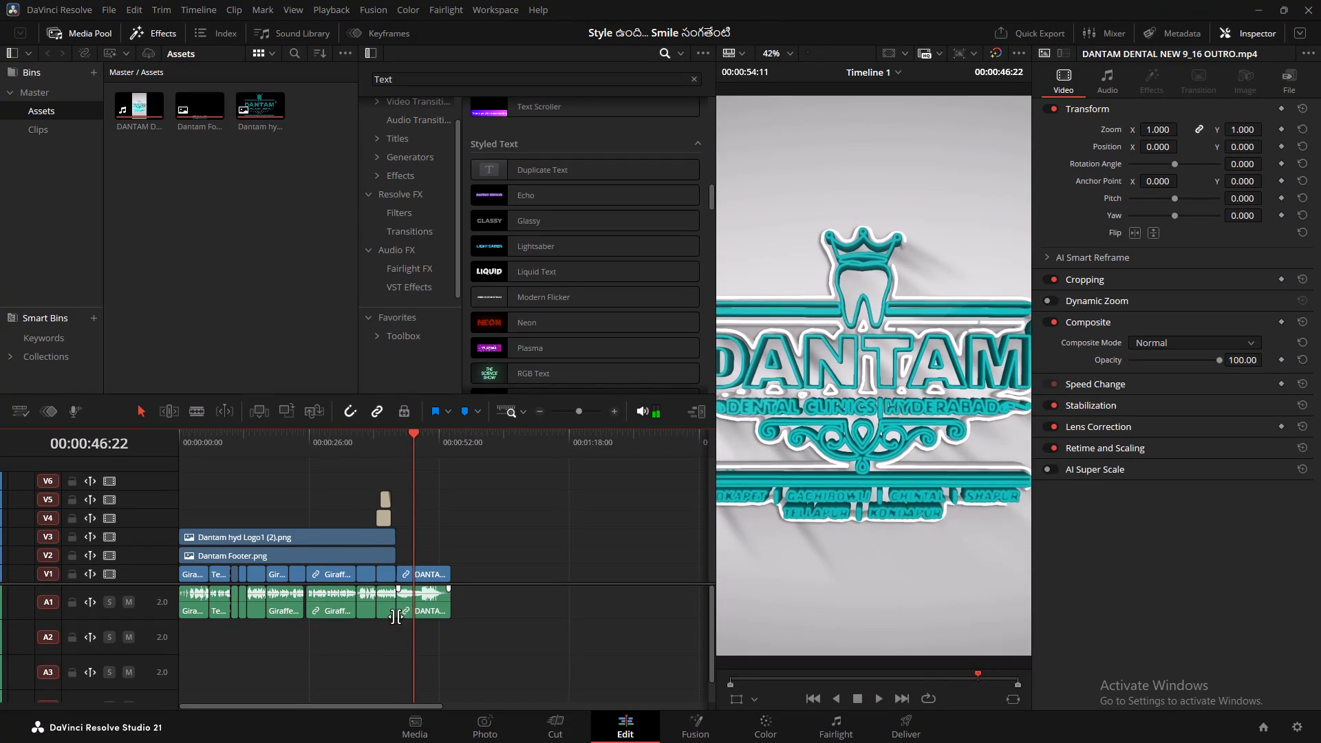
{"action": "left_click", "coordinate": [387, 615]}
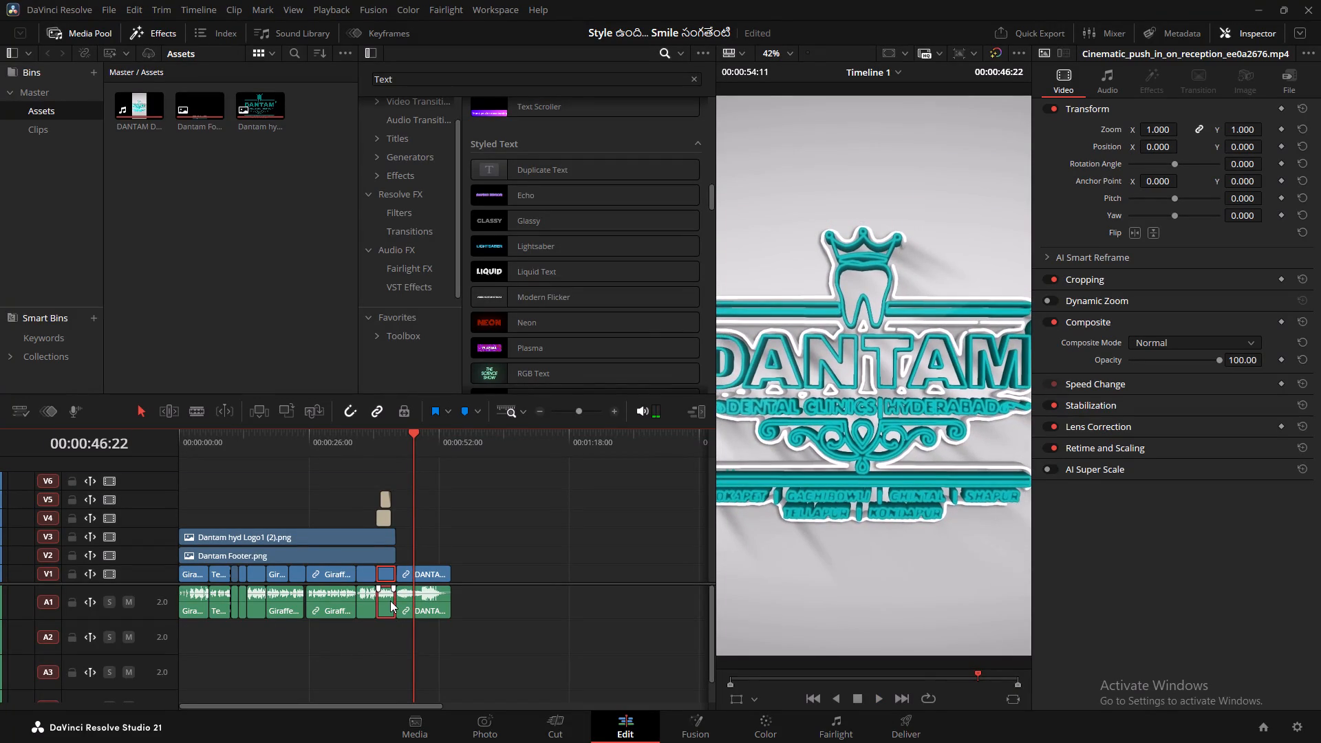
{"action": "right_click", "coordinate": [390, 601]}
{"action": "left_click", "coordinate": [407, 595]}
{"action": "left_click", "coordinate": [394, 635]}
{"action": "left_click", "coordinate": [391, 611]}
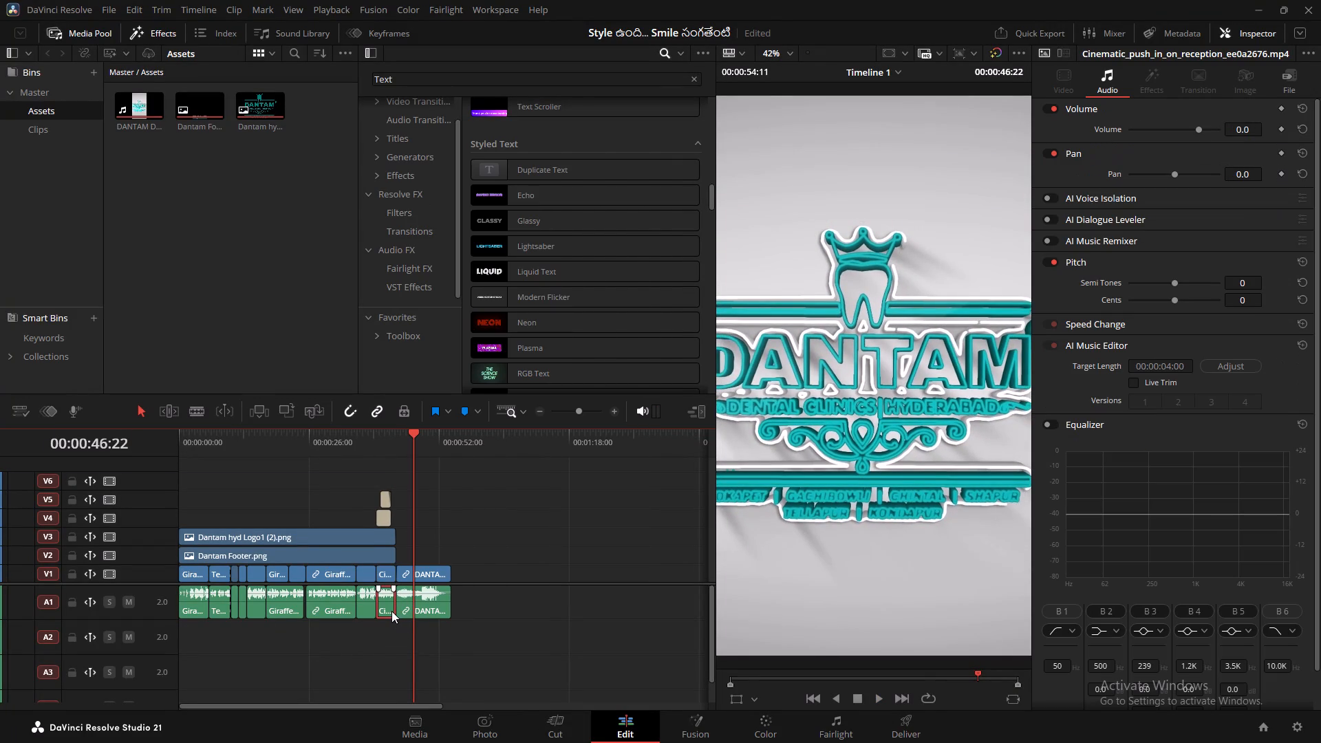
{"action": "key", "text": "BackSpace"}
Play the timeline from its beginning in full-screen view to review the promo with the reception clip's audio removed.
{"action": "left_click_drag", "start_coordinate": [292, 440], "coordinate": [168, 450]}
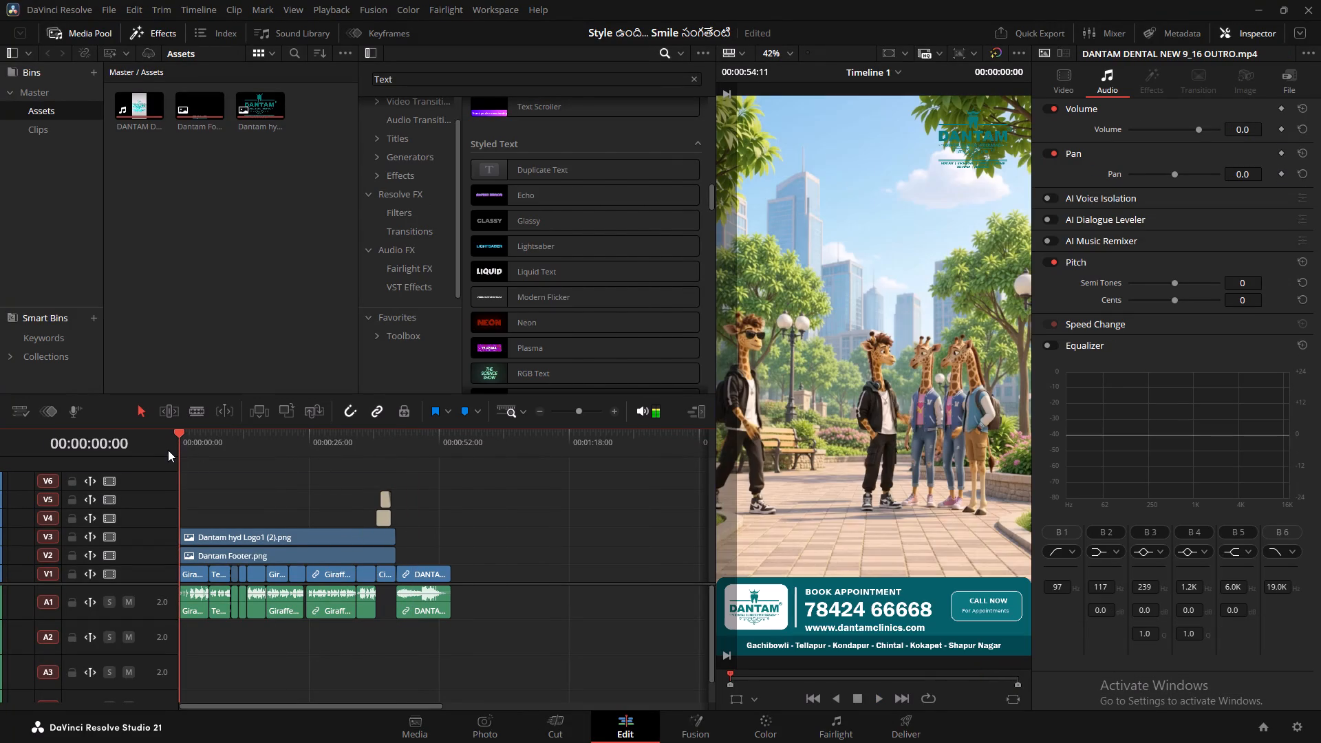
{"action": "left_click_drag", "start_coordinate": [168, 450], "coordinate": [165, 450]}
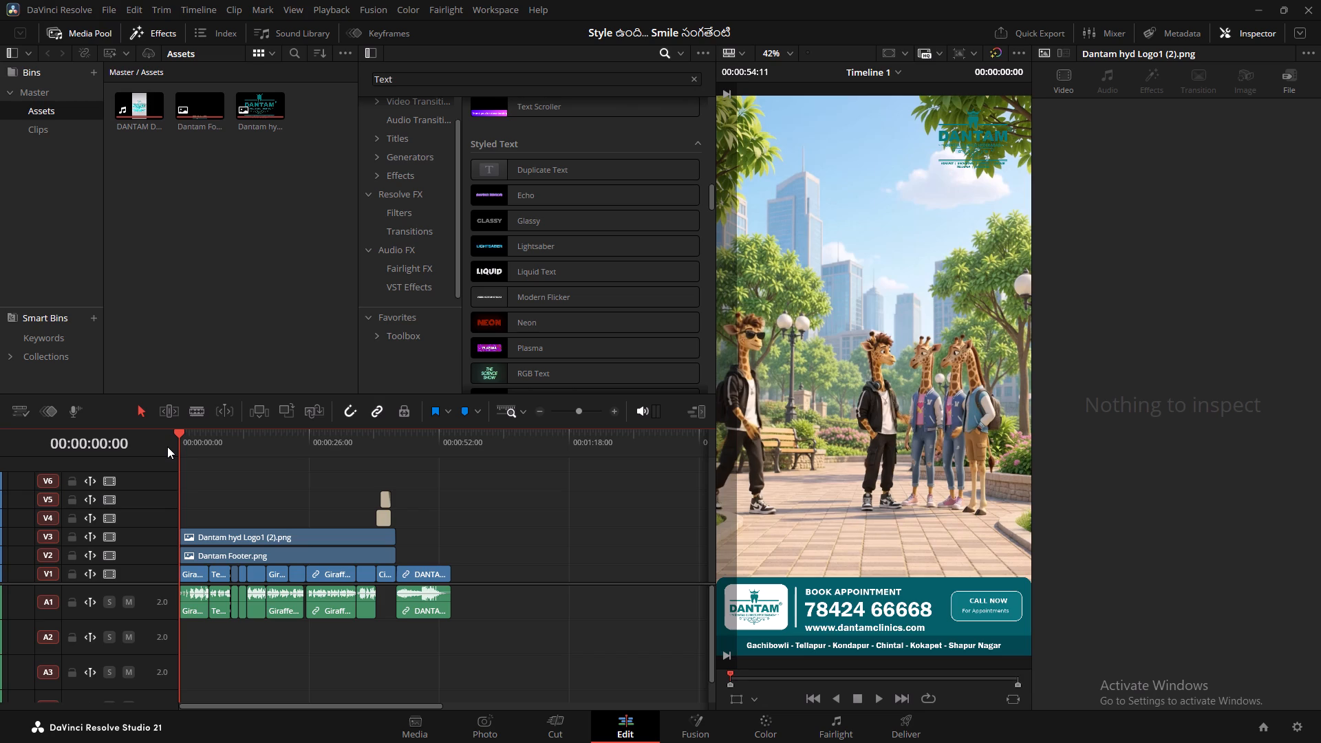
{"action": "key", "text": "p"}
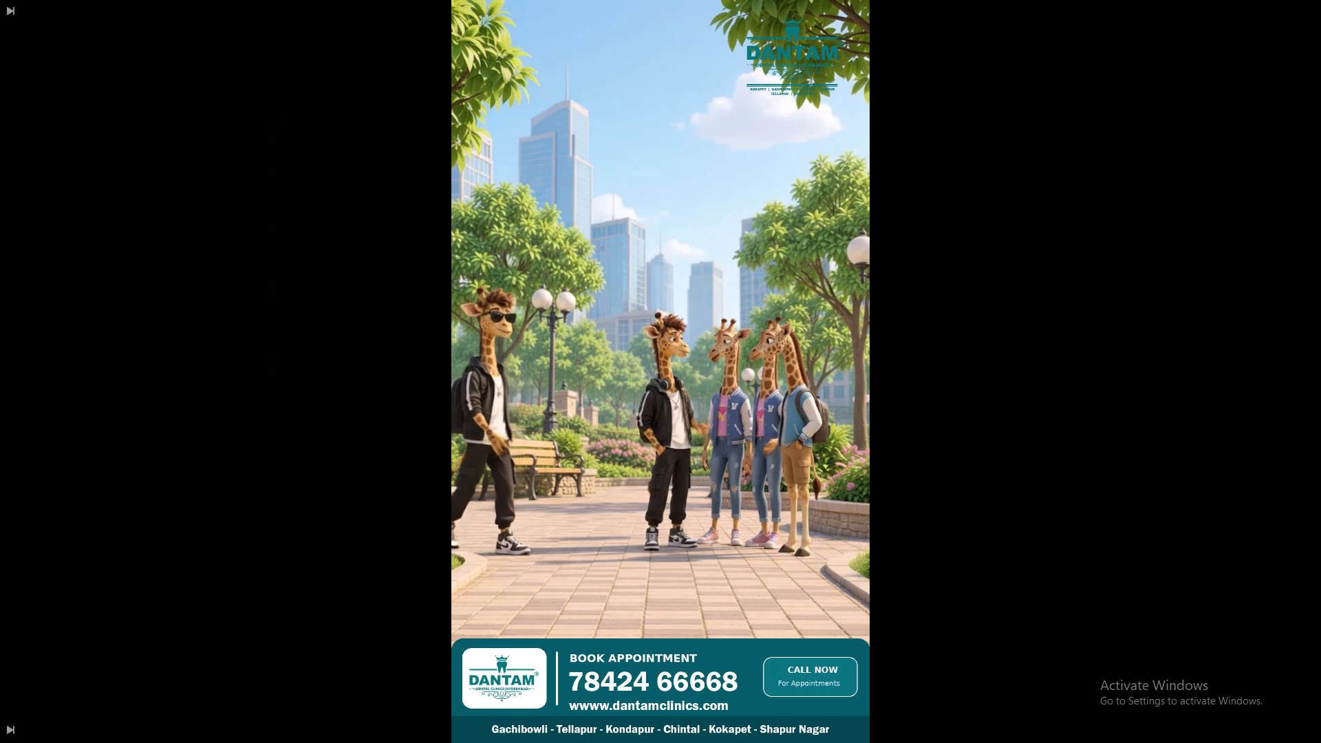
{"action": "key", "text": "space"}
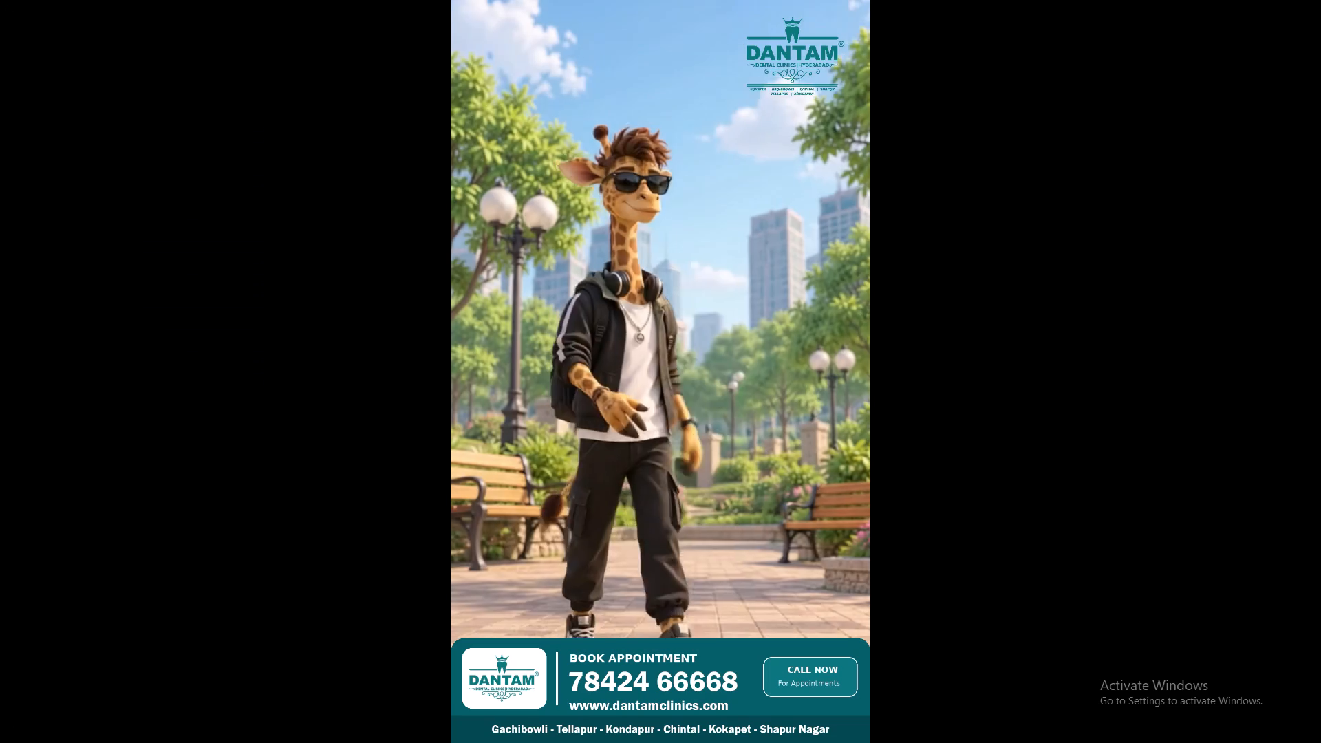
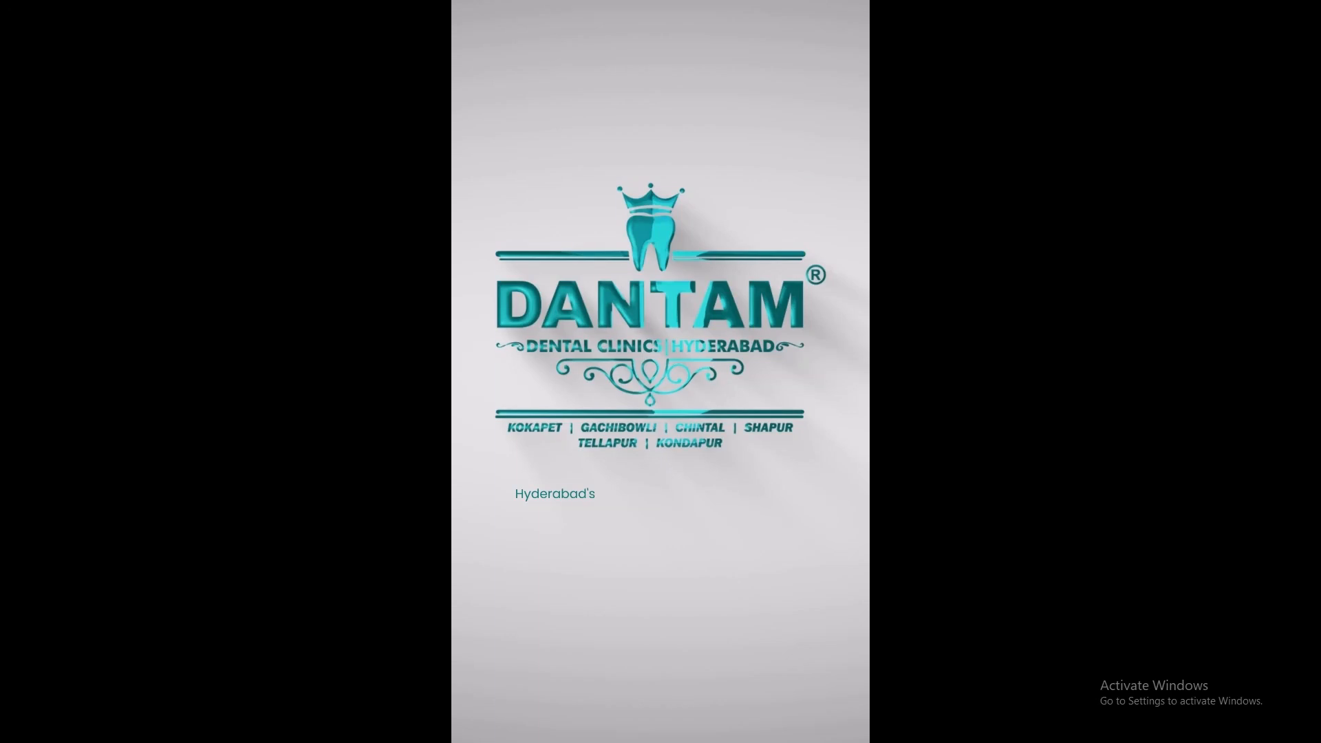
Exit the full-screen review and replay the sunglasses giraffe section from about 22 seconds, up close on the timeline, towards the Giraffes_visiting_dental_clinic clip.
{"action": "key", "text": "Escape"}
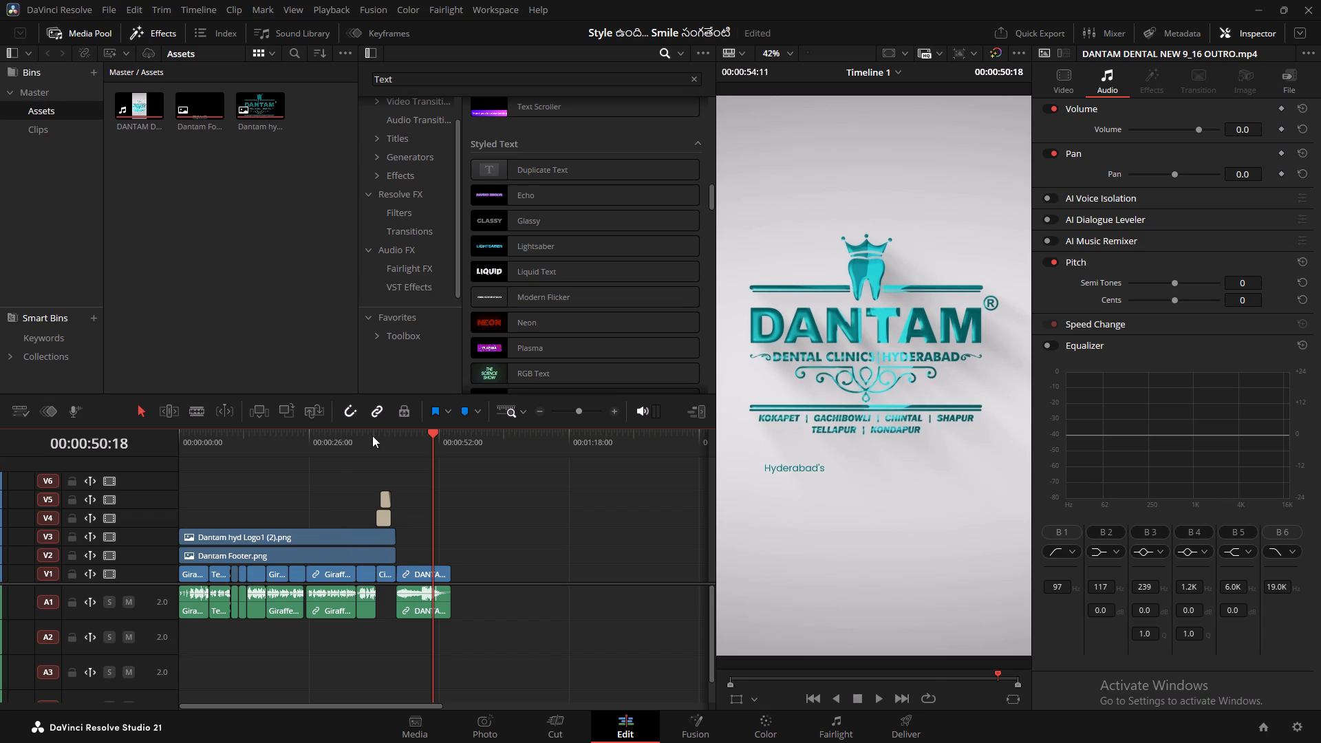
{"action": "left_click", "coordinate": [373, 436]}
{"action": "left_click", "coordinate": [285, 452]}
{"action": "key", "text": "space"}
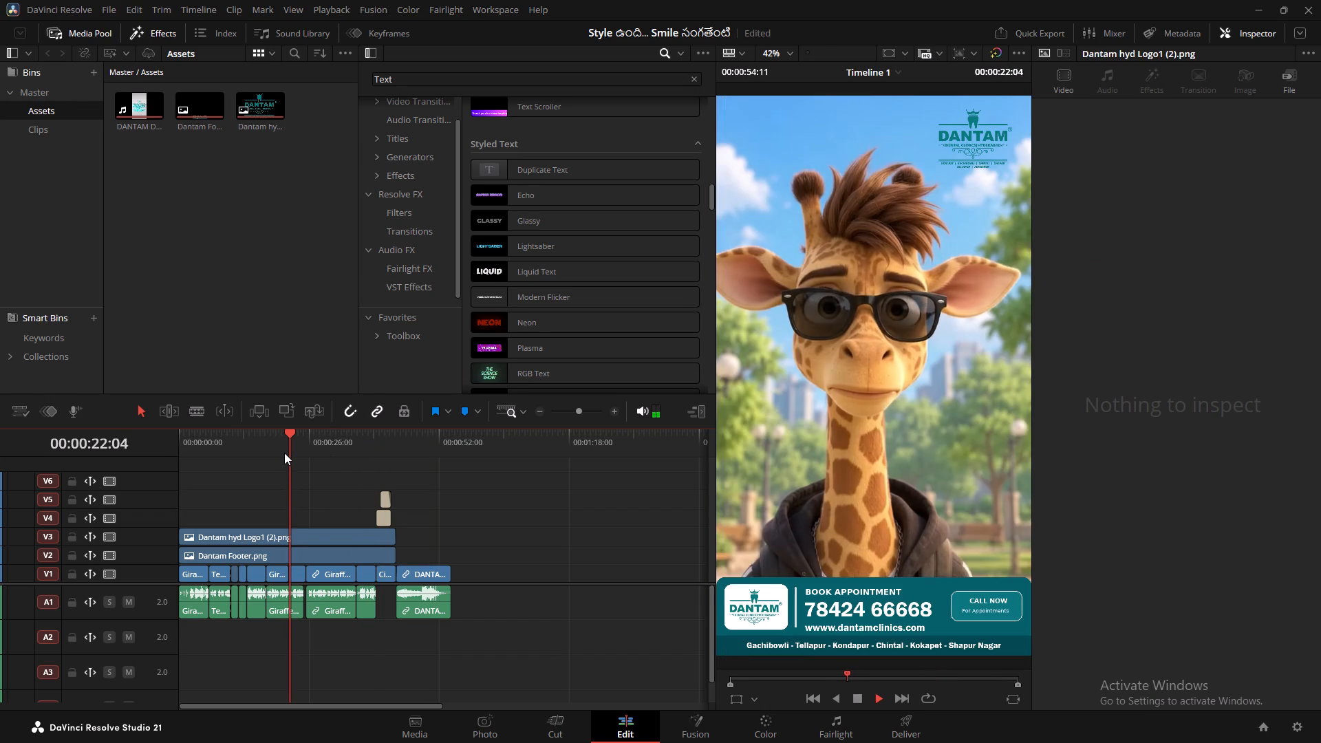
{"action": "key", "text": "space"}
{"action": "scroll", "coordinate": [328, 555], "scroll_direction": "up", "scroll_amount": 7, "text": "alt"}
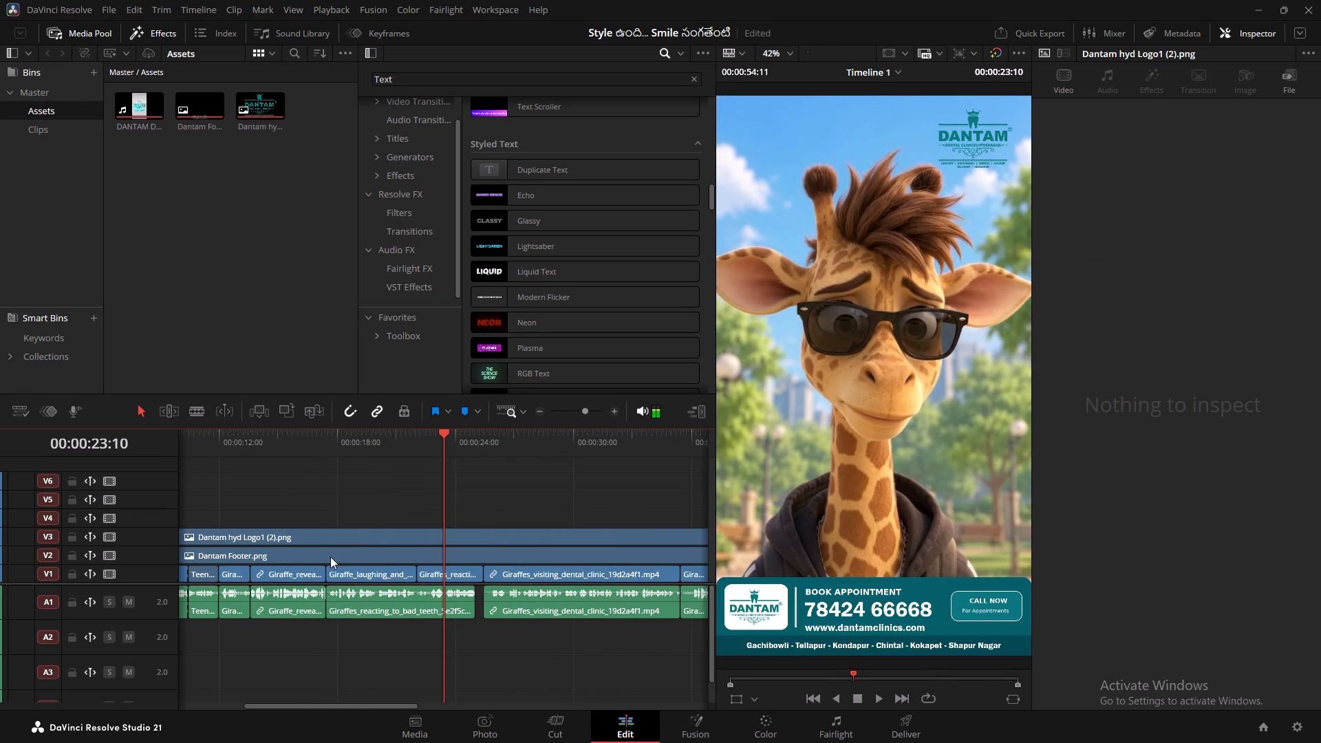
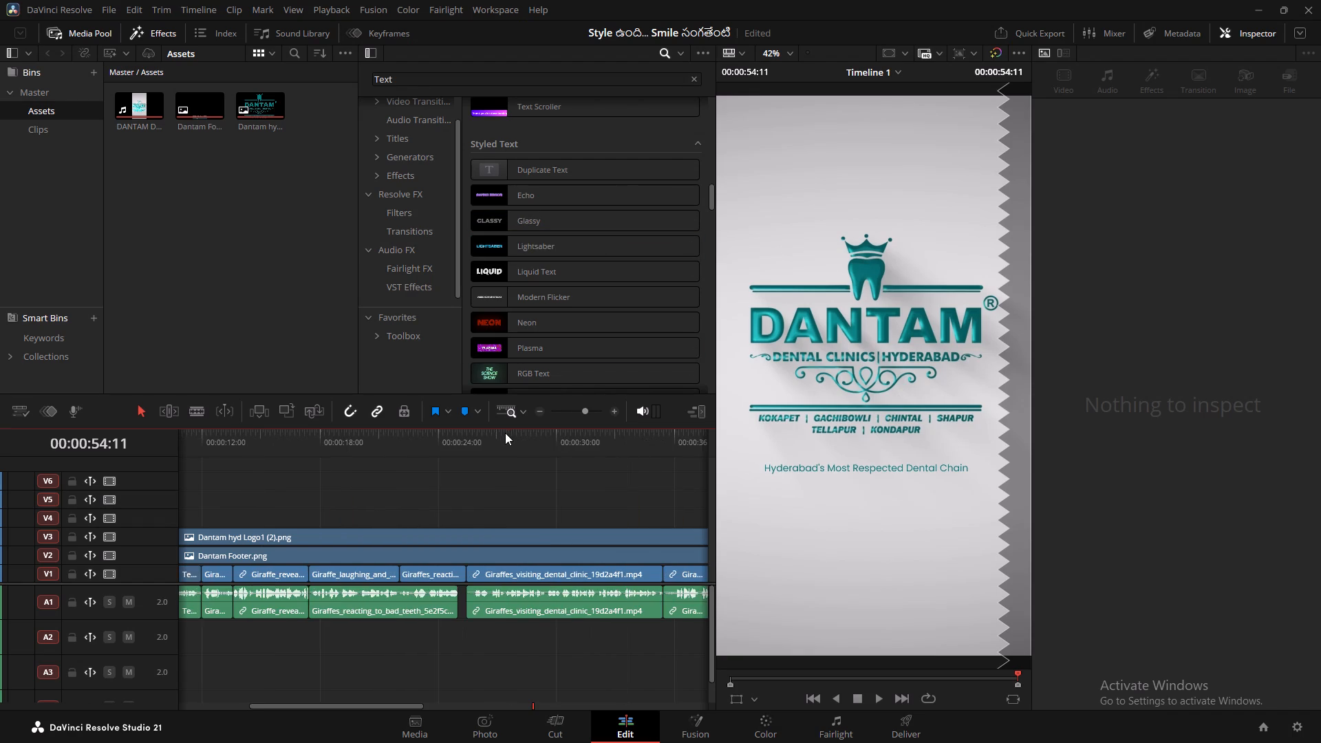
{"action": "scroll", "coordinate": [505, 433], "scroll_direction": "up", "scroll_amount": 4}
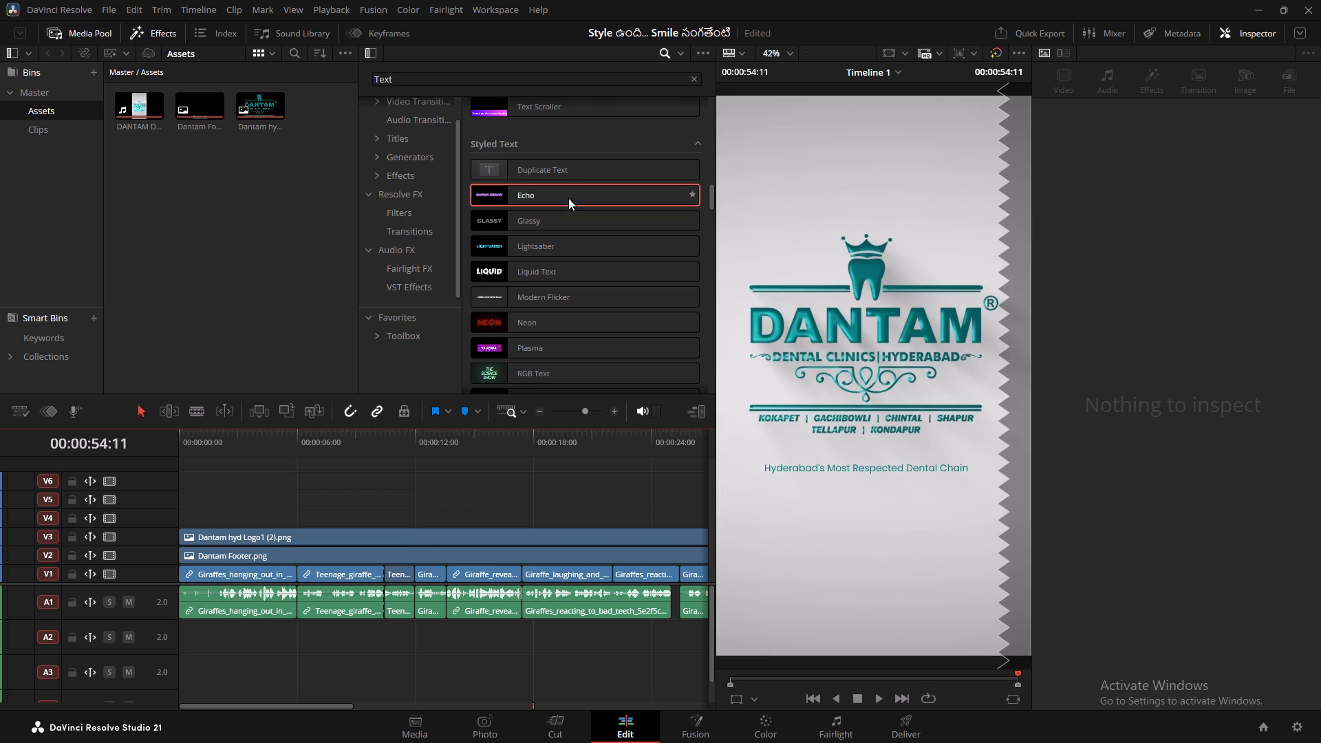
Replay the timeline from the start, pause at about 33 seconds and select the Giraffes_visiting_dental_clinic clip.
{"action": "key", "text": "space"}
{"action": "key", "text": "space"}
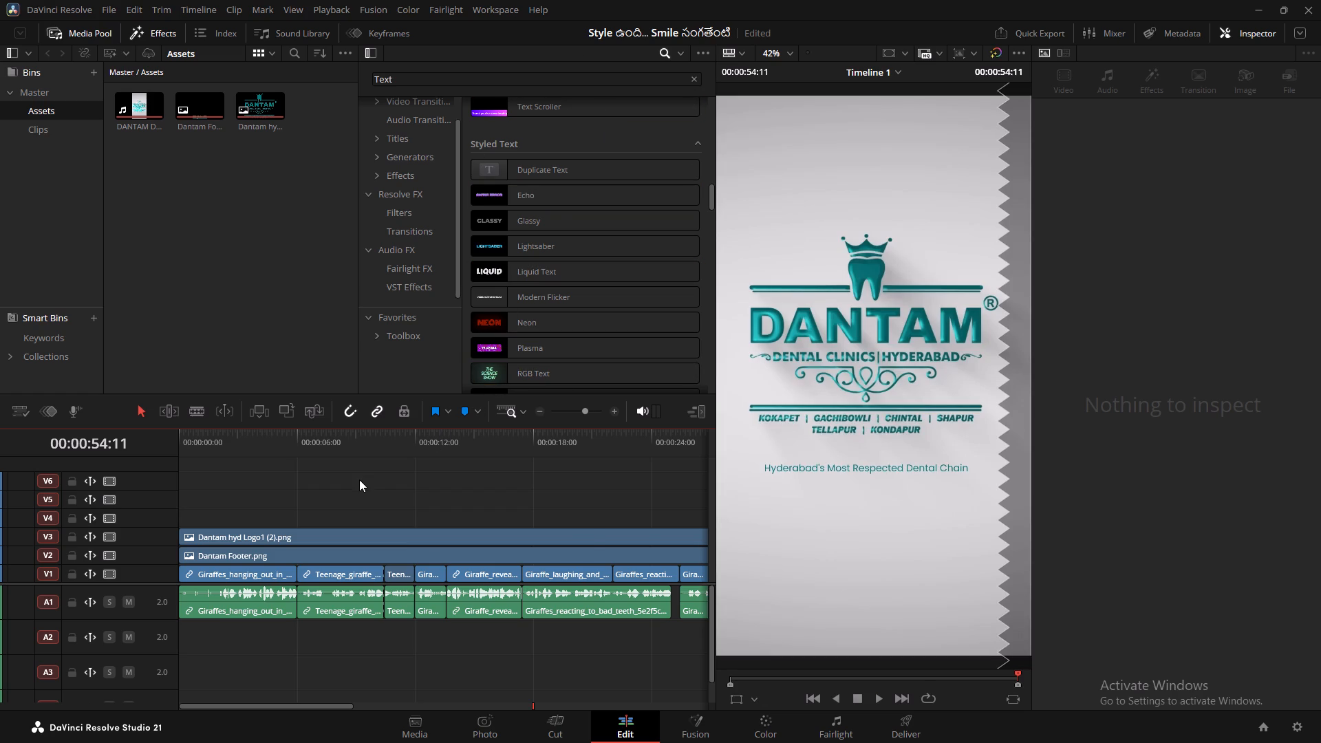
{"action": "left_click", "coordinate": [358, 477]}
{"action": "key", "text": "space"}
{"action": "key", "text": "space"}
{"action": "scroll", "coordinate": [341, 431], "scroll_direction": "up", "scroll_amount": 6}
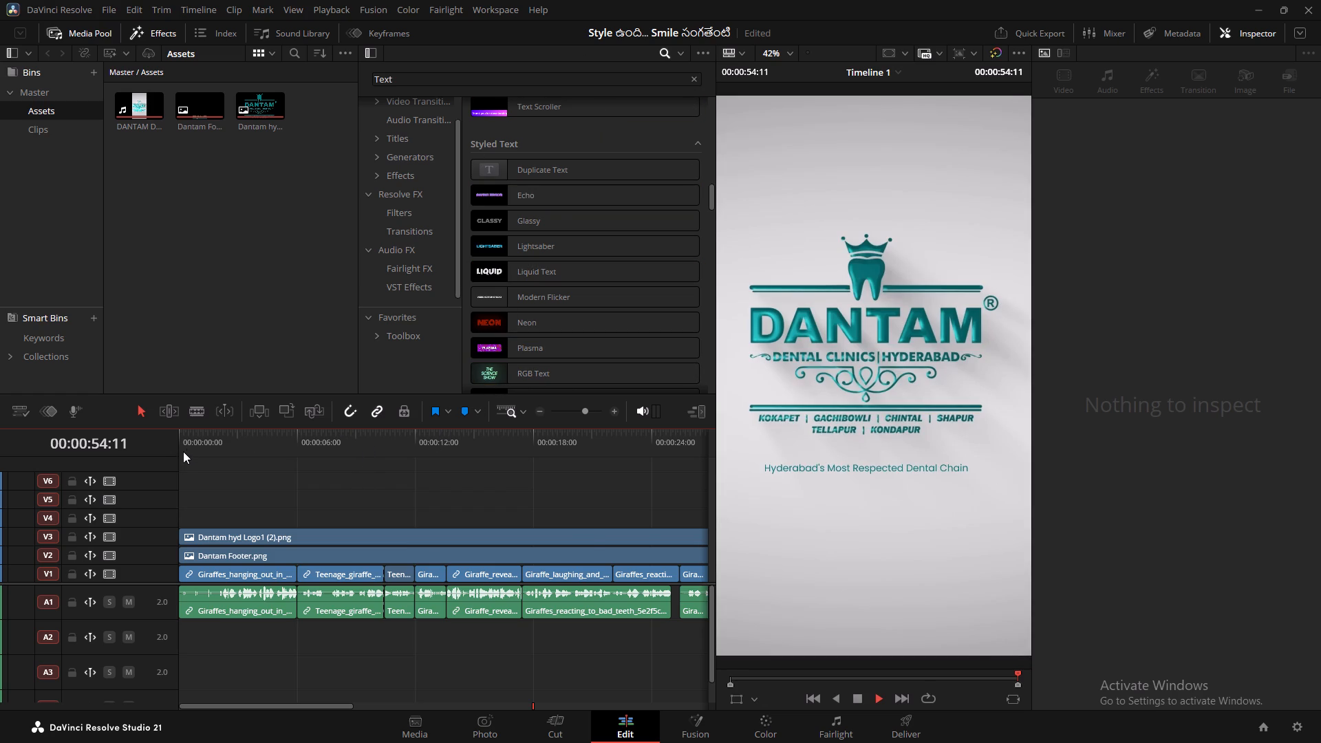
{"action": "left_click", "coordinate": [186, 449]}
{"action": "key", "text": "space"}
{"action": "key", "text": "space"}
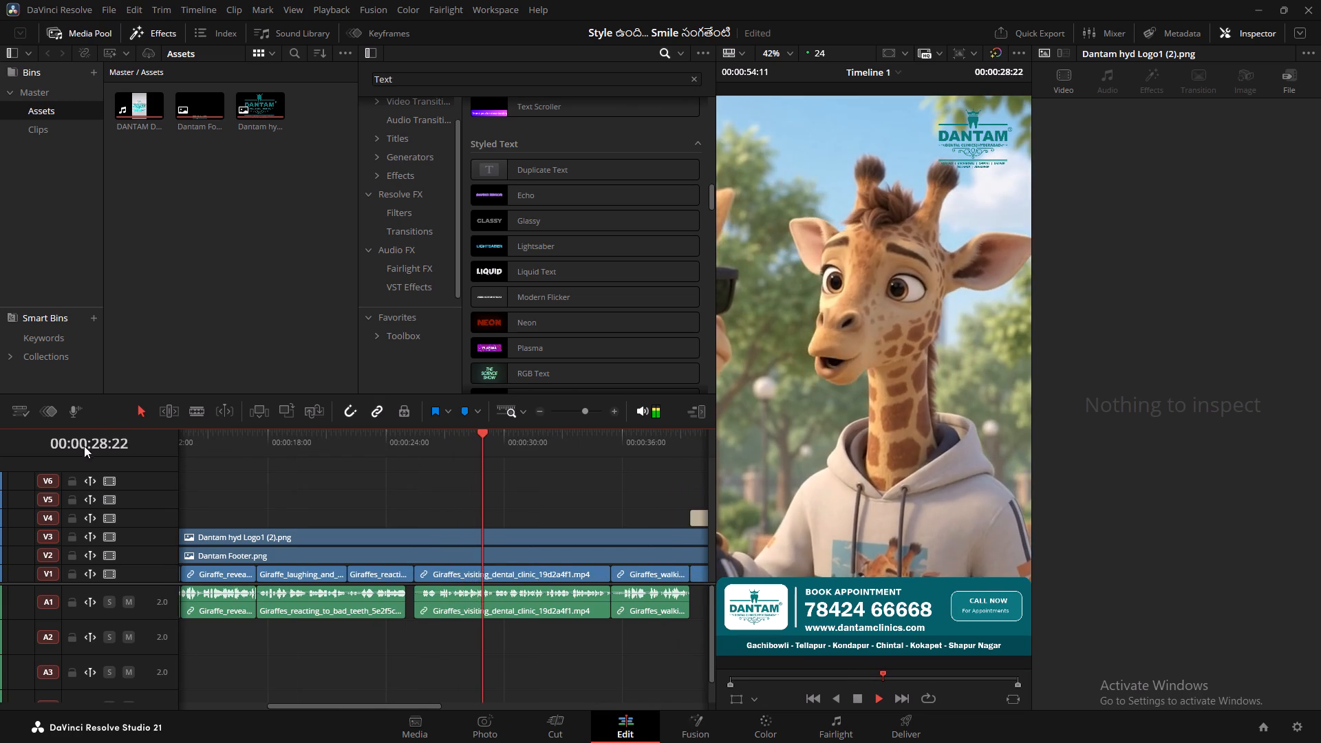
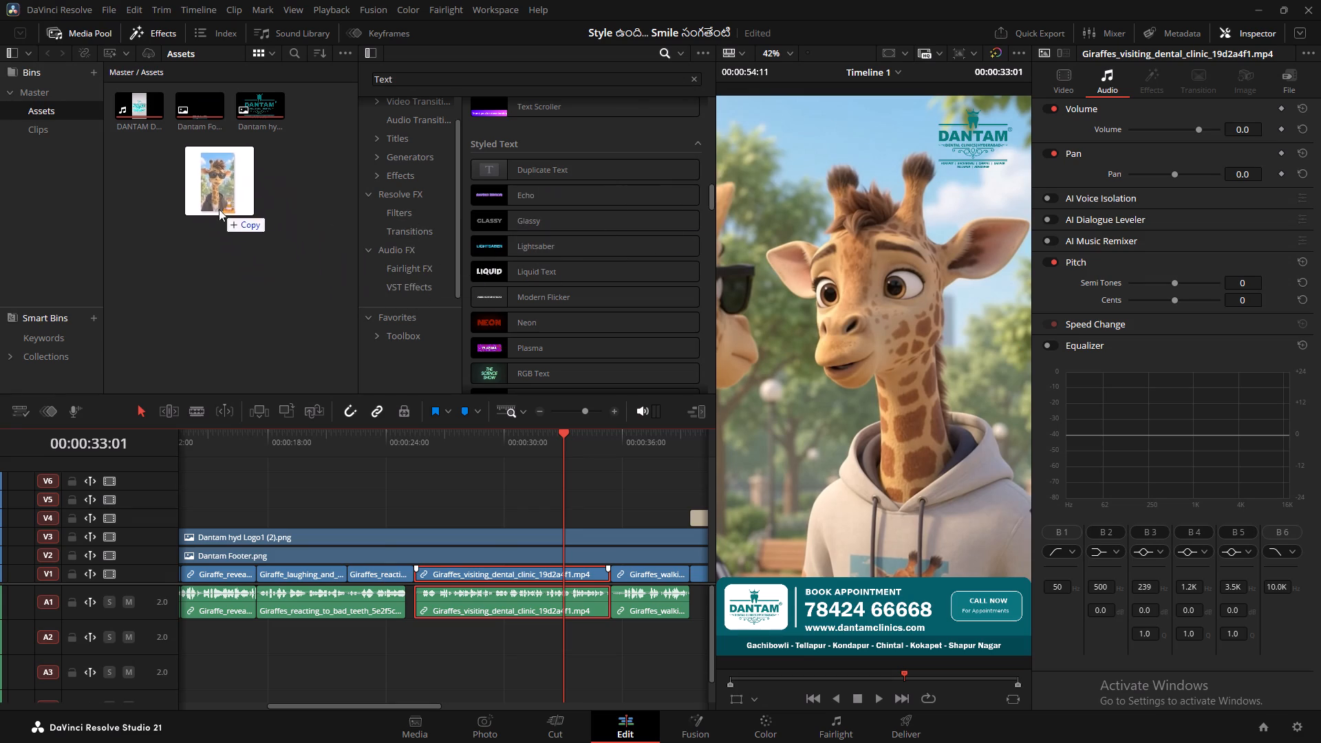
{"action": "left_click_drag", "start_coordinate": [219, 209], "coordinate": [55, 129]}
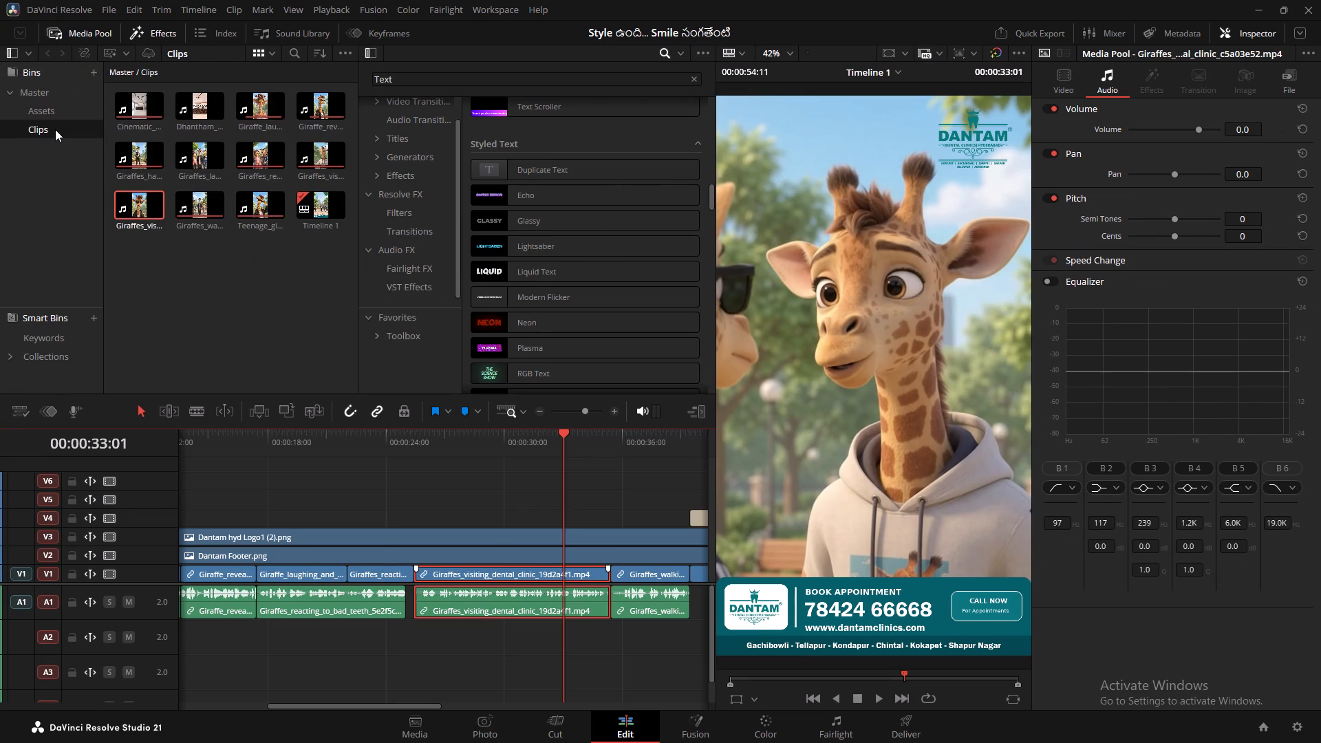
Place the new c5a03e52 clip on video track V4, aligned with the start of the existing 19d2a4f1 dental clinic clip.
{"action": "left_click_drag", "start_coordinate": [140, 207], "coordinate": [144, 211]}
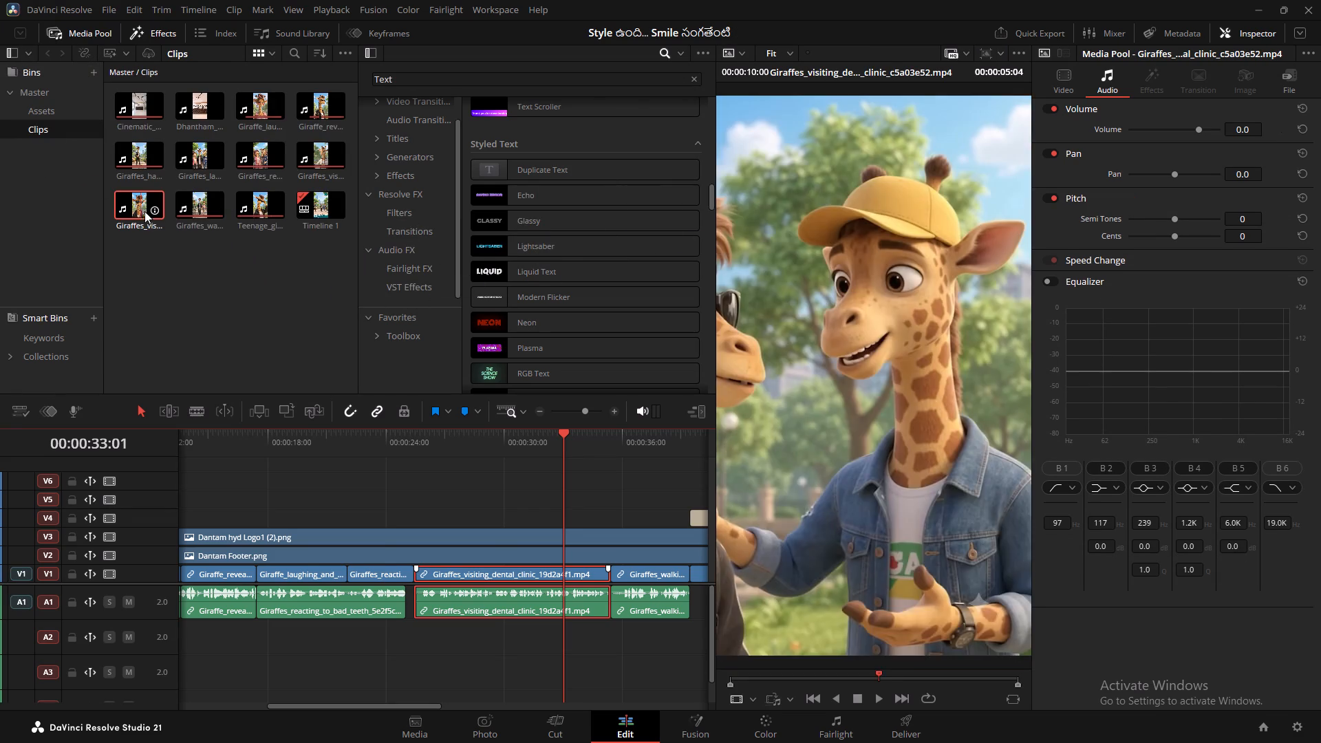
{"action": "left_click_drag", "start_coordinate": [144, 211], "coordinate": [465, 512]}
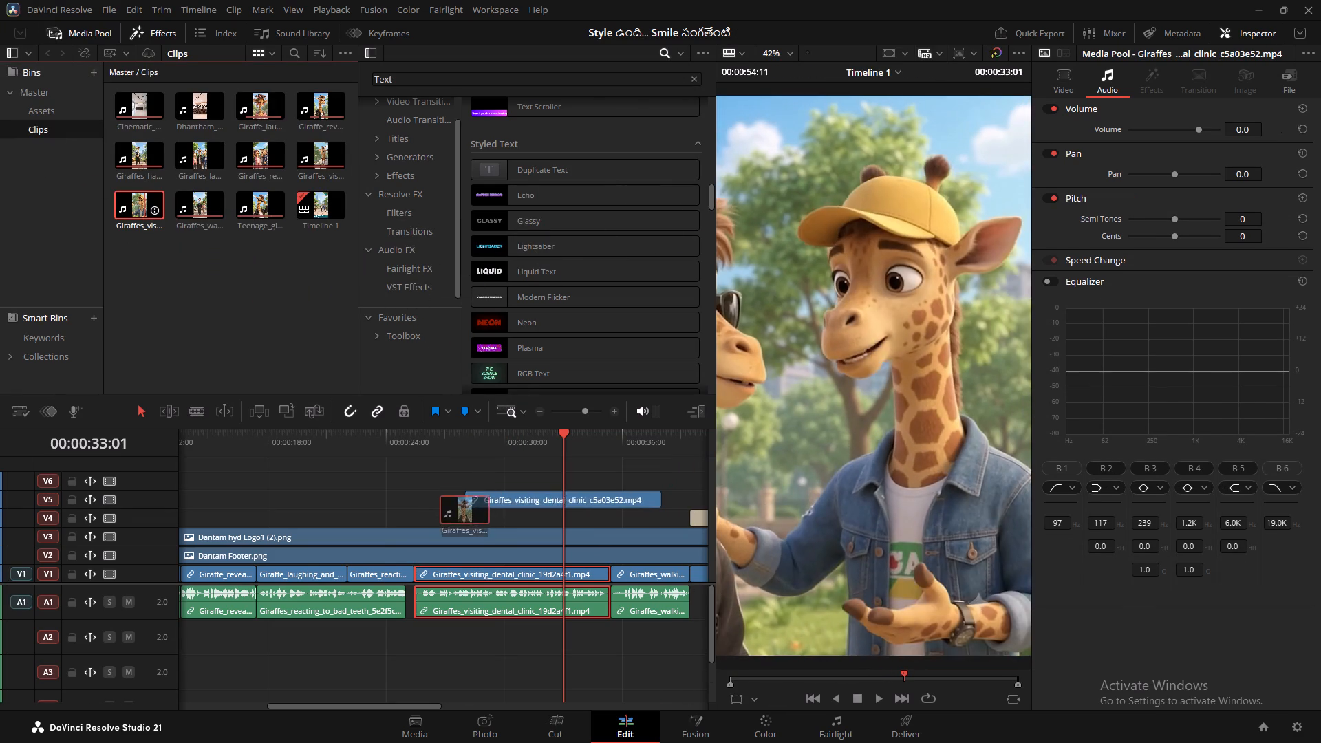
{"action": "left_click_drag", "start_coordinate": [465, 512], "coordinate": [413, 530]}
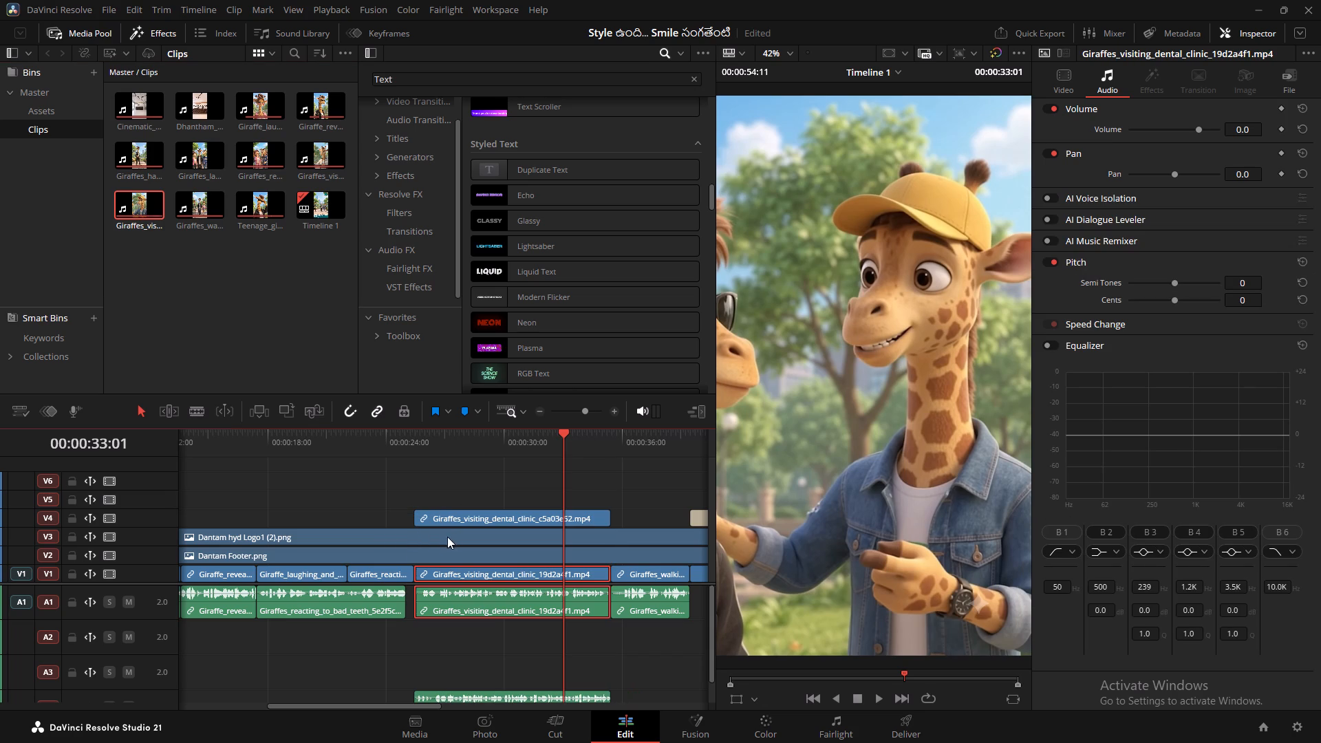
Move the Dantam logo and footer overlays together up to video tracks V6 and V5, above the new clip.
{"action": "left_click", "coordinate": [486, 550]}
{"action": "left_click", "coordinate": [486, 535]}
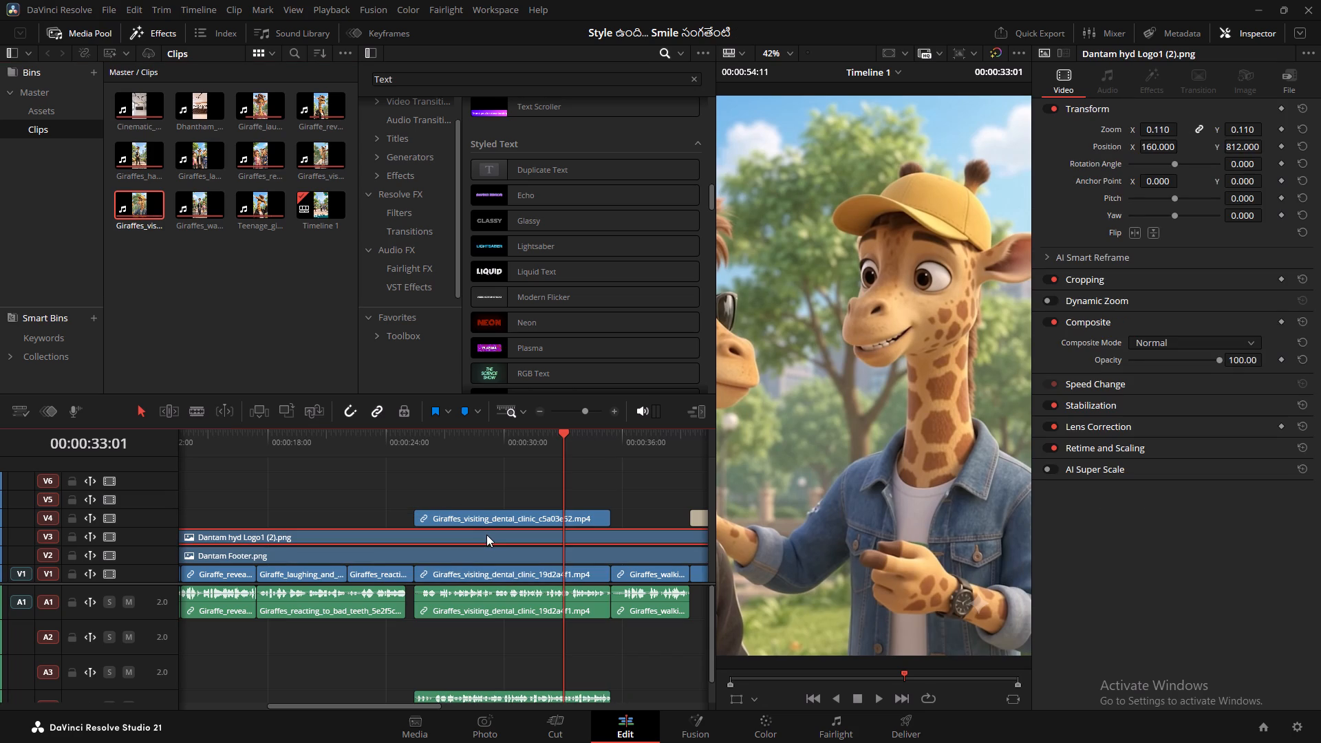
{"action": "left_click", "coordinate": [489, 553], "text": "ctrl"}
{"action": "left_click_drag", "start_coordinate": [491, 537], "coordinate": [493, 529]}
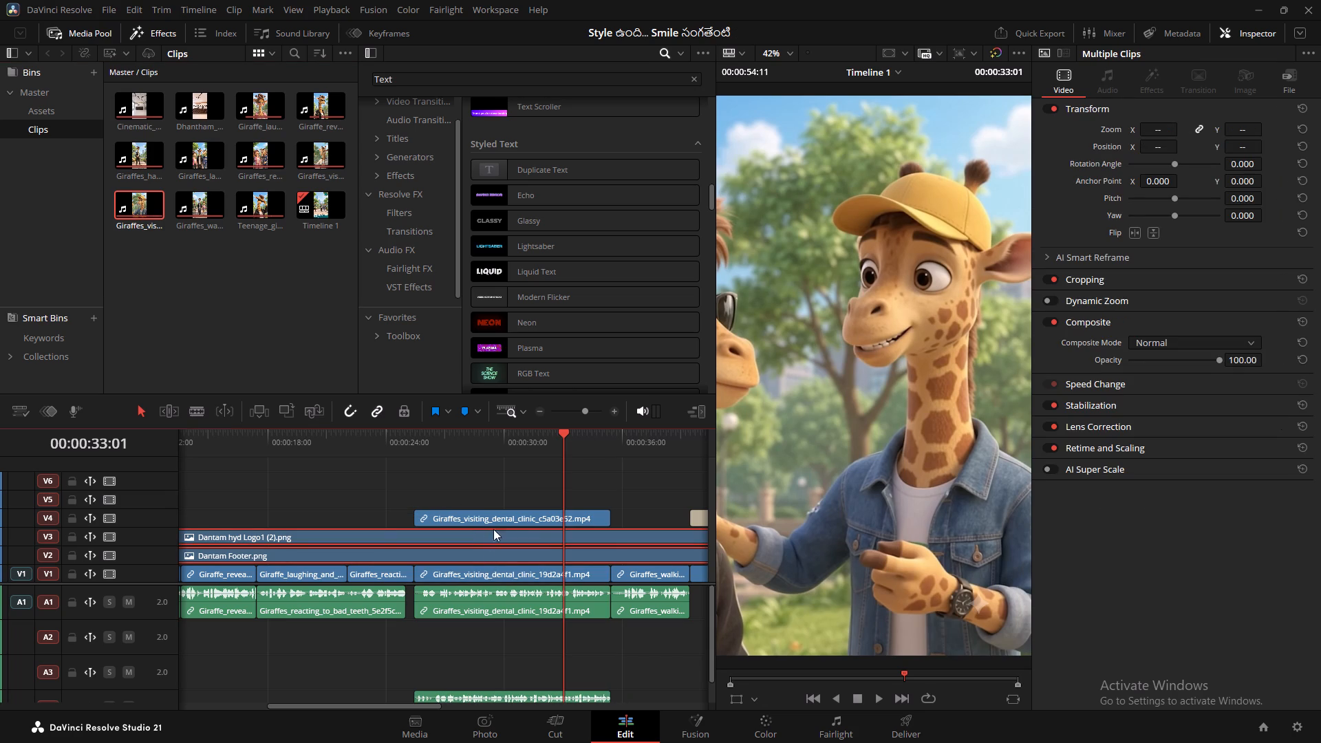
{"action": "left_click_drag", "start_coordinate": [493, 529], "coordinate": [495, 477]}
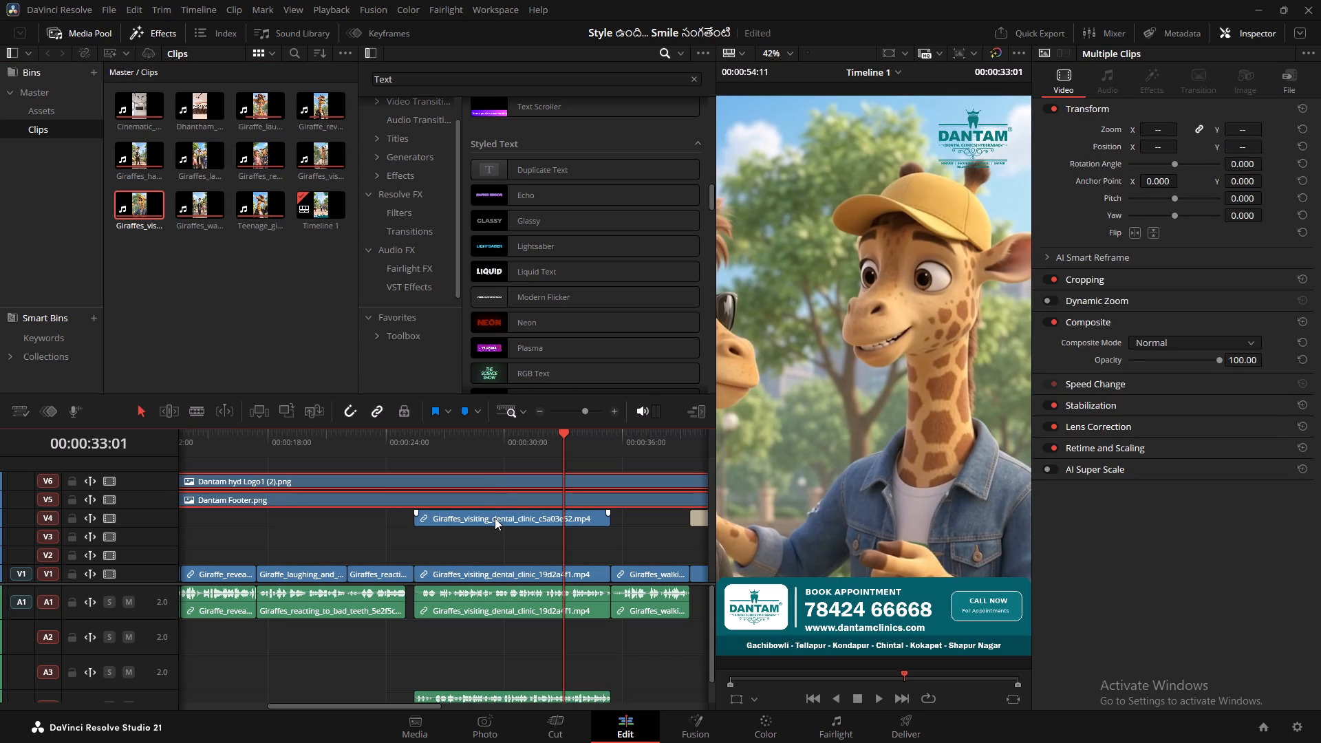
Move the new c5a03e52 clip down to video track V2, with its audio on A2.
{"action": "left_click_drag", "start_coordinate": [495, 518], "coordinate": [491, 549]}
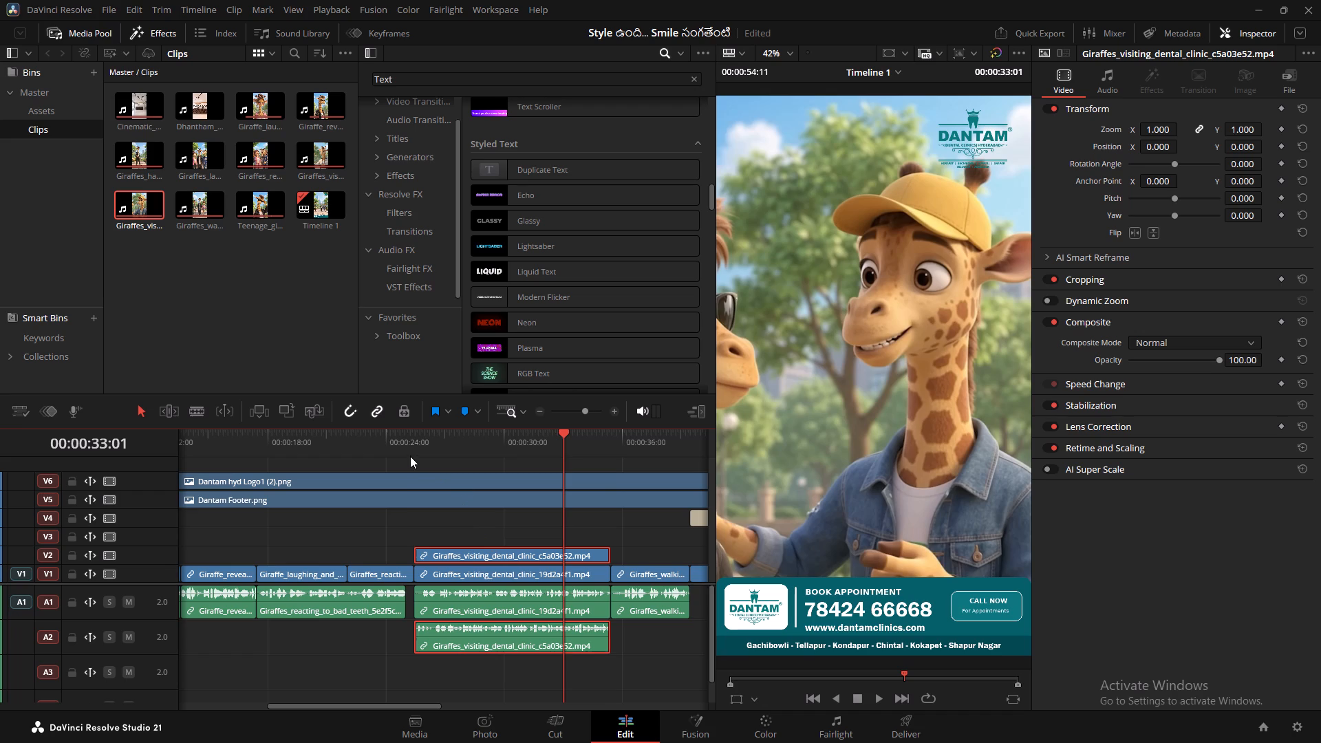
Play the timeline from just before the new clip to review it in context.
{"action": "left_click", "coordinate": [408, 446]}
{"action": "key", "text": "space"}
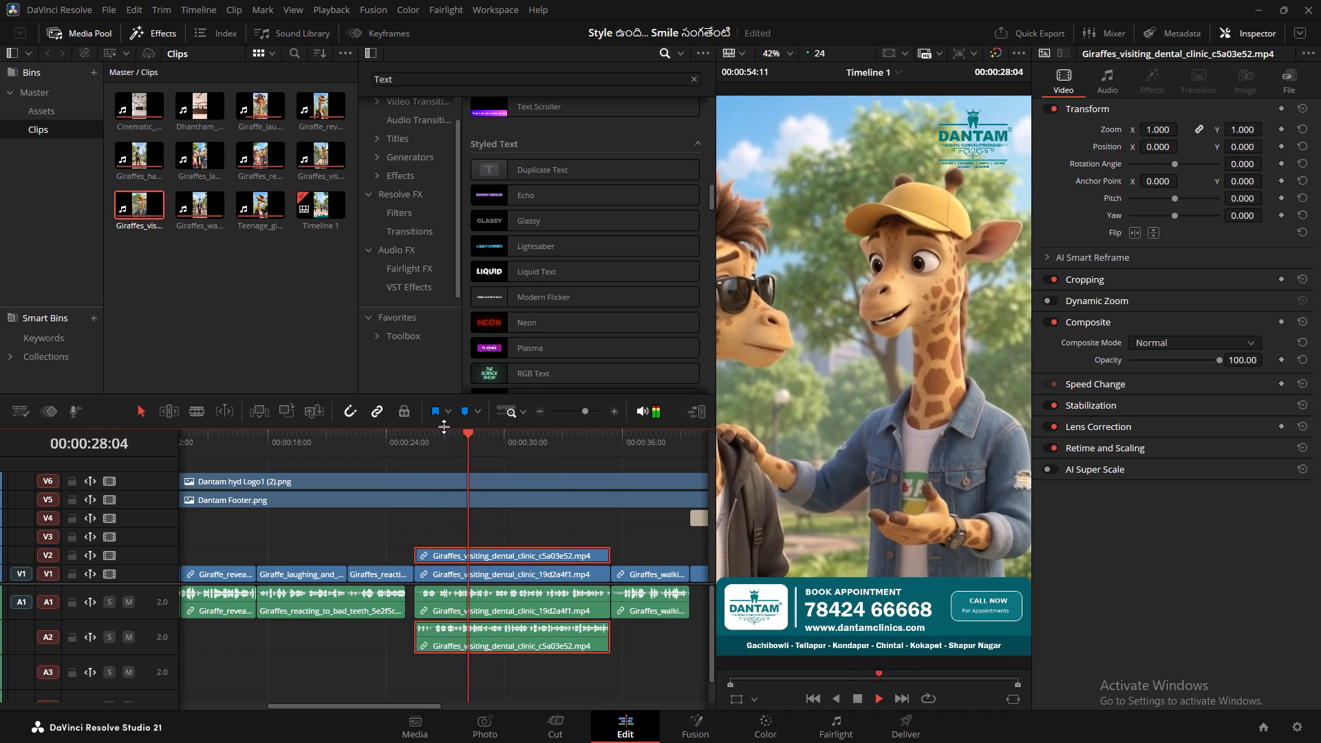
{"action": "key", "text": "space"}
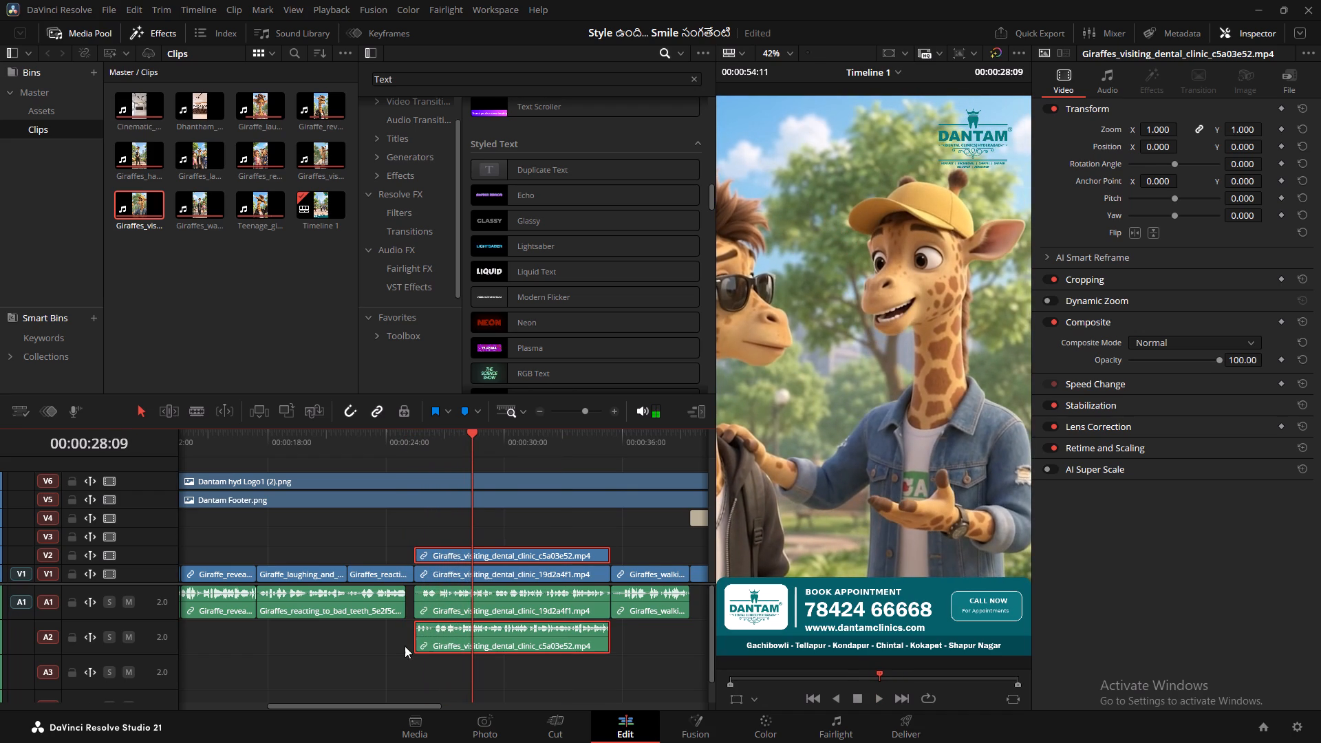
Unlink the new c5a03e52 clip's video from its audio and clear the selection.
{"action": "right_click", "coordinate": [427, 643]}
{"action": "left_click", "coordinate": [445, 638]}
{"action": "left_click", "coordinate": [369, 650]}
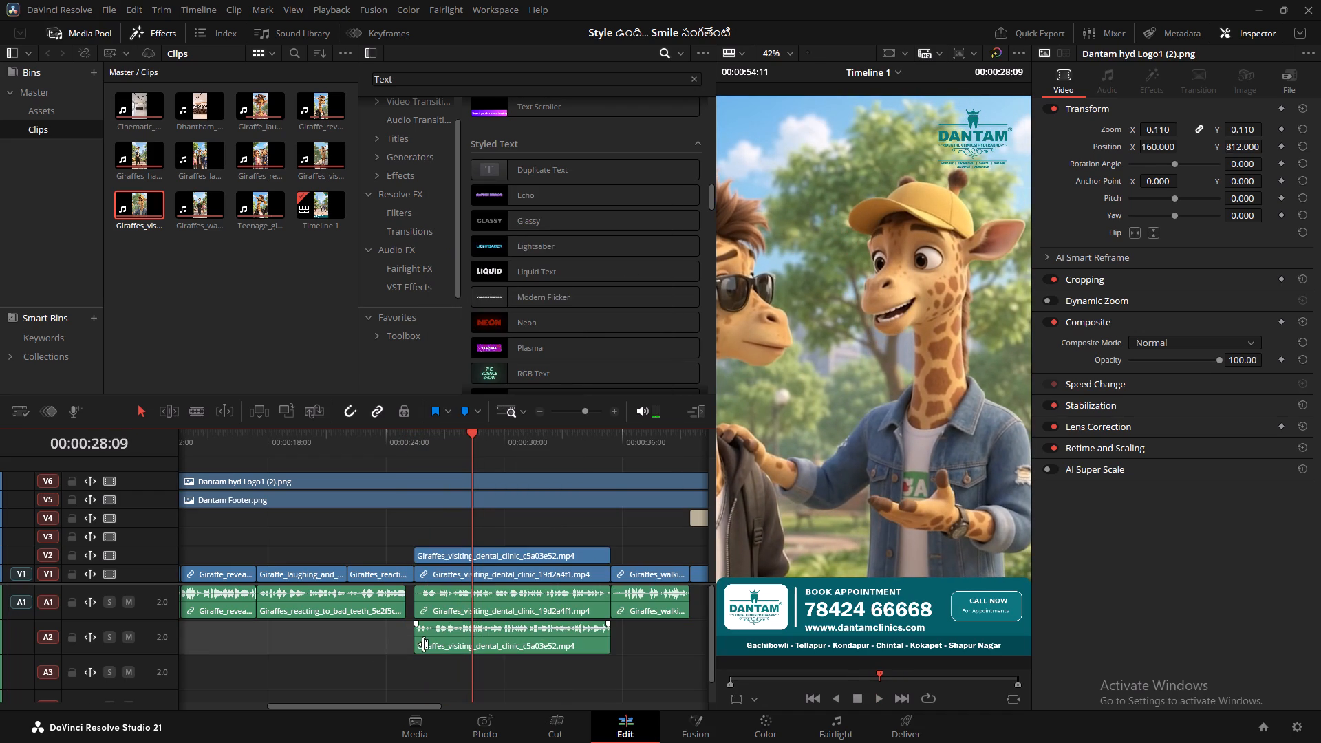
Turn off the Volume setting for the new c5a03e52 clip's audio on track A2.
{"action": "left_click", "coordinate": [457, 645]}
{"action": "left_click", "coordinate": [1052, 112]}
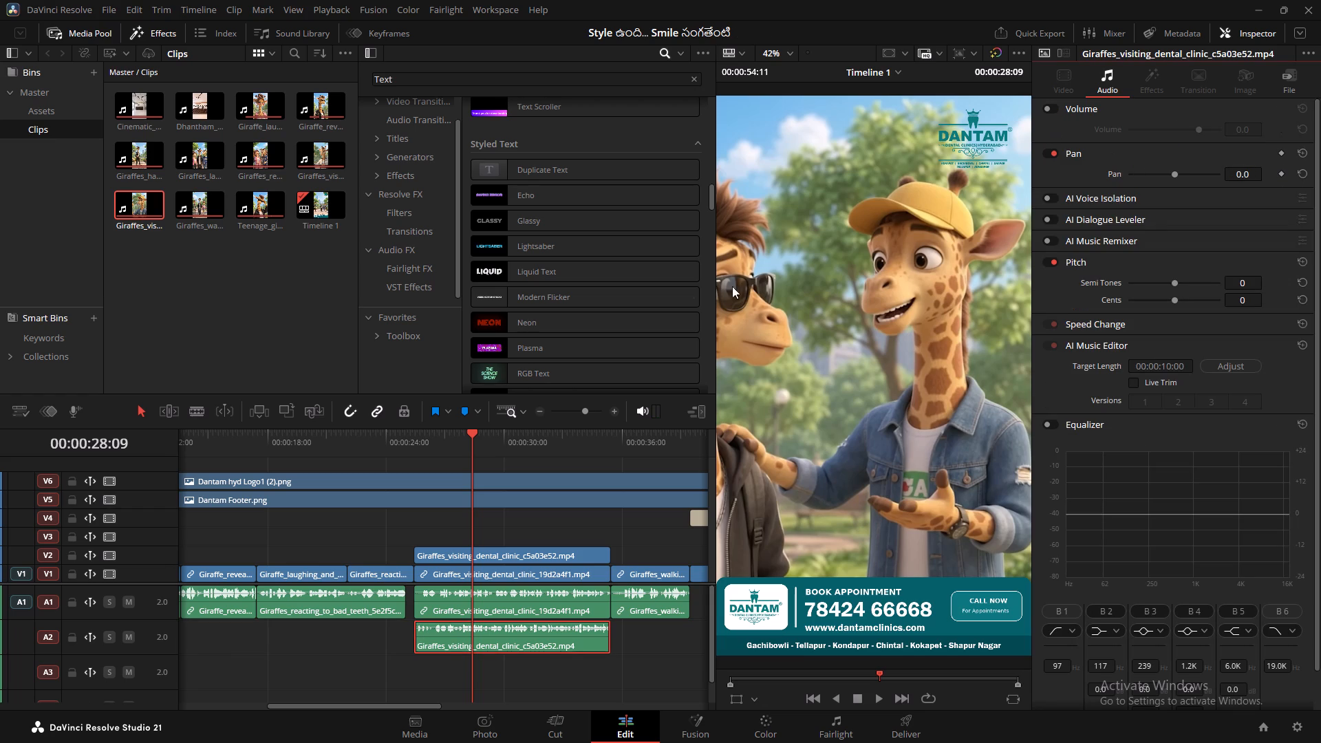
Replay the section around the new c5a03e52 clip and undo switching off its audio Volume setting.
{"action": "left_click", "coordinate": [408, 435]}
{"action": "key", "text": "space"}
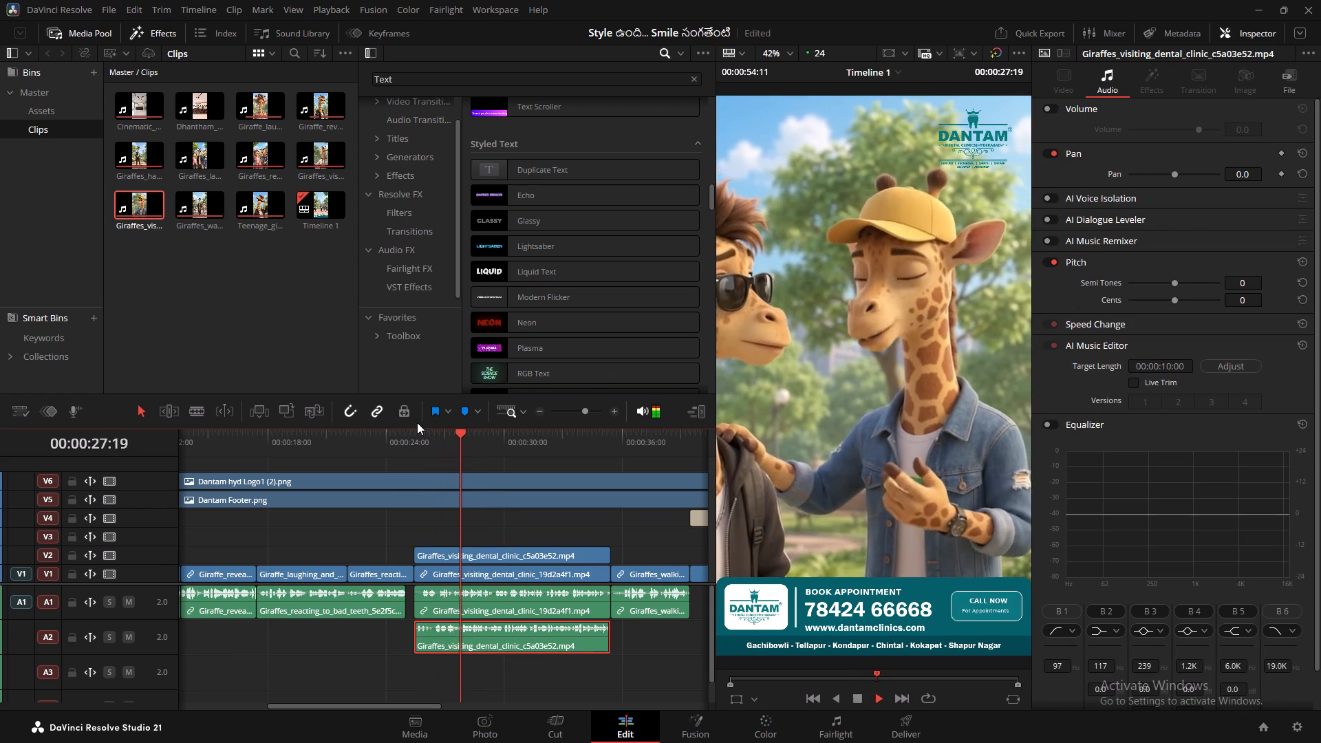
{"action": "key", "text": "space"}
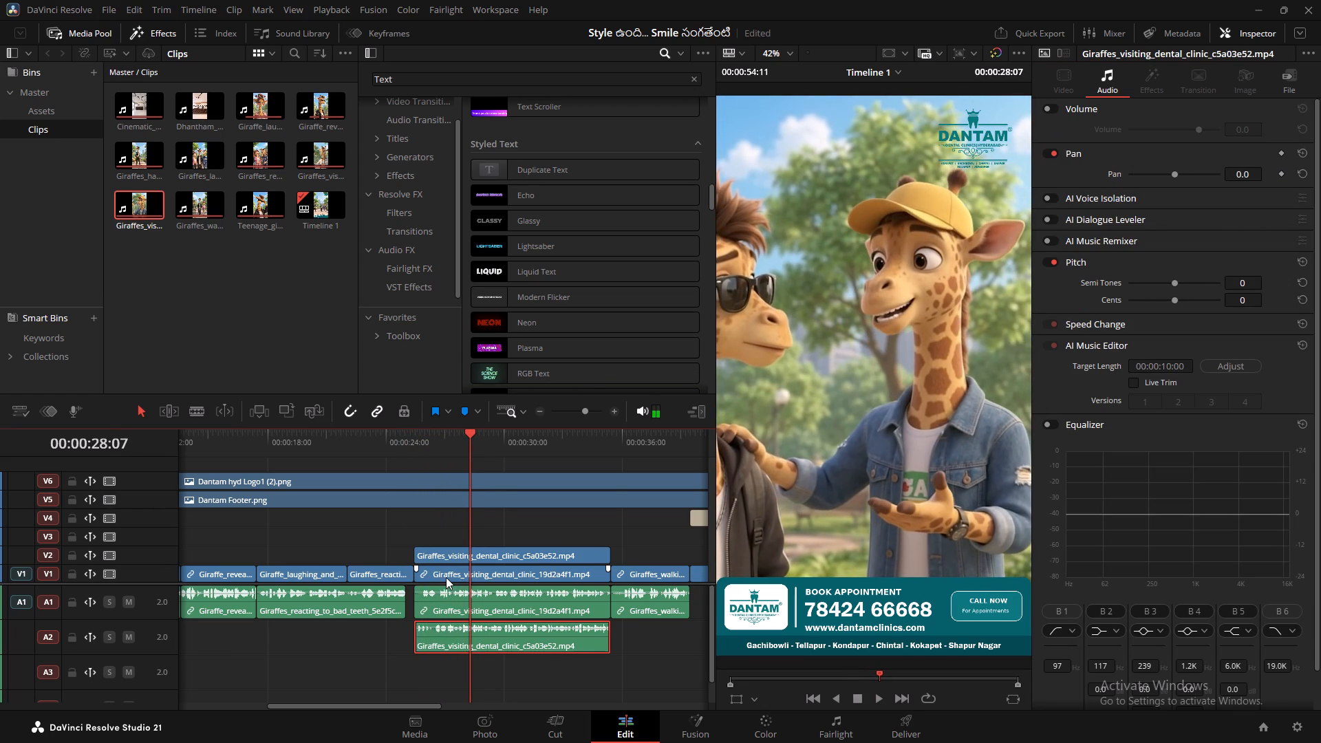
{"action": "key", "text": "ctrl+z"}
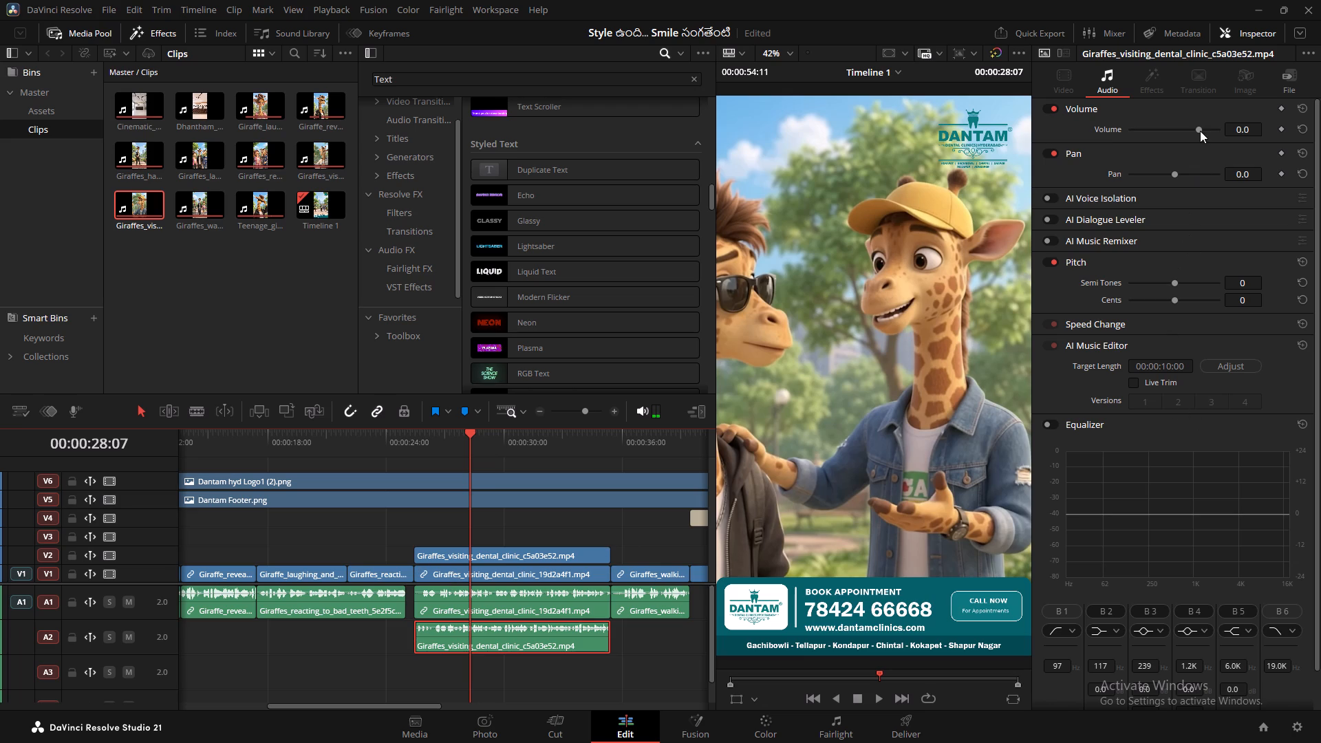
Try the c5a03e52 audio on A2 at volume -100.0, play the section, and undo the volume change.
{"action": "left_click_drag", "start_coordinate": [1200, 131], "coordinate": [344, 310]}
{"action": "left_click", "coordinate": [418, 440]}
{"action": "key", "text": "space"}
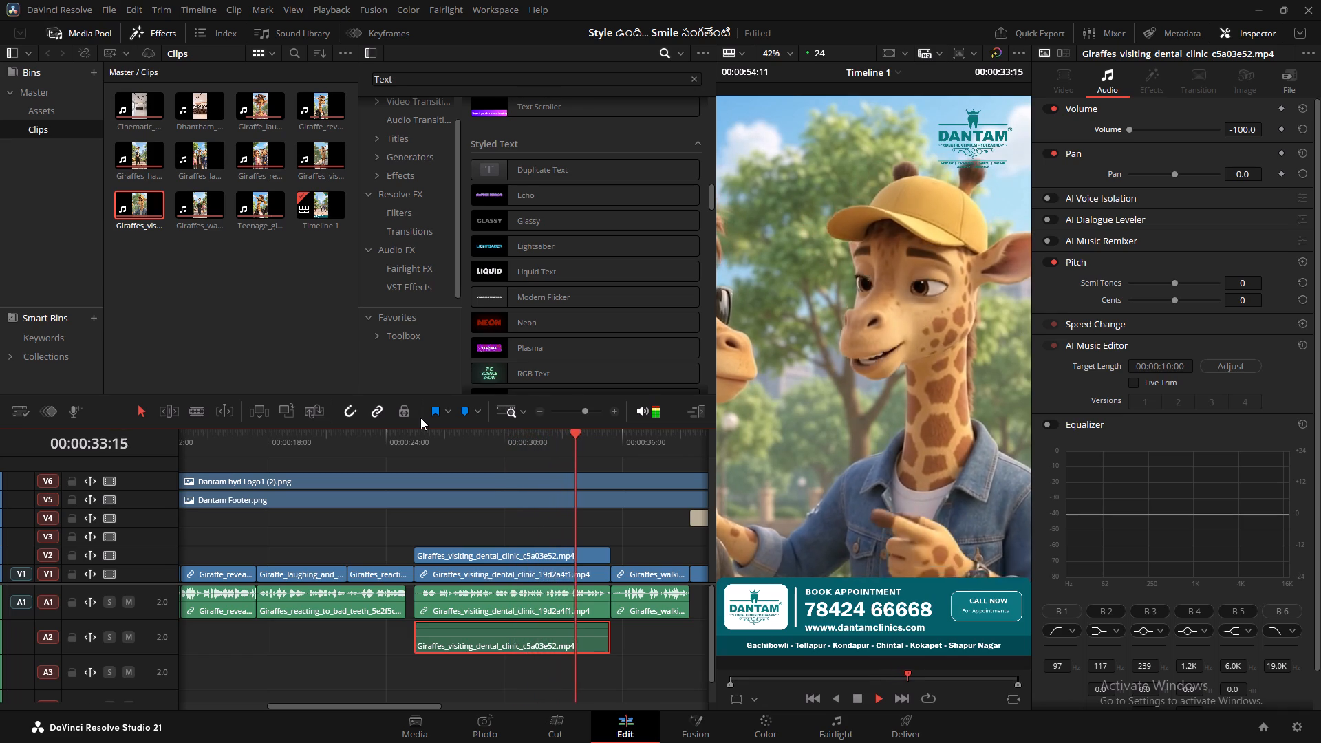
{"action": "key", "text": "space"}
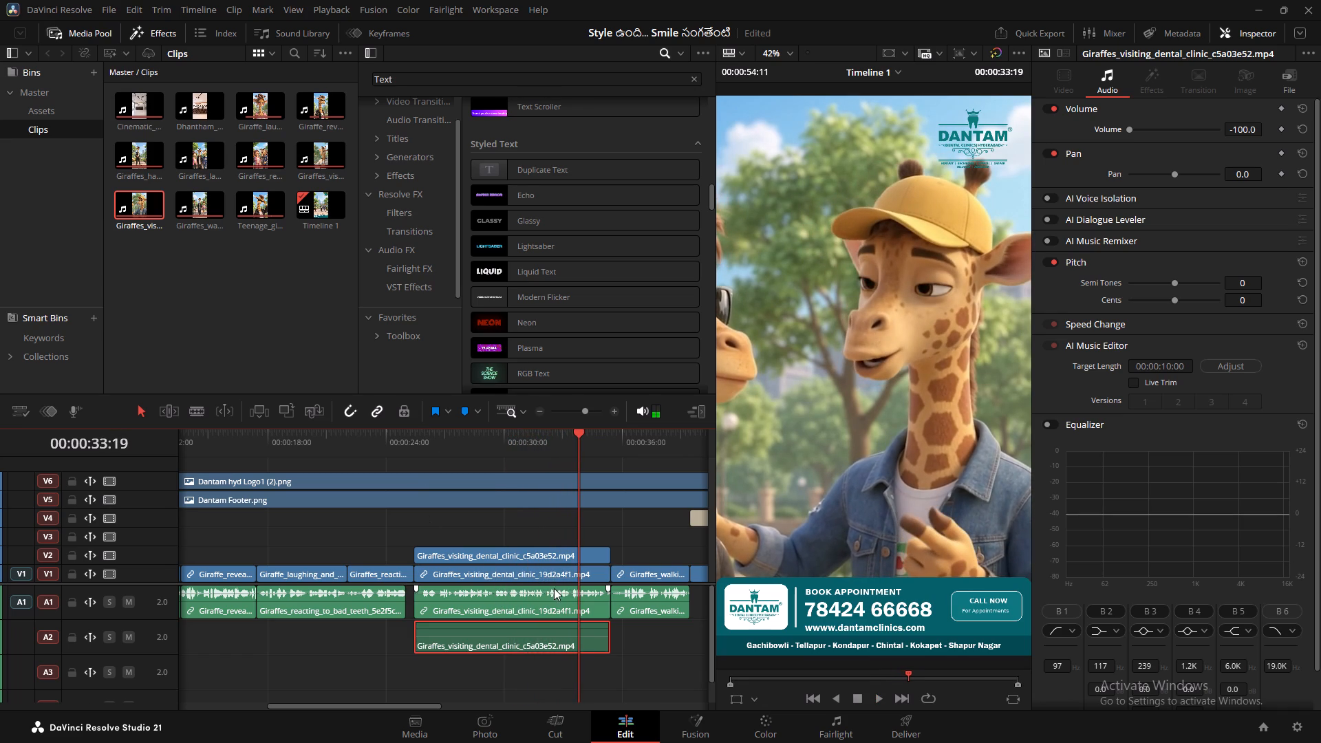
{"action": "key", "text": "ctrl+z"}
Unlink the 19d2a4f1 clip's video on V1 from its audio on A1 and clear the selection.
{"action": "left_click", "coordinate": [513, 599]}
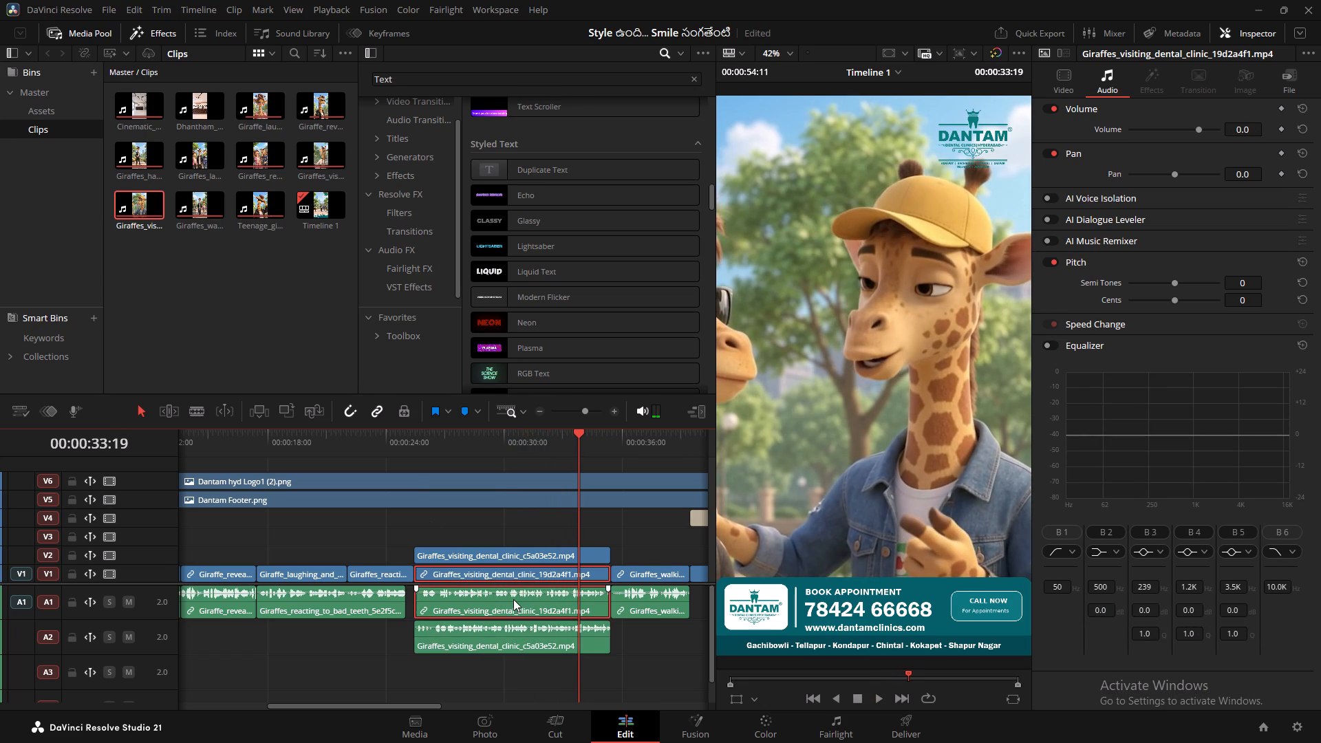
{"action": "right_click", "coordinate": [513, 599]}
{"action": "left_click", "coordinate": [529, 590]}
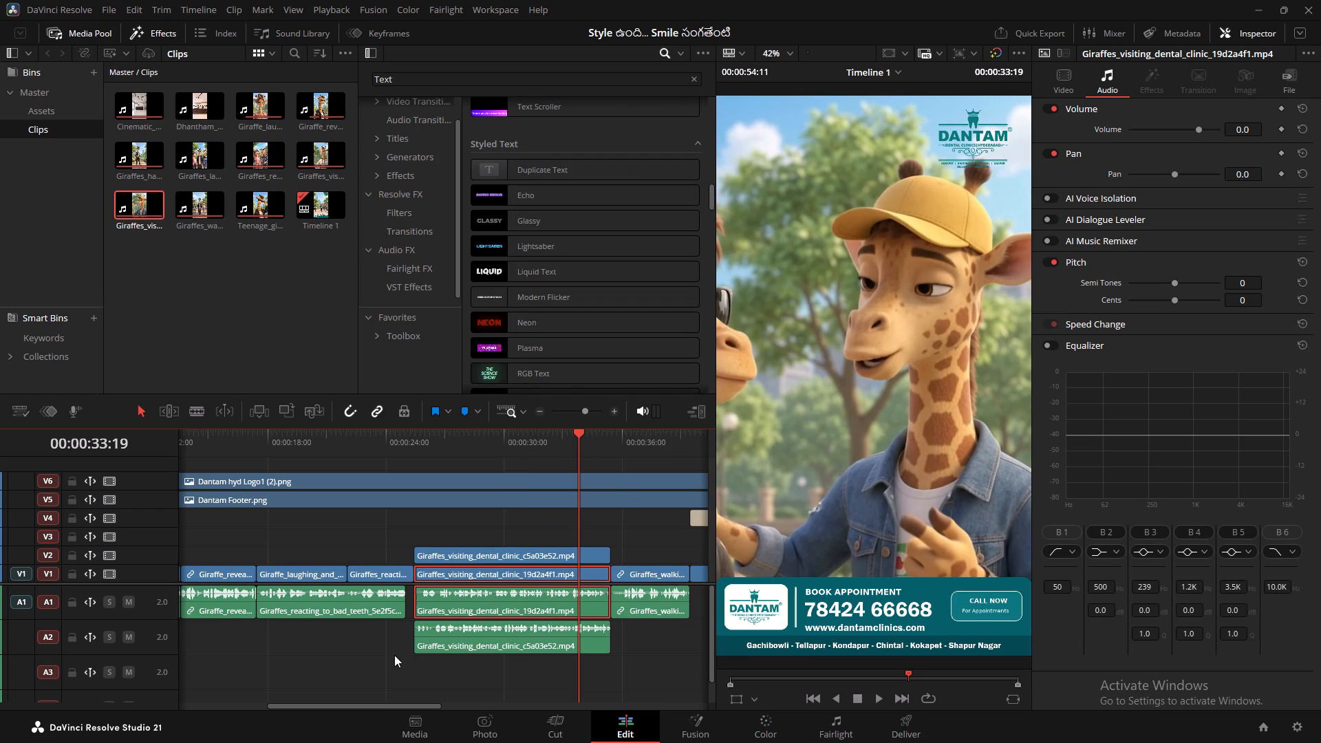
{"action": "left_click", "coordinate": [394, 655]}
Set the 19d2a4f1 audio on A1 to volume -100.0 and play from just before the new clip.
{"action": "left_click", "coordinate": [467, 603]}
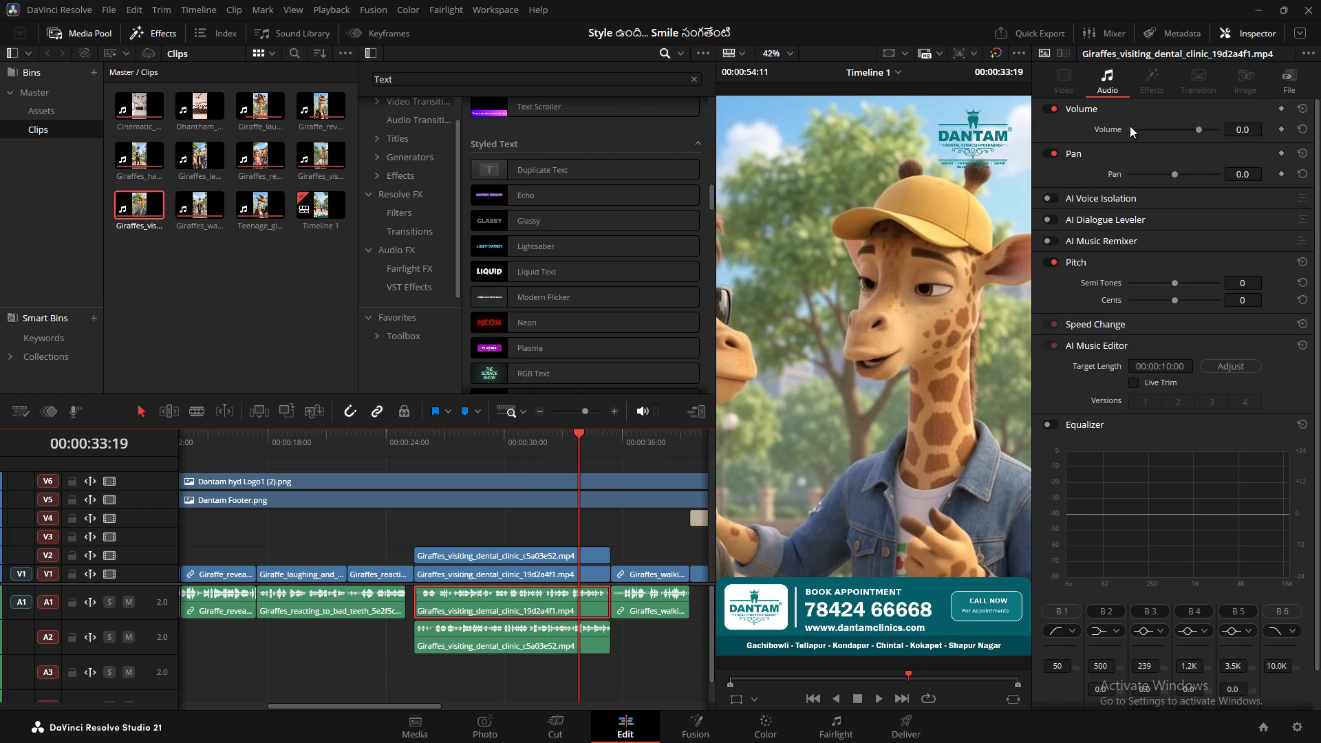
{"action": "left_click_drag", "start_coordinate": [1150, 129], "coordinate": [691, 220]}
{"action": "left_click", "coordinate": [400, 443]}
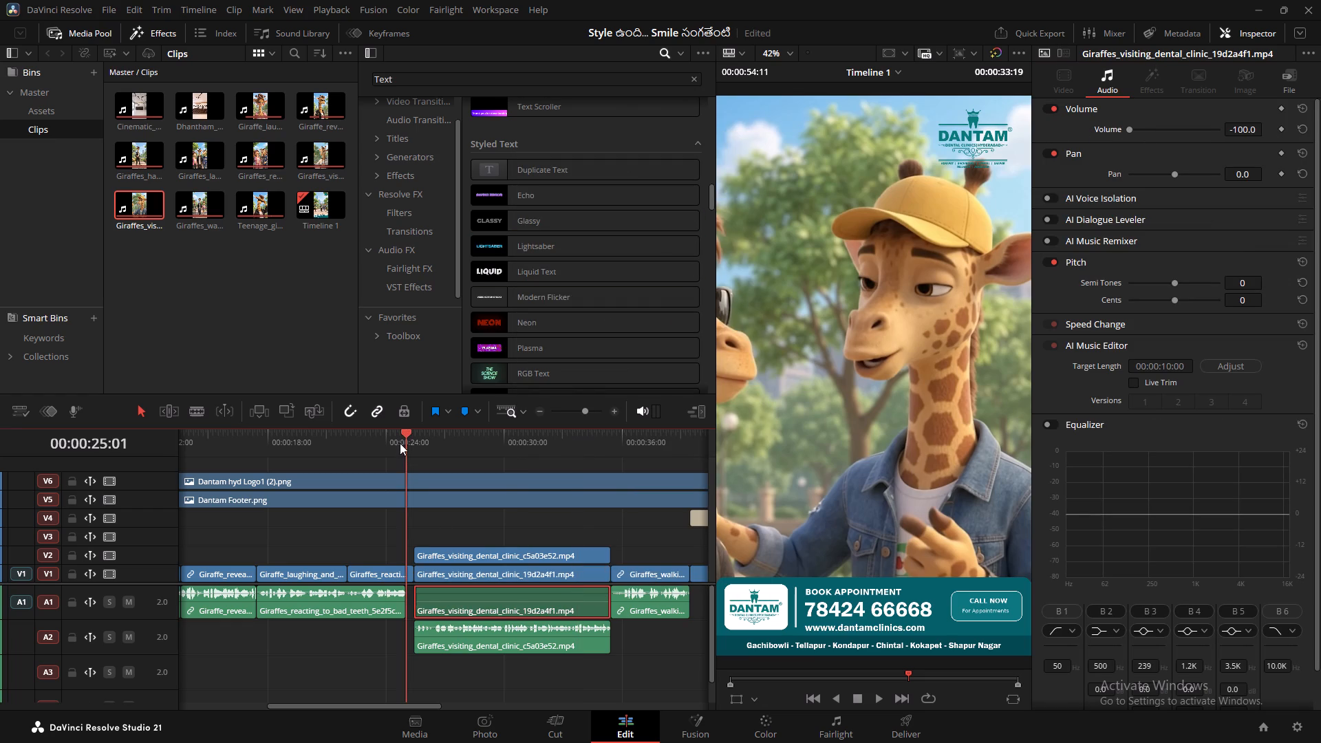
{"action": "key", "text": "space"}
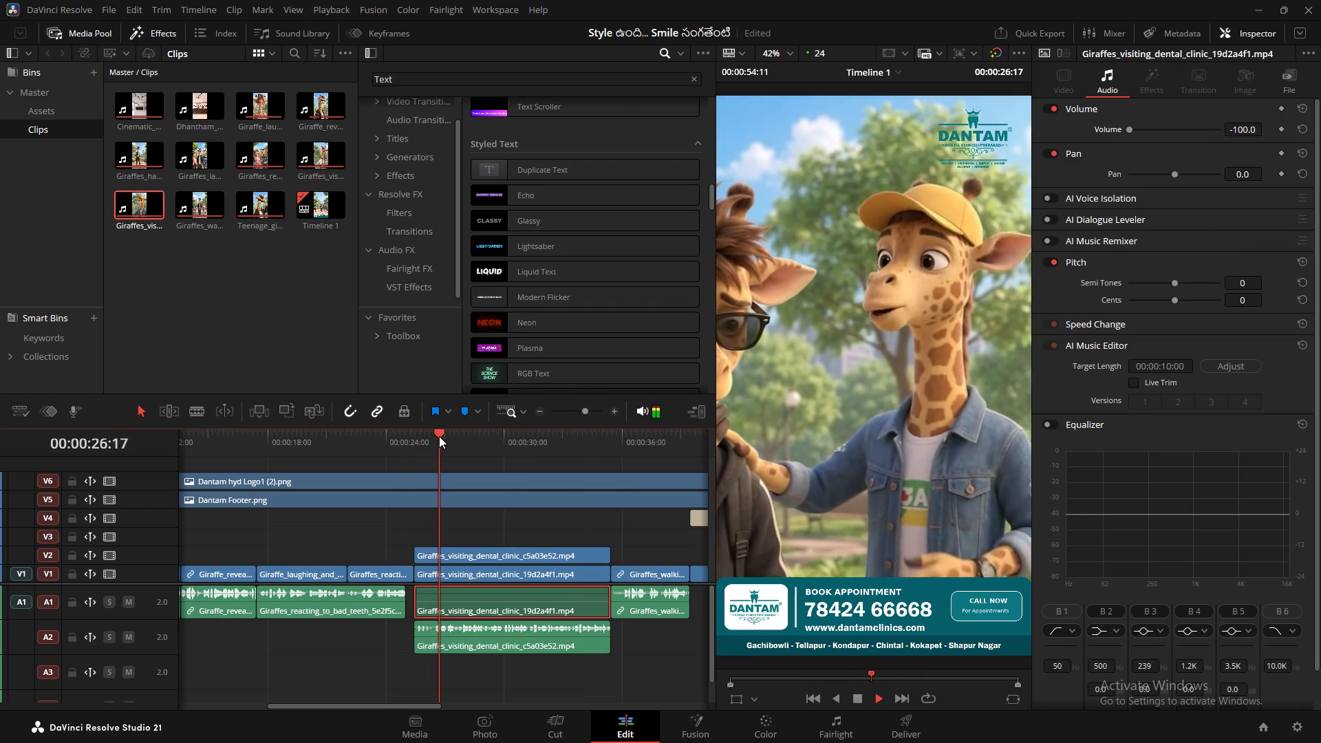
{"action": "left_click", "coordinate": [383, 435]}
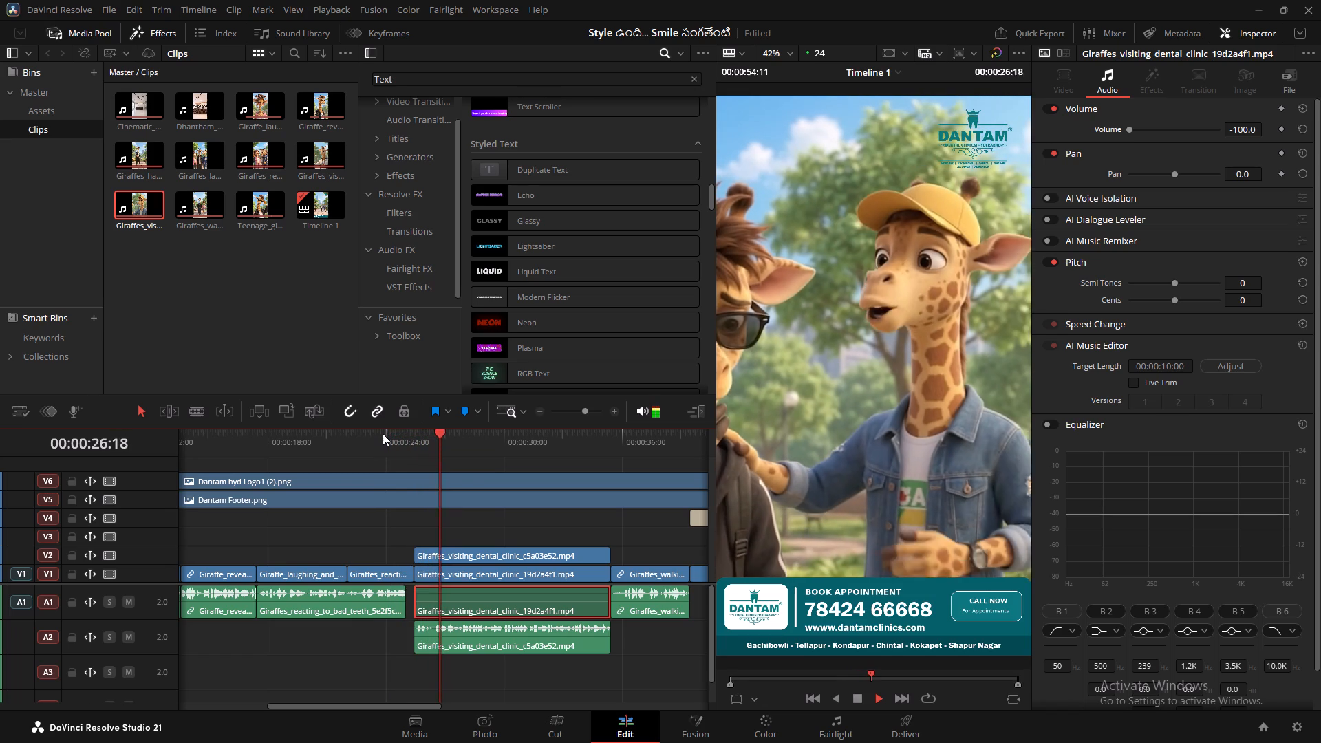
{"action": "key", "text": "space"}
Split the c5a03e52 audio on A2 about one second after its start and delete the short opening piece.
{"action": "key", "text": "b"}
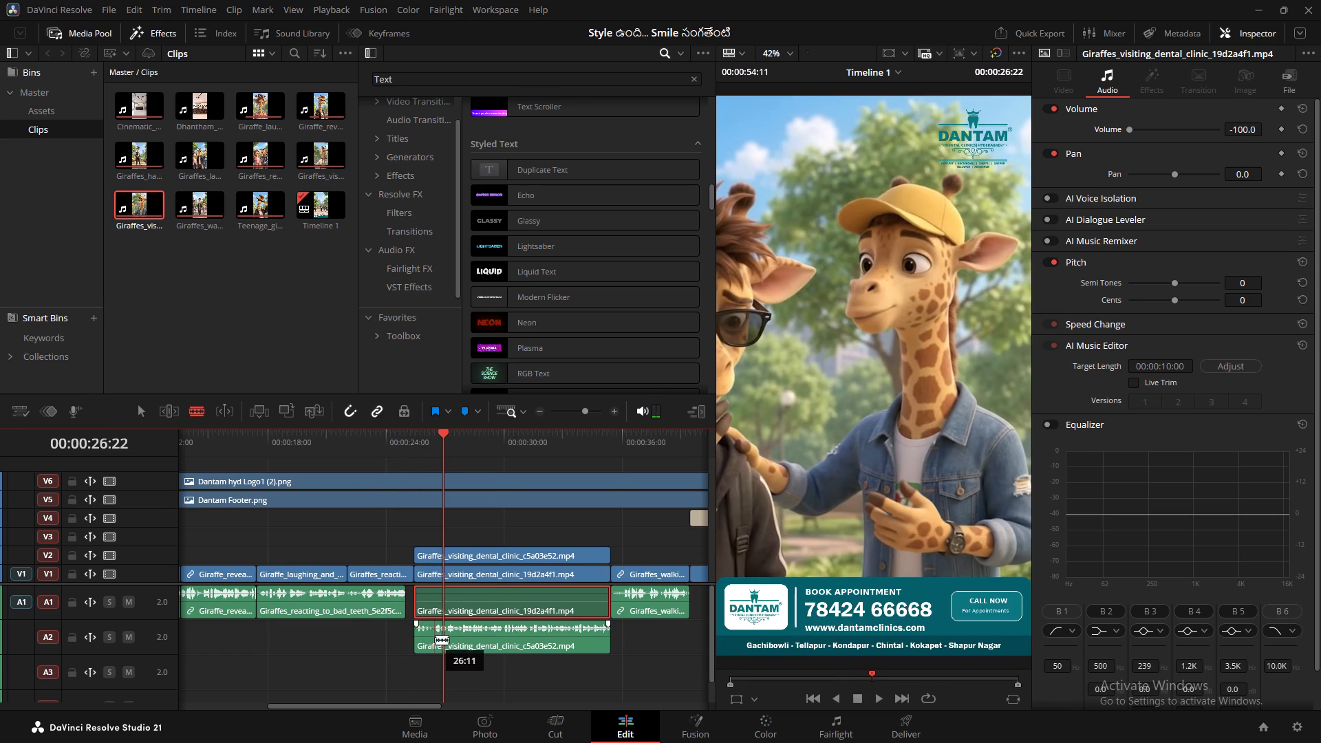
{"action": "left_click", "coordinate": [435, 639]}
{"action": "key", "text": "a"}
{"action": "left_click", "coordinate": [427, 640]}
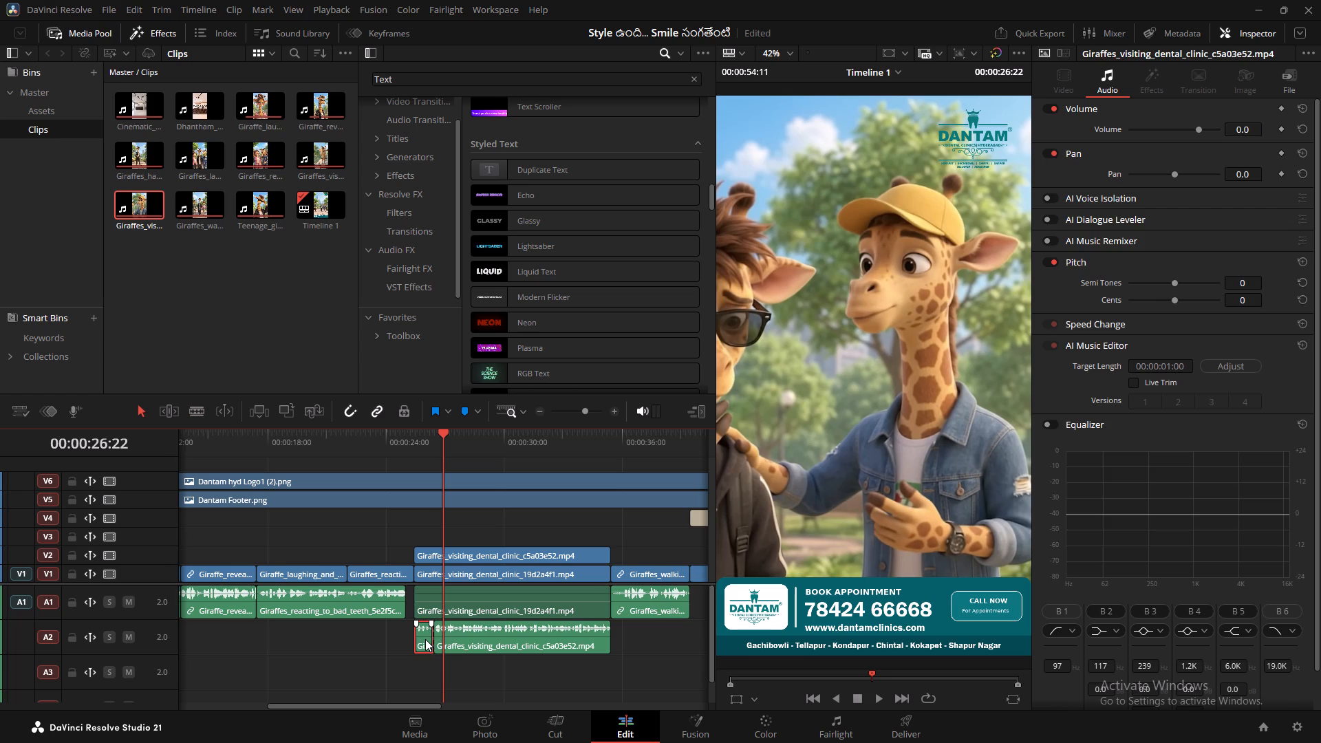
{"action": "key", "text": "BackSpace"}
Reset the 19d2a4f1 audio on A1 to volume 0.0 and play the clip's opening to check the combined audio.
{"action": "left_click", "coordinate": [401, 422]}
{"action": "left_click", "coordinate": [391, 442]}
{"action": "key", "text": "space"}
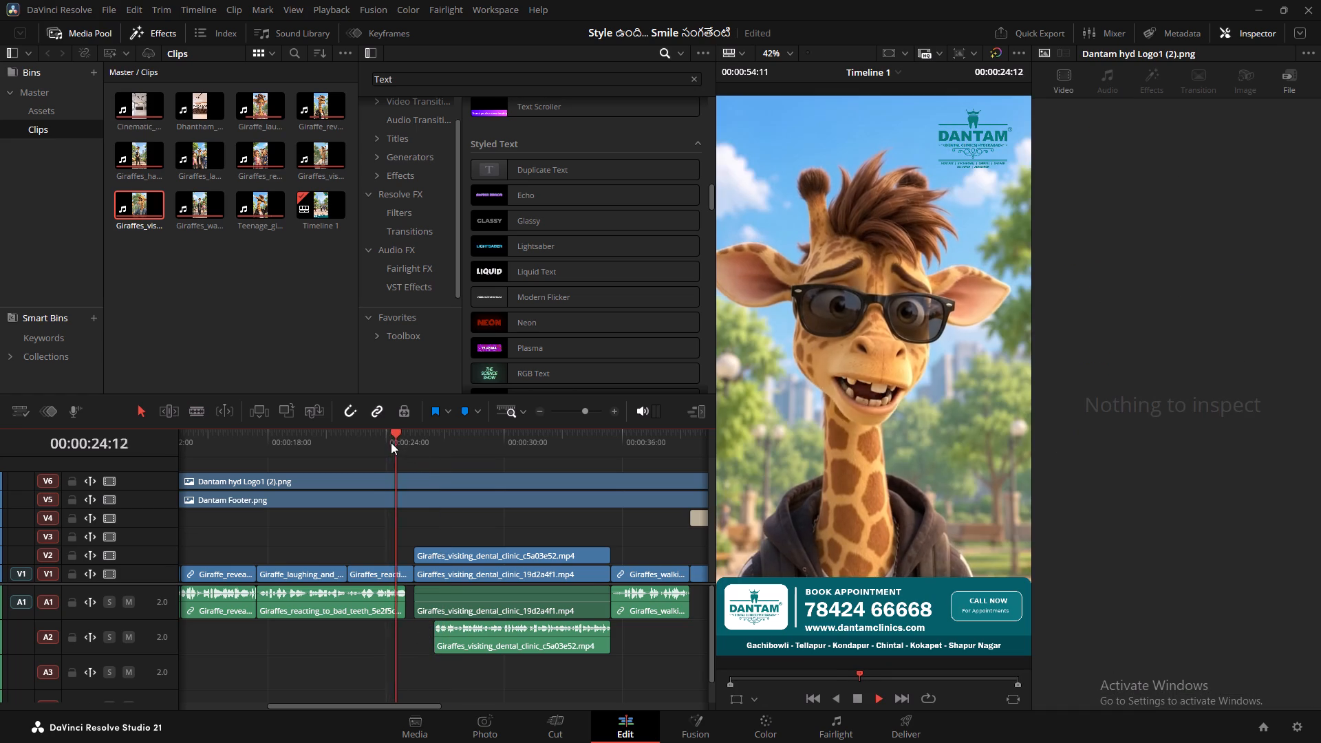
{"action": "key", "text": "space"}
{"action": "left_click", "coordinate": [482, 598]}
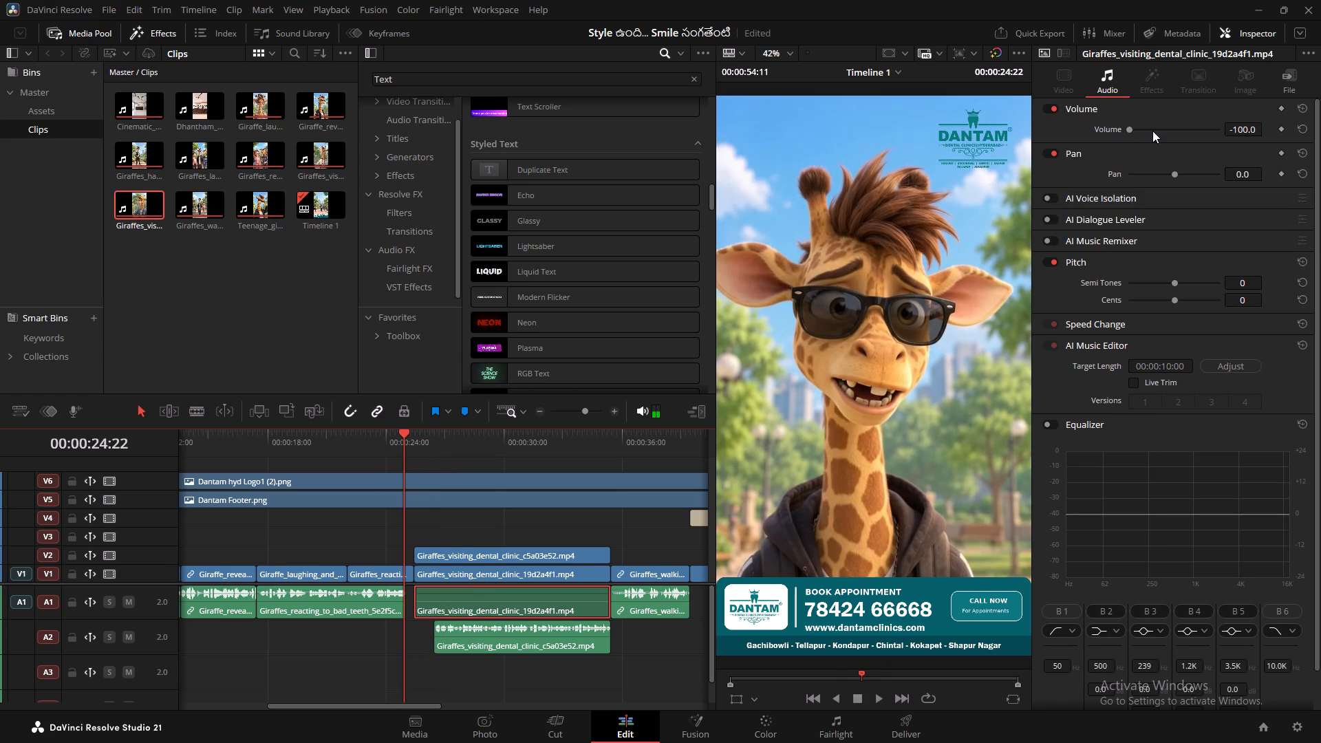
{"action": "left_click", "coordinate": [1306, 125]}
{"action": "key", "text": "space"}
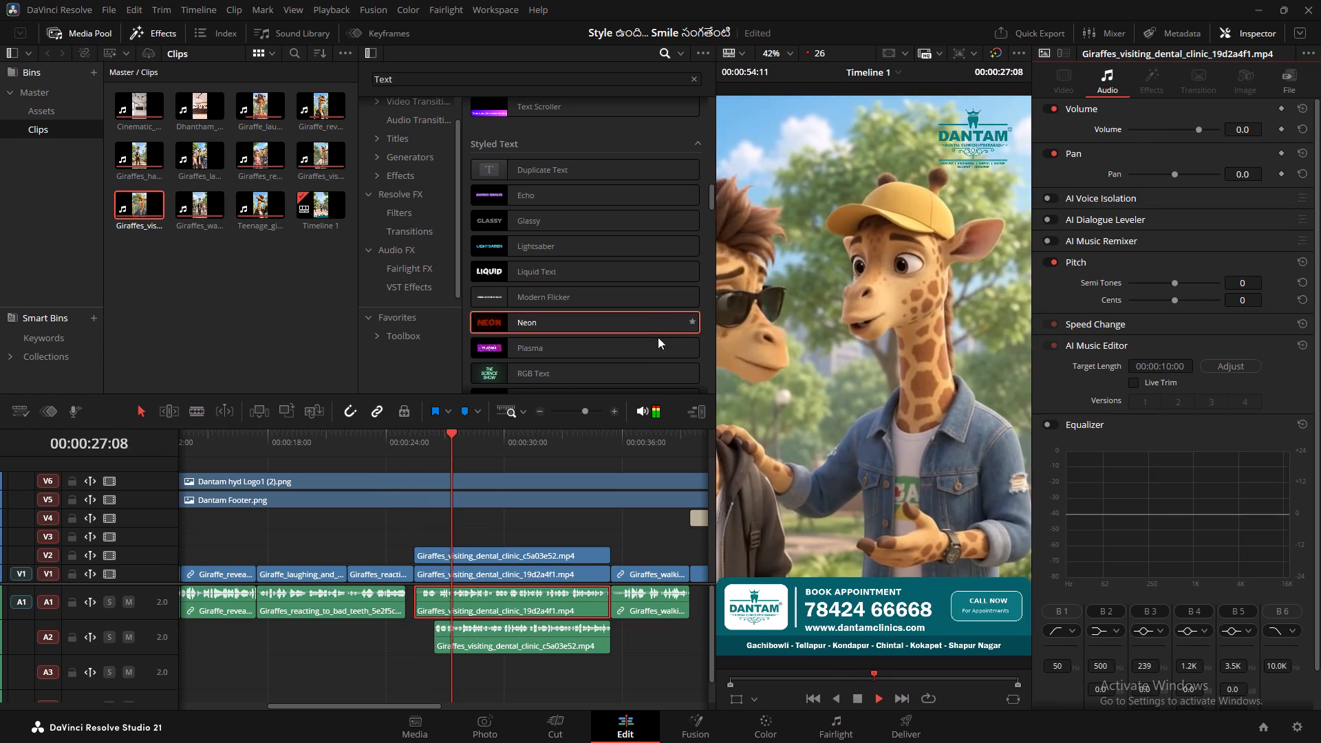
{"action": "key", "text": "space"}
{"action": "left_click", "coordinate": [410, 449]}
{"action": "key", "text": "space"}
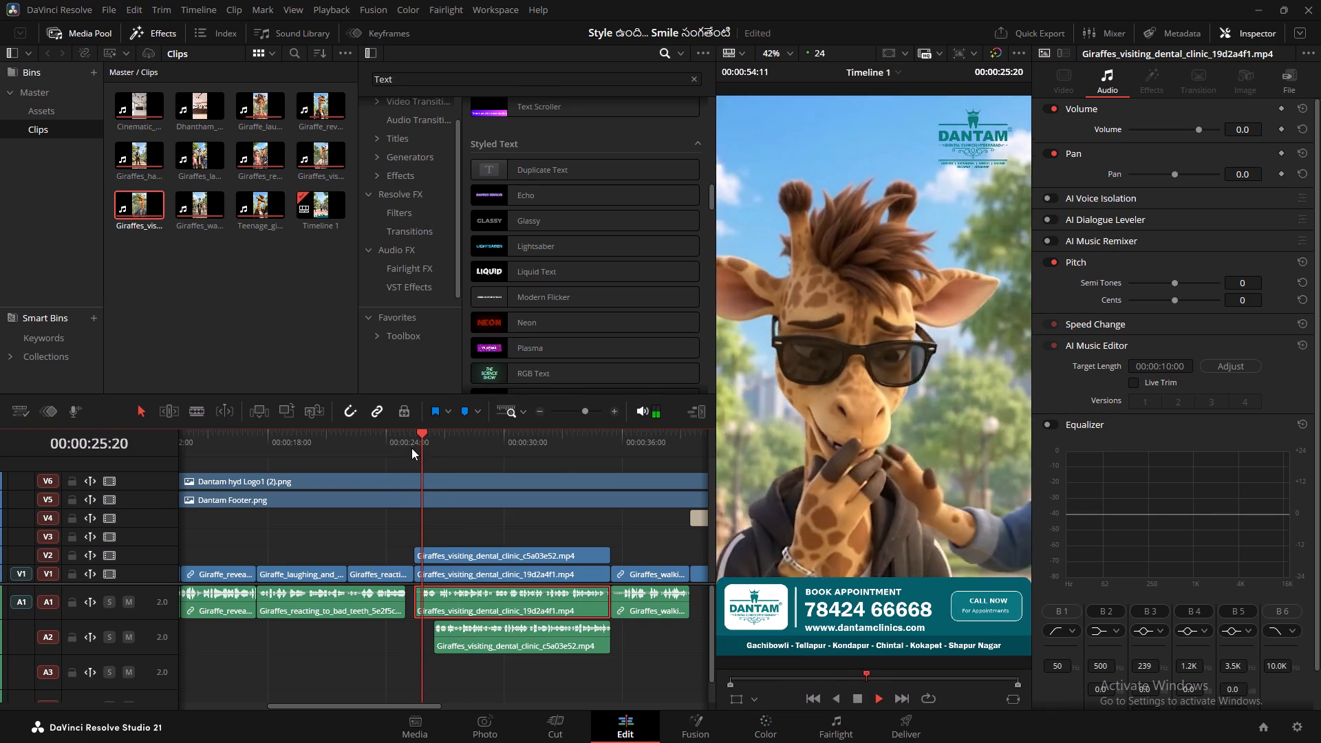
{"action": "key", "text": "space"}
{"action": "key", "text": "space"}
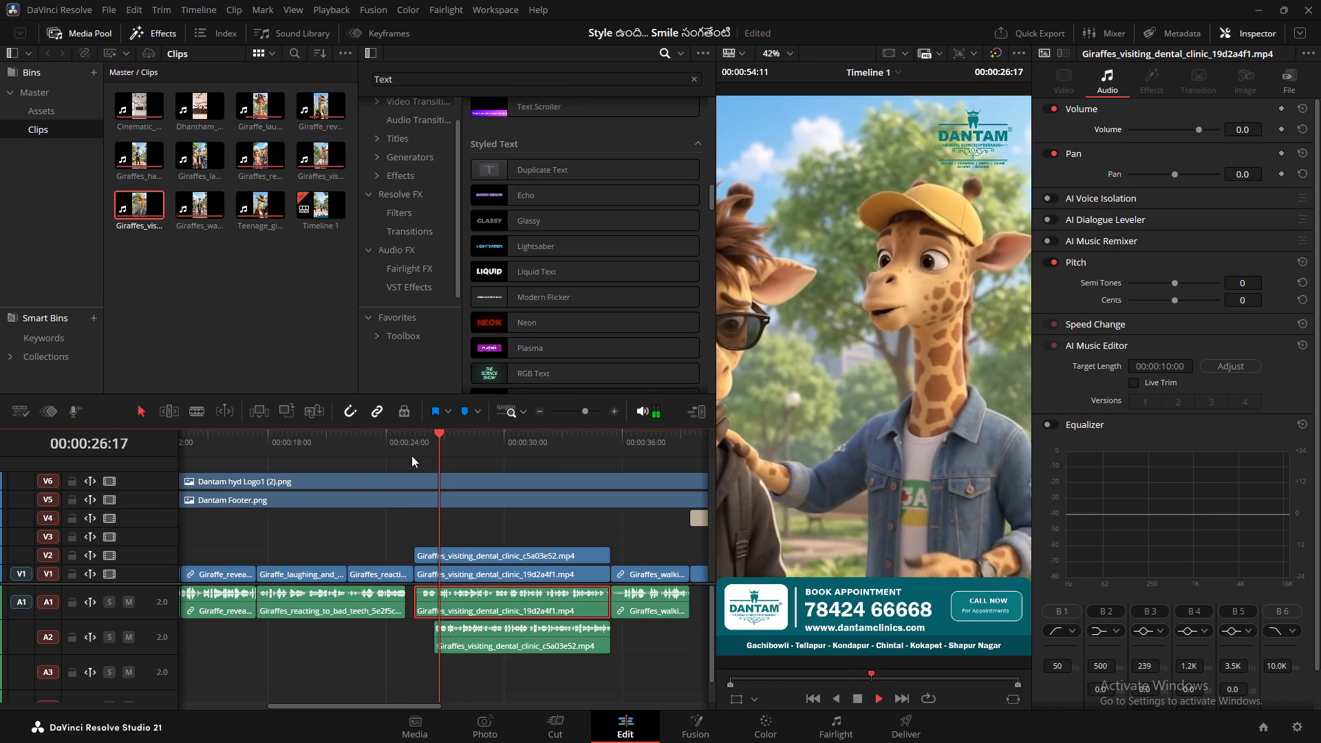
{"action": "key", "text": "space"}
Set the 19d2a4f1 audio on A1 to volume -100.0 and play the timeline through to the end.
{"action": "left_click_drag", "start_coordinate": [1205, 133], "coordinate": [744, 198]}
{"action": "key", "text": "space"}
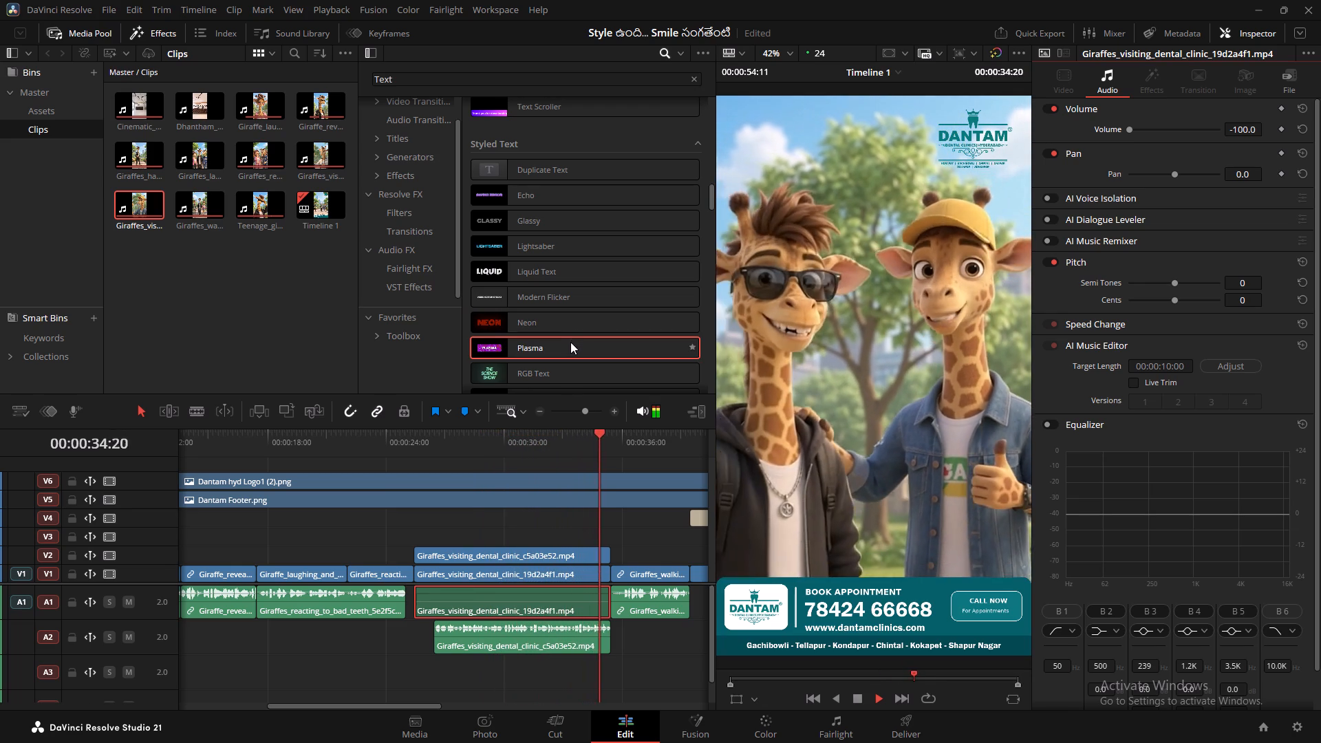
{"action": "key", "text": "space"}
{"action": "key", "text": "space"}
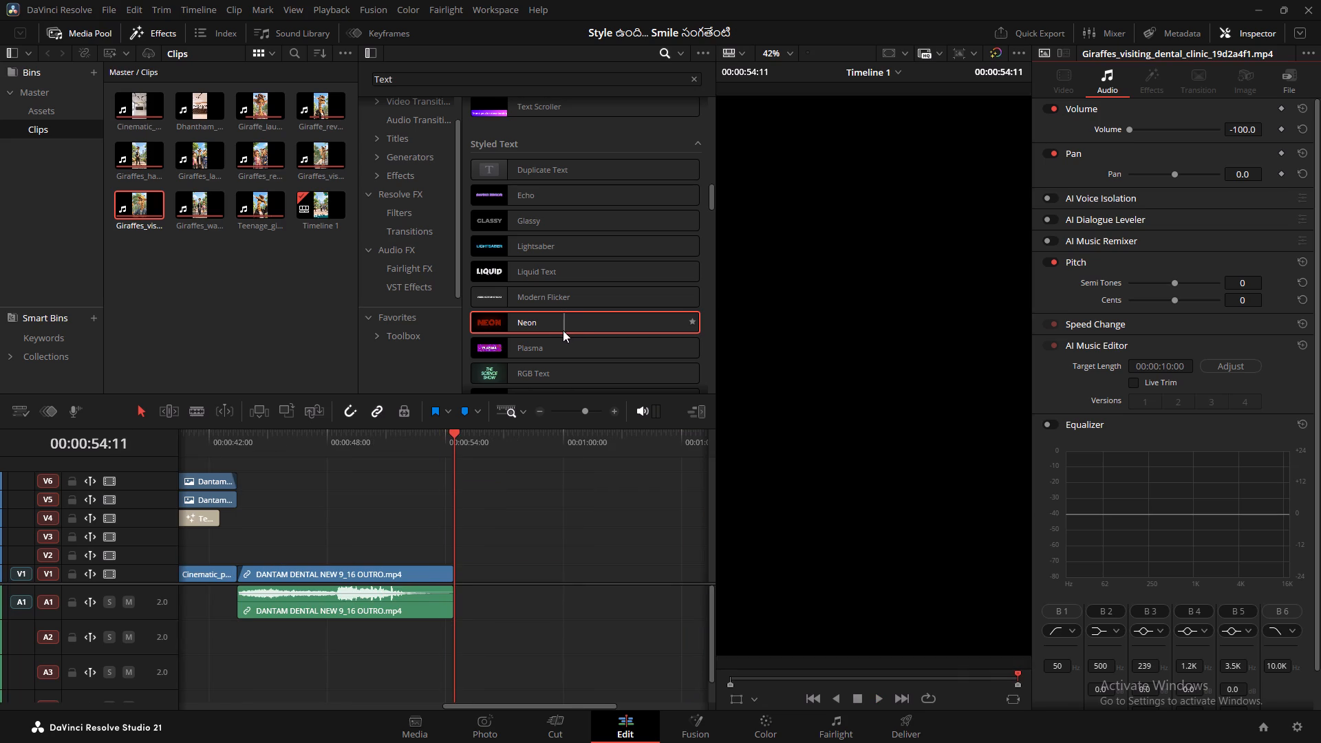
Undo the recent edits until the linked c5a03e52 clip is back on V4, above the logo on V3 and footer on V2.
{"action": "scroll", "coordinate": [345, 485], "scroll_direction": "up", "scroll_amount": 2}
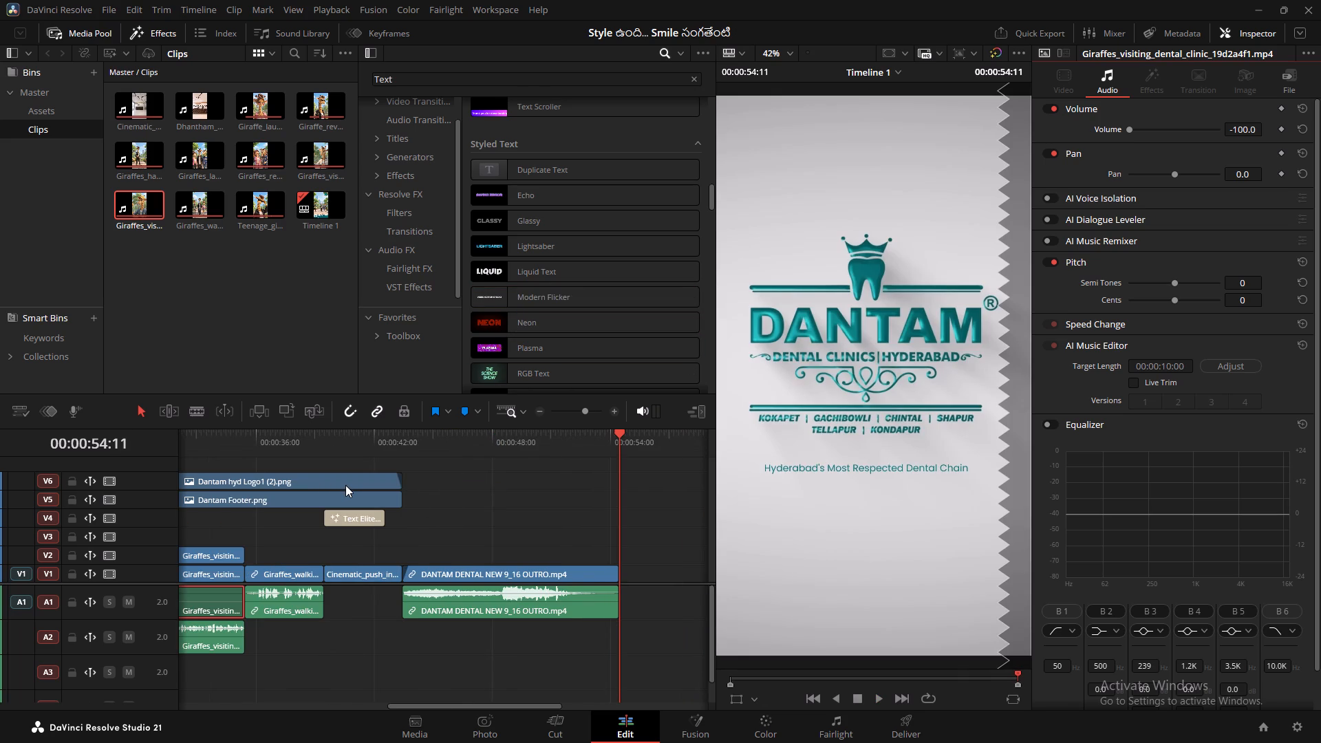
{"action": "scroll", "coordinate": [345, 485], "scroll_direction": "up", "scroll_amount": 2}
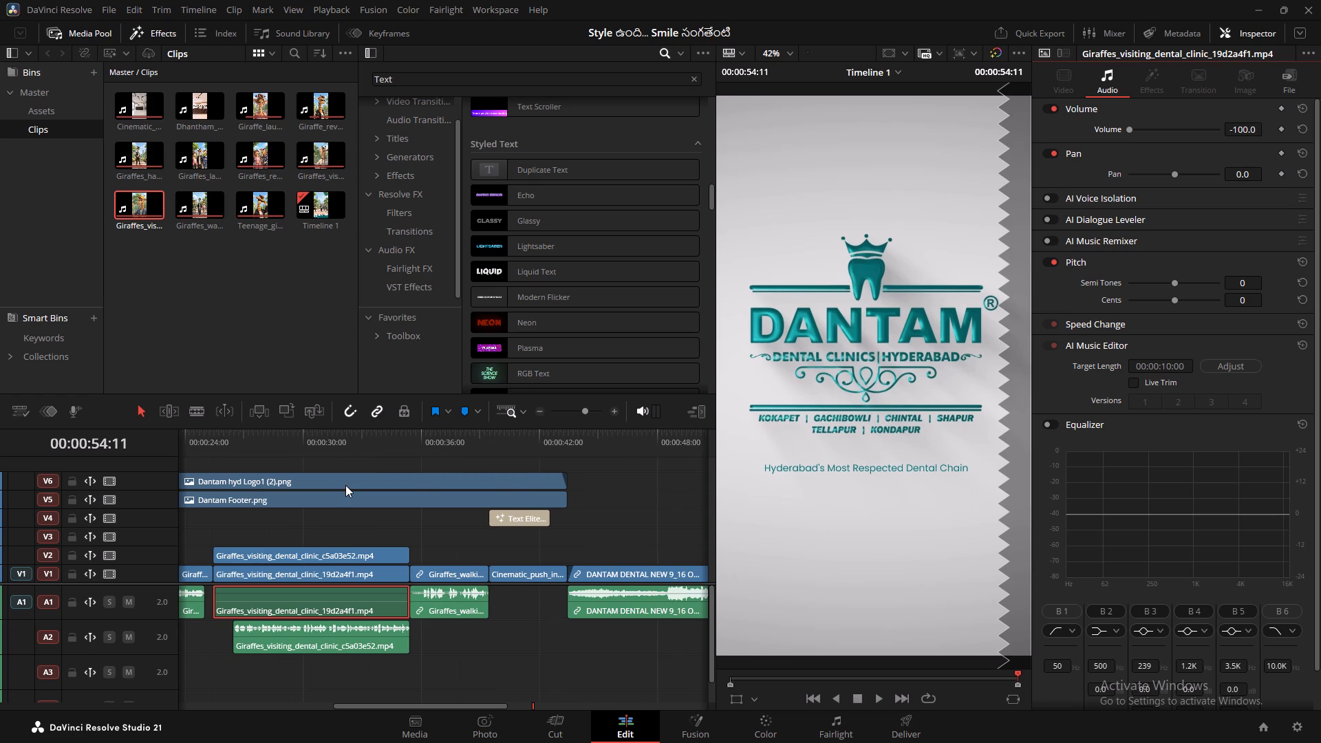
{"action": "left_click_drag", "start_coordinate": [527, 443], "coordinate": [509, 436]}
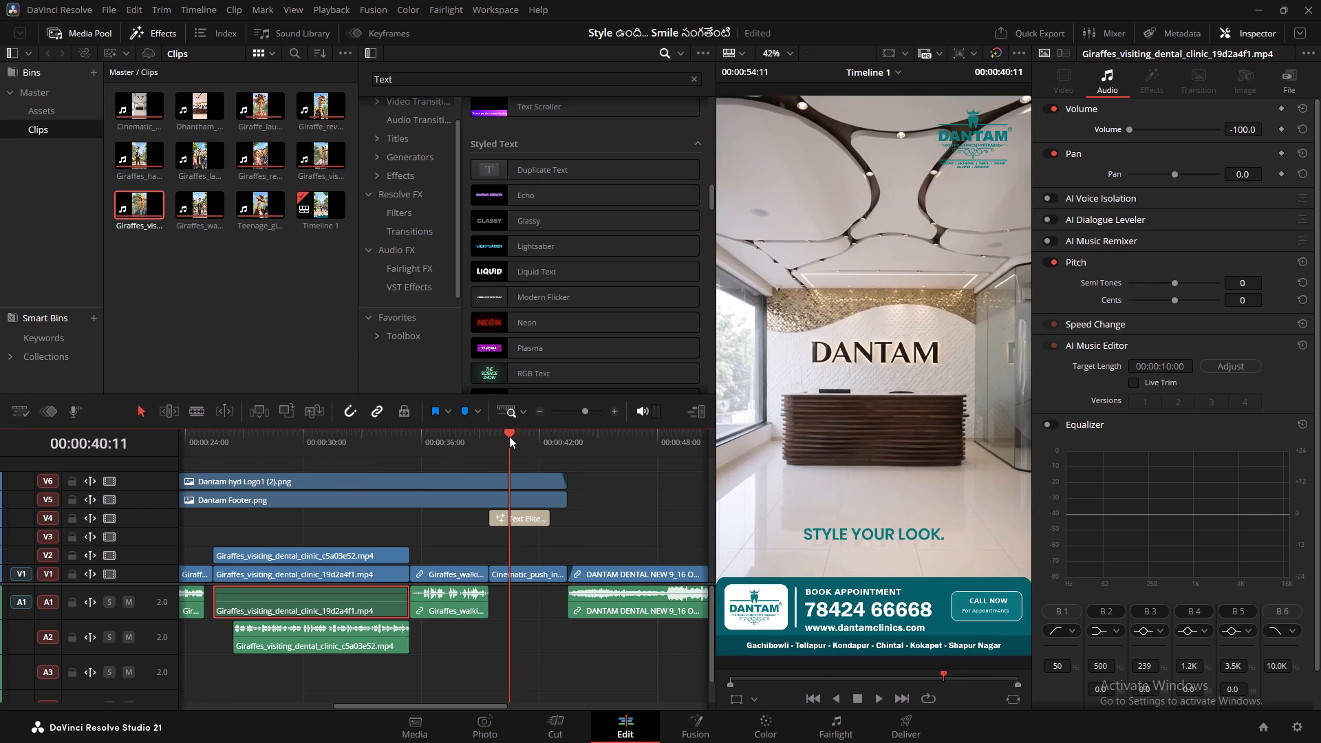
{"action": "key", "text": "ctrl+z"}
{"action": "key", "text": "ctrl+z"}
{"action": "key", "text": "ctrl+z"}
{"action": "key", "text": "ctrl+z"}
{"action": "key", "text": "ctrl+z"}
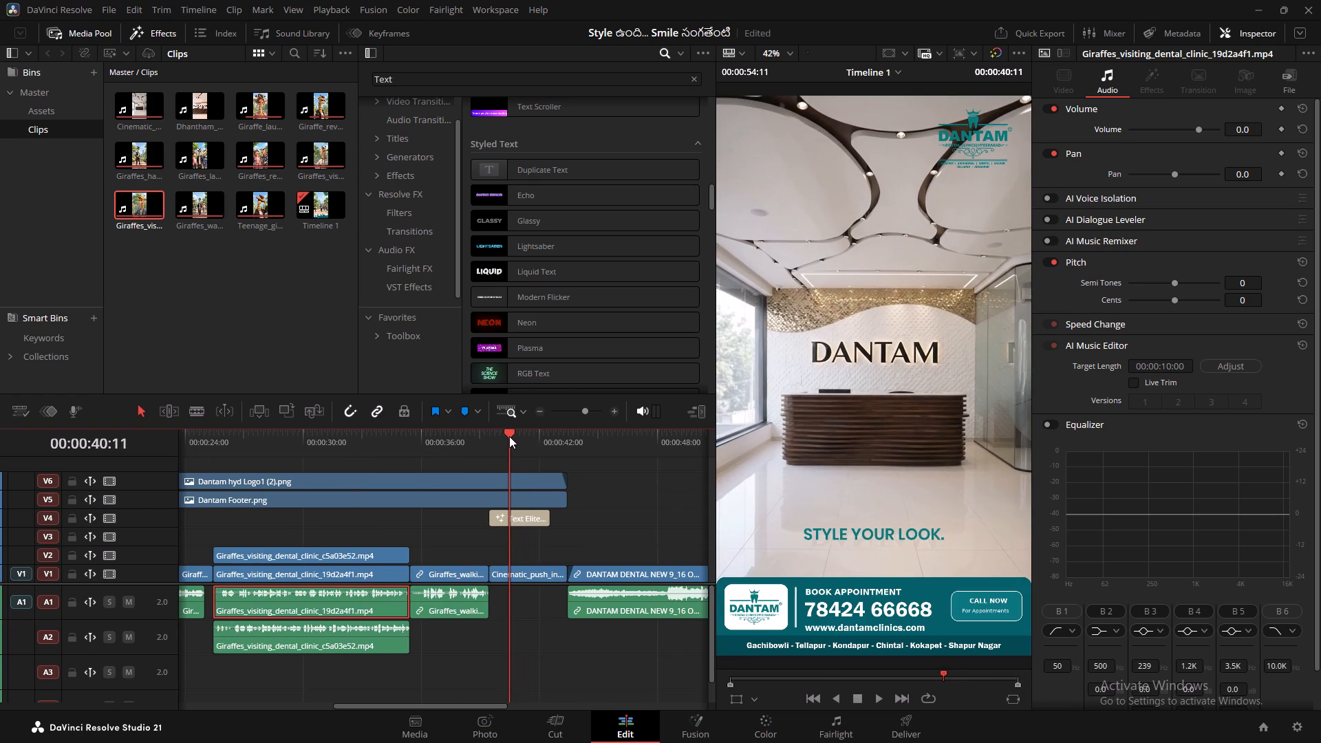
{"action": "key", "text": "ctrl+z"}
{"action": "key", "text": "ctrl+z"}
{"action": "key", "text": "ctrl+z"}
{"action": "key", "text": "ctrl+z"}
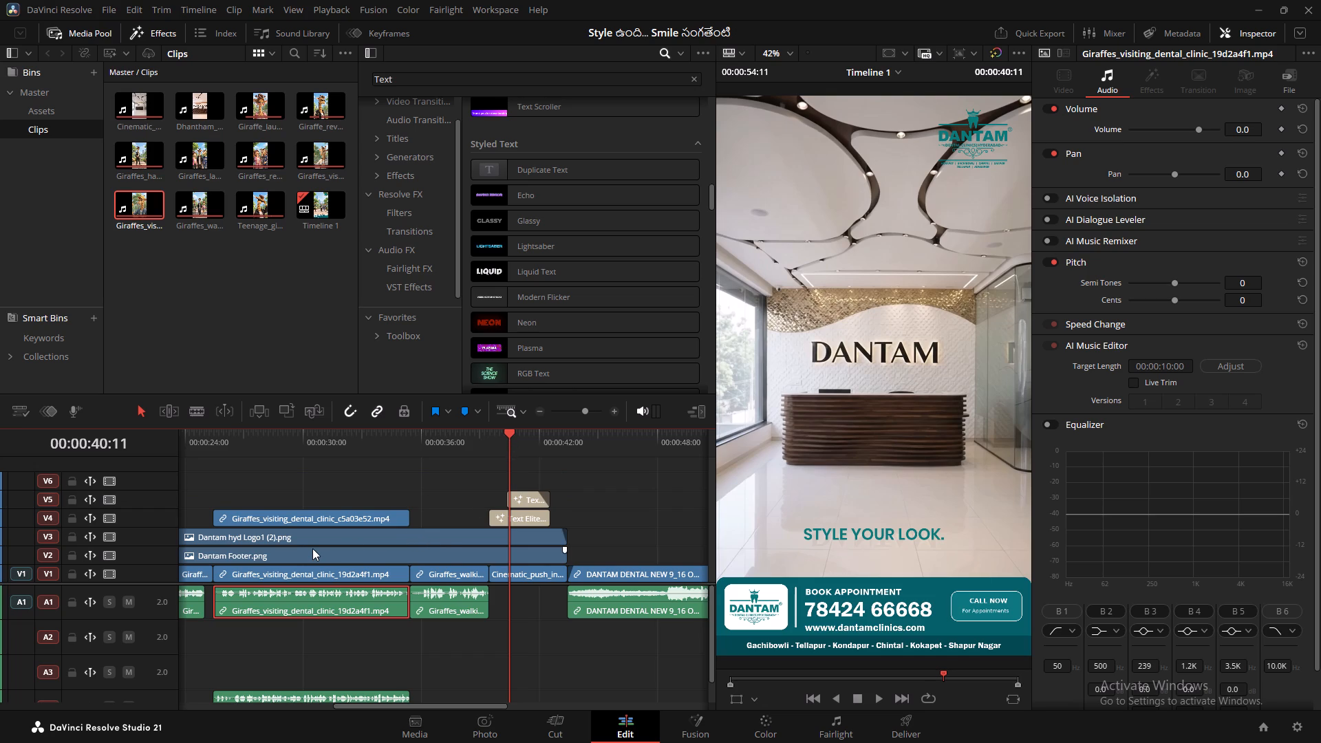
Unlink the c5a03e52 clip's video on V4 from its audio and clear the selection.
{"action": "scroll", "coordinate": [312, 547], "scroll_direction": "up", "scroll_amount": 3}
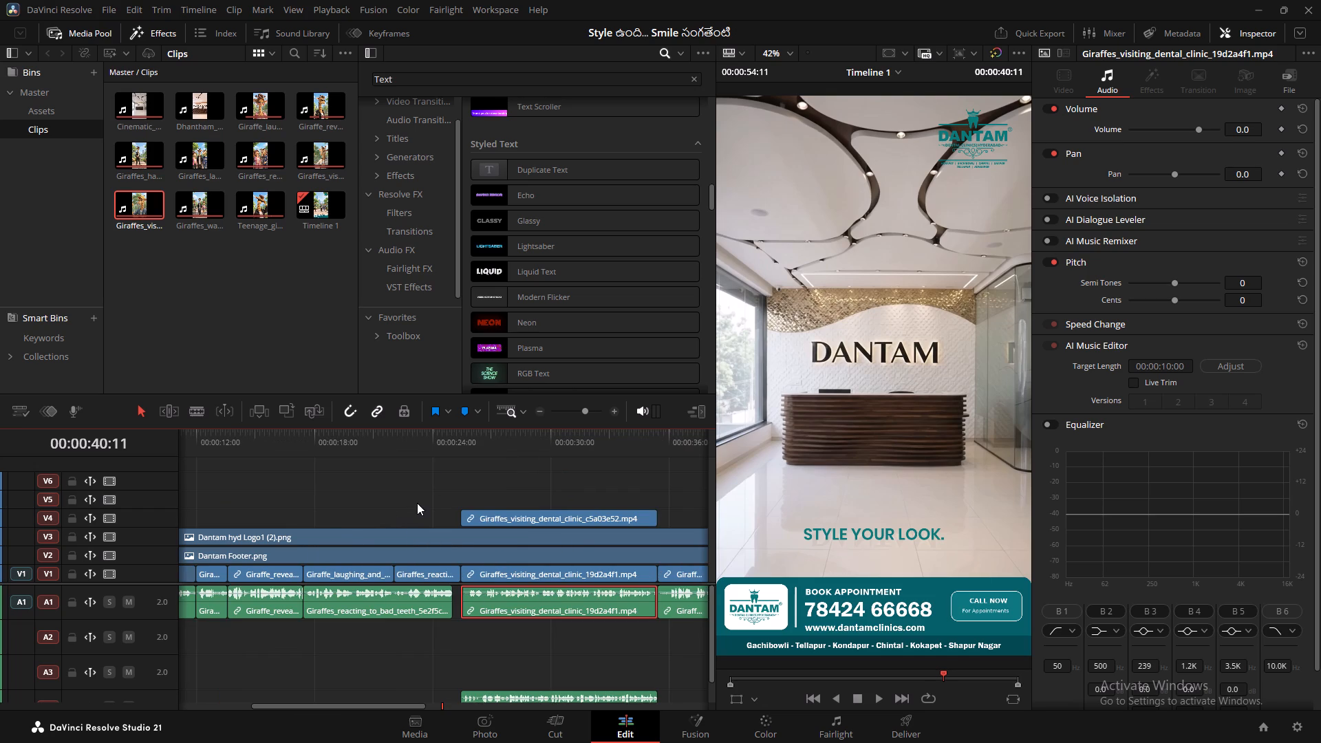
{"action": "scroll", "coordinate": [417, 526], "scroll_direction": "down", "scroll_amount": 1}
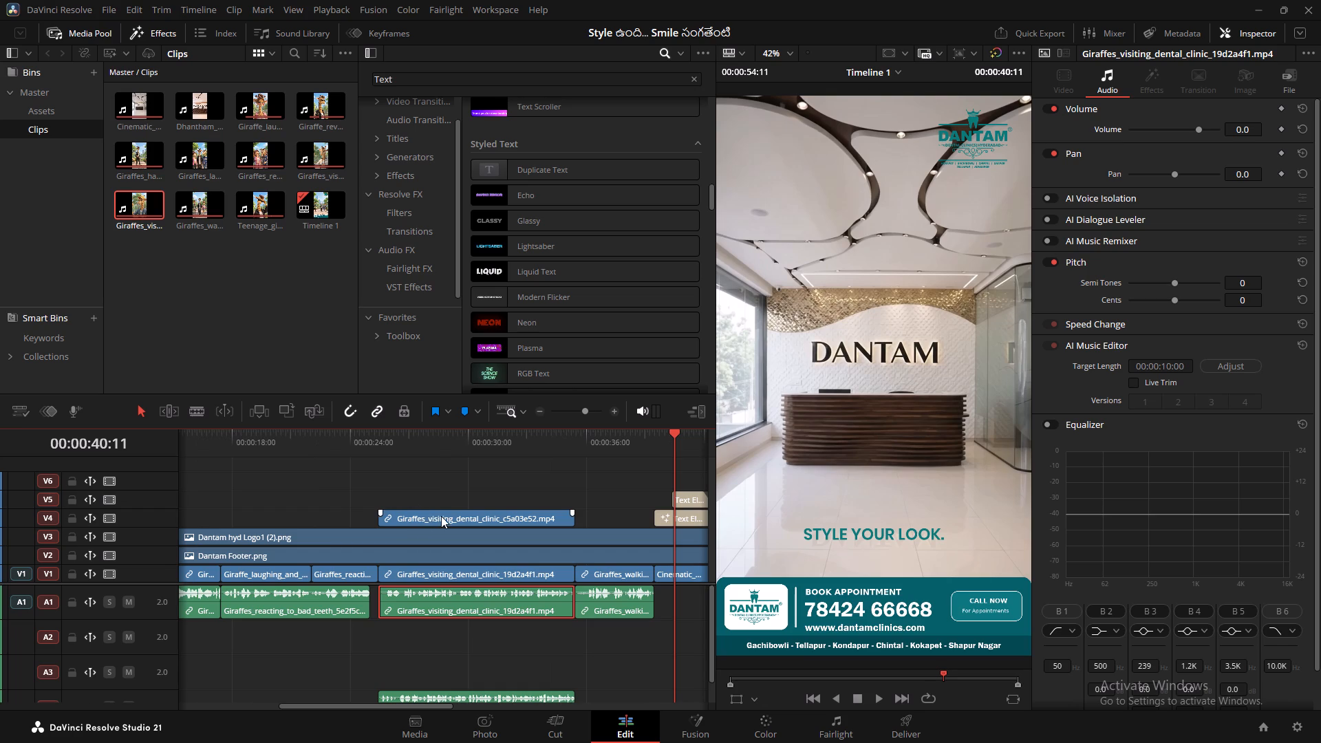
{"action": "left_click", "coordinate": [441, 516]}
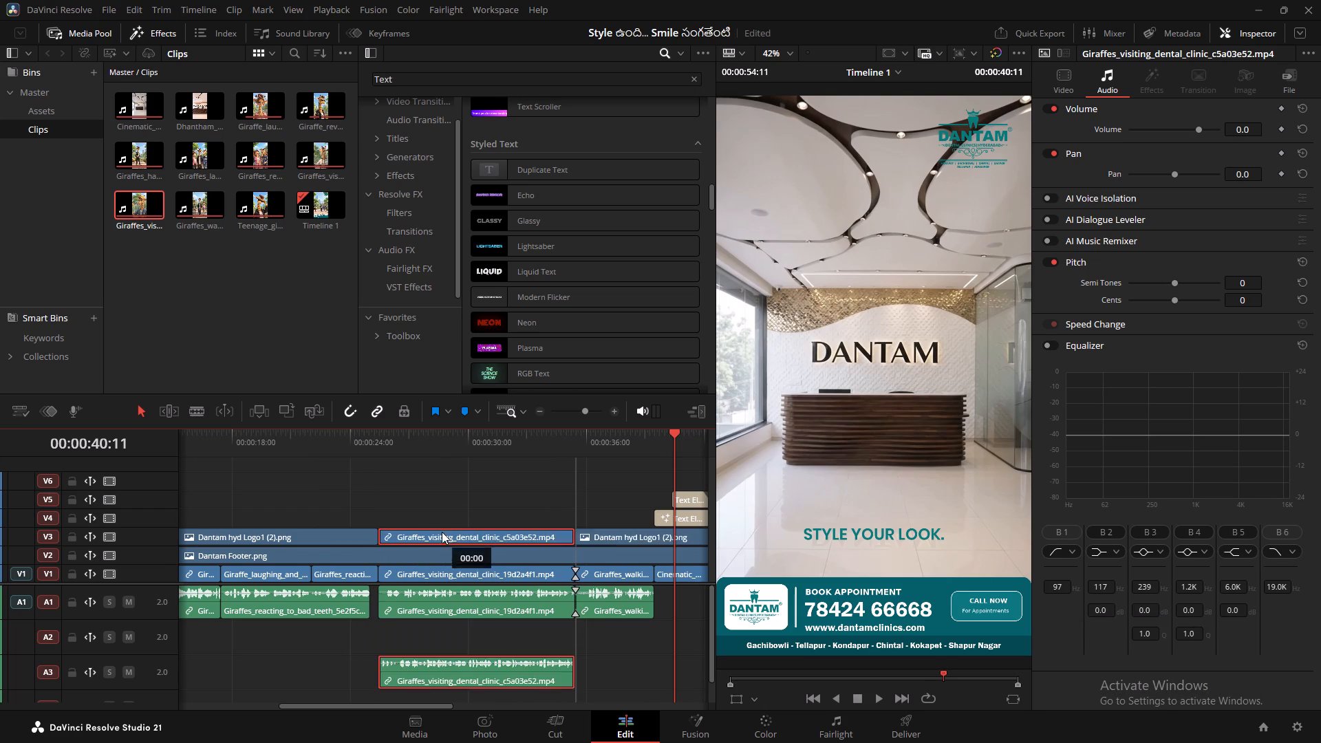
{"action": "left_click", "coordinate": [446, 516]}
{"action": "right_click", "coordinate": [447, 515]}
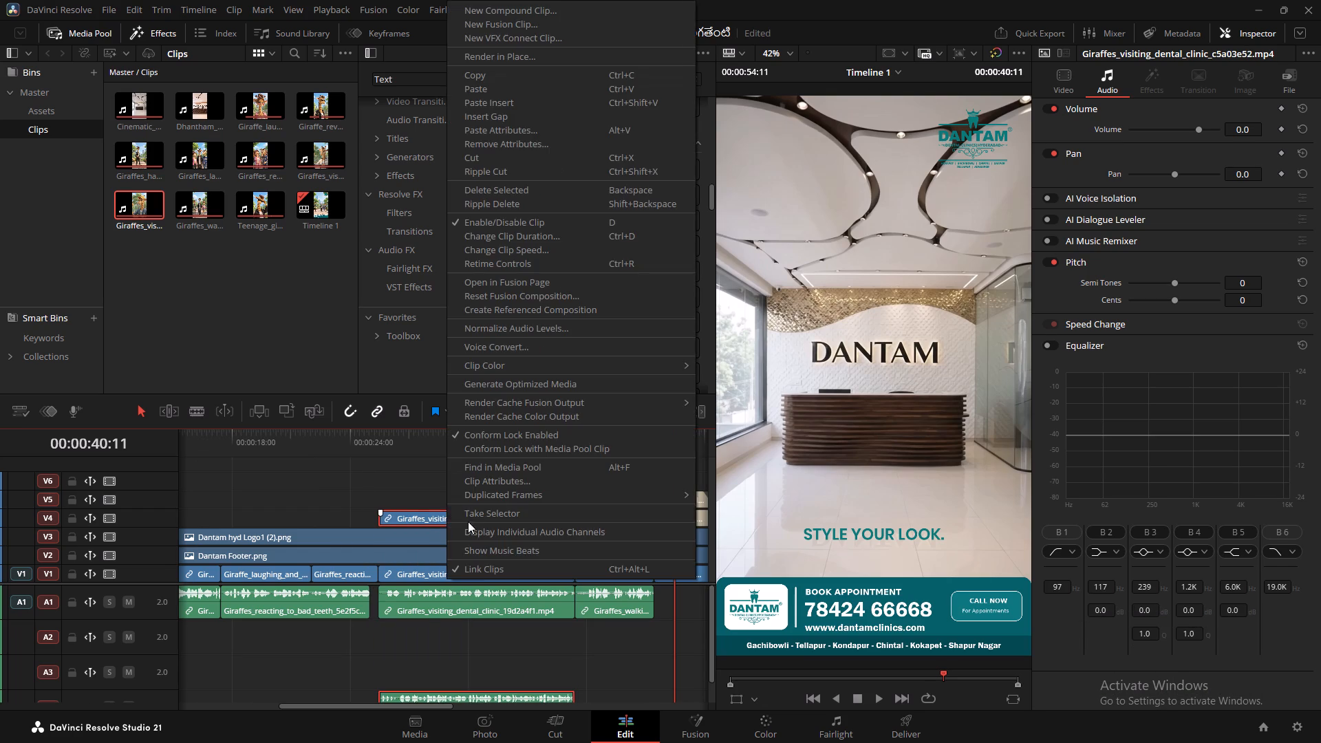
{"action": "left_click", "coordinate": [514, 568]}
{"action": "left_click", "coordinate": [464, 463]}
Move the c5a03e52 video from V4 down to V1, replacing the 19d2a4f1 video at the same time position.
{"action": "left_click", "coordinate": [458, 517]}
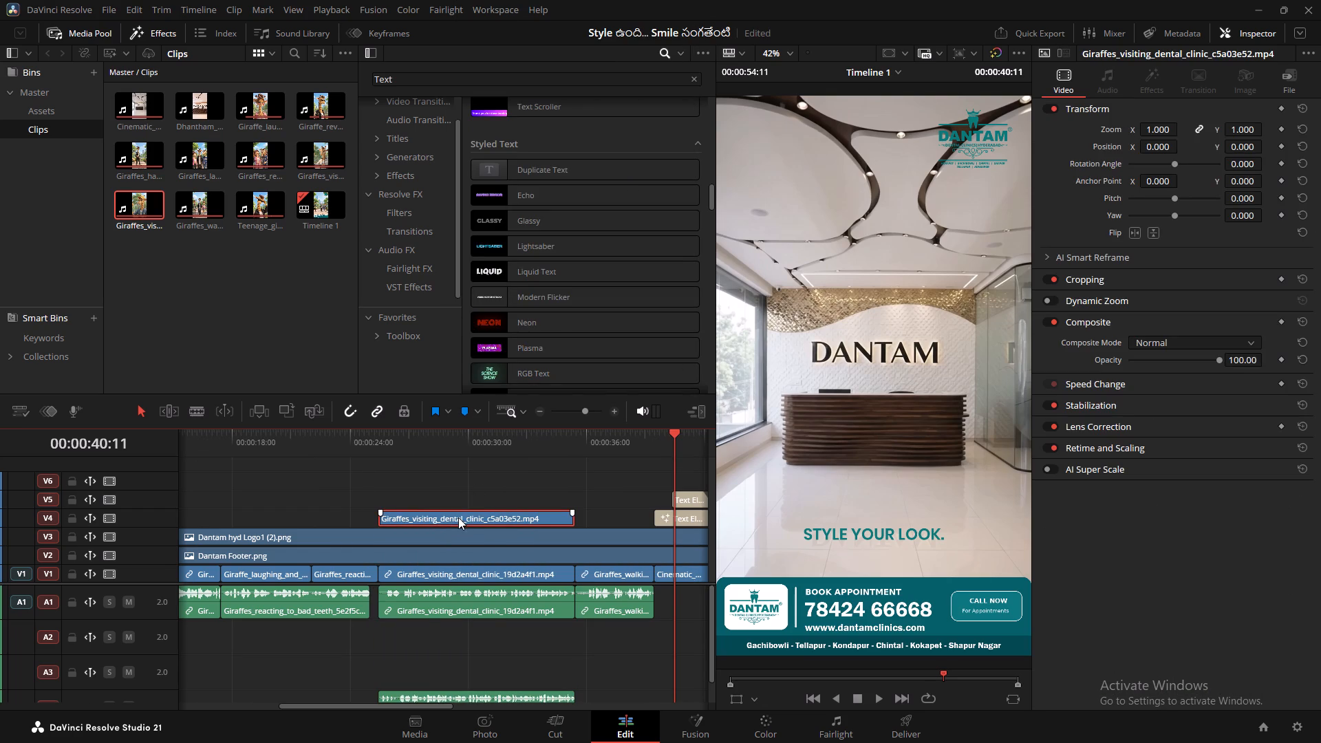
{"action": "left_click_drag", "start_coordinate": [458, 517], "coordinate": [447, 581]}
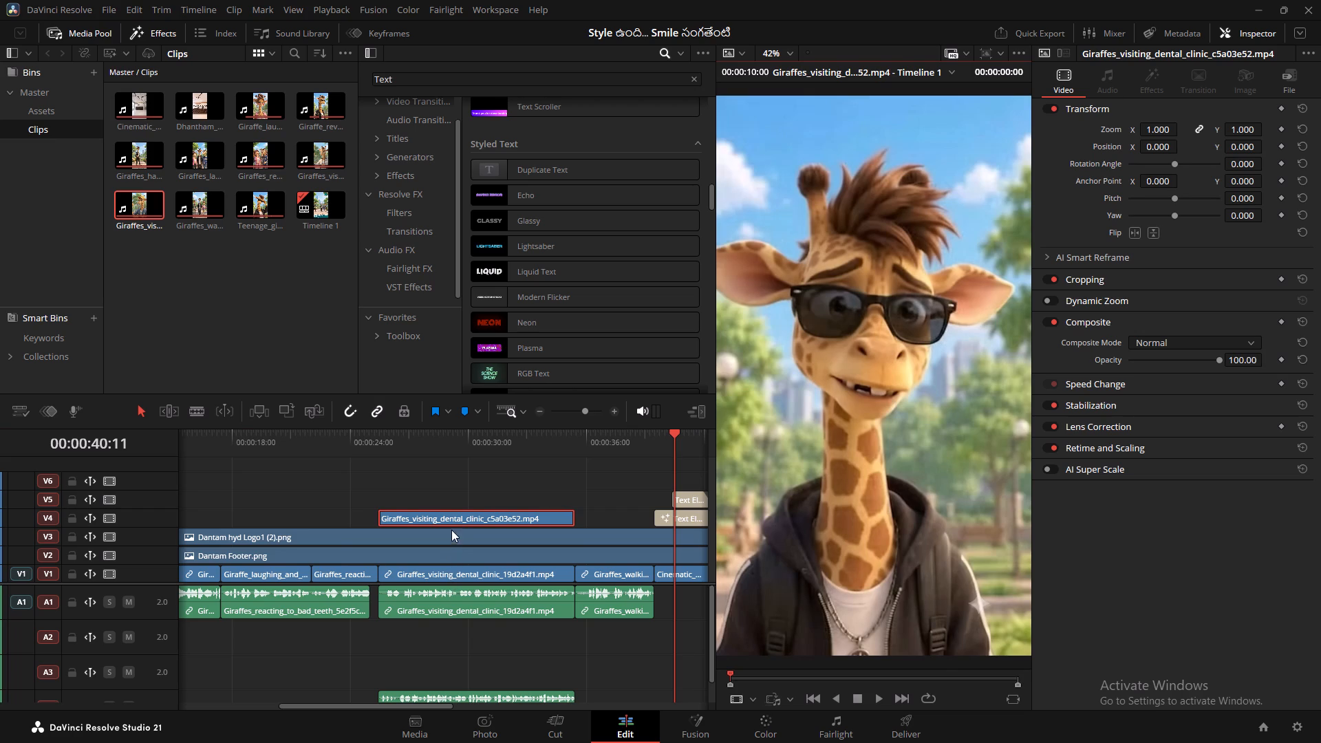
{"action": "left_click_drag", "start_coordinate": [452, 518], "coordinate": [451, 546]}
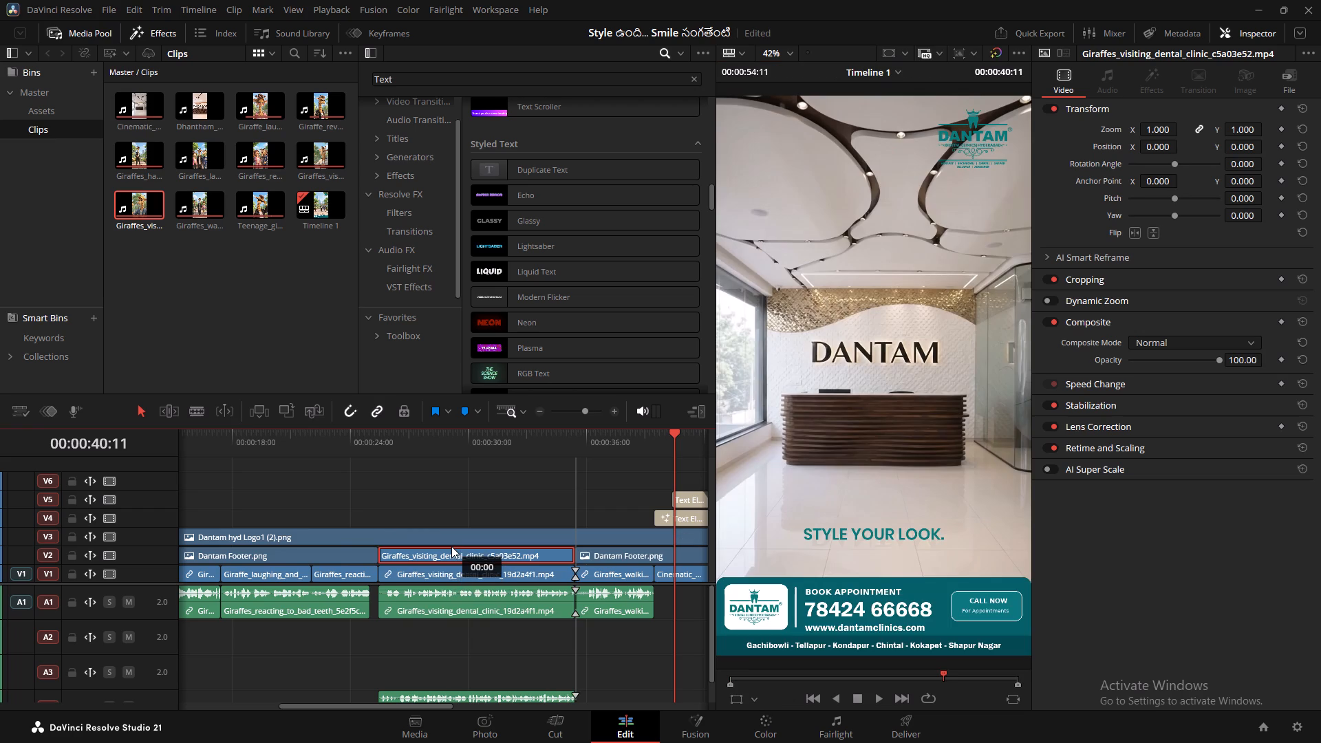
{"action": "left_click_drag", "start_coordinate": [451, 546], "coordinate": [450, 565]}
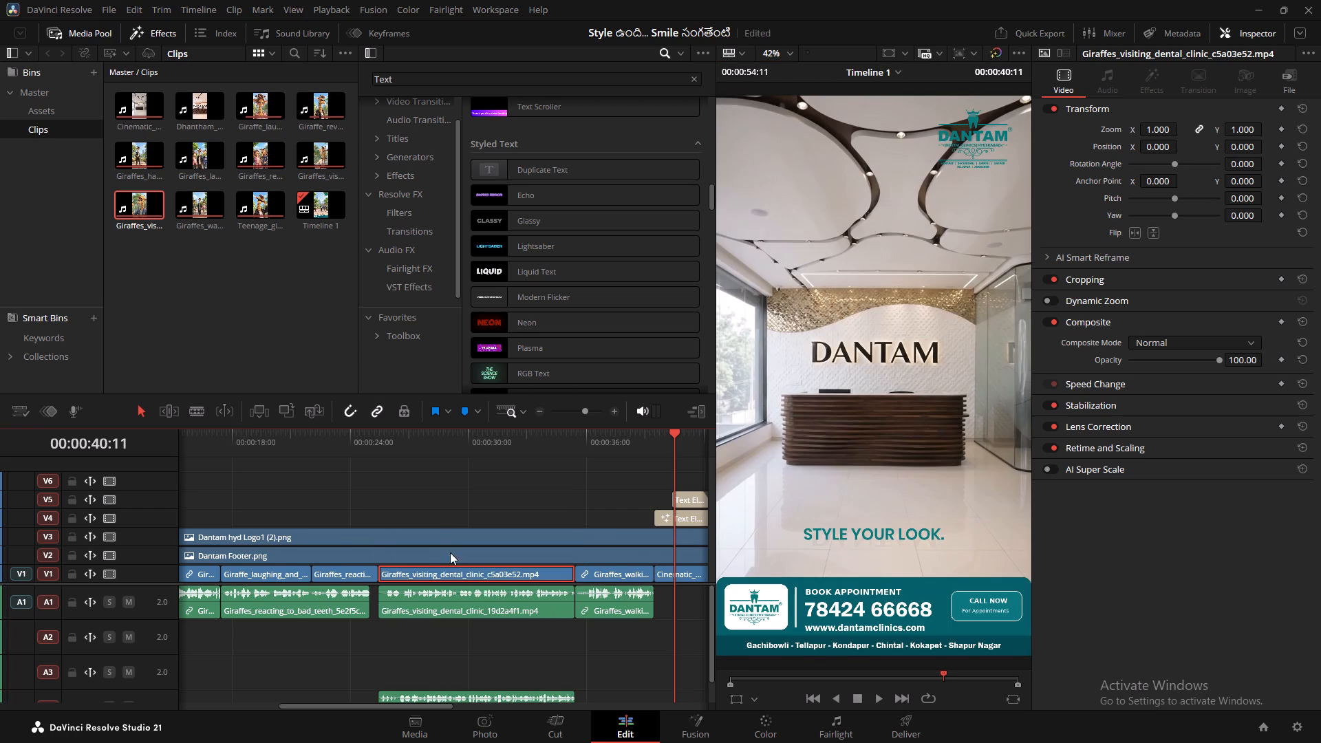
Move the c5a03e52 audio up to track A2, directly beneath the 19d2a4f1 audio and keeping its timing.
{"action": "scroll", "coordinate": [440, 465], "scroll_direction": "down", "scroll_amount": 1}
{"action": "scroll", "coordinate": [440, 465], "scroll_direction": "up", "scroll_amount": 1}
{"action": "left_click_drag", "start_coordinate": [449, 700], "coordinate": [456, 640]}
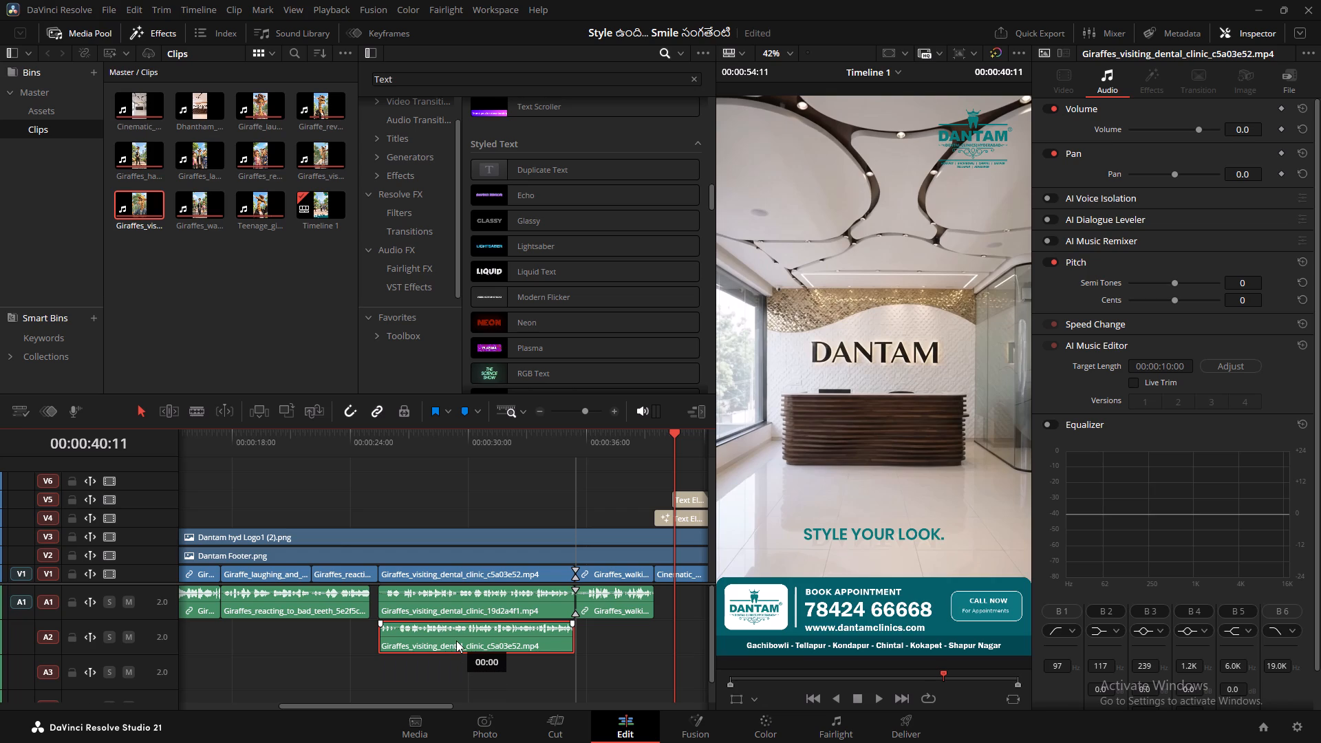
Move the c5a03e52 audio from A2 up to A1, replacing the 19d2a4f1 audio at the same timing.
{"action": "left_click_drag", "start_coordinate": [456, 640], "coordinate": [456, 614]}
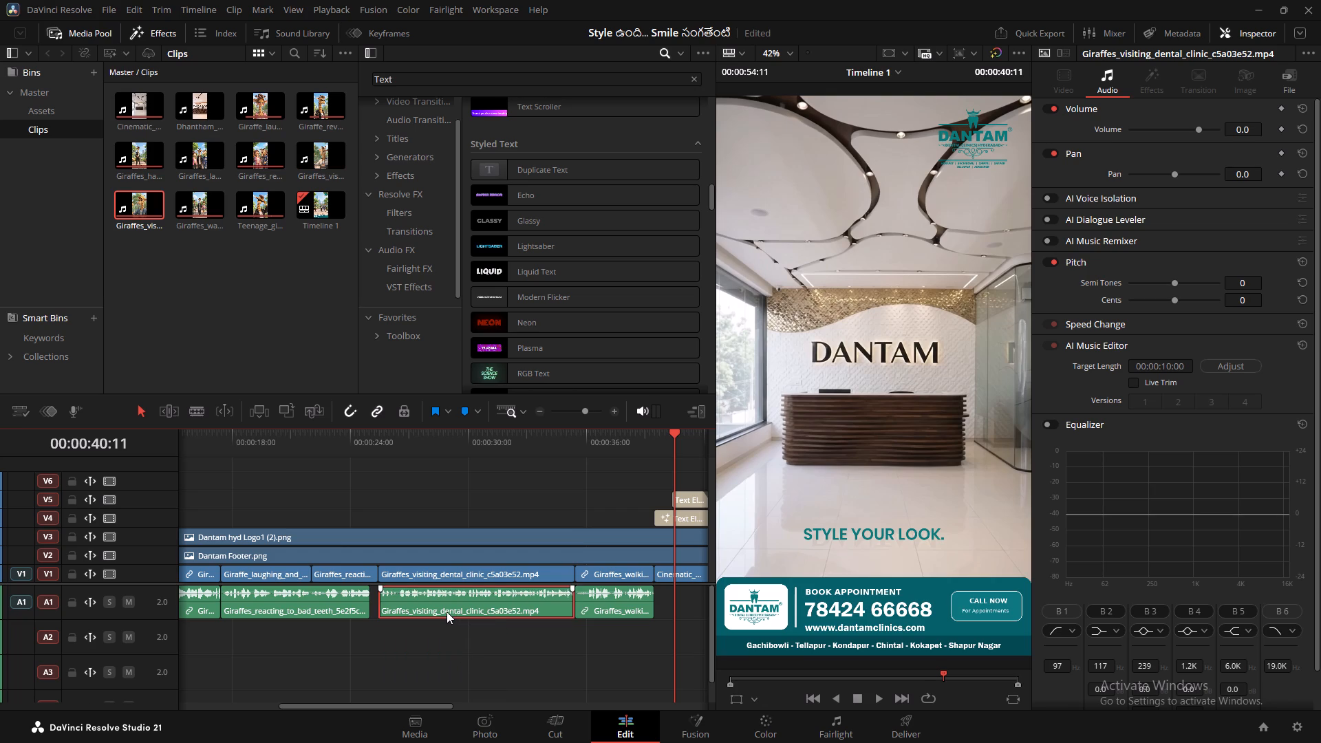
Cut the c5a03e52 audio on A1 at about 26:08 and delete the opening piece, leaving a gap there.
{"action": "key", "text": "b"}
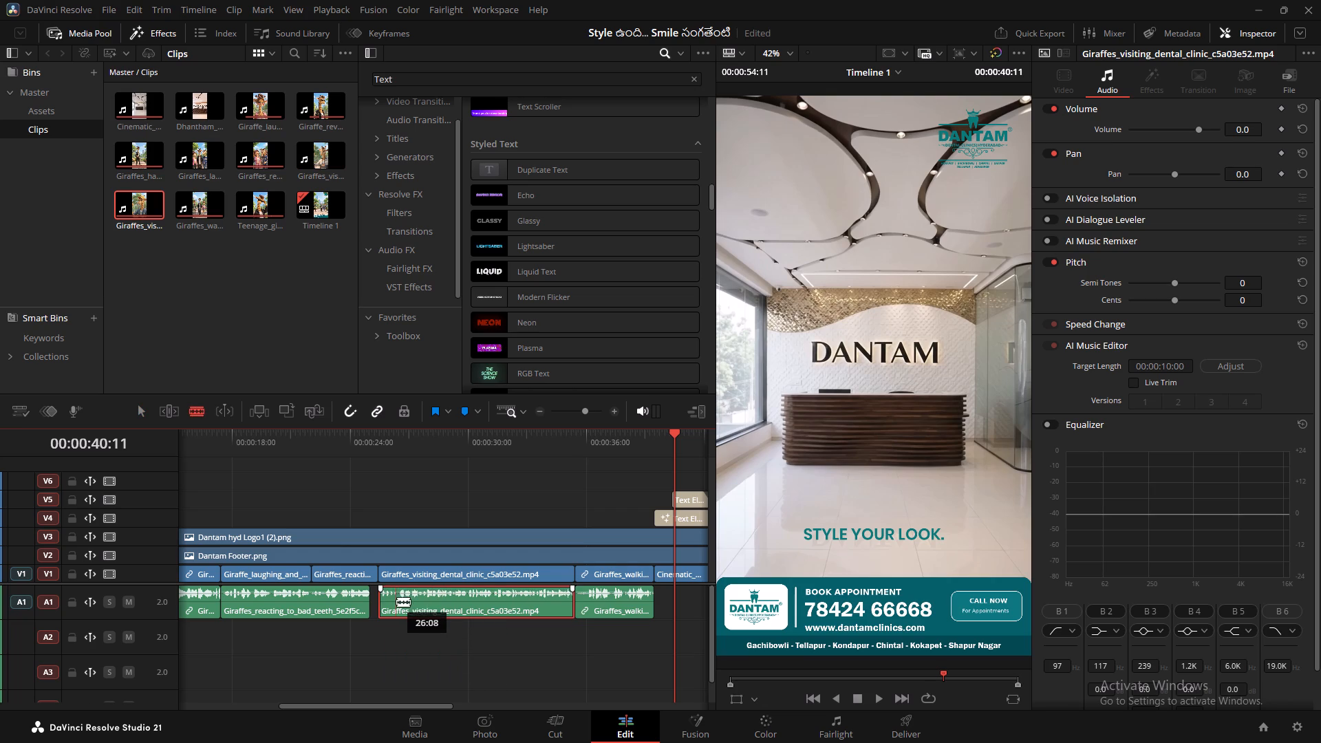
{"action": "left_click", "coordinate": [398, 602]}
{"action": "key", "text": "a"}
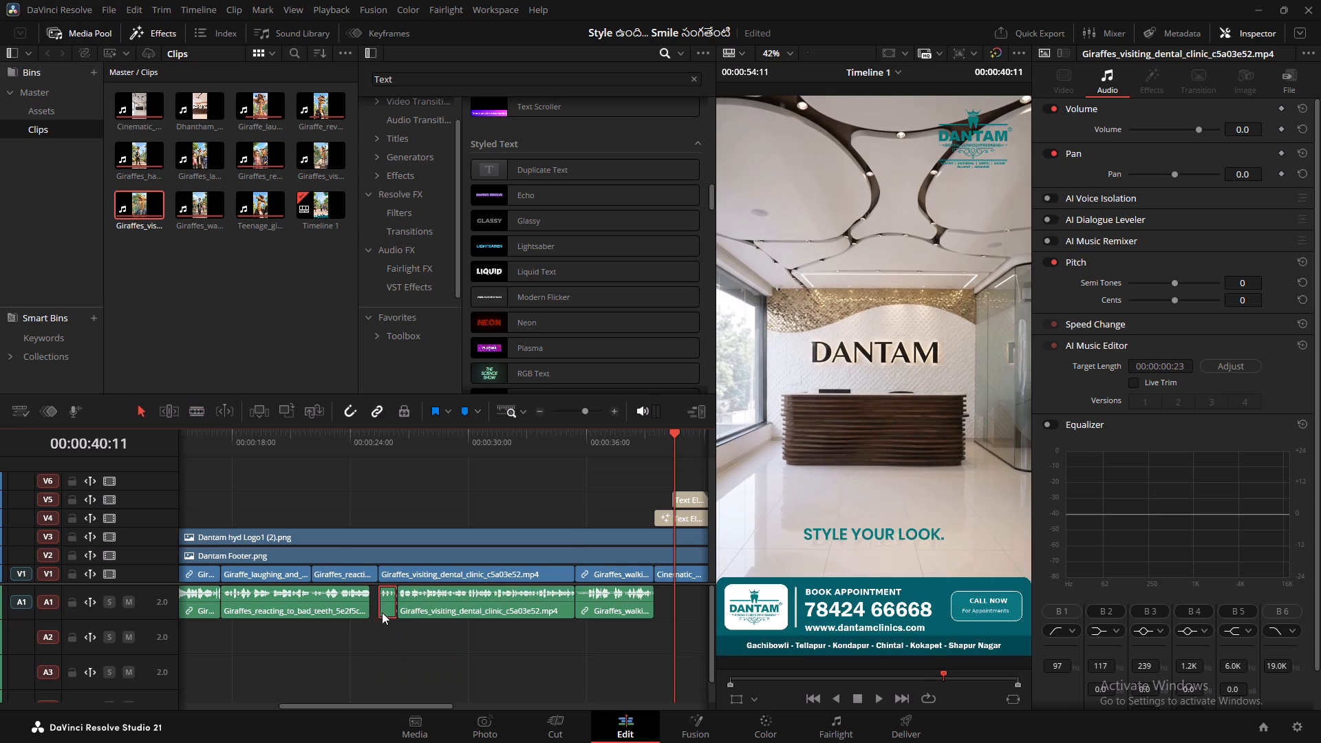
{"action": "left_click", "coordinate": [382, 610]}
{"action": "key", "text": "BackSpace"}
Play back the timeline from 23:18 across the c5a03e52 clip and into the walking clip.
{"action": "left_click", "coordinate": [358, 462]}
{"action": "left_click", "coordinate": [345, 442]}
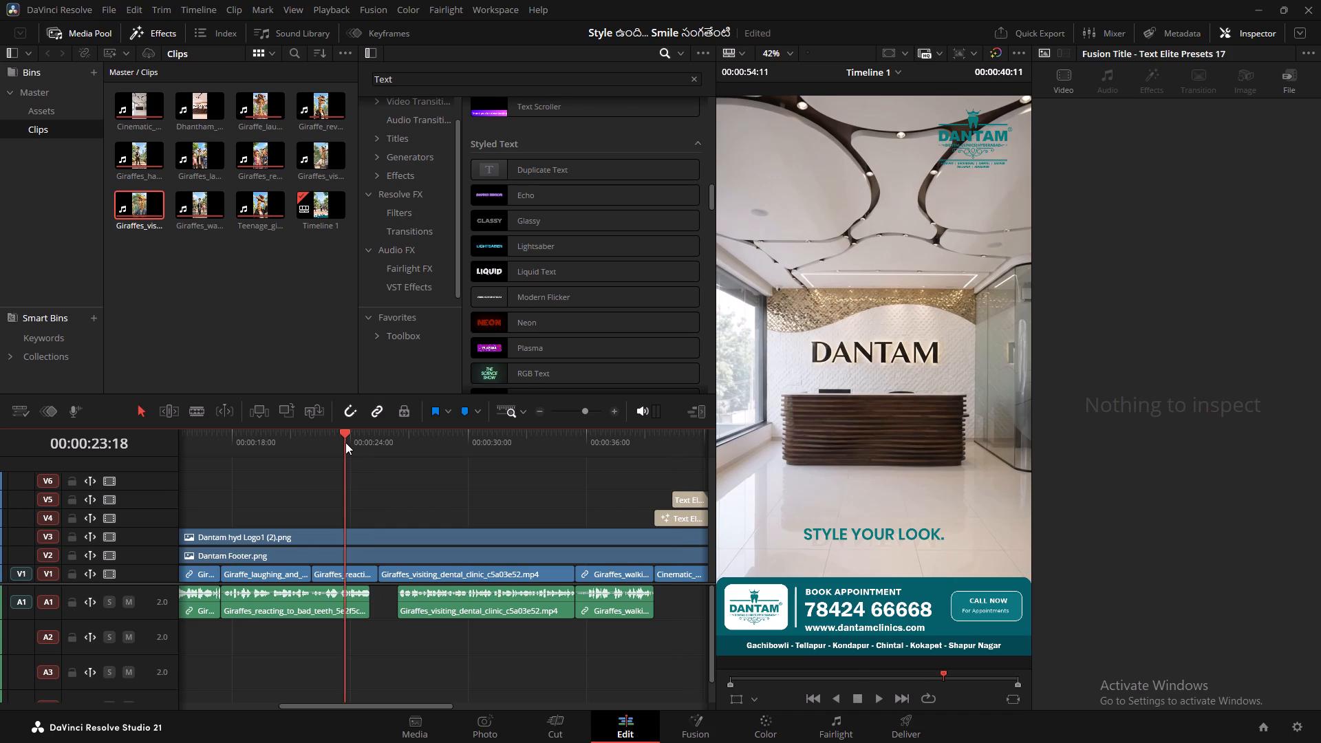
{"action": "key", "text": "space"}
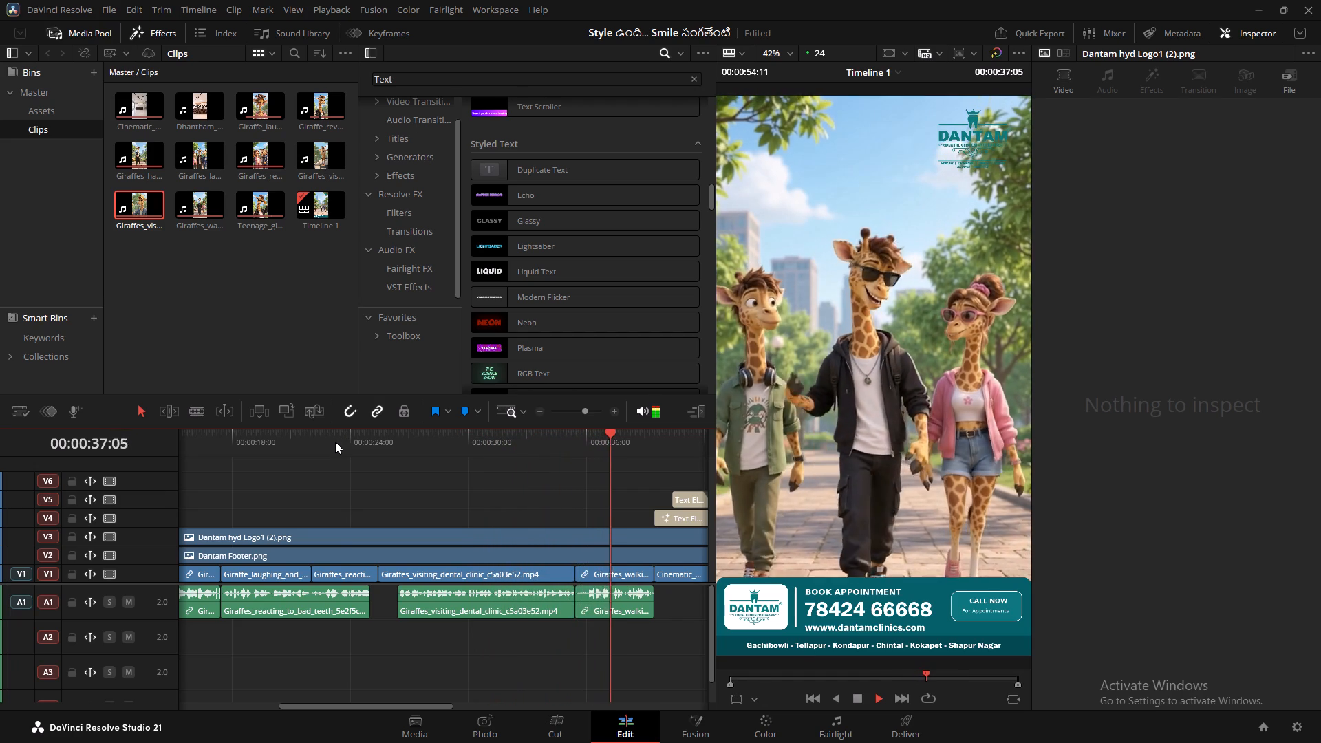
{"action": "key", "text": "space"}
Cut the c5a03e52 video and audio at 35:08 and ripple-delete the leftover frames before the walking clip.
{"action": "left_click", "coordinate": [559, 429]}
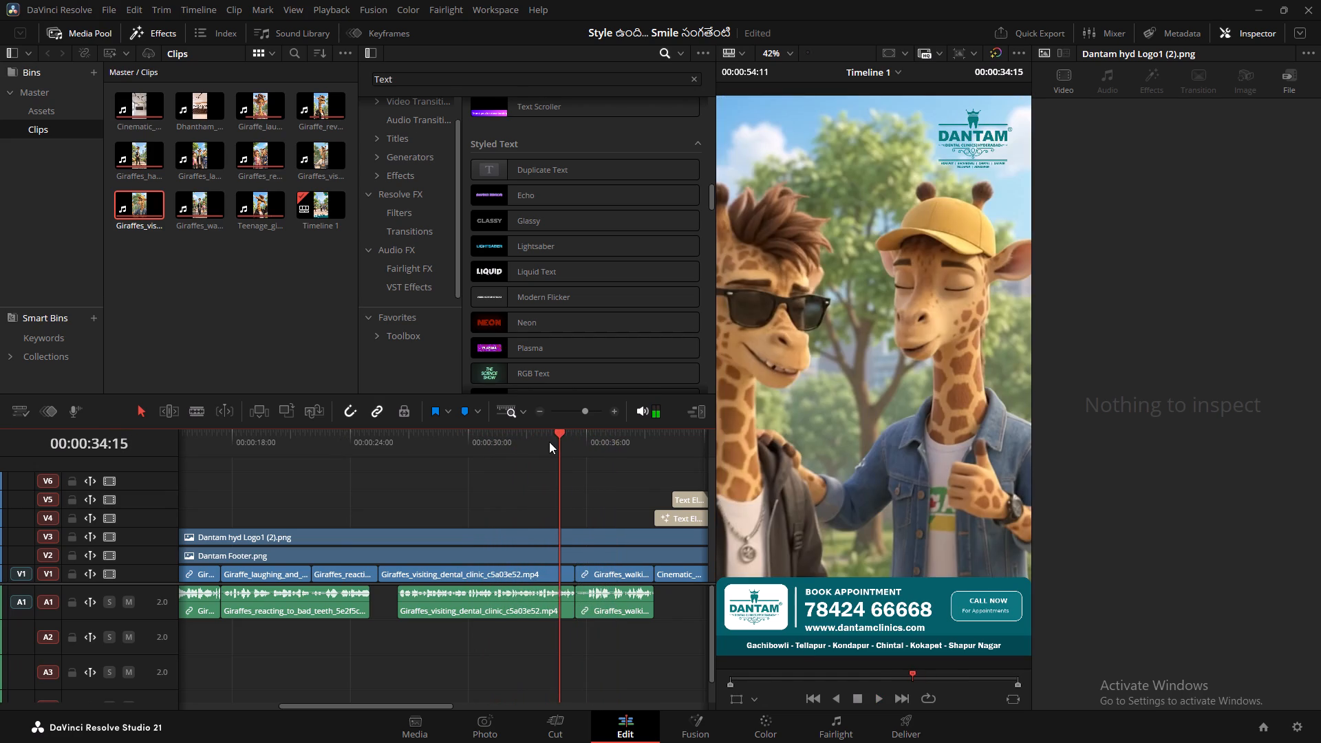
{"action": "key", "text": "Right"}
{"action": "key", "text": "Right"}
{"action": "key", "text": "Right"}
{"action": "key", "text": "Right"}
{"action": "key", "text": "Right"}
{"action": "key", "text": "Right"}
{"action": "key", "text": "Right"}
{"action": "key", "text": "Right"}
{"action": "key", "text": "Right"}
{"action": "key", "text": "Right"}
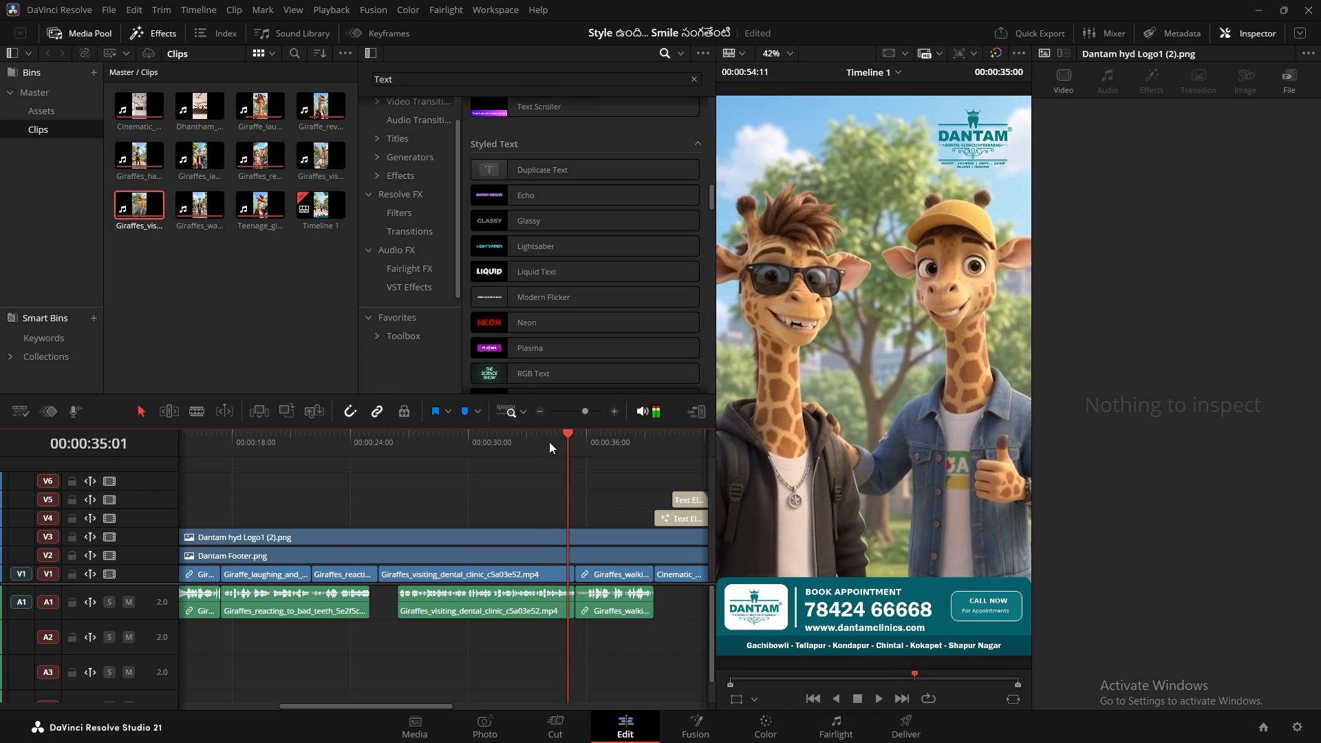
{"action": "key", "text": "Right"}
{"action": "key", "text": "Right"}
{"action": "key", "text": "Right"}
{"action": "key", "text": "Right"}
{"action": "key", "text": "Right"}
{"action": "key", "text": "Right"}
{"action": "key", "text": "Right"}
{"action": "key", "text": "Right"}
{"action": "key", "text": "Right"}
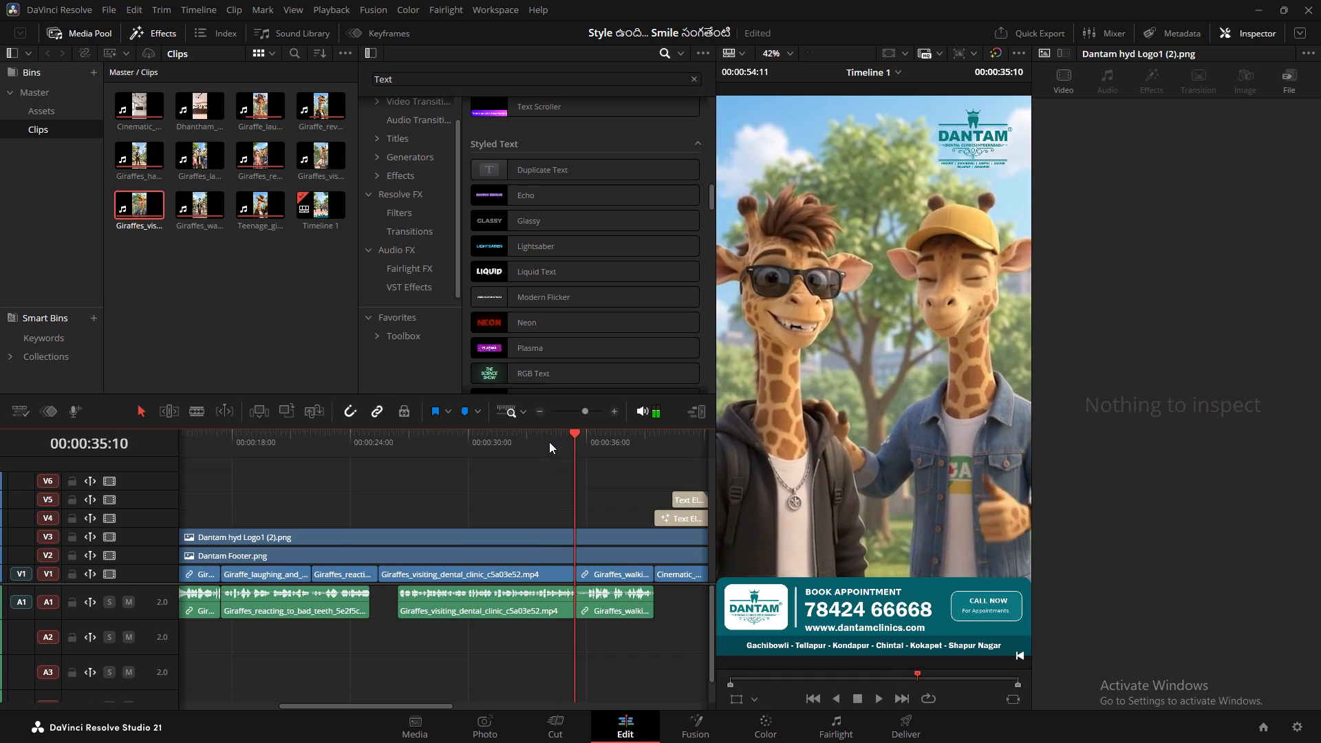
{"action": "key", "text": "Right"}
{"action": "key", "text": "Right"}
{"action": "key", "text": "Left"}
{"action": "key", "text": "Left"}
{"action": "key", "text": "Left"}
{"action": "key", "text": "Left"}
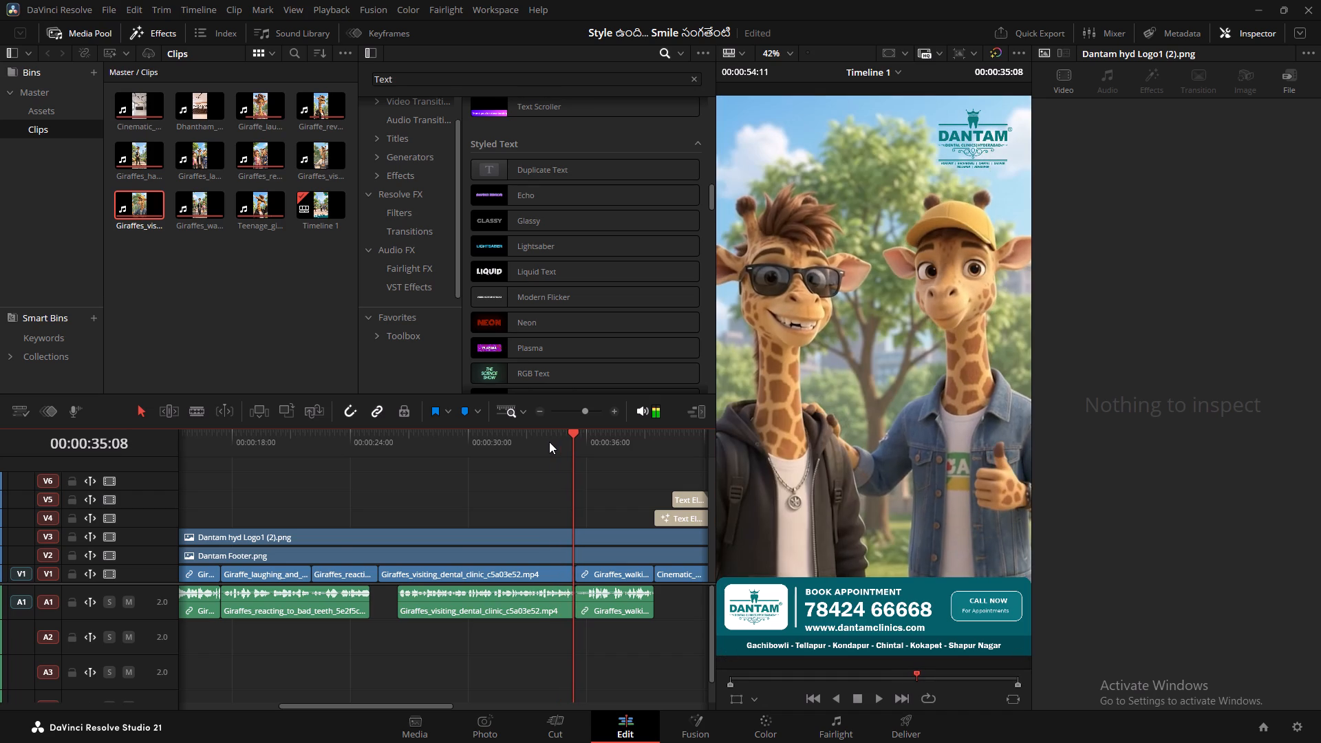
{"action": "scroll", "coordinate": [557, 457], "scroll_direction": "up", "scroll_amount": 8, "text": "alt"}
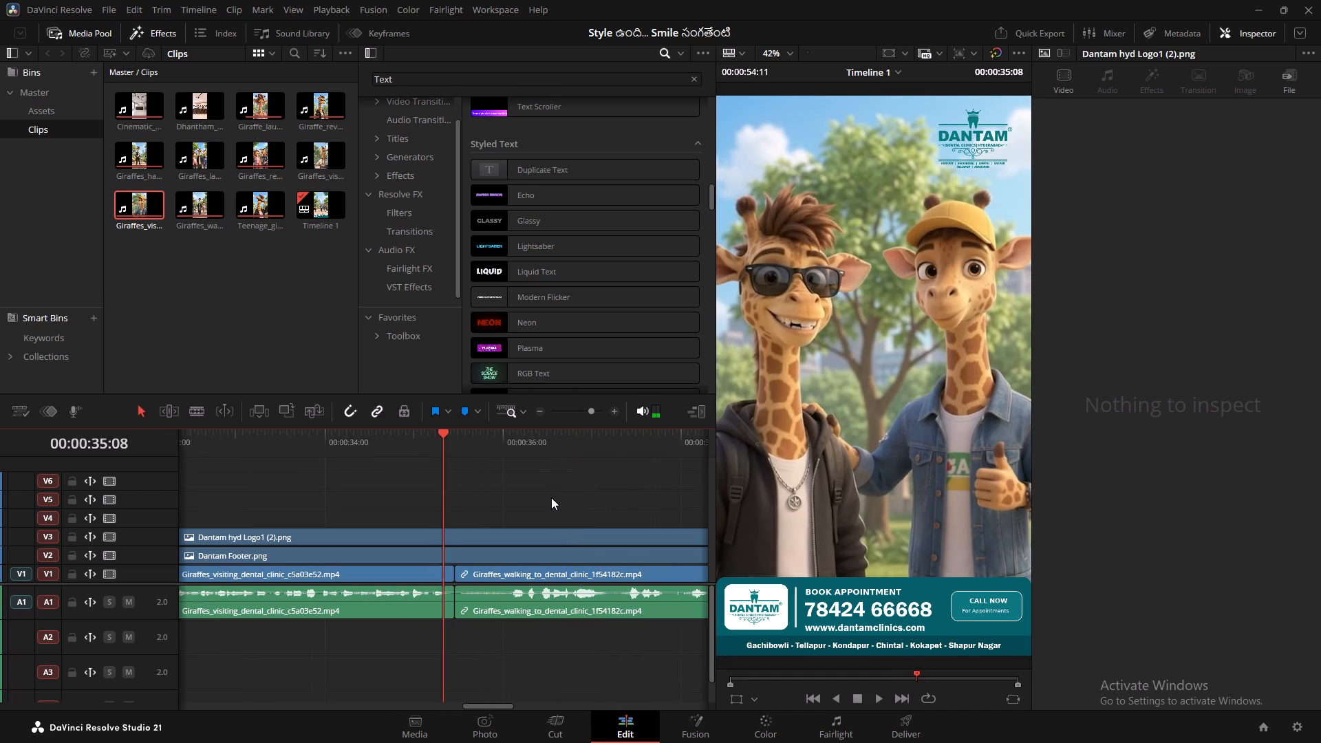
{"action": "key", "text": "b"}
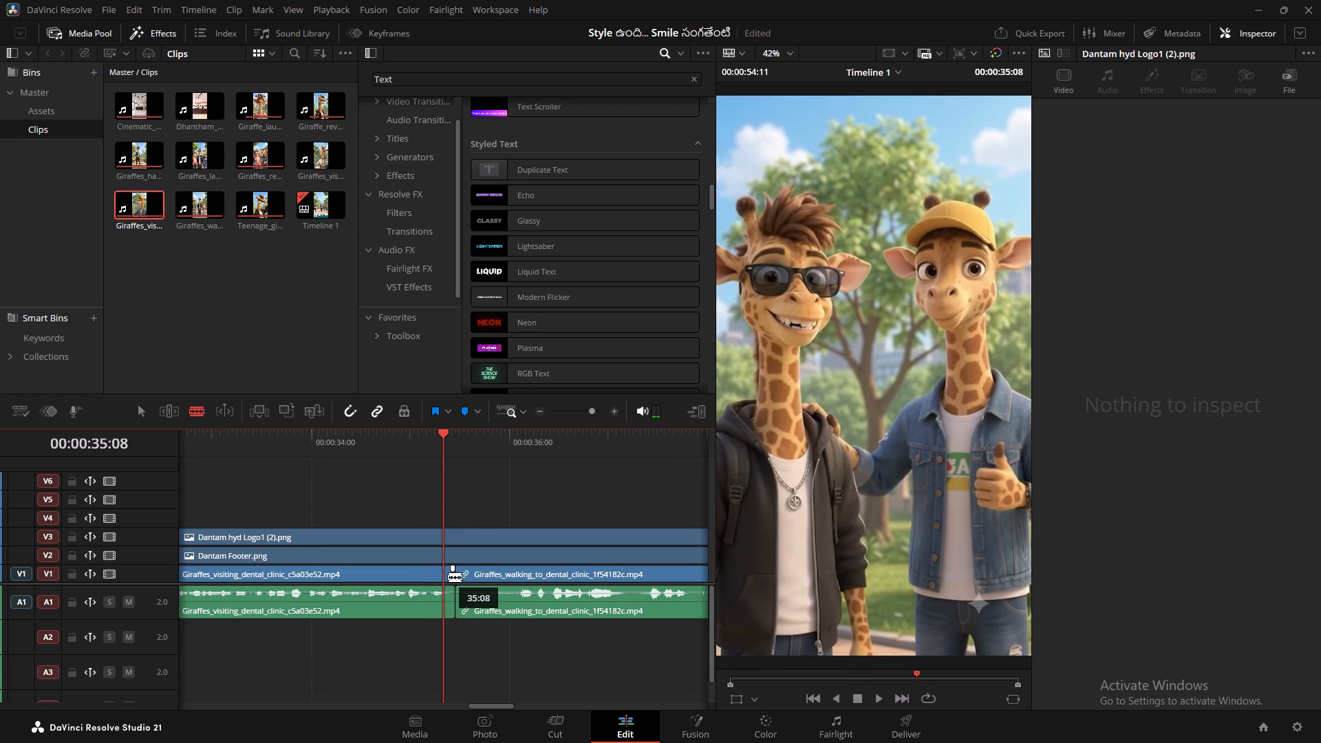
{"action": "left_click", "coordinate": [448, 577]}
{"action": "left_click", "coordinate": [444, 599]}
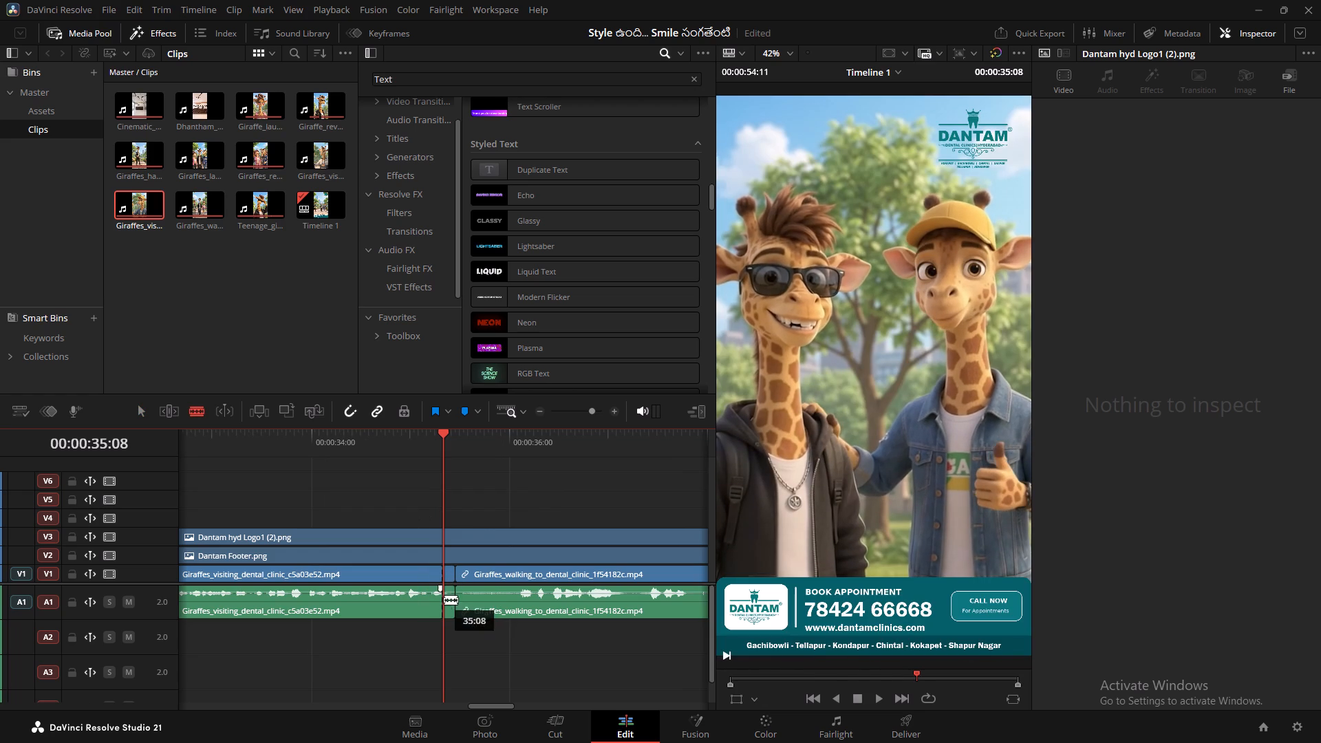
{"action": "key", "text": "a"}
{"action": "left_click", "coordinate": [448, 609]}
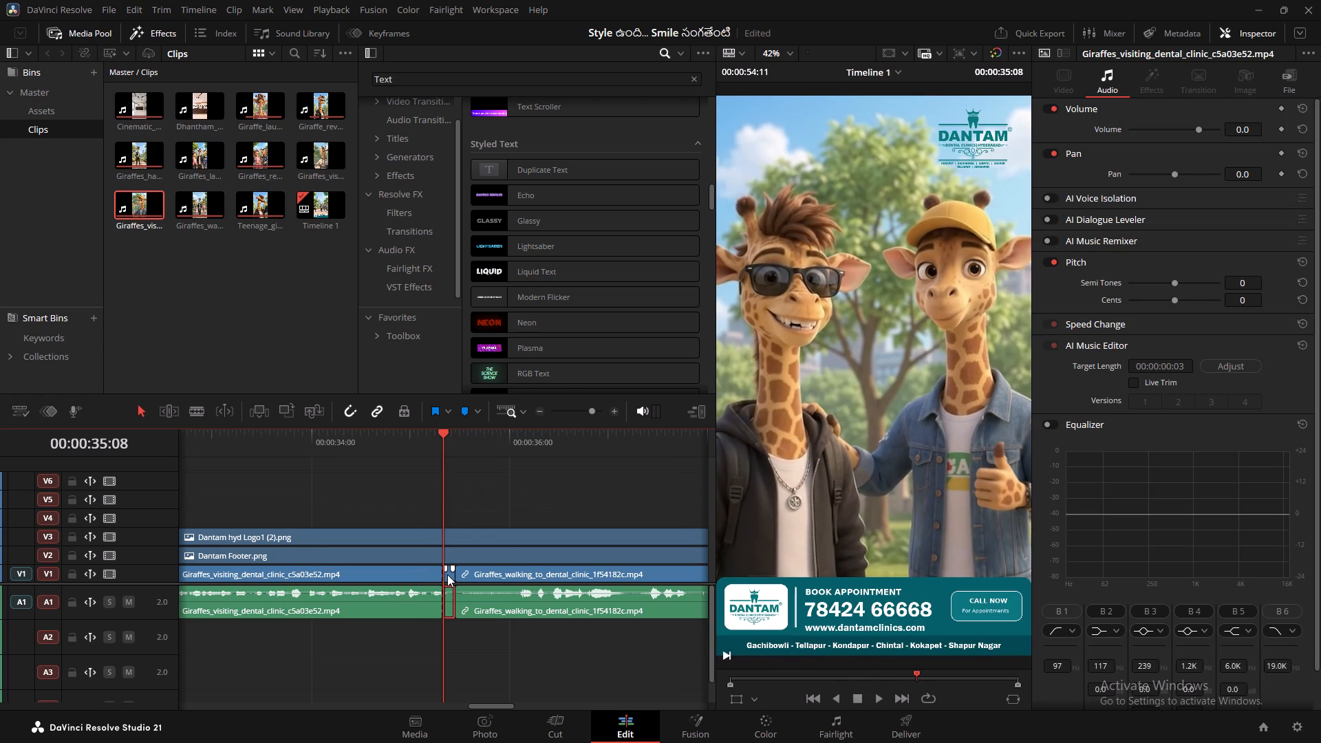
{"action": "left_click", "coordinate": [450, 579], "text": "ctrl"}
{"action": "key", "text": "Delete"}
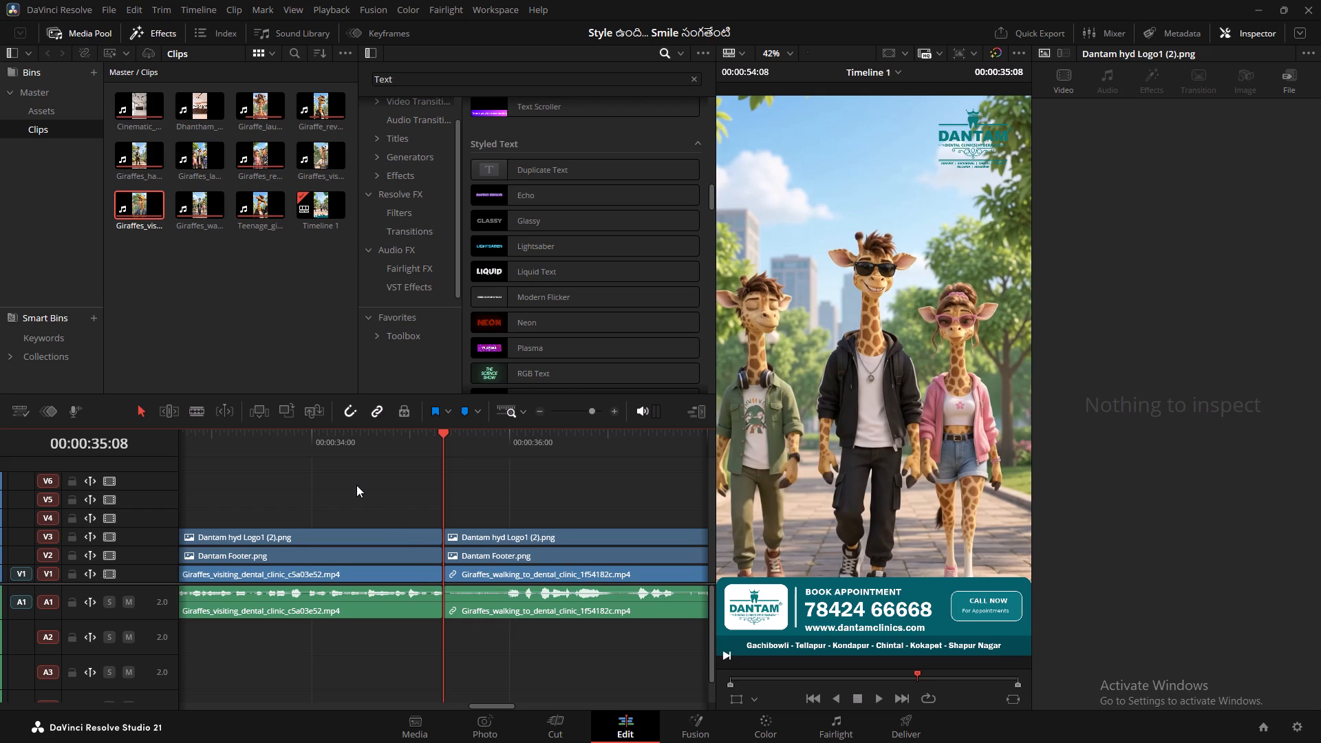
Play back from 25:11 through the c5a03e52, walking and reception clips into the outro to check the edit.
{"action": "scroll", "coordinate": [356, 485], "scroll_direction": "down", "scroll_amount": 7, "text": "alt"}
{"action": "scroll", "coordinate": [352, 485], "scroll_direction": "up", "scroll_amount": 2}
{"action": "left_click", "coordinate": [325, 450]}
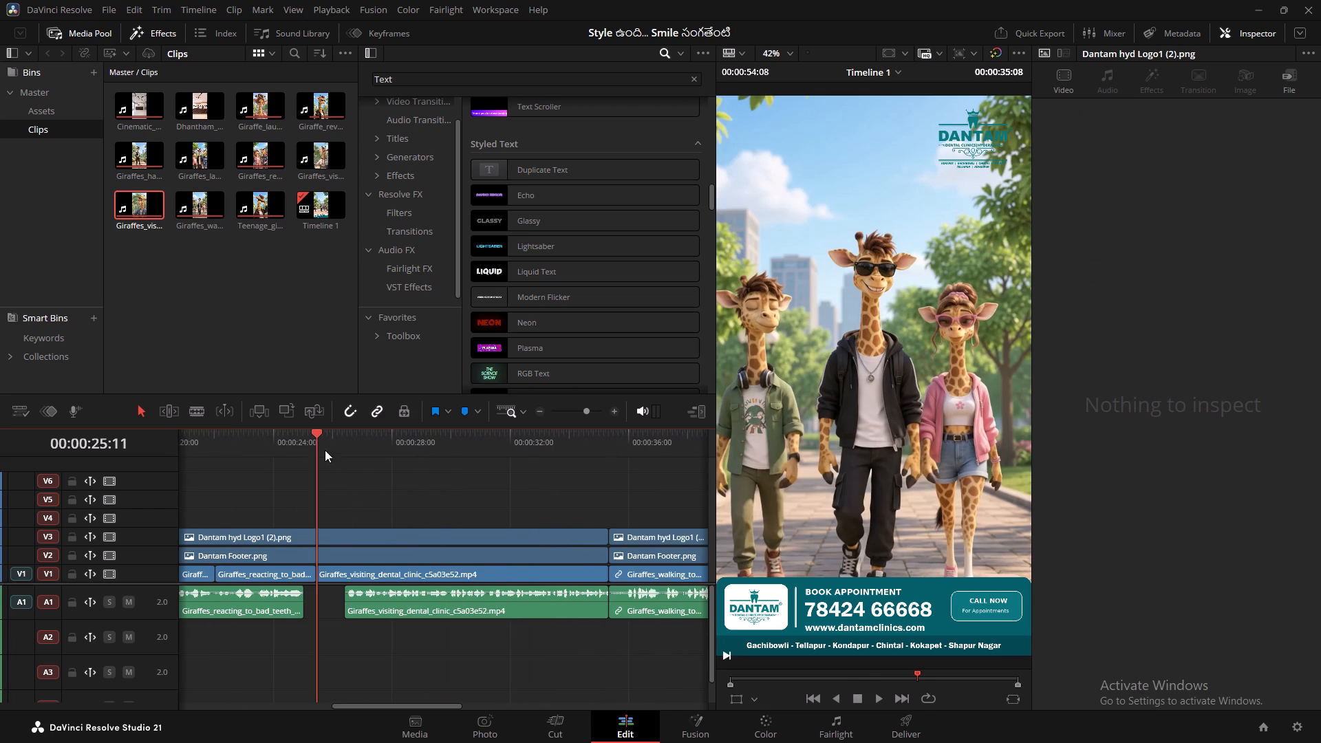
{"action": "key", "text": "space"}
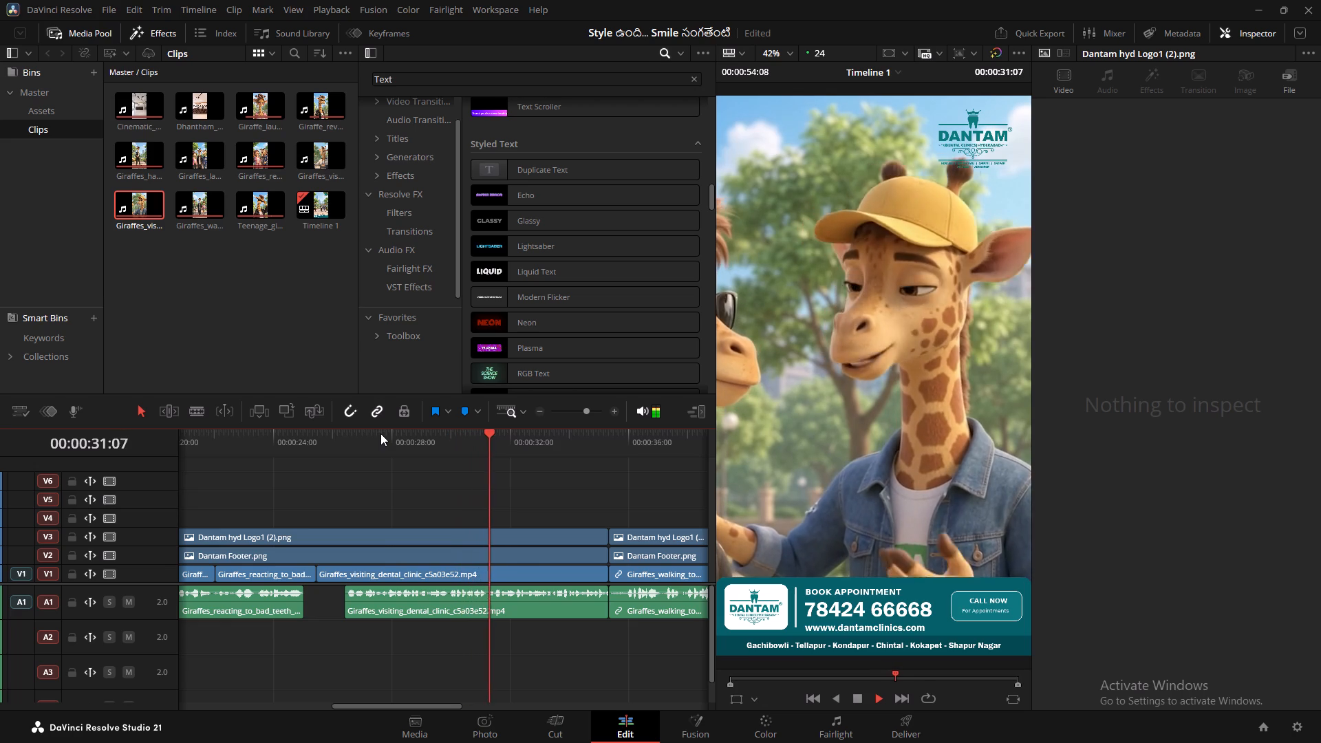
{"action": "scroll", "coordinate": [380, 433], "scroll_direction": "down", "scroll_amount": 1}
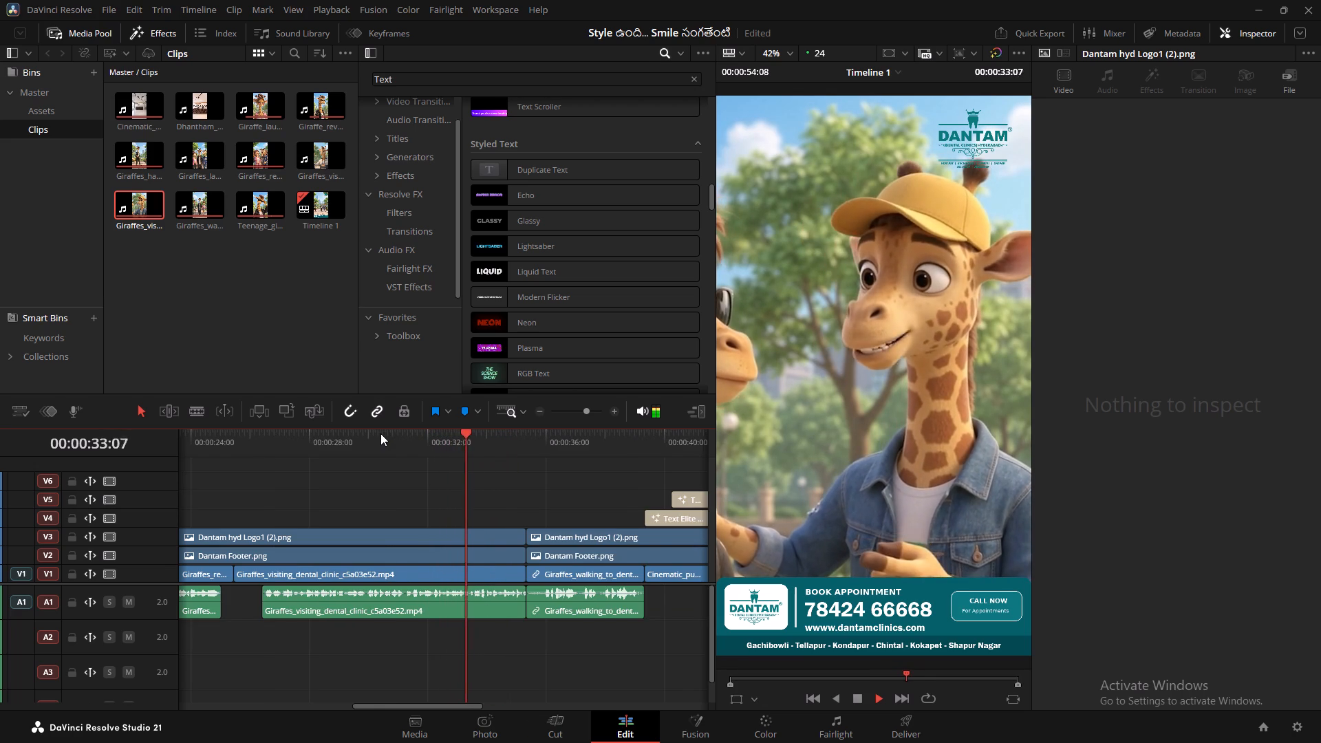
{"action": "scroll", "coordinate": [380, 433], "scroll_direction": "down", "scroll_amount": 1}
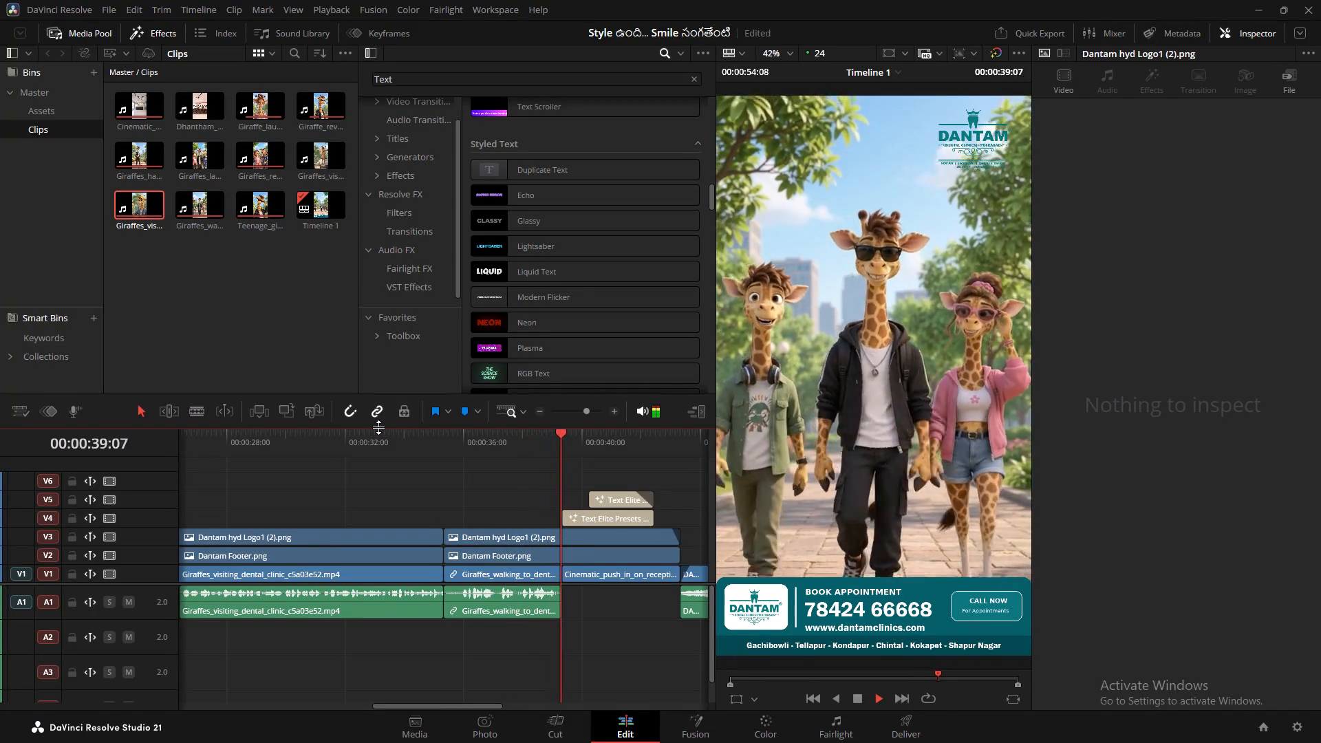
{"action": "key", "text": "space"}
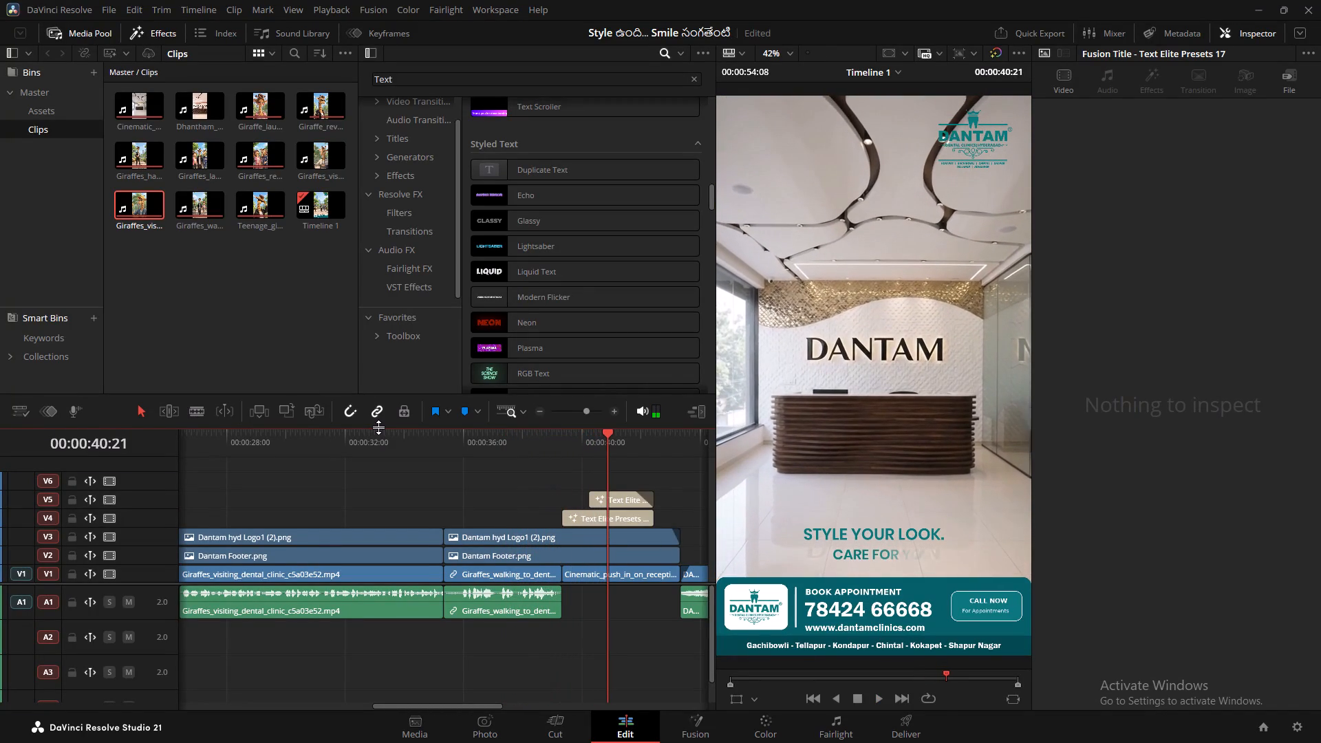
{"action": "key", "text": "space"}
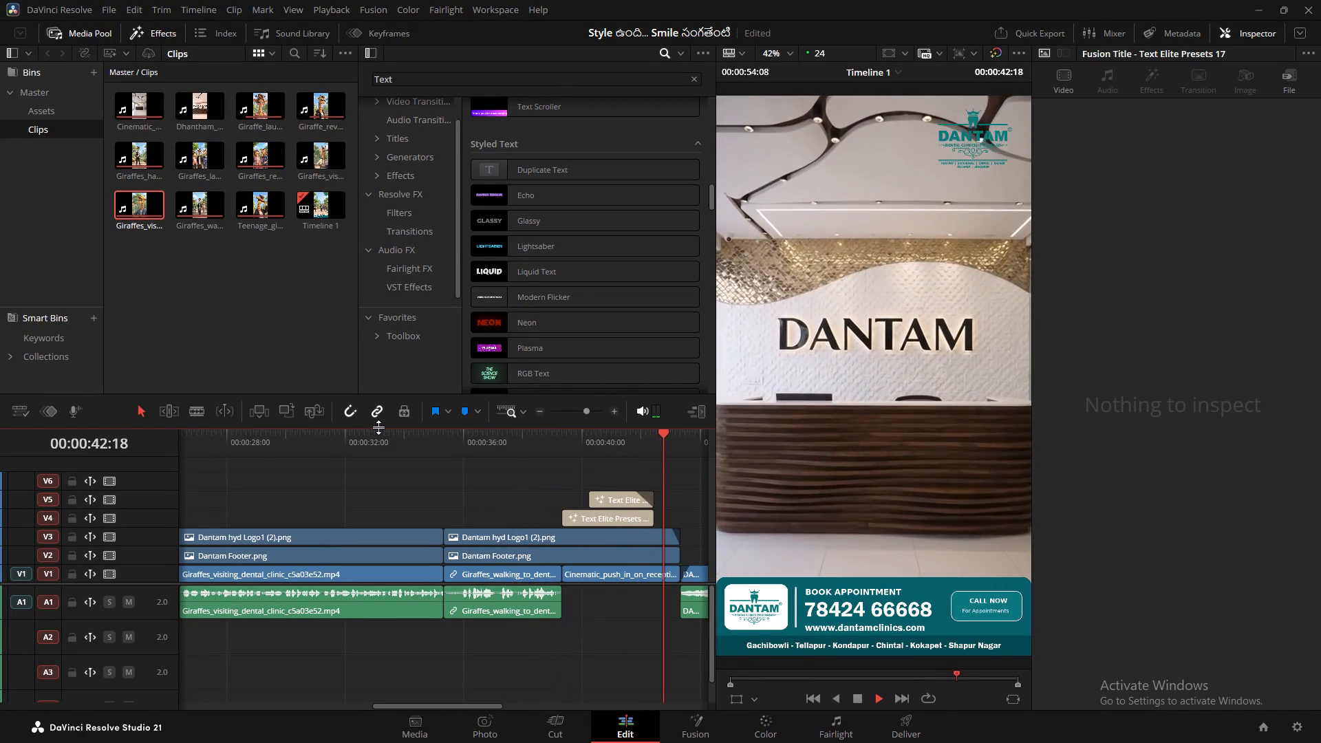
{"action": "key", "text": "space"}
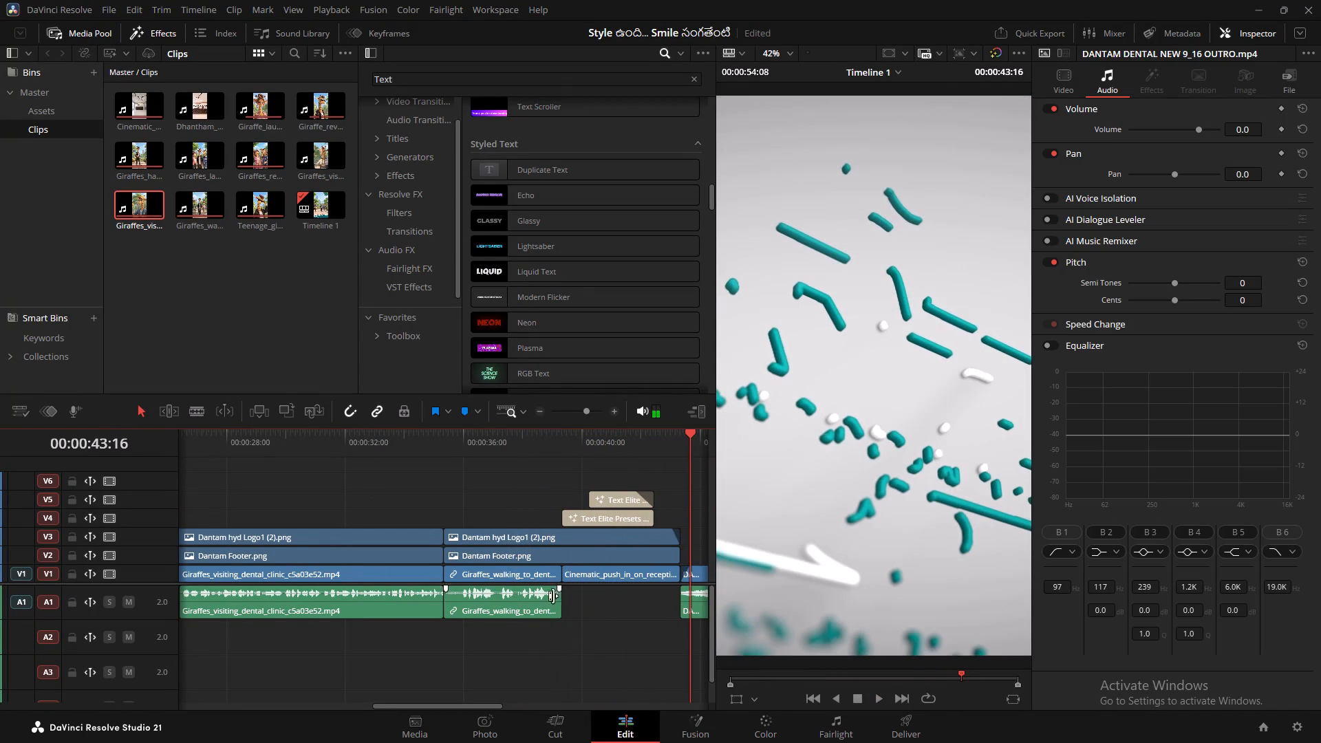
Delete the Cinematic_push_in reception clip from V1, leaving its gap before the outro.
{"action": "left_click", "coordinate": [603, 577]}
{"action": "key", "text": "BackSpace"}
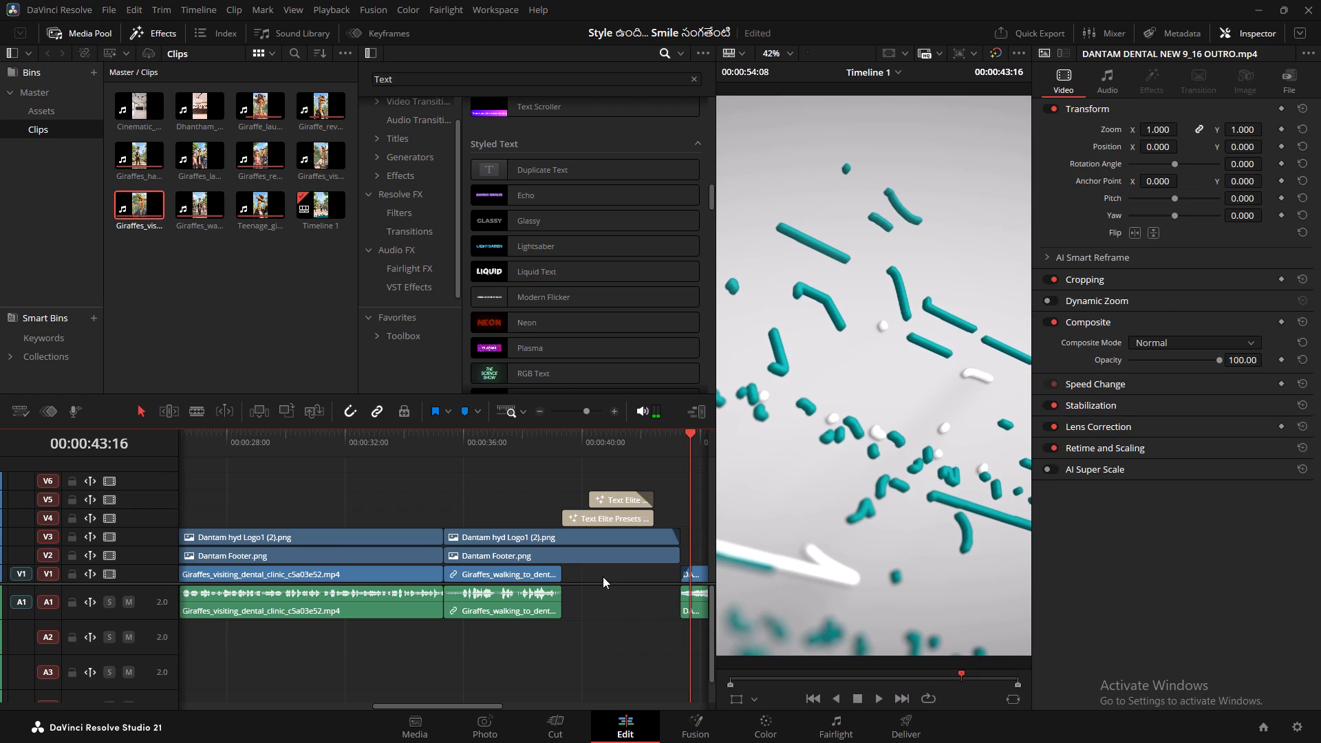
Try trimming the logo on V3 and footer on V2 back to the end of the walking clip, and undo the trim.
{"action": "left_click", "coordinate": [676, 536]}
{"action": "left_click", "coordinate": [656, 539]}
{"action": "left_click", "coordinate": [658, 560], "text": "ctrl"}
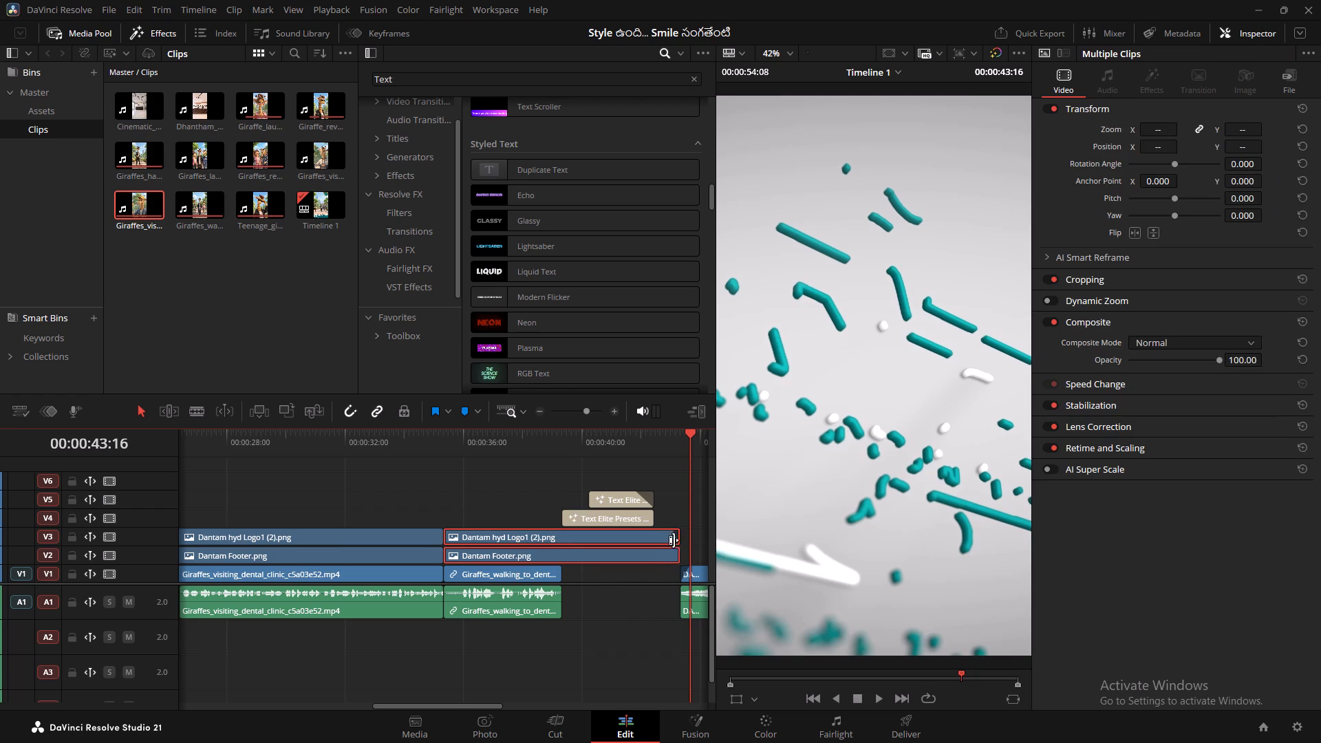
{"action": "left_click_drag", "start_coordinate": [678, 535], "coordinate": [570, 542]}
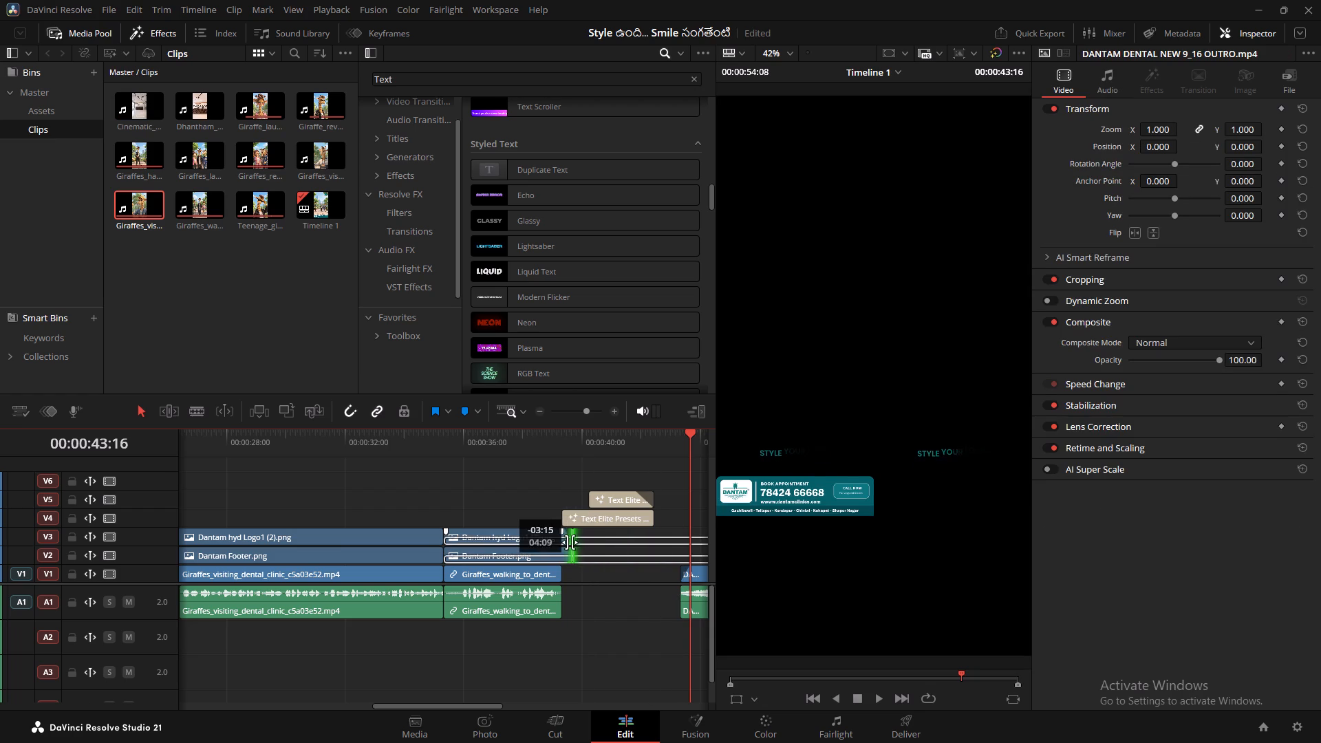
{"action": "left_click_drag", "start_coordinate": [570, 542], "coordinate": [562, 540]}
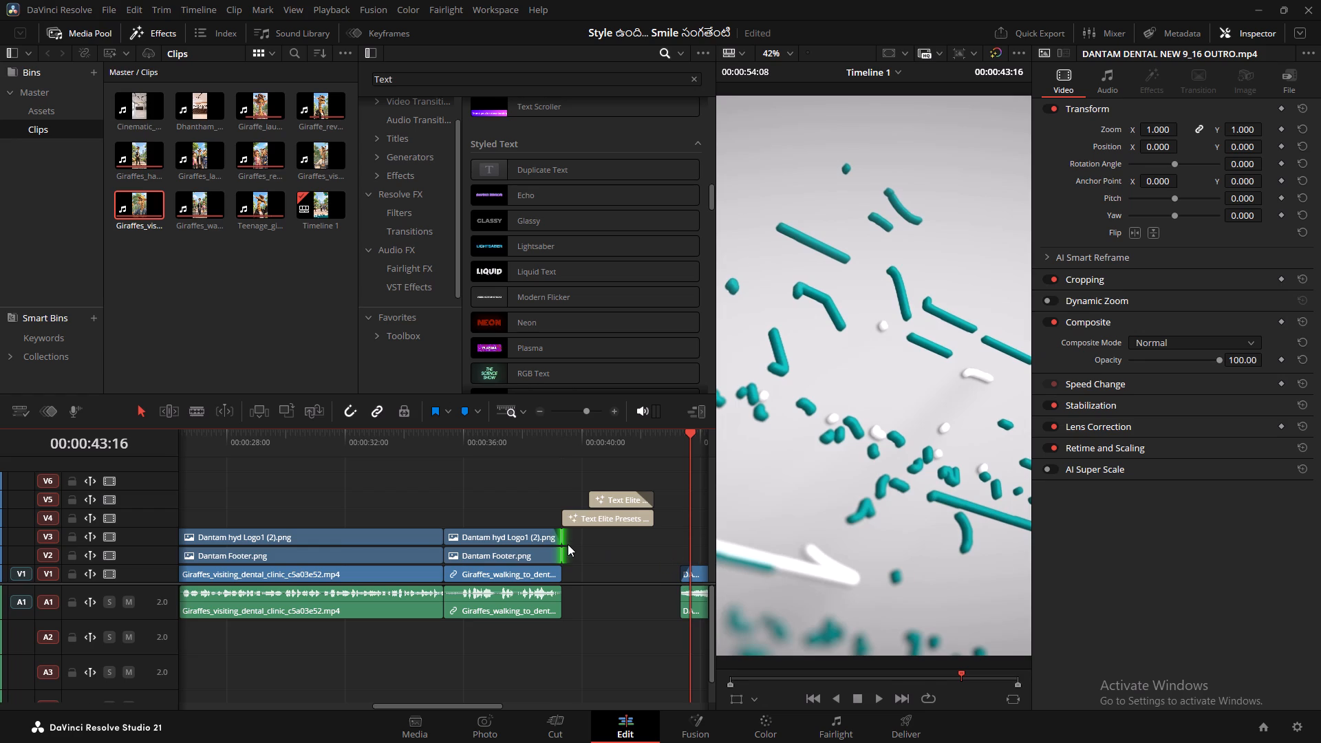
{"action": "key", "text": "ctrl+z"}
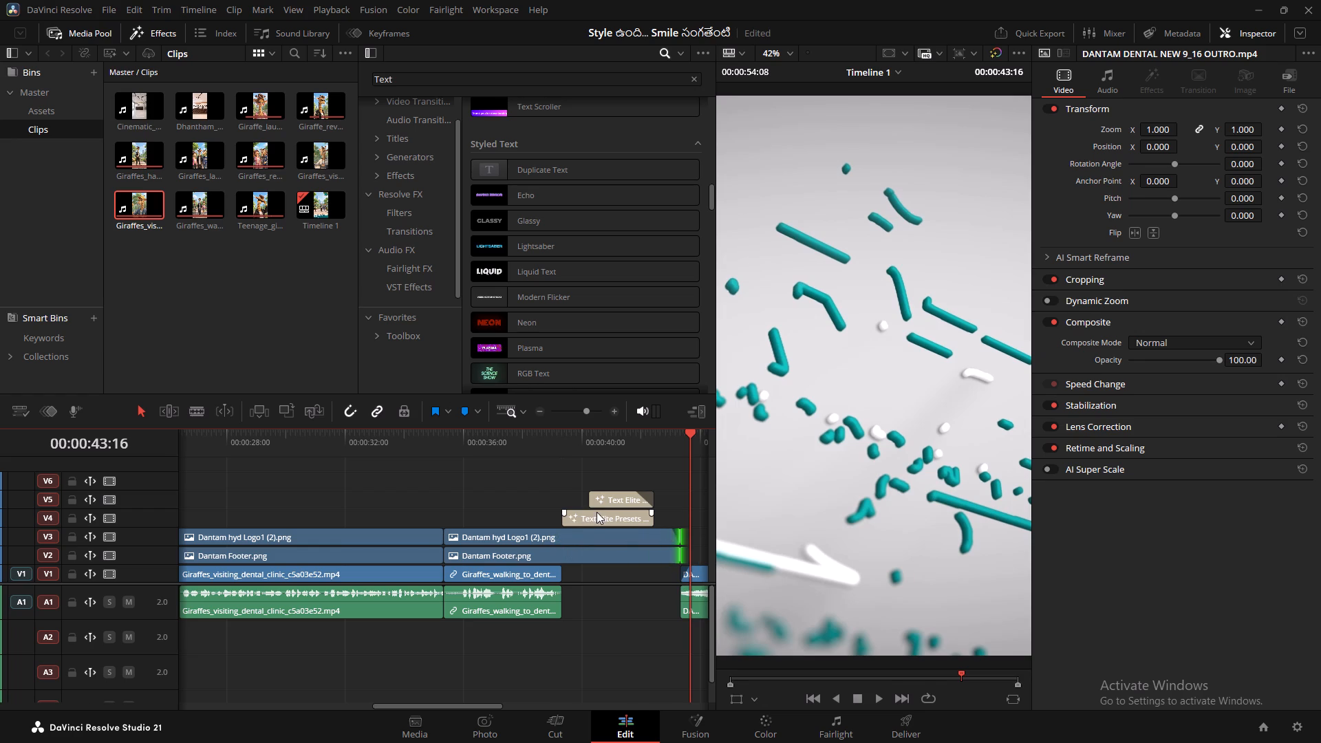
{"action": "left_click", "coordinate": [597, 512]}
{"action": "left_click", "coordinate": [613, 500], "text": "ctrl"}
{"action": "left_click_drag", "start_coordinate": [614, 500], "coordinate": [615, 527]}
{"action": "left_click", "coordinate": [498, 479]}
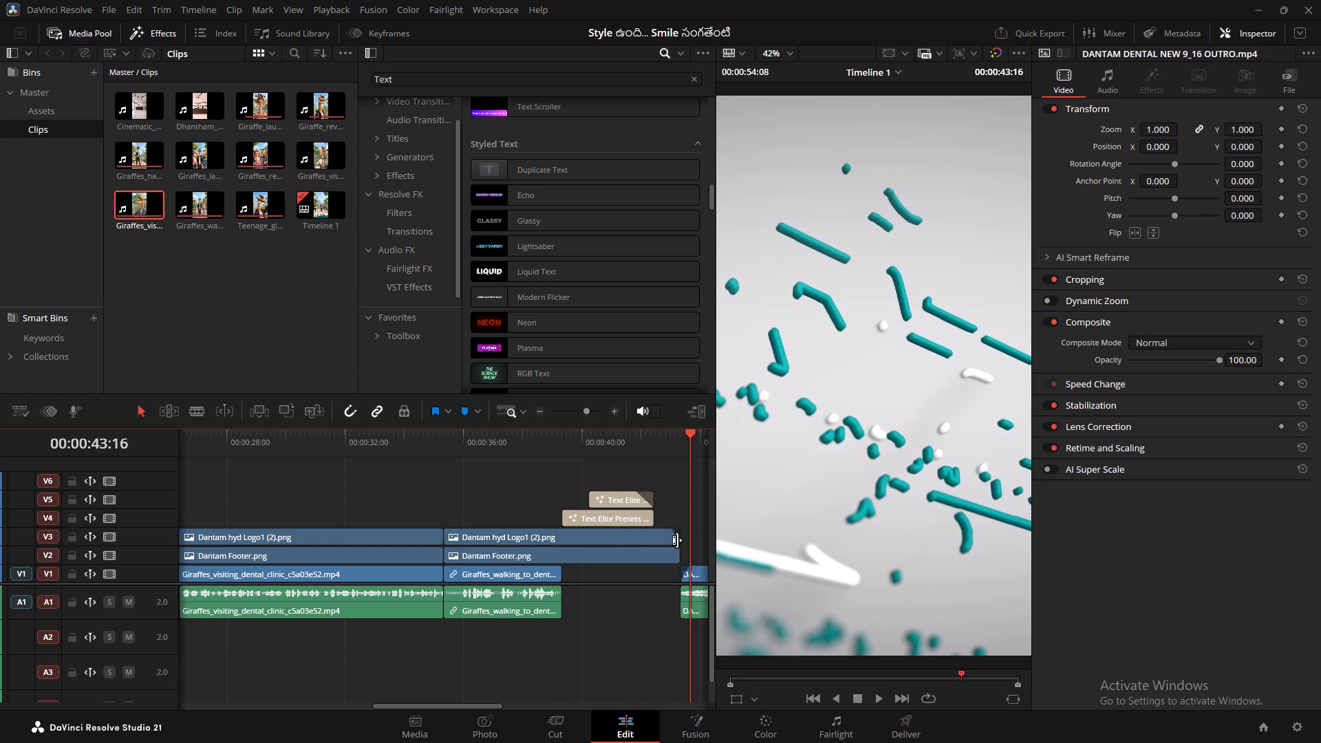
Trim the second logo clip on V3 and footer clip on V2 together to end with the text titles.
{"action": "left_click", "coordinate": [678, 538]}
{"action": "left_click", "coordinate": [656, 534]}
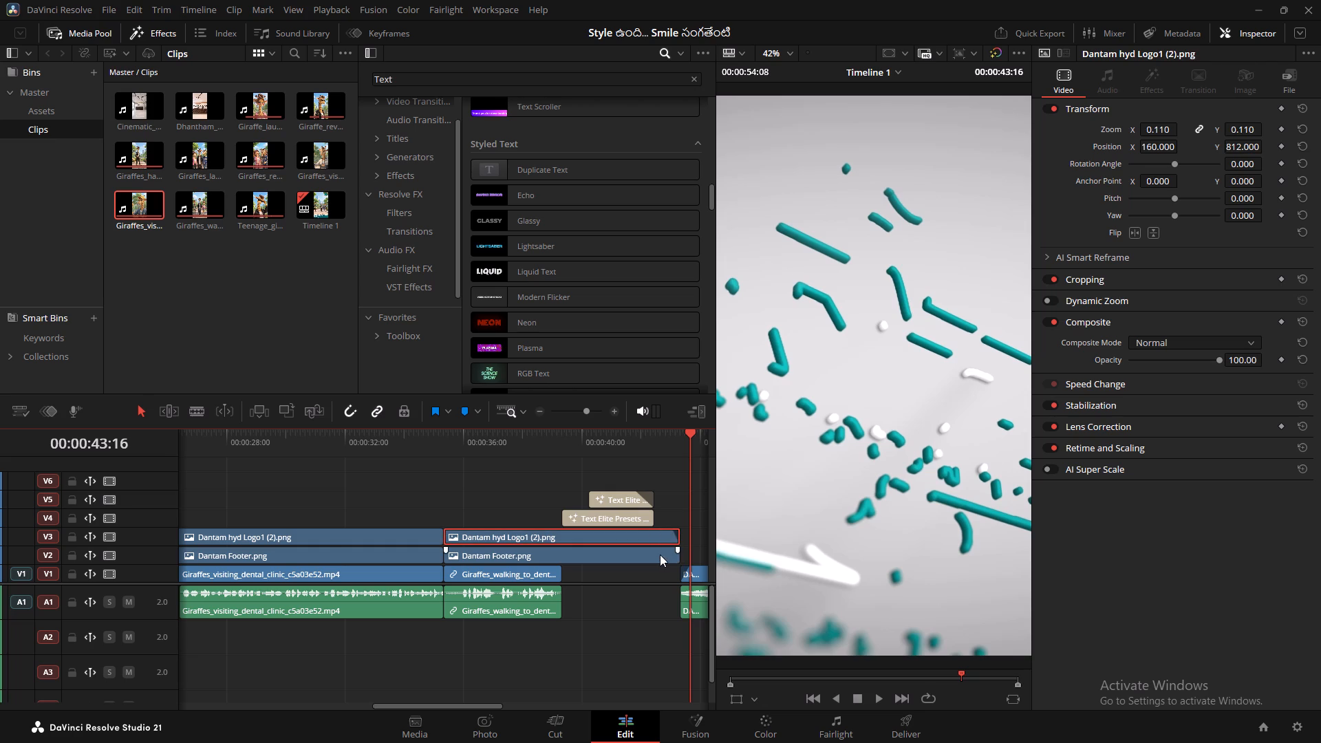
{"action": "left_click", "coordinate": [660, 554]}
{"action": "left_click", "coordinate": [656, 531], "text": "ctrl"}
{"action": "left_click_drag", "start_coordinate": [678, 540], "coordinate": [652, 541]}
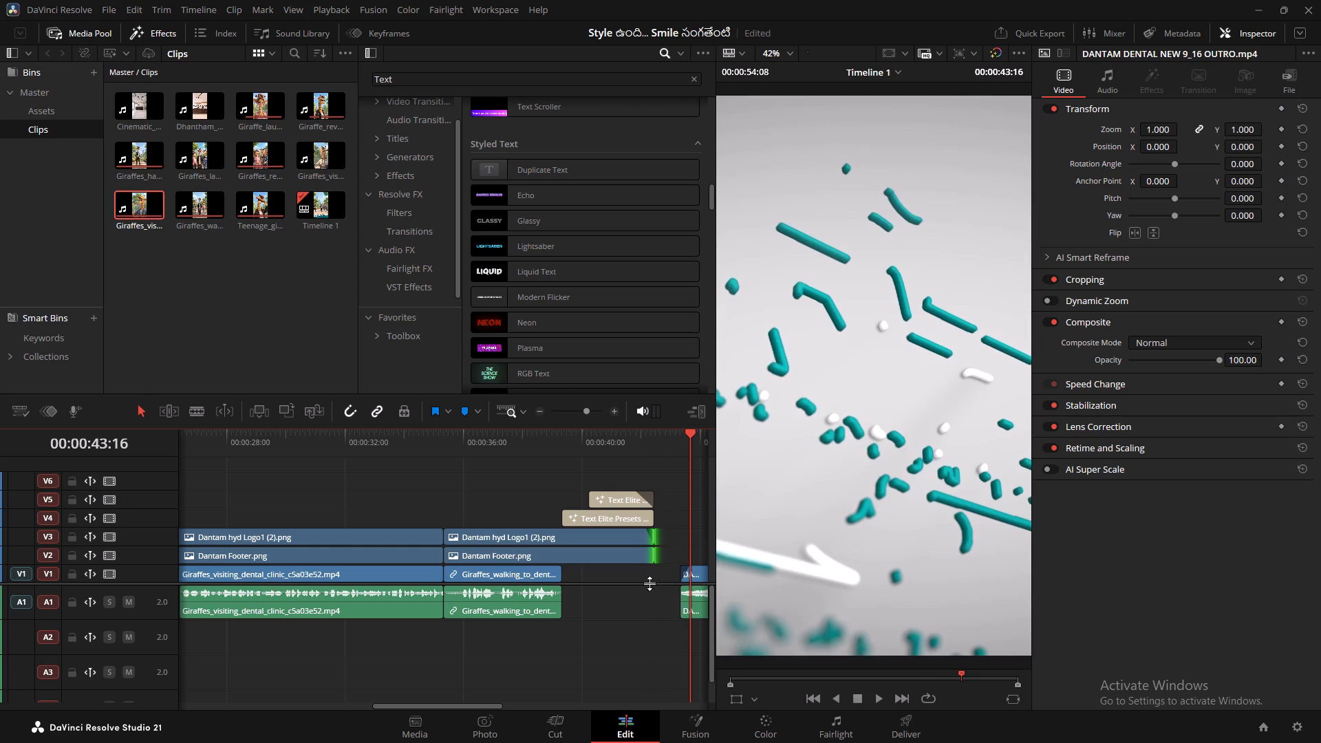
{"action": "left_click", "coordinate": [649, 583]}
Move the linked DANTAM DENTAL NEW 9_16 OUTRO clip earlier to start where the titles, logo and footer end.
{"action": "left_click_drag", "start_coordinate": [679, 537], "coordinate": [699, 611]}
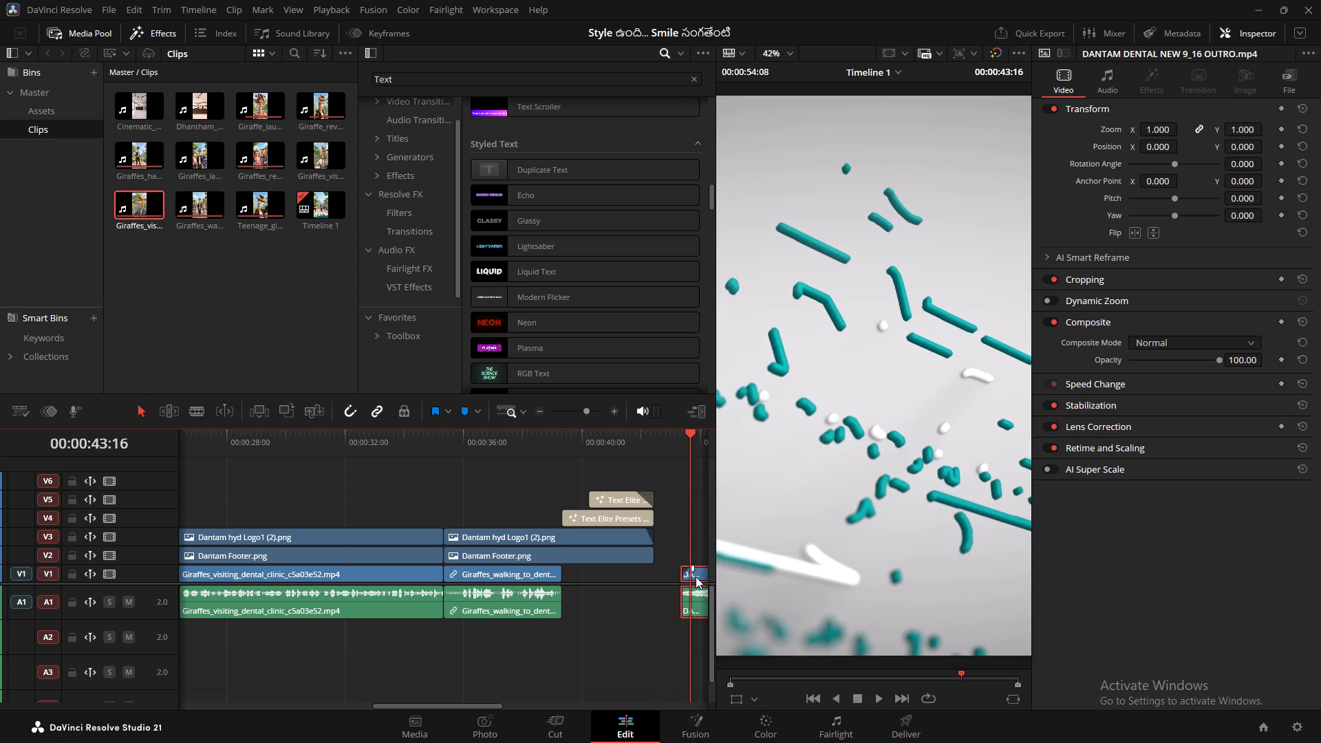
{"action": "left_click_drag", "start_coordinate": [696, 576], "coordinate": [537, 583]}
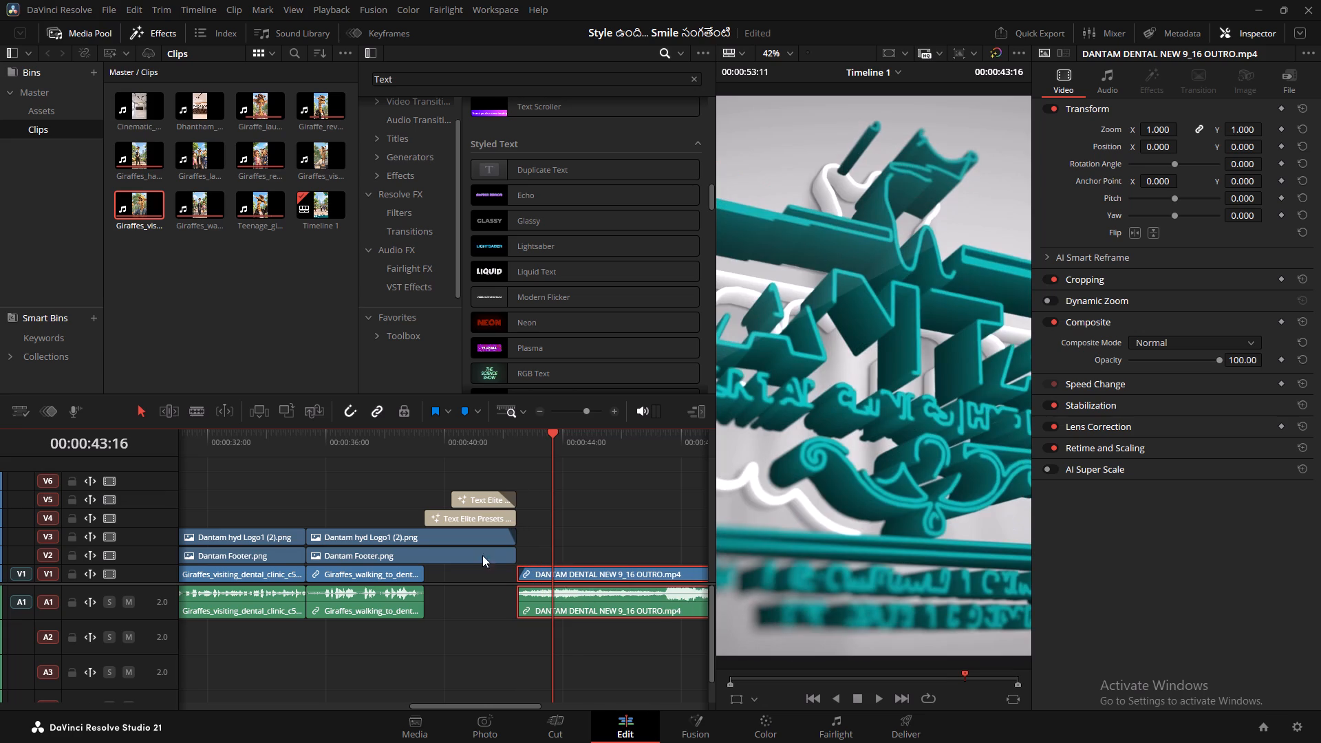
Play back from the walking clip into the titles over the empty V1 section, stopping at 41:02.
{"action": "left_click", "coordinate": [367, 447]}
{"action": "key", "text": "space"}
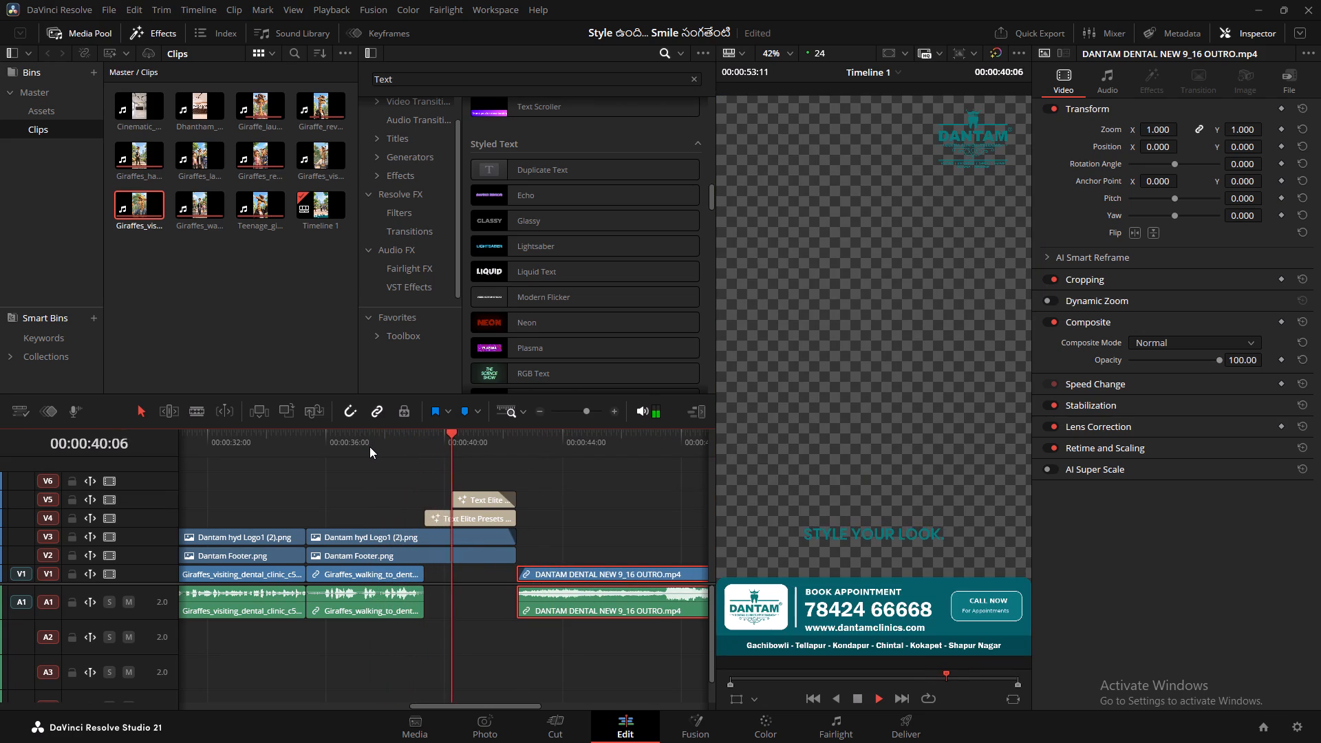
{"action": "key", "text": "space"}
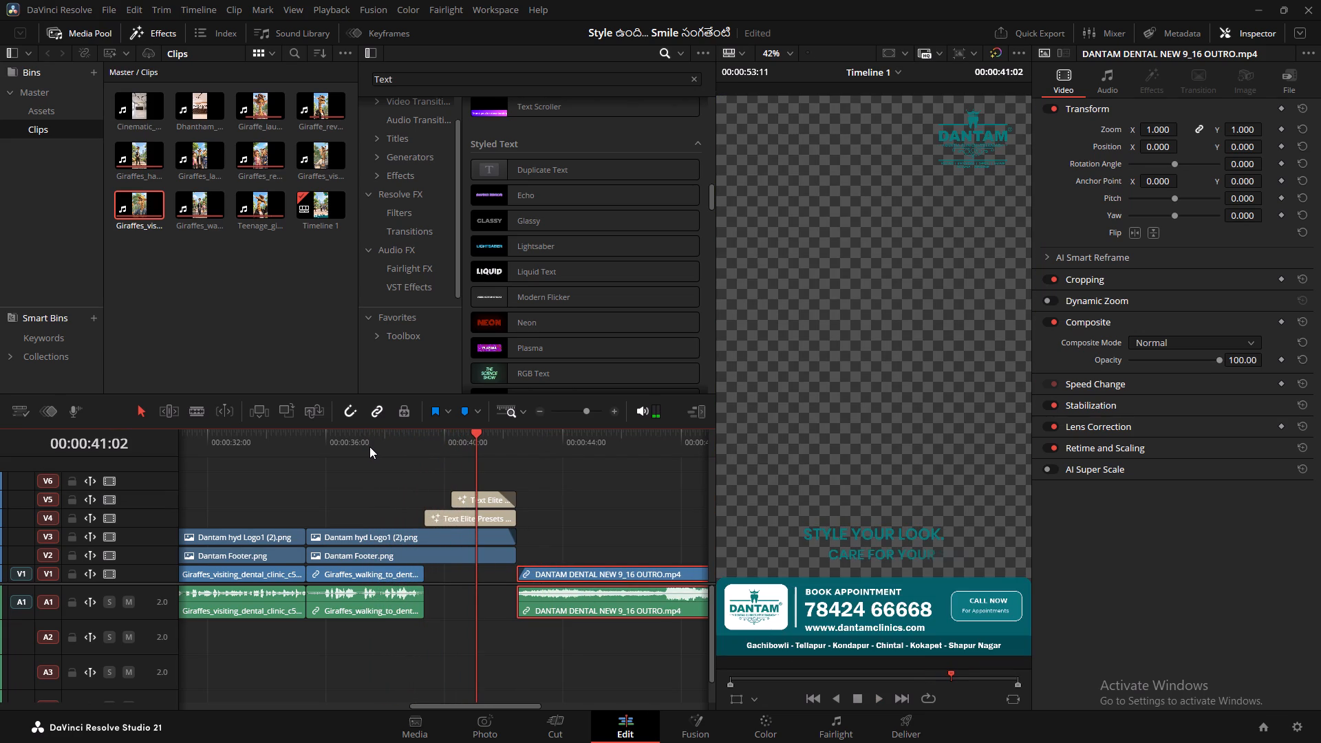
{"action": "key", "text": "p"}
{"action": "key", "text": "p"}
Reset the position of the V4 and V5 text titles to X 0.000 and Y 0.000.
{"action": "left_click", "coordinate": [478, 502]}
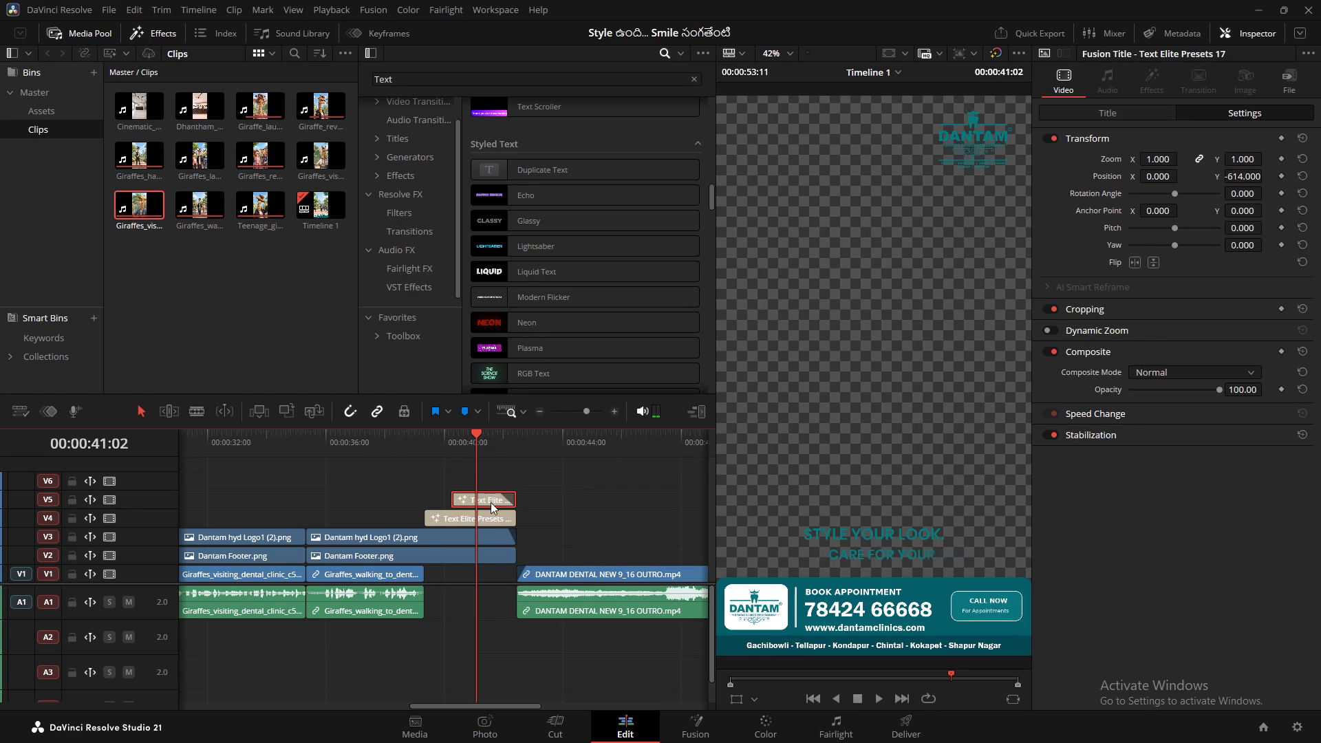
{"action": "left_click", "coordinate": [487, 516]}
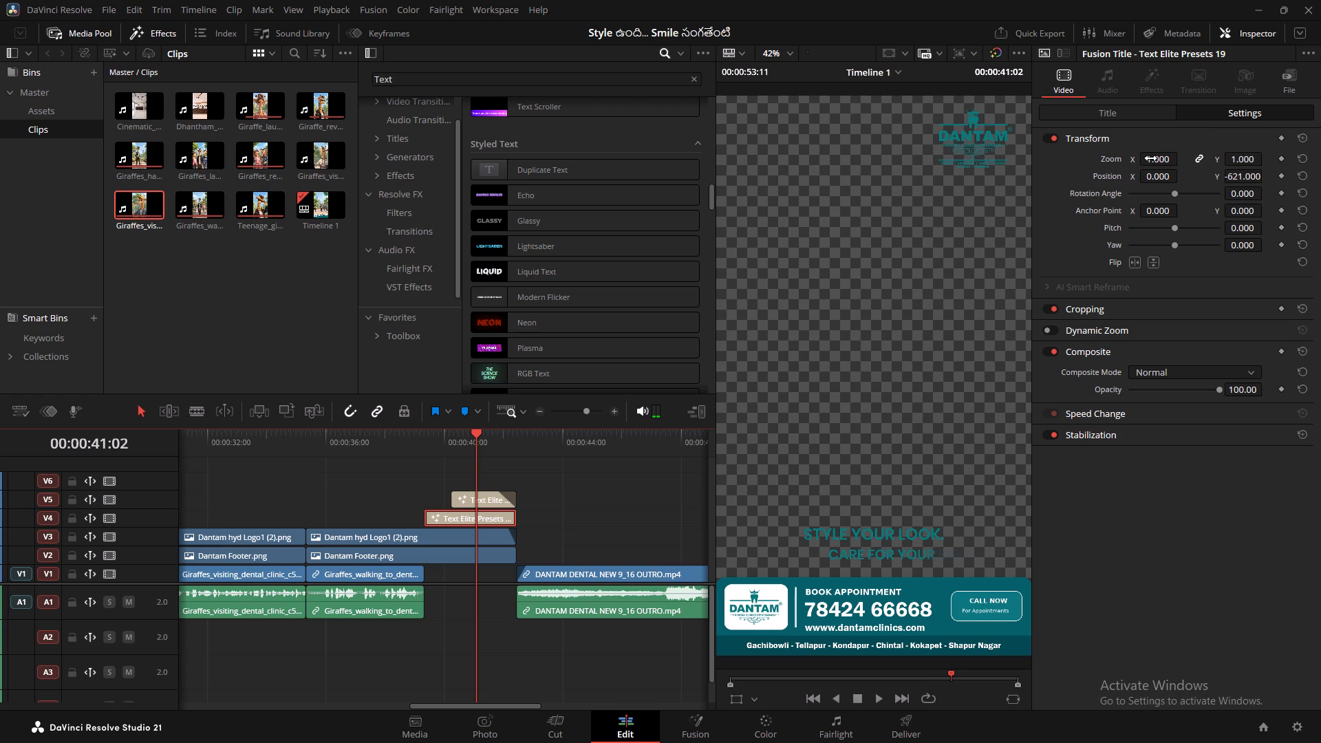
{"action": "left_click", "coordinate": [1303, 176]}
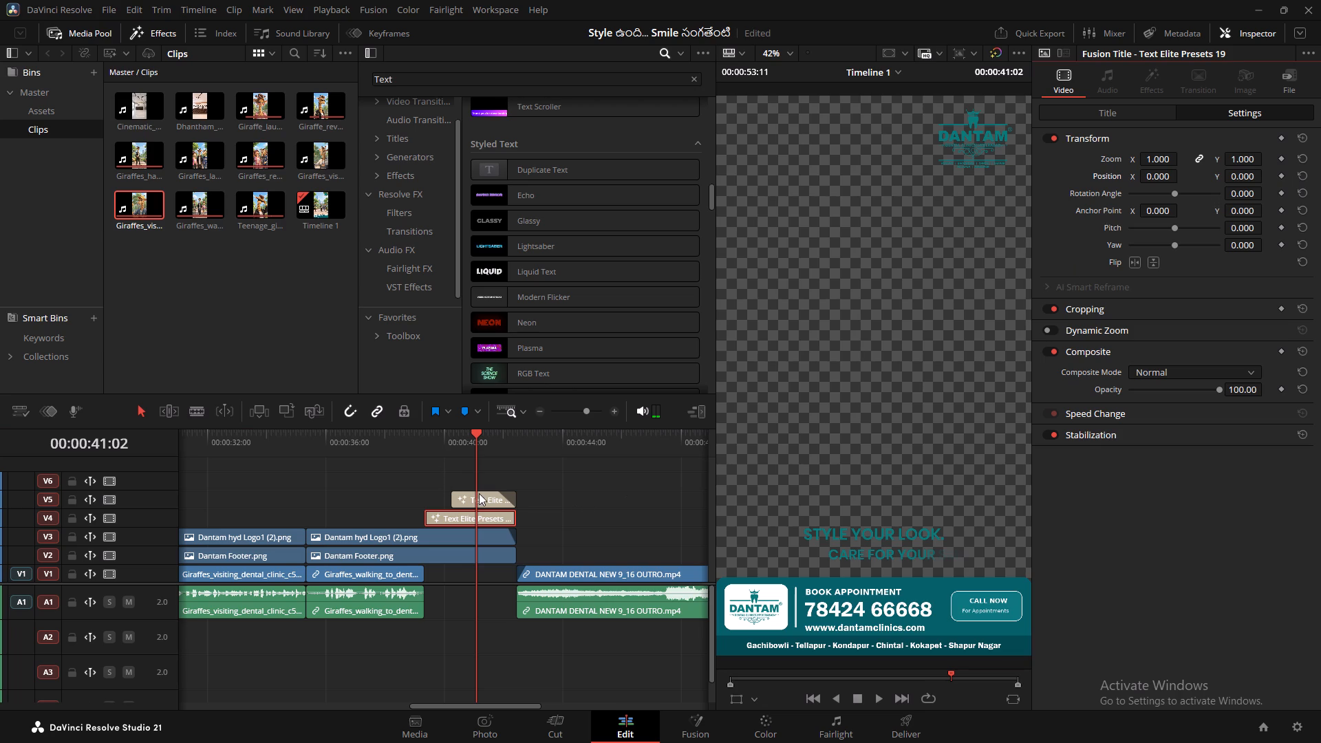
{"action": "left_click", "coordinate": [479, 493]}
{"action": "left_click", "coordinate": [1305, 173]}
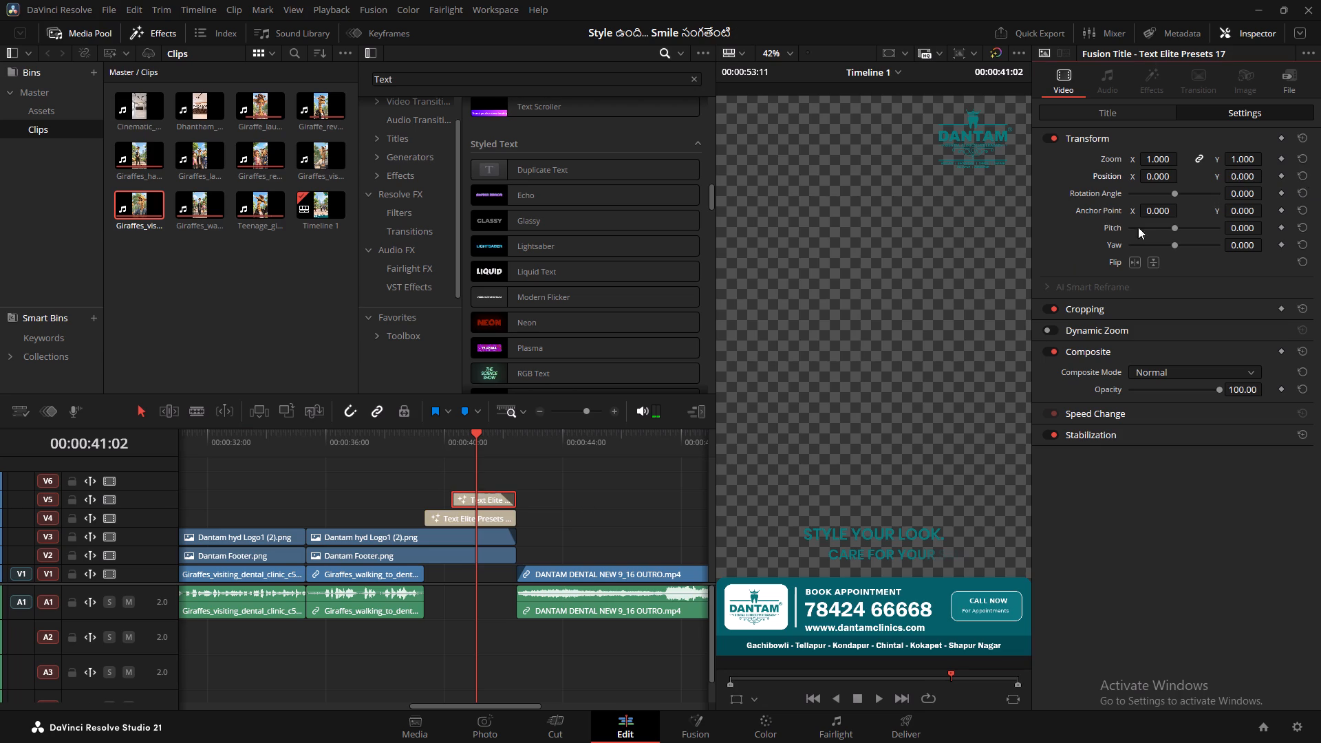
Return the playhead to 38:06, ahead of the two text titles.
{"action": "left_click", "coordinate": [393, 446]}
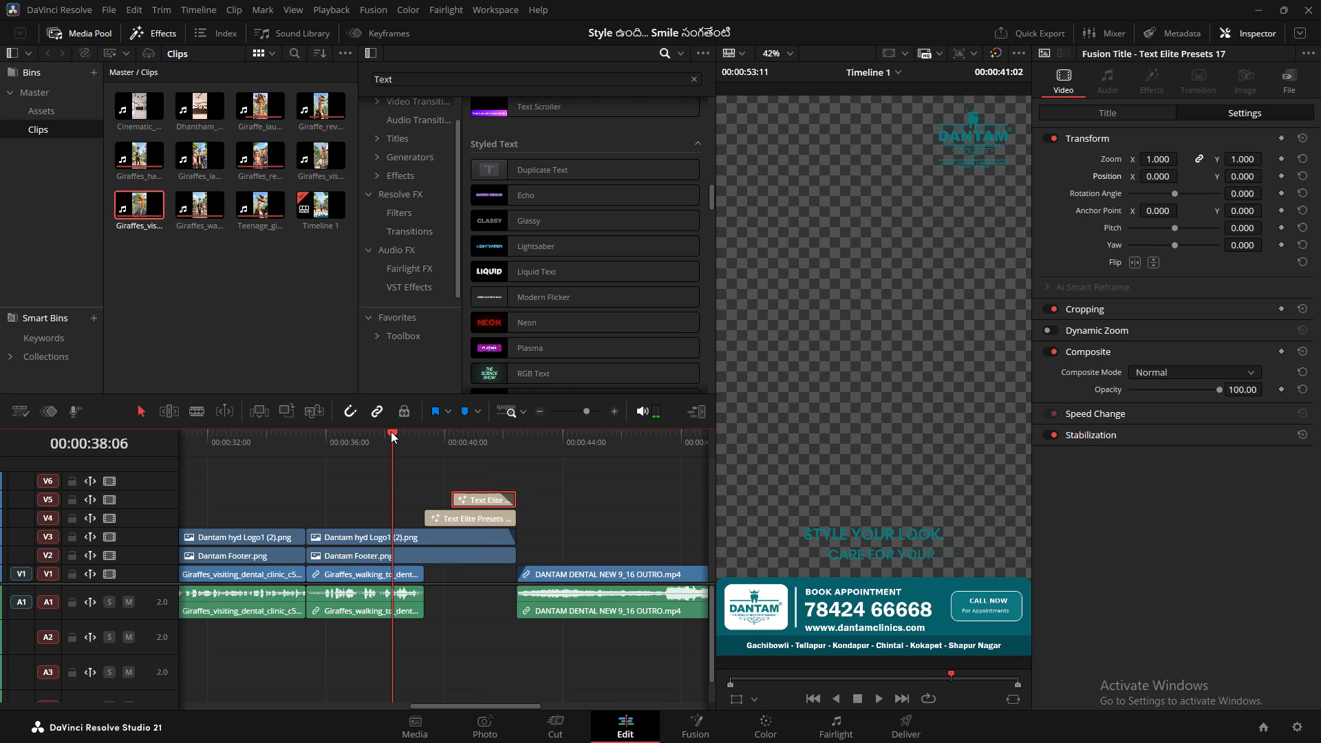
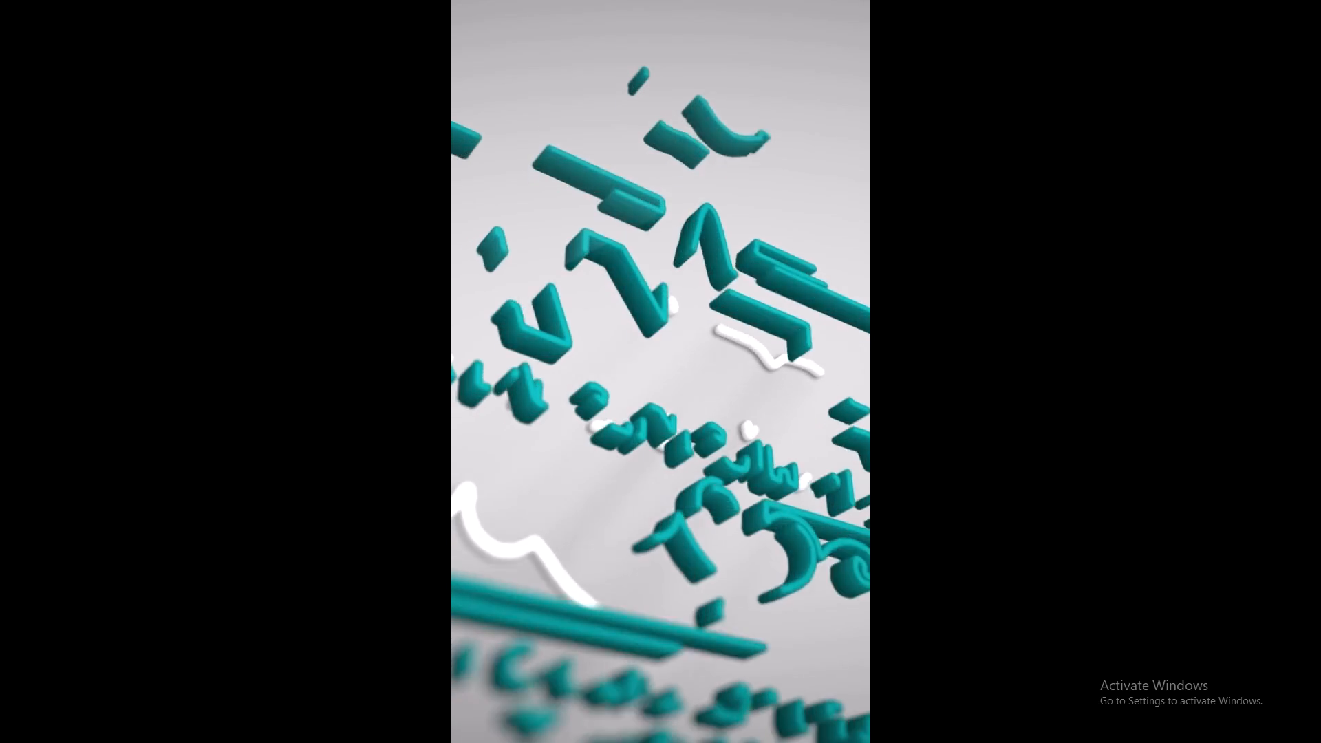
Review the STYLE YOUR LOOK and CARE FOR YOUR SMILE titles running into the outro, rechecking the second line's reveal, stopping at 52:12.
{"action": "key", "text": "space"}
{"action": "key", "text": "Escape"}
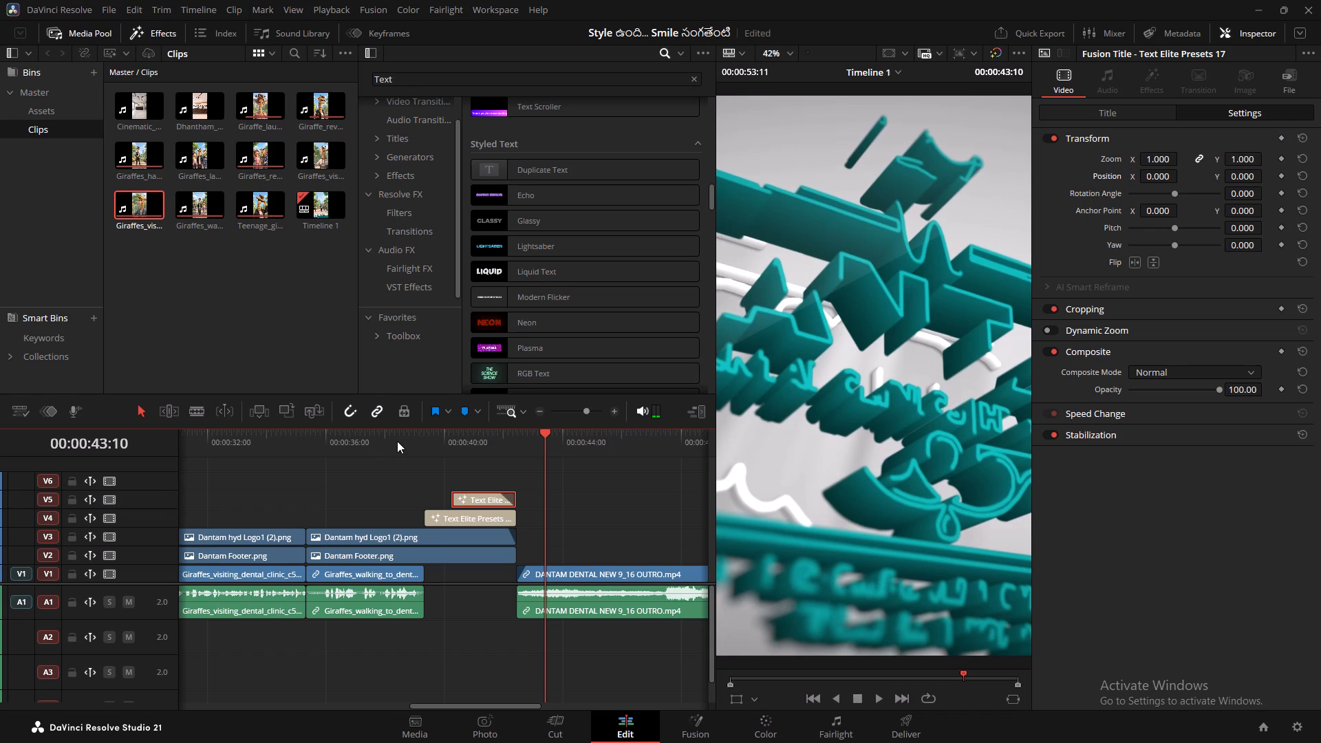
{"action": "left_click", "coordinate": [396, 441]}
{"action": "key", "text": "space"}
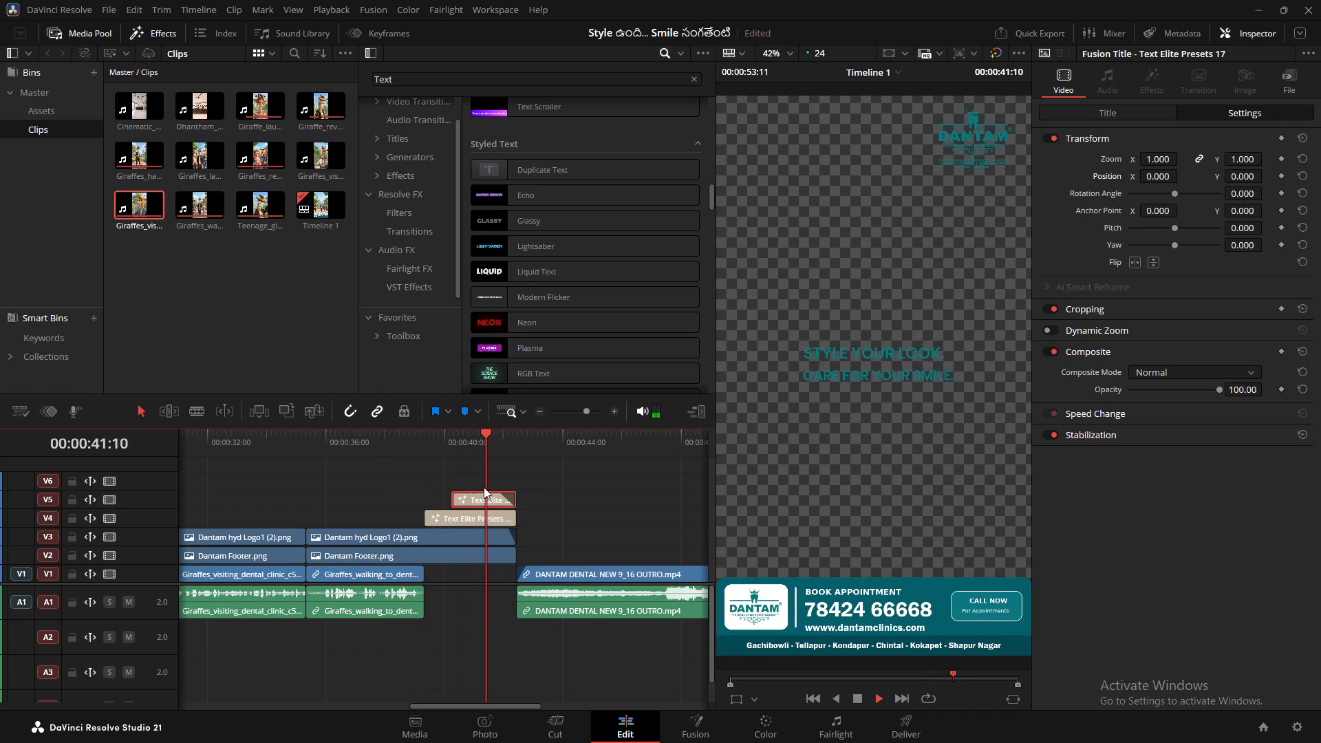
{"action": "type", "text": "p"}
{"action": "key", "text": "space"}
{"action": "key", "text": "Left"}
{"action": "key", "text": "Left"}
{"action": "key", "text": "Left"}
{"action": "key", "text": "Left"}
{"action": "key", "text": "Left"}
{"action": "key", "text": "Left"}
{"action": "key", "text": "Left"}
{"action": "key", "text": "Left"}
{"action": "key", "text": "Left"}
{"action": "key", "text": "Left"}
{"action": "key", "text": "Left"}
{"action": "key", "text": "Left"}
{"action": "key", "text": "Left"}
{"action": "key", "text": "Left"}
{"action": "key", "text": "Left"}
{"action": "key", "text": "Left"}
{"action": "key", "text": "Left"}
{"action": "key", "text": "Left"}
{"action": "key", "text": "Left"}
{"action": "key", "text": "Left"}
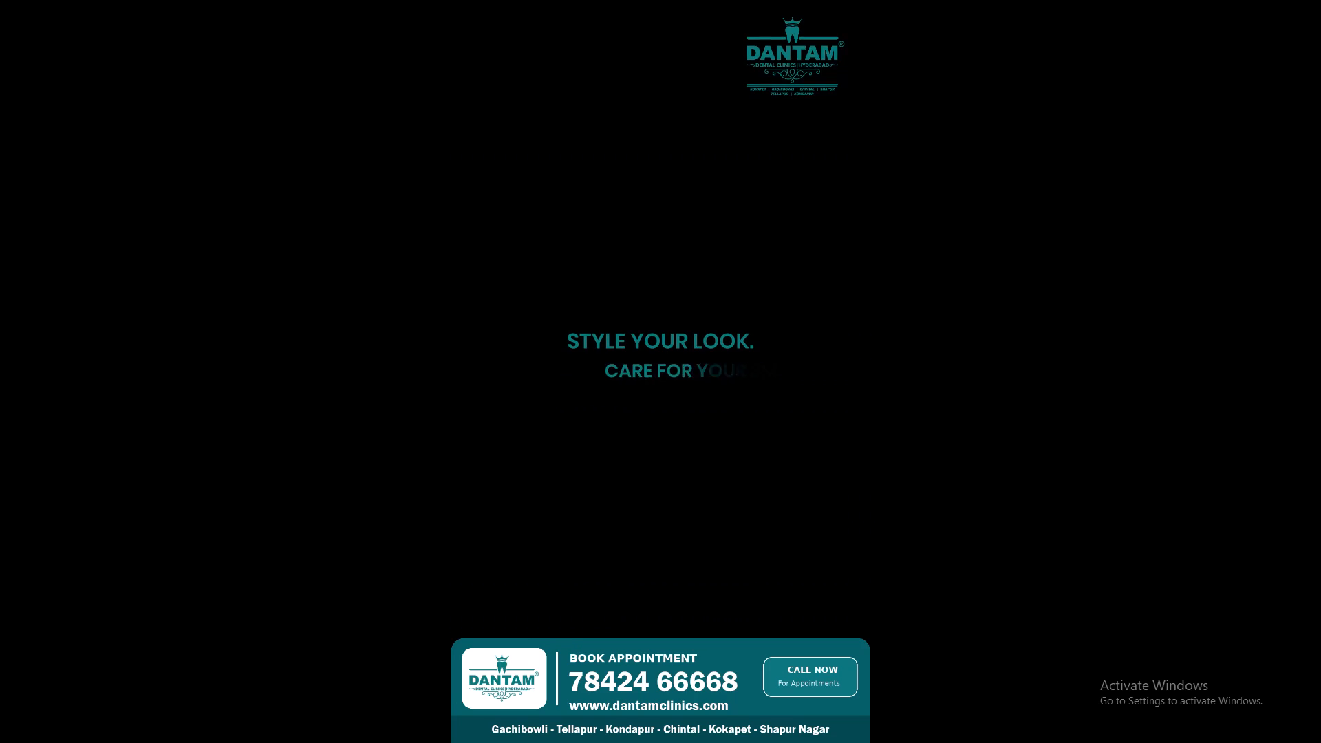
{"action": "key", "text": "space"}
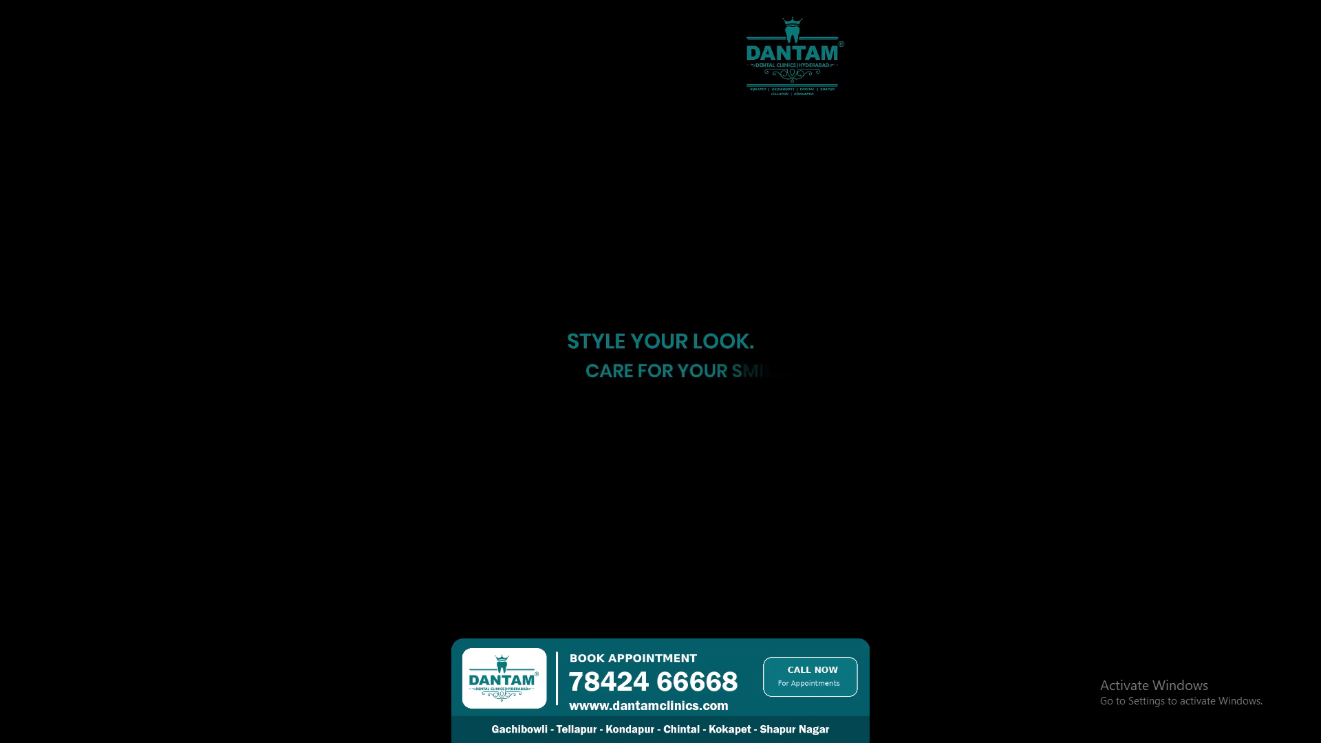
{"action": "key", "text": "space"}
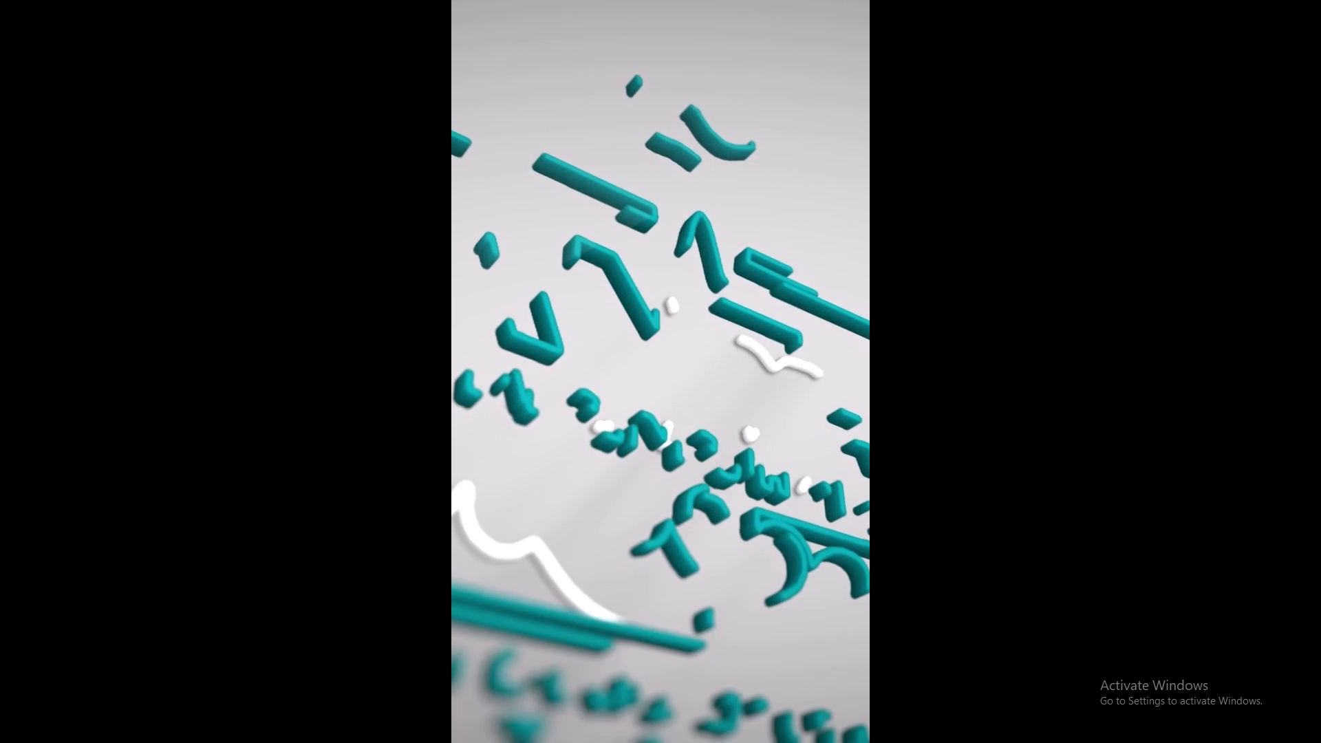
{"action": "key", "text": "space"}
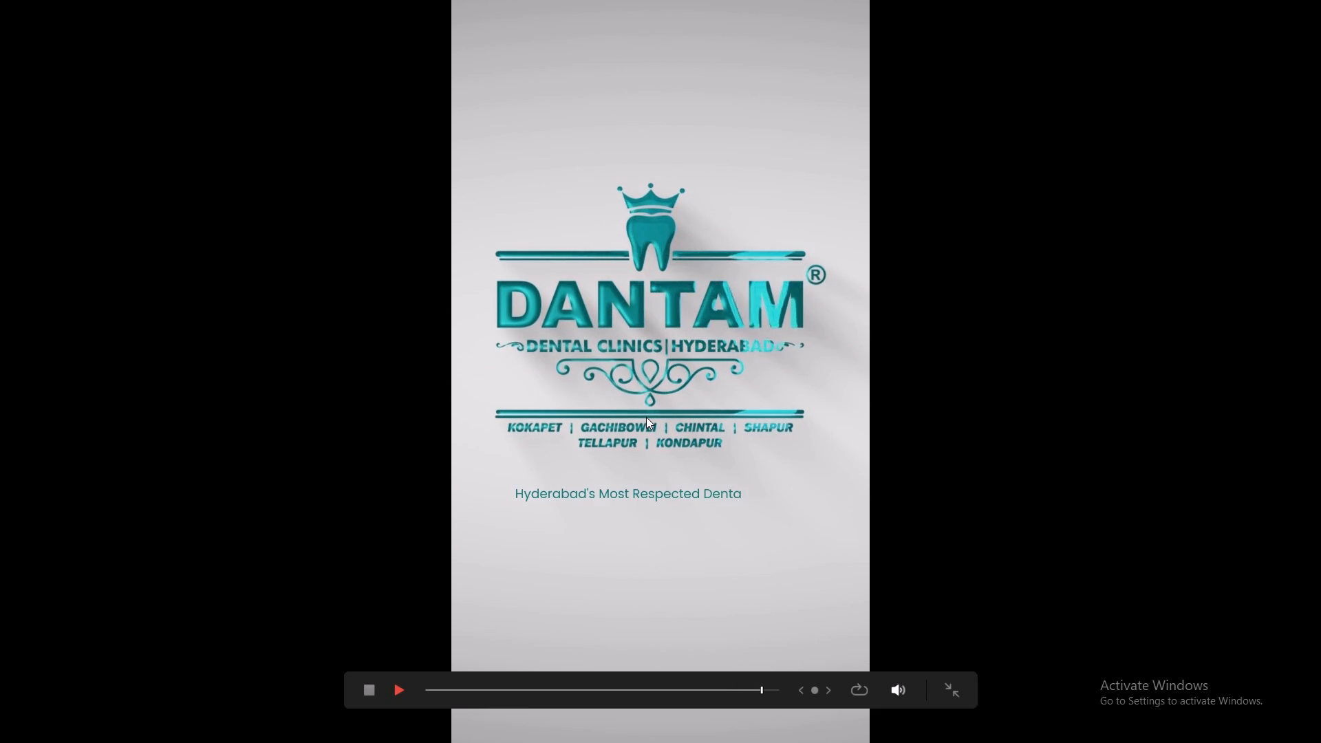
{"action": "key", "text": "Escape"}
{"action": "key", "text": "space"}
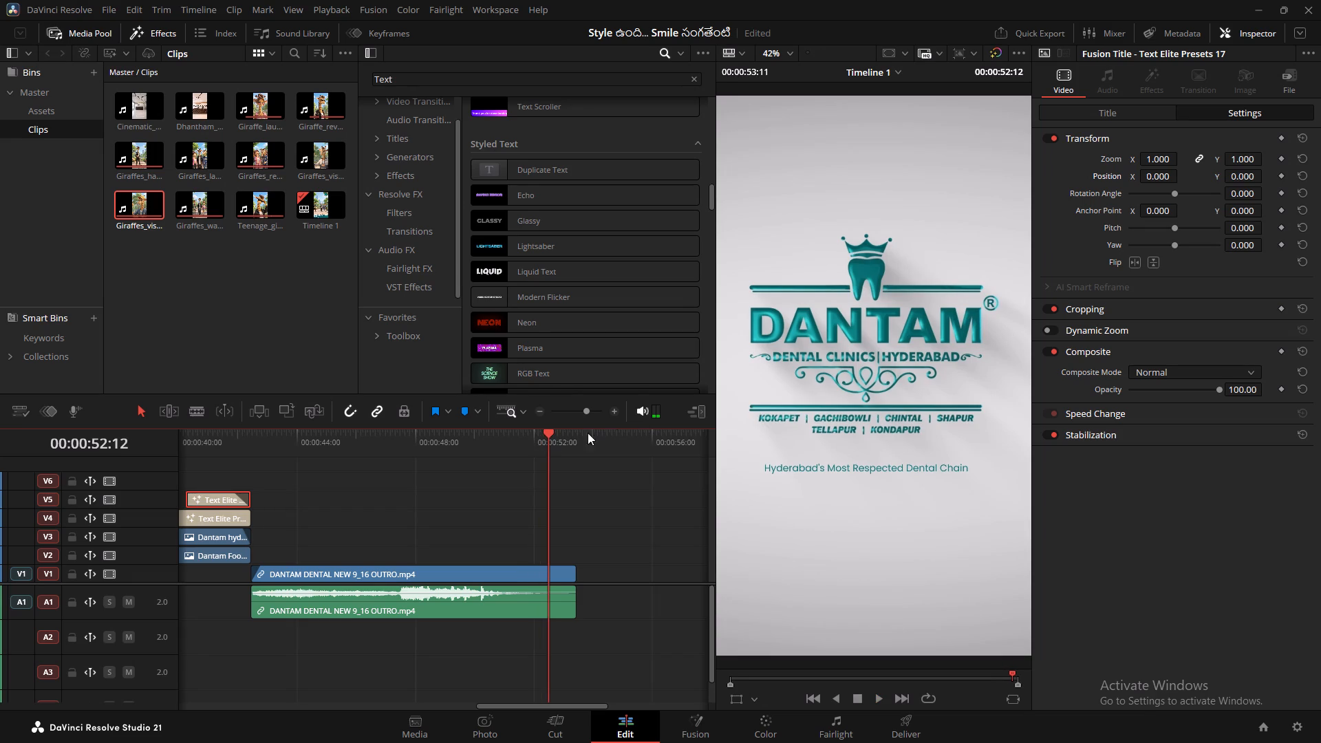
Add a short video fade-out to the end of the giraffes walking clip on V1.
{"action": "scroll", "coordinate": [416, 497], "scroll_direction": "up", "scroll_amount": 4}
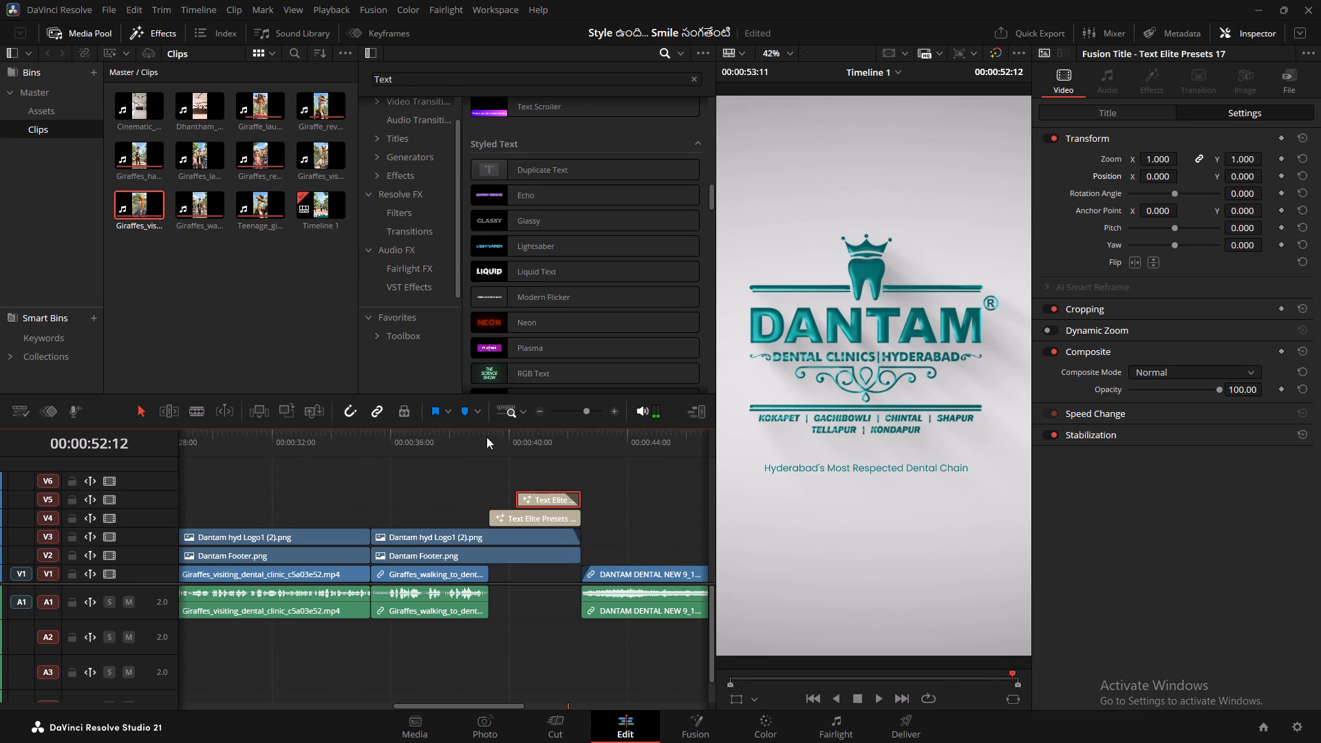
{"action": "left_click", "coordinate": [486, 437]}
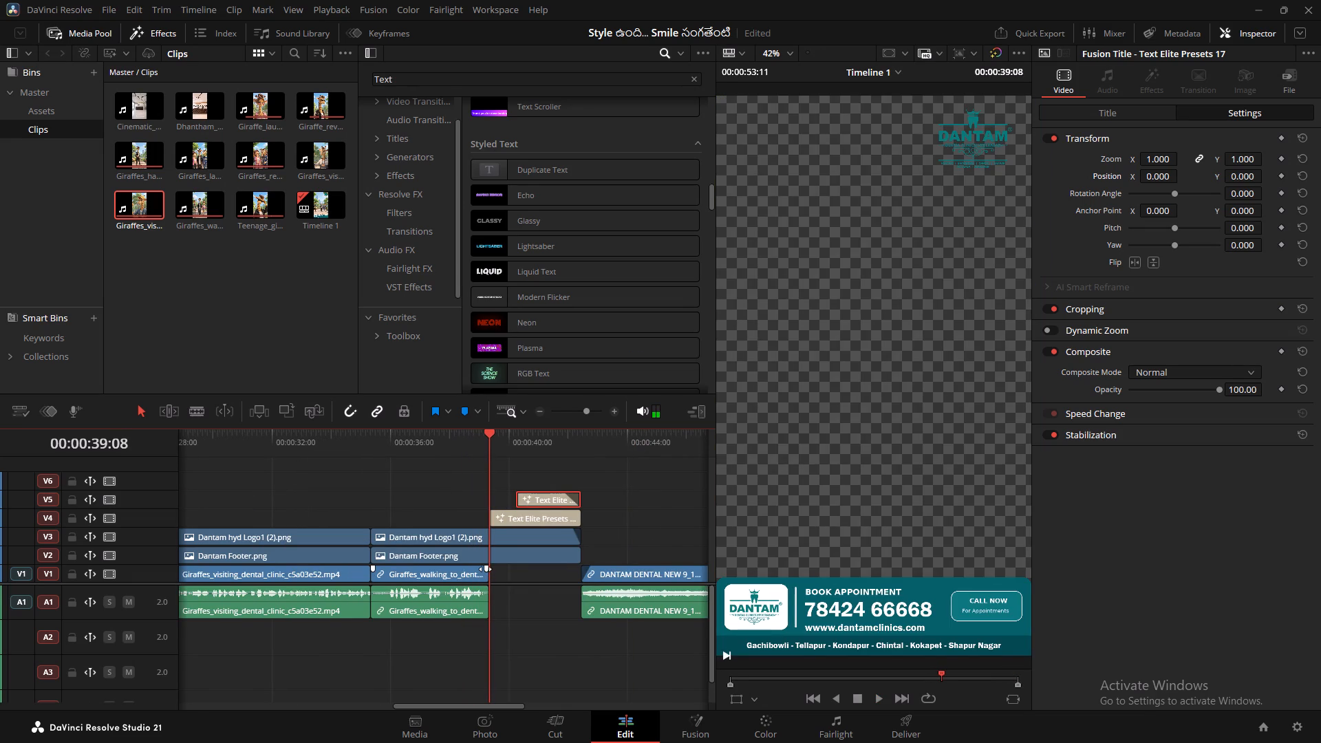
{"action": "left_click_drag", "start_coordinate": [485, 569], "coordinate": [476, 571]}
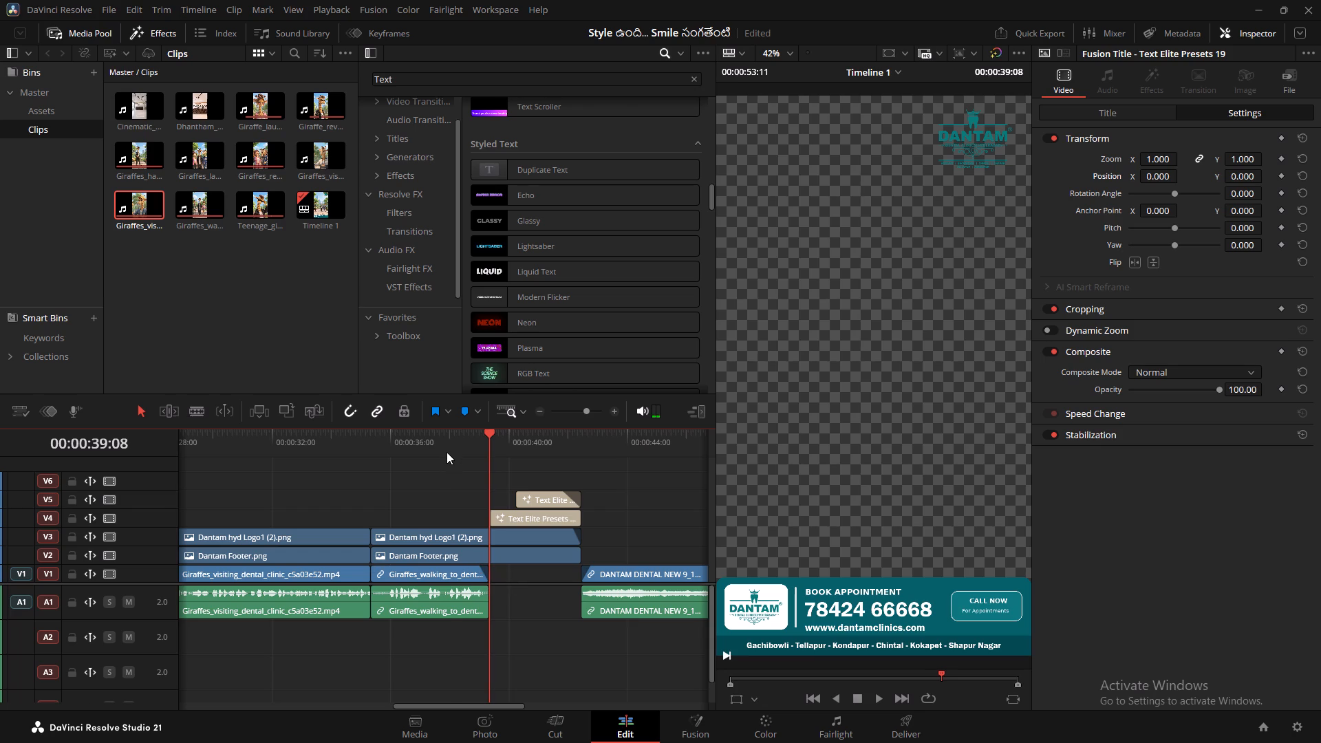
Play back from the walking clip's new fade-out through the titles into the outro, stopping at 44:02.
{"action": "left_click", "coordinate": [449, 446]}
{"action": "type", "text": "p"}
{"action": "key", "text": "space"}
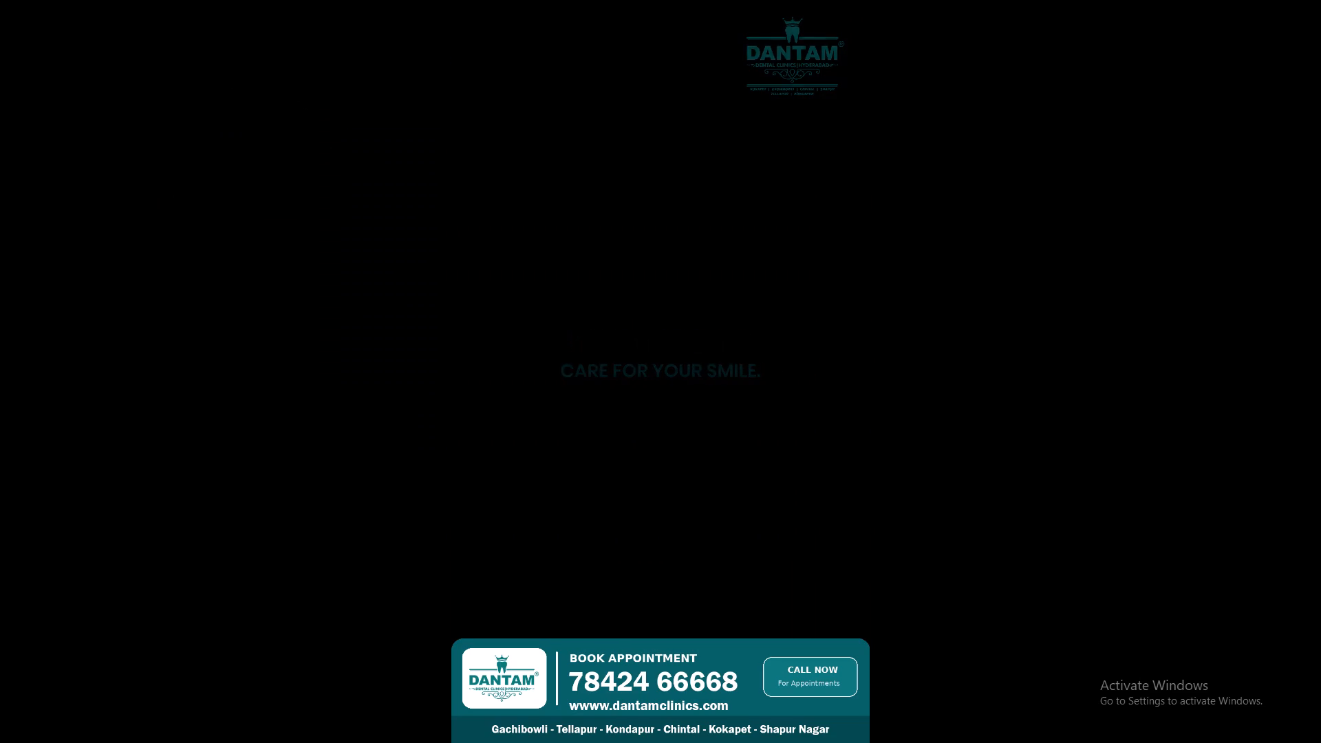
{"action": "key", "text": "Escape"}
{"action": "key", "text": "space"}
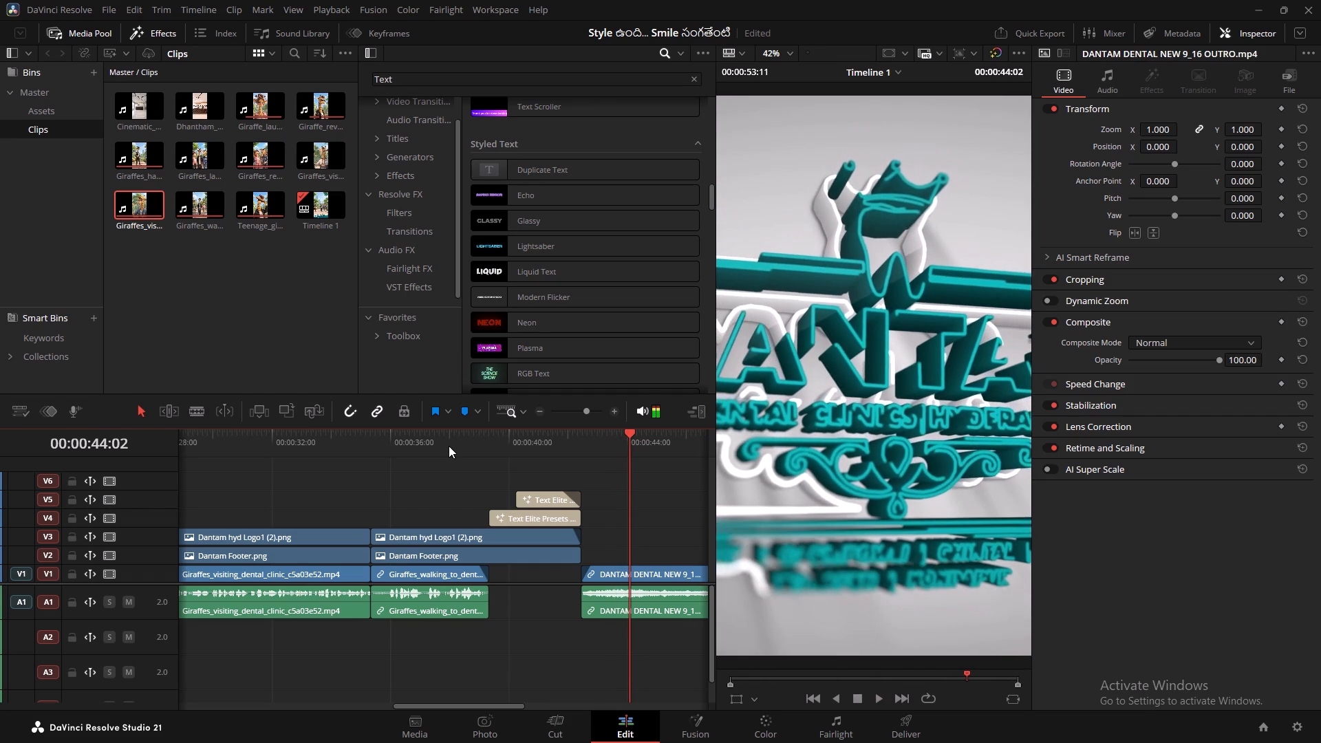
Move the linked DANTAM DENTAL NEW 9_16 OUTRO clip about 20 frames later.
{"action": "scroll", "coordinate": [609, 525], "scroll_direction": "down", "scroll_amount": 1}
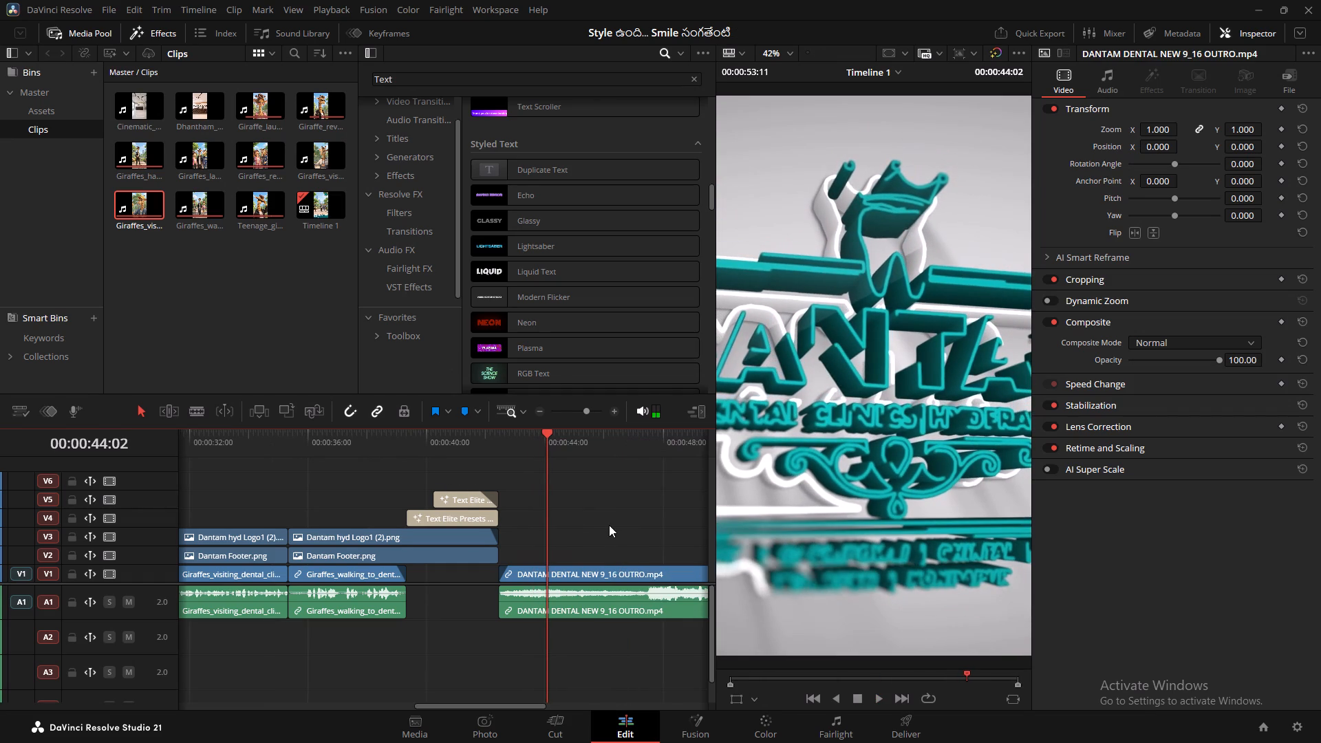
{"action": "scroll", "coordinate": [524, 515], "scroll_direction": "down", "scroll_amount": 1}
{"action": "left_click_drag", "start_coordinate": [442, 547], "coordinate": [455, 625]}
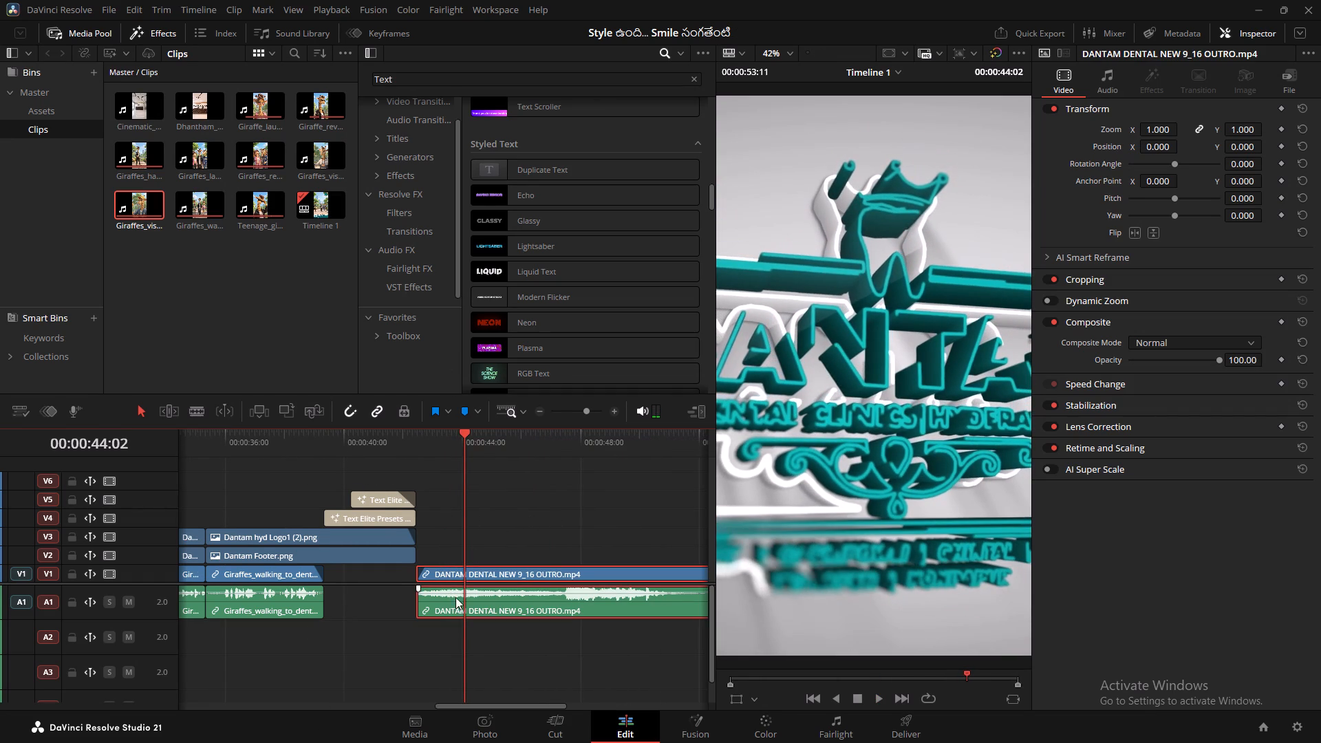
{"action": "left_click_drag", "start_coordinate": [458, 572], "coordinate": [482, 570]}
Extend the ends of the V4 and V5 text titles by about 11 frames, and the closing logo and footer to match.
{"action": "left_click_drag", "start_coordinate": [390, 479], "coordinate": [392, 509]}
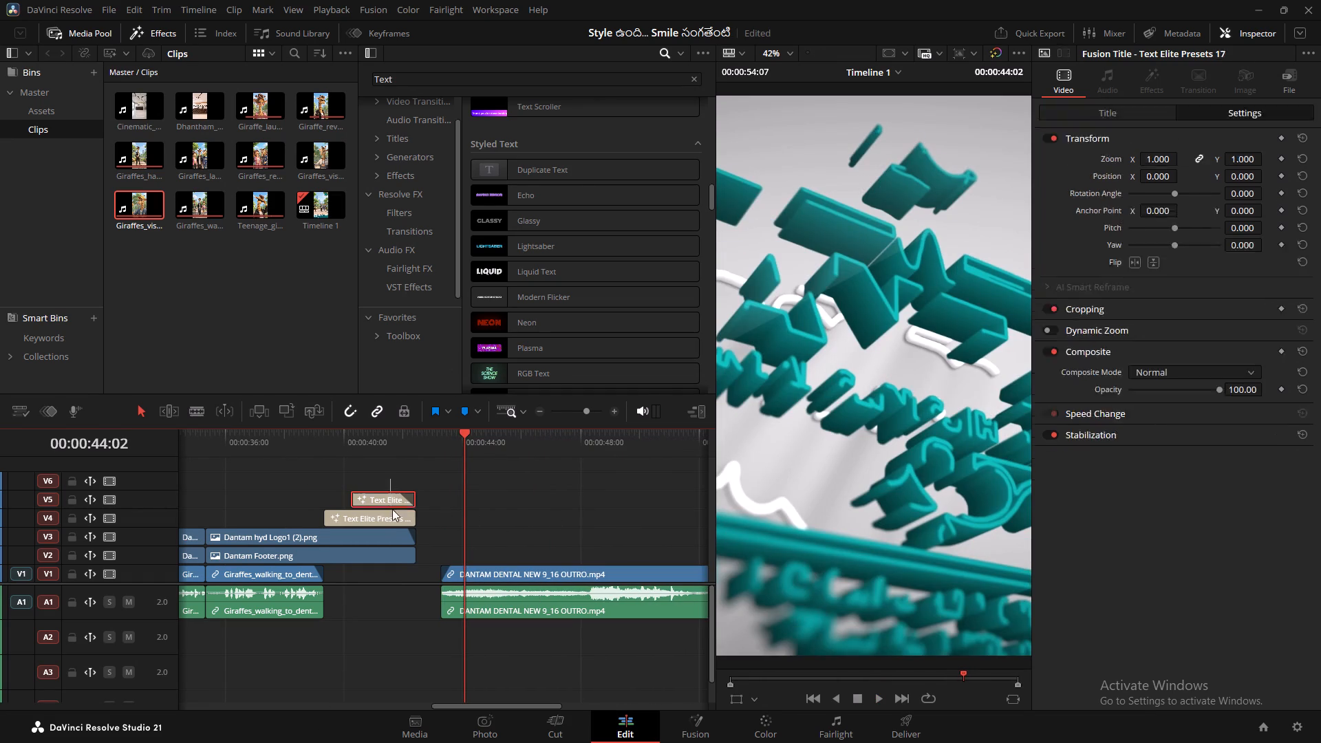
{"action": "left_click_drag", "start_coordinate": [392, 509], "coordinate": [392, 518]}
{"action": "left_click_drag", "start_coordinate": [416, 500], "coordinate": [430, 499]}
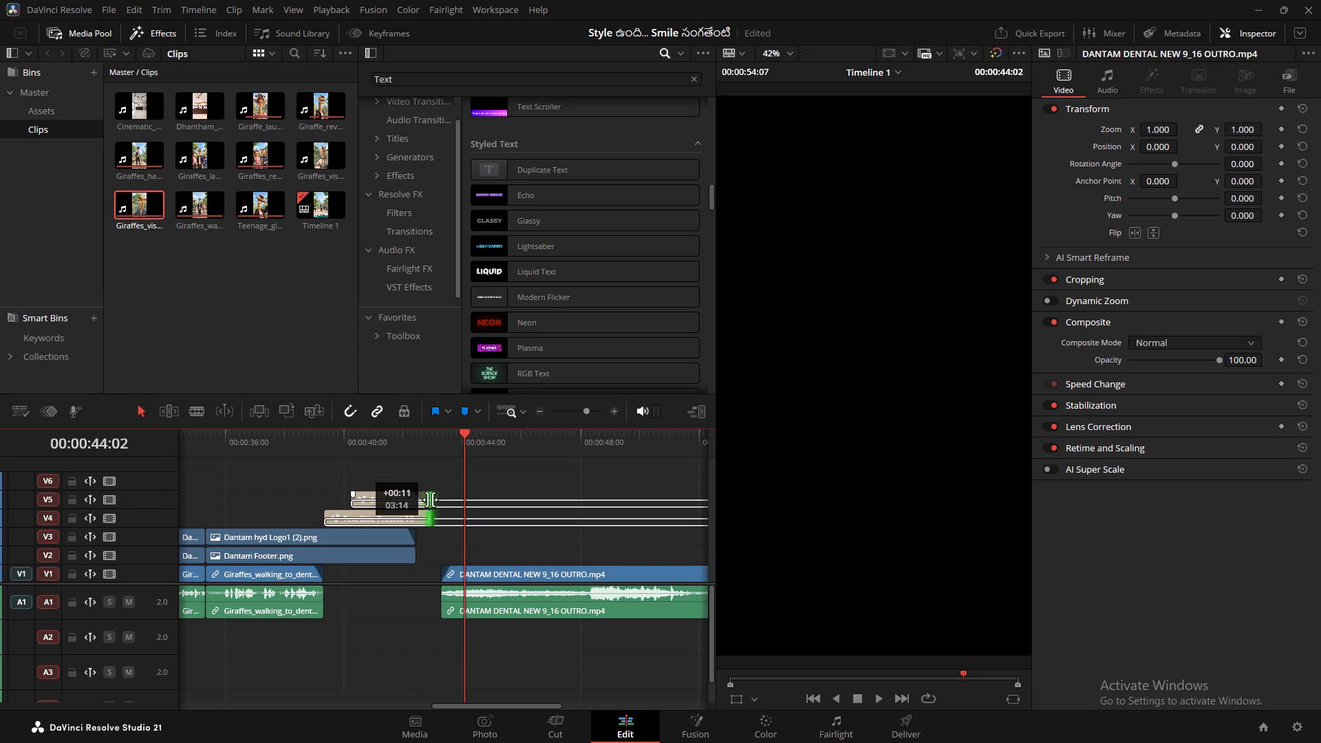
{"action": "left_click_drag", "start_coordinate": [430, 499], "coordinate": [431, 499]}
{"action": "left_click_drag", "start_coordinate": [399, 572], "coordinate": [403, 537]}
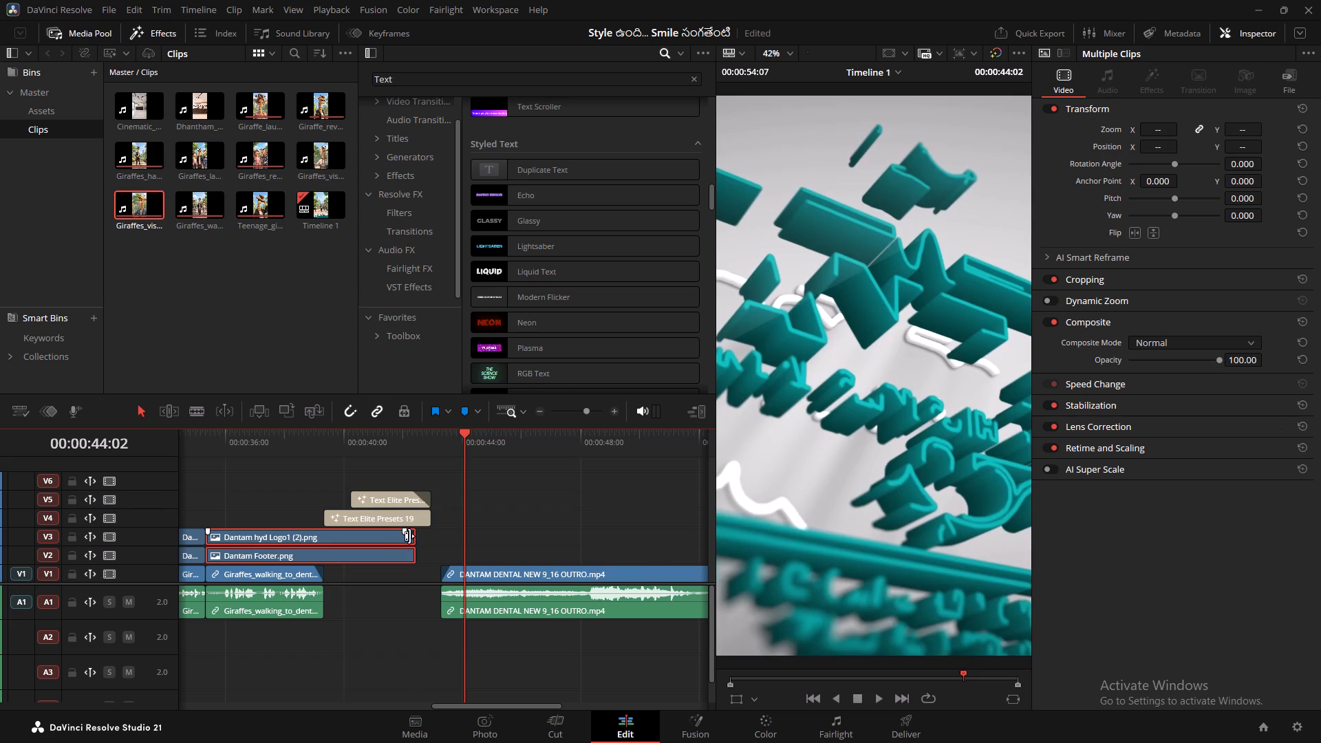
{"action": "left_click_drag", "start_coordinate": [414, 537], "coordinate": [431, 537]}
Move the linked outro clip earlier to start where the extended titles, logo and footer end.
{"action": "left_click_drag", "start_coordinate": [487, 572], "coordinate": [481, 572]}
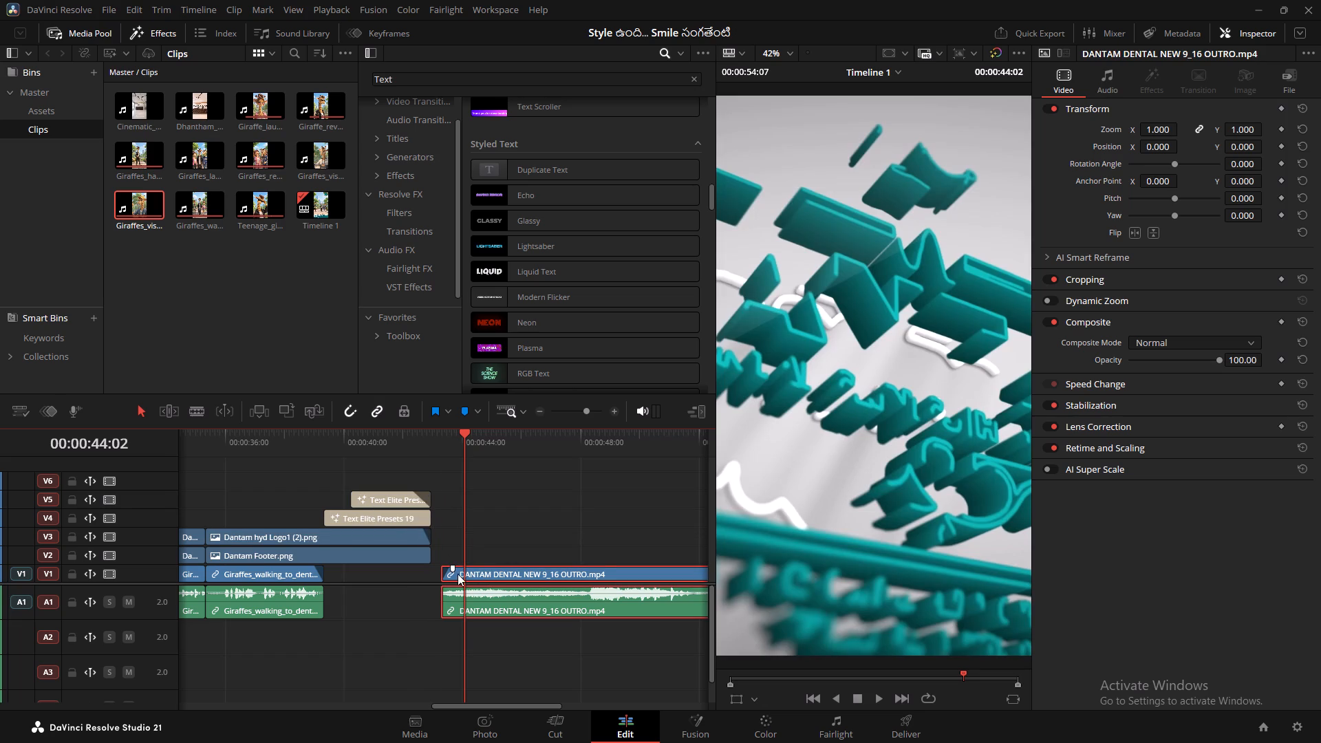
{"action": "left_click_drag", "start_coordinate": [466, 575], "coordinate": [455, 577]}
{"action": "left_click", "coordinate": [359, 464]}
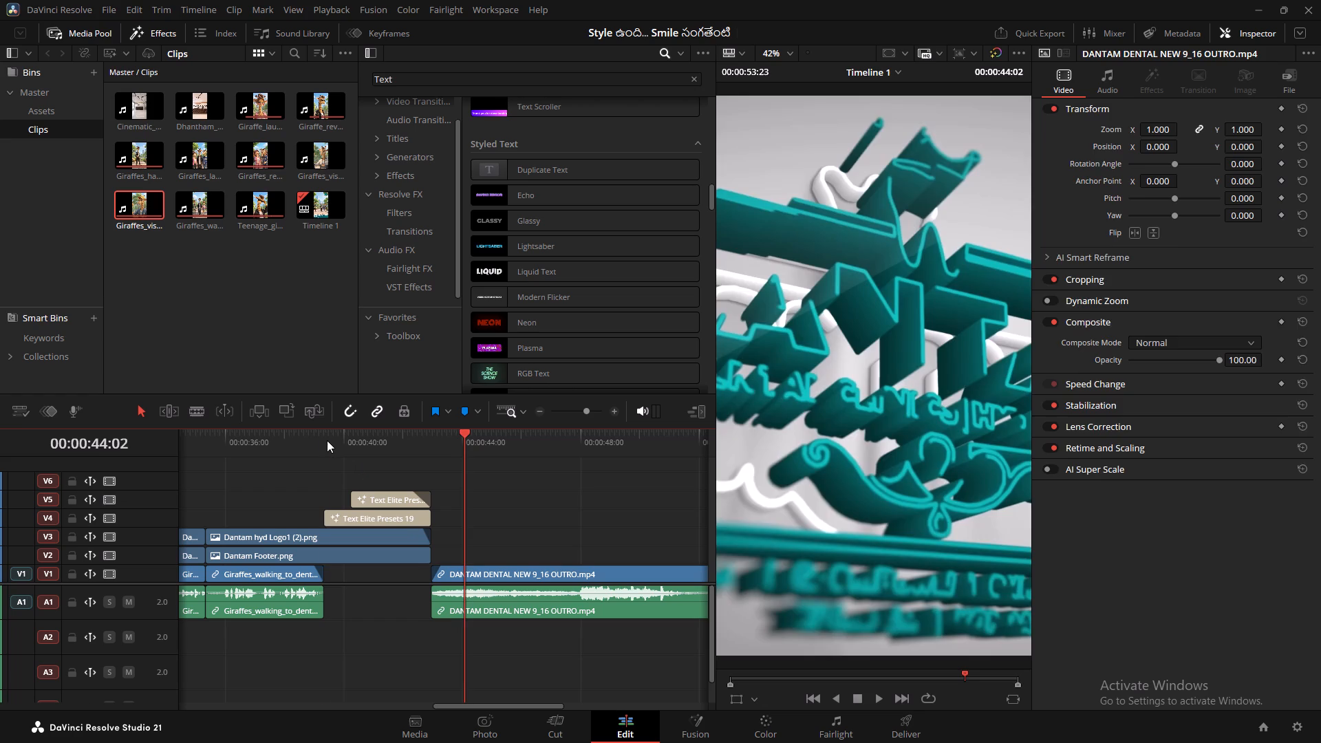
Play back from the walking clip through the lengthened titles into the outro, stopping at 43:20.
{"action": "left_click", "coordinate": [327, 440]}
{"action": "type", "text": "p"}
{"action": "key", "text": "space"}
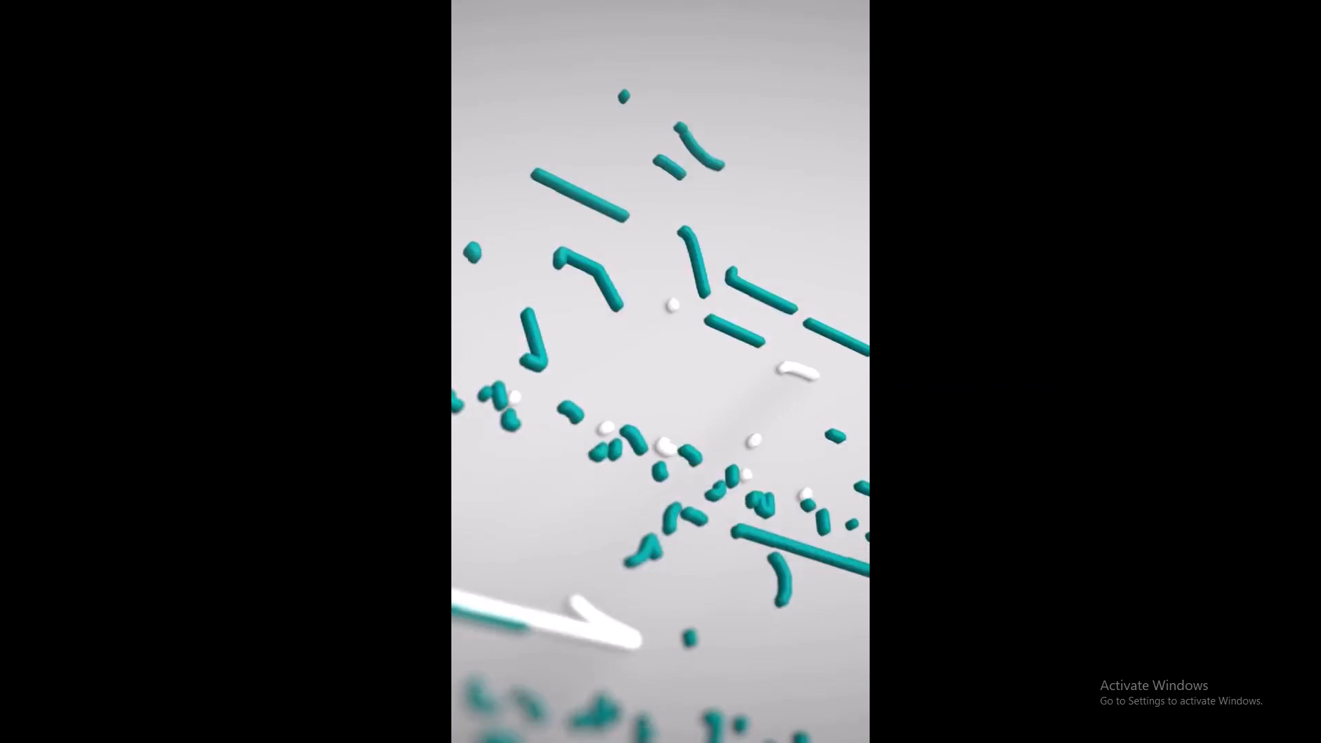
{"action": "key", "text": "Escape"}
{"action": "key", "text": "space"}
Move the linked DANTAM DENTAL NEW 9_16 OUTRO clip about 11 frames later.
{"action": "left_click_drag", "start_coordinate": [497, 510], "coordinate": [525, 612]}
{"action": "left_click_drag", "start_coordinate": [513, 574], "coordinate": [527, 574]}
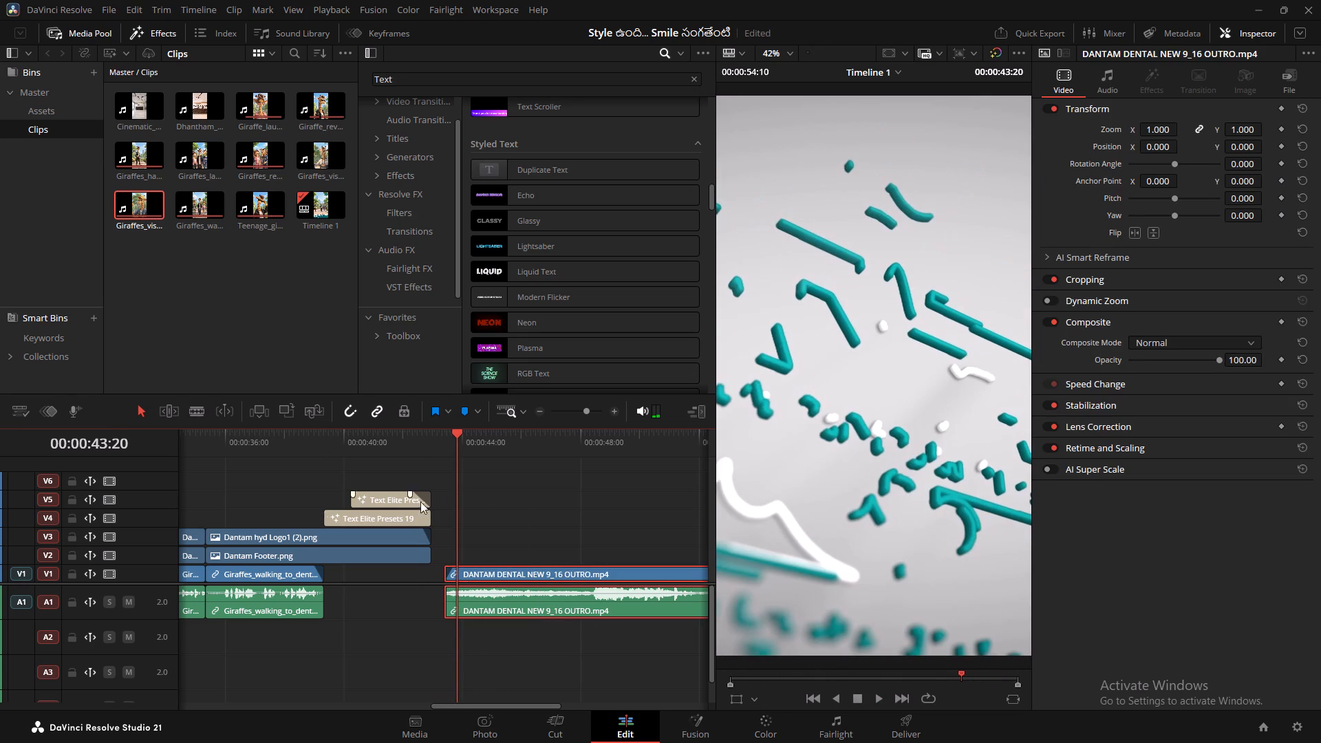
Extend the V4 and V5 text titles and the closing logo and footer to the outro's start.
{"action": "left_click_drag", "start_coordinate": [412, 482], "coordinate": [416, 520]}
{"action": "left_click_drag", "start_coordinate": [430, 499], "coordinate": [444, 498]}
{"action": "left_click_drag", "start_coordinate": [380, 572], "coordinate": [396, 526]}
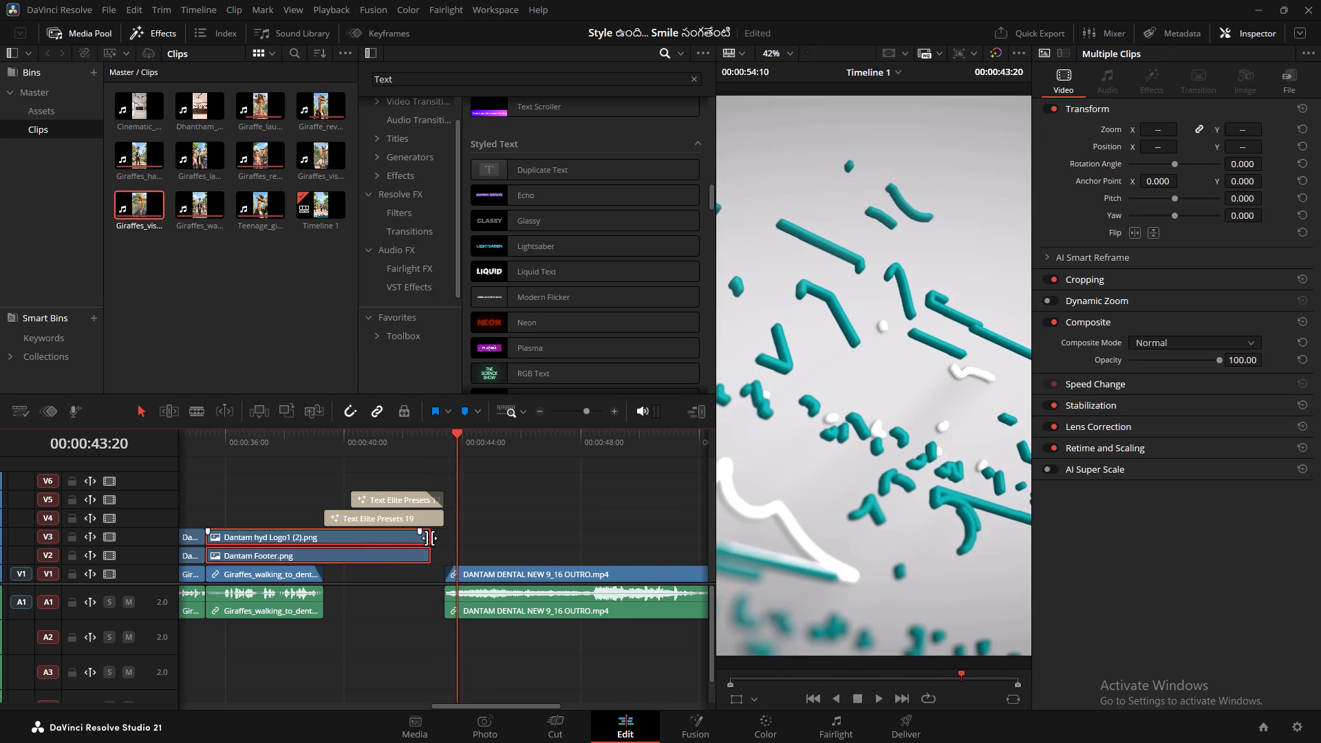
{"action": "left_click_drag", "start_coordinate": [429, 538], "coordinate": [441, 536]}
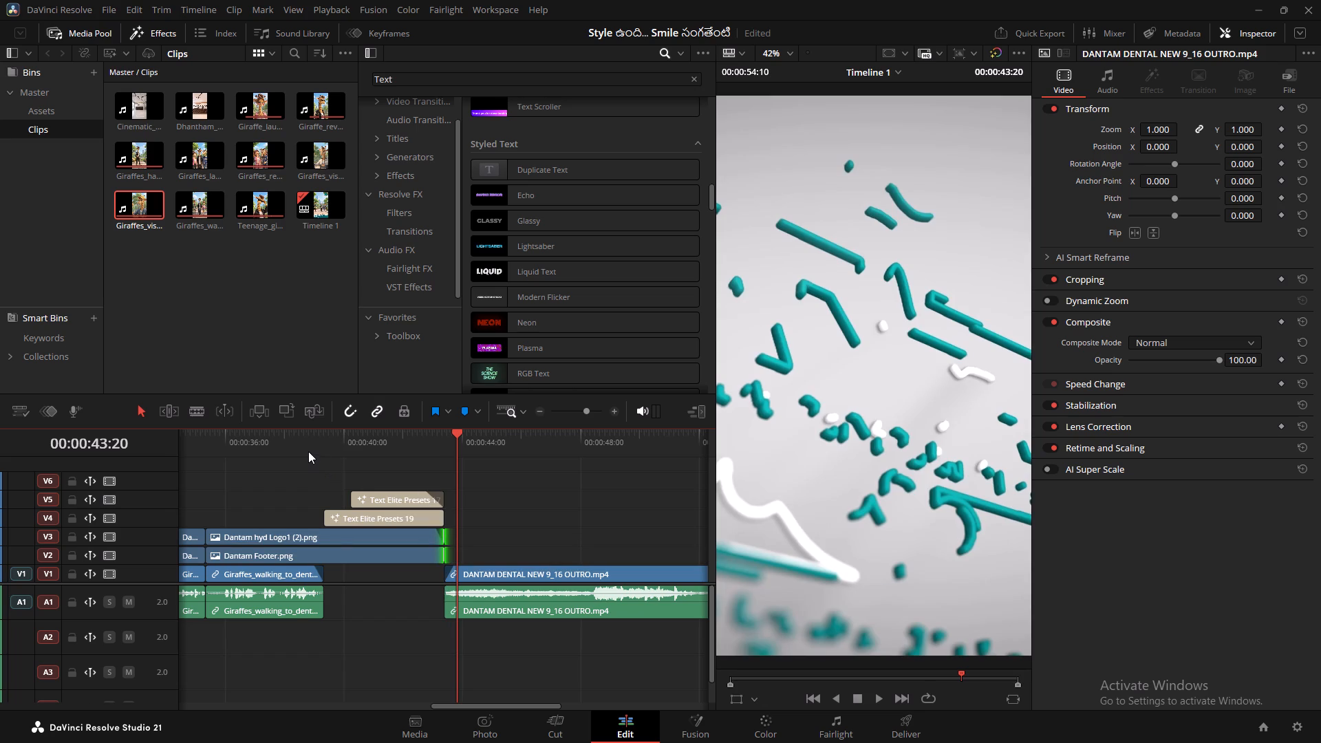
Play back from the walking clip through the extended titles into the outro, stopping at 45:02.
{"action": "left_click", "coordinate": [296, 444]}
{"action": "type", "text": "p"}
{"action": "key", "text": "space"}
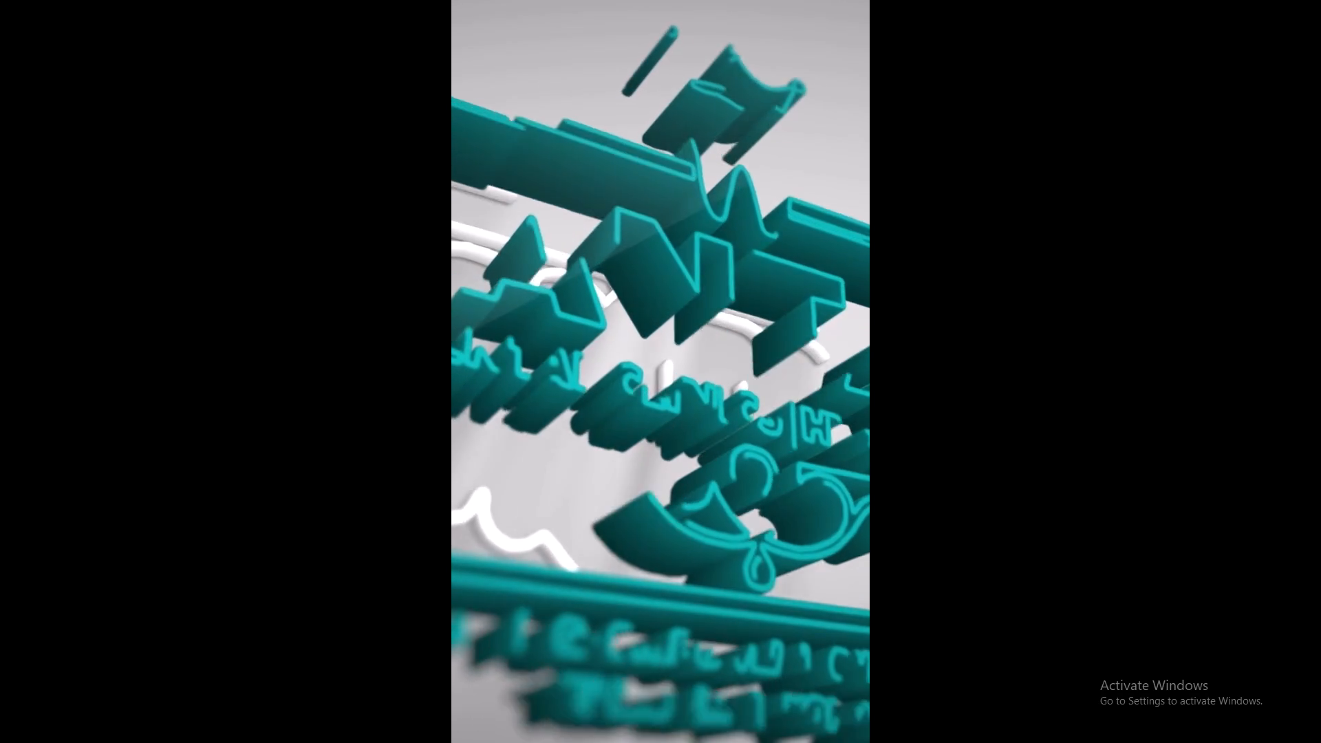
{"action": "key", "text": "Escape"}
{"action": "key", "text": "space"}
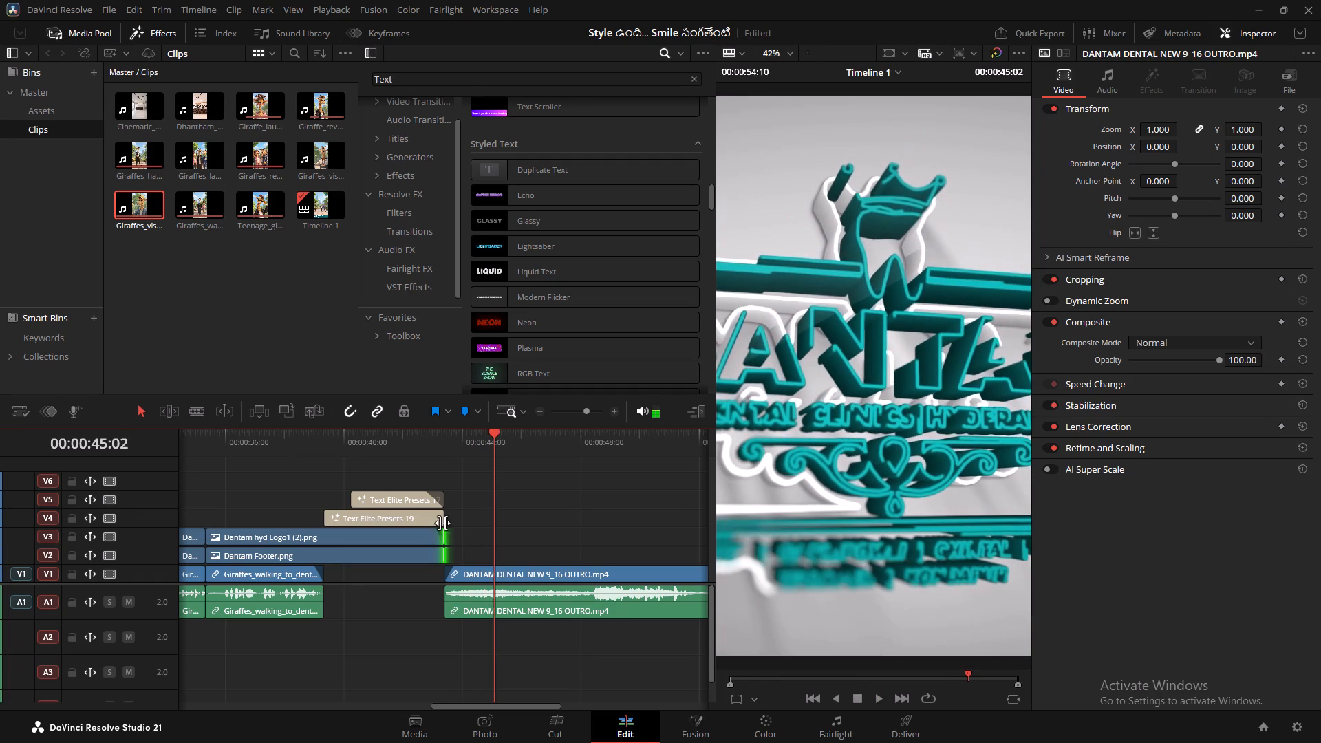
Move the linked DANTAM DENTAL NEW 9_16 OUTRO clip about 9 frames later.
{"action": "left_click_drag", "start_coordinate": [466, 535], "coordinate": [531, 671]}
{"action": "left_click_drag", "start_coordinate": [471, 572], "coordinate": [486, 573]}
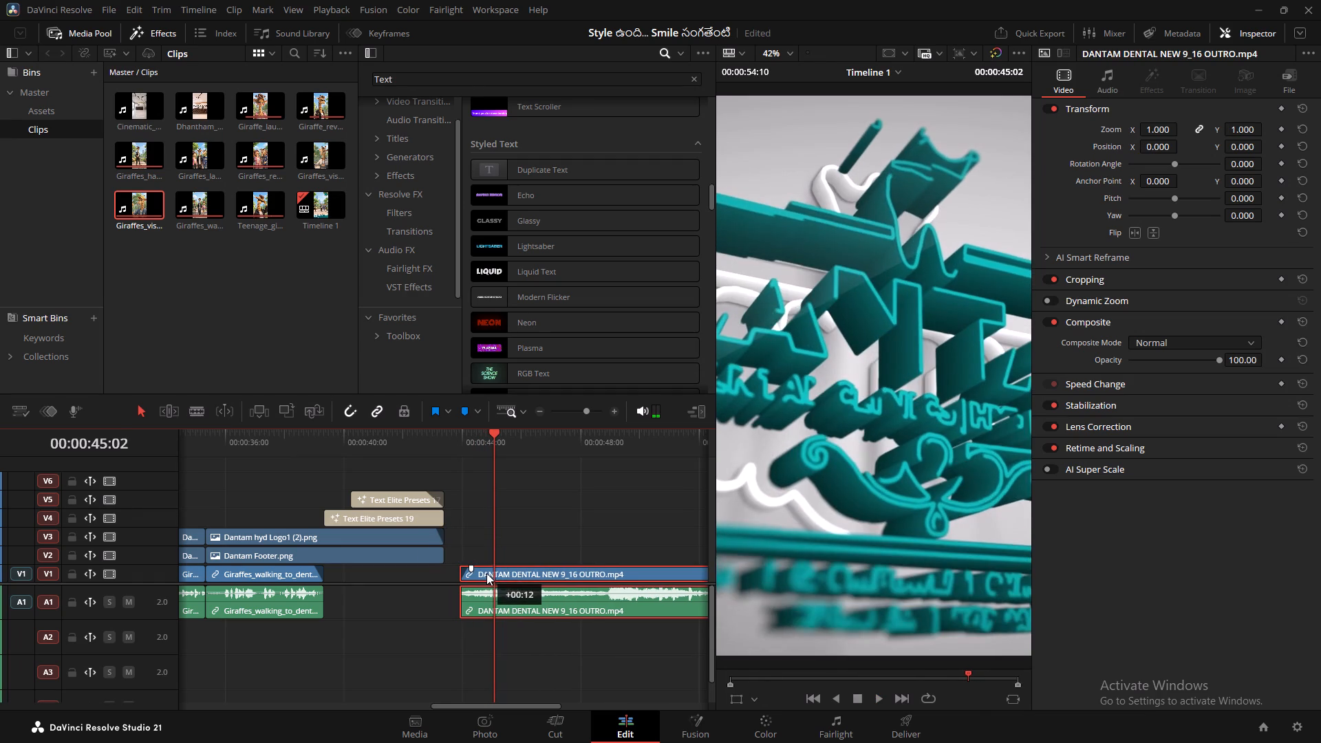
{"action": "left_click_drag", "start_coordinate": [486, 573], "coordinate": [483, 573]}
Extend the V4 and V5 titles, logo and footer together to the outro's start.
{"action": "left_click_drag", "start_coordinate": [427, 472], "coordinate": [434, 532]}
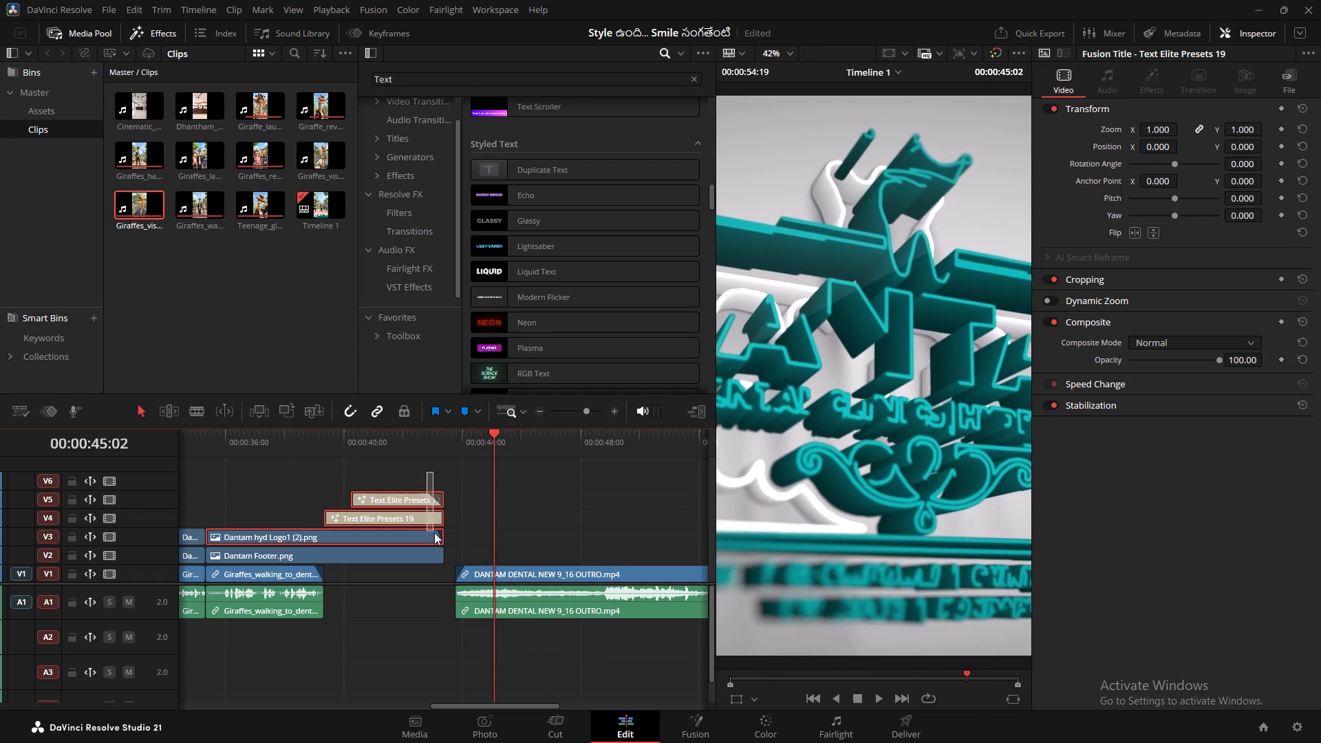
{"action": "left_click_drag", "start_coordinate": [434, 532], "coordinate": [434, 532]}
{"action": "left_click_drag", "start_coordinate": [414, 469], "coordinate": [420, 571]}
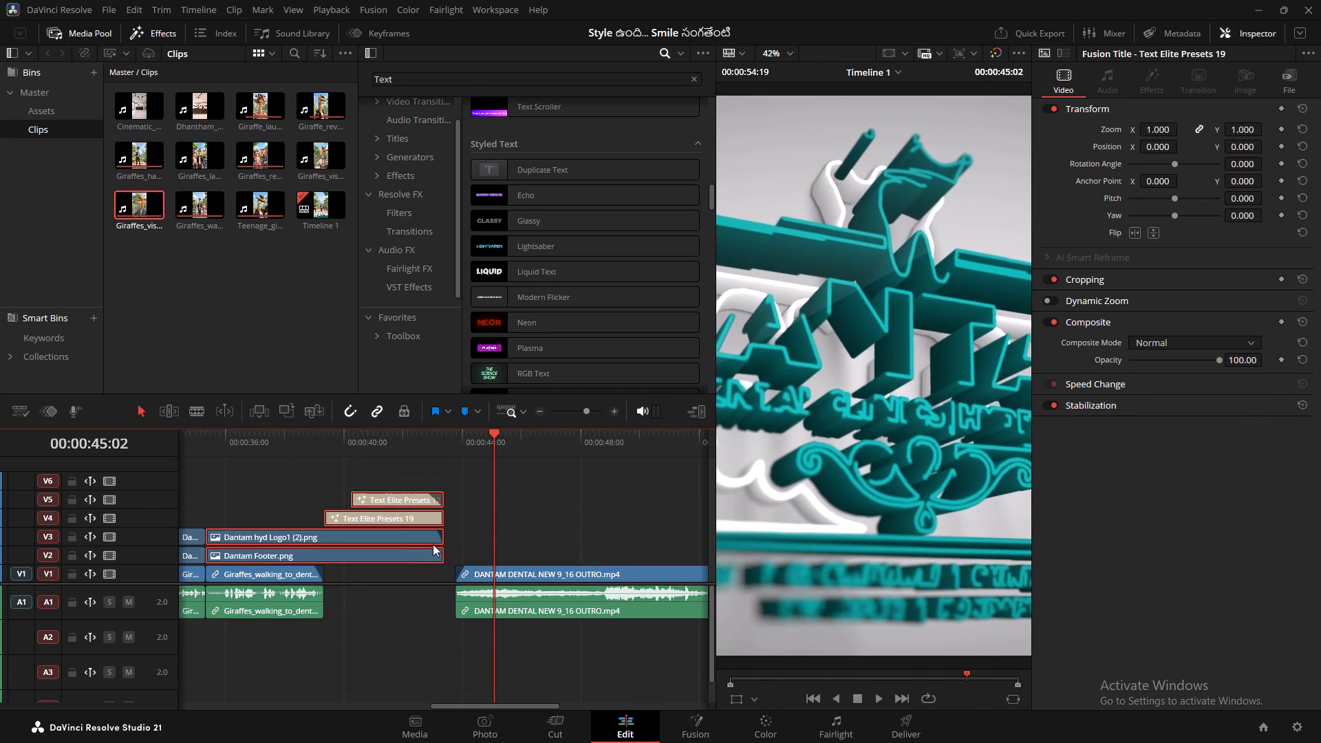
{"action": "left_click_drag", "start_coordinate": [442, 501], "coordinate": [448, 500]}
Play back the walking clip and closing titles from 36:17.
{"action": "left_click", "coordinate": [247, 453]}
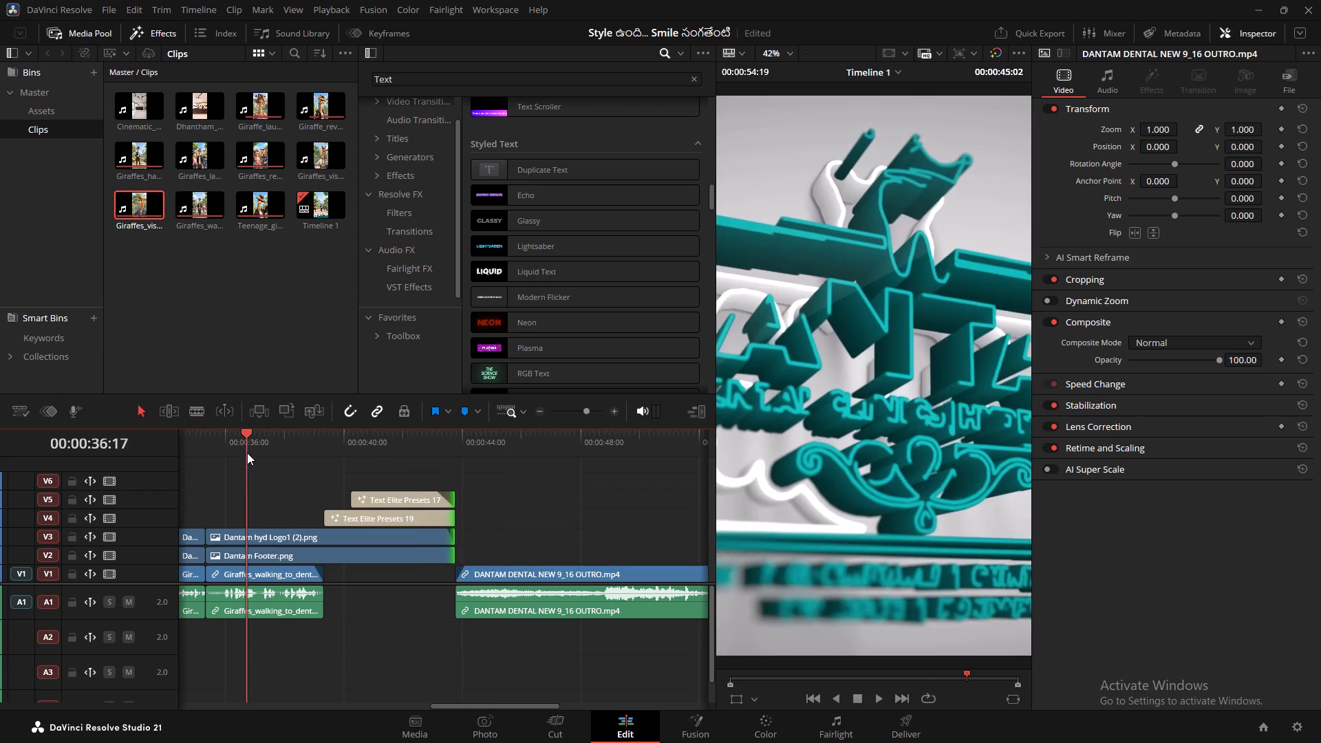
{"action": "type", "text": "p"}
{"action": "key", "text": "space"}
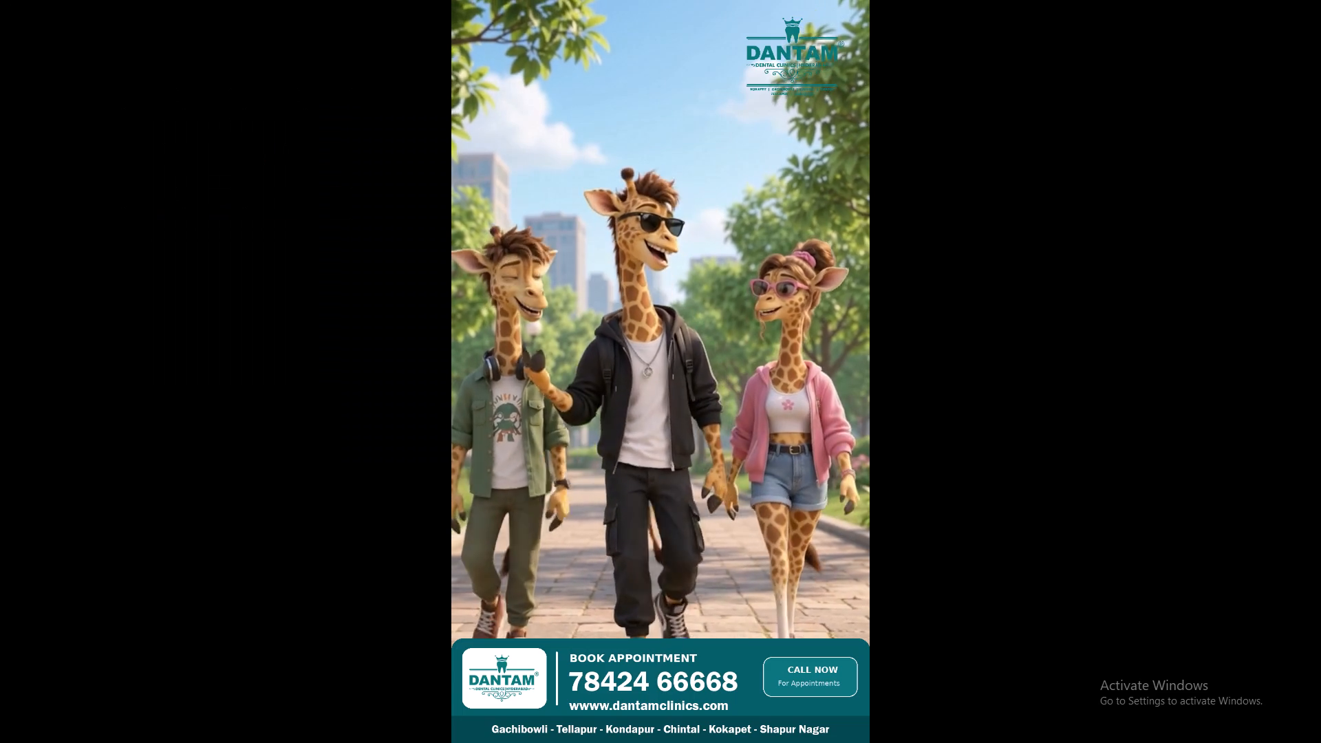
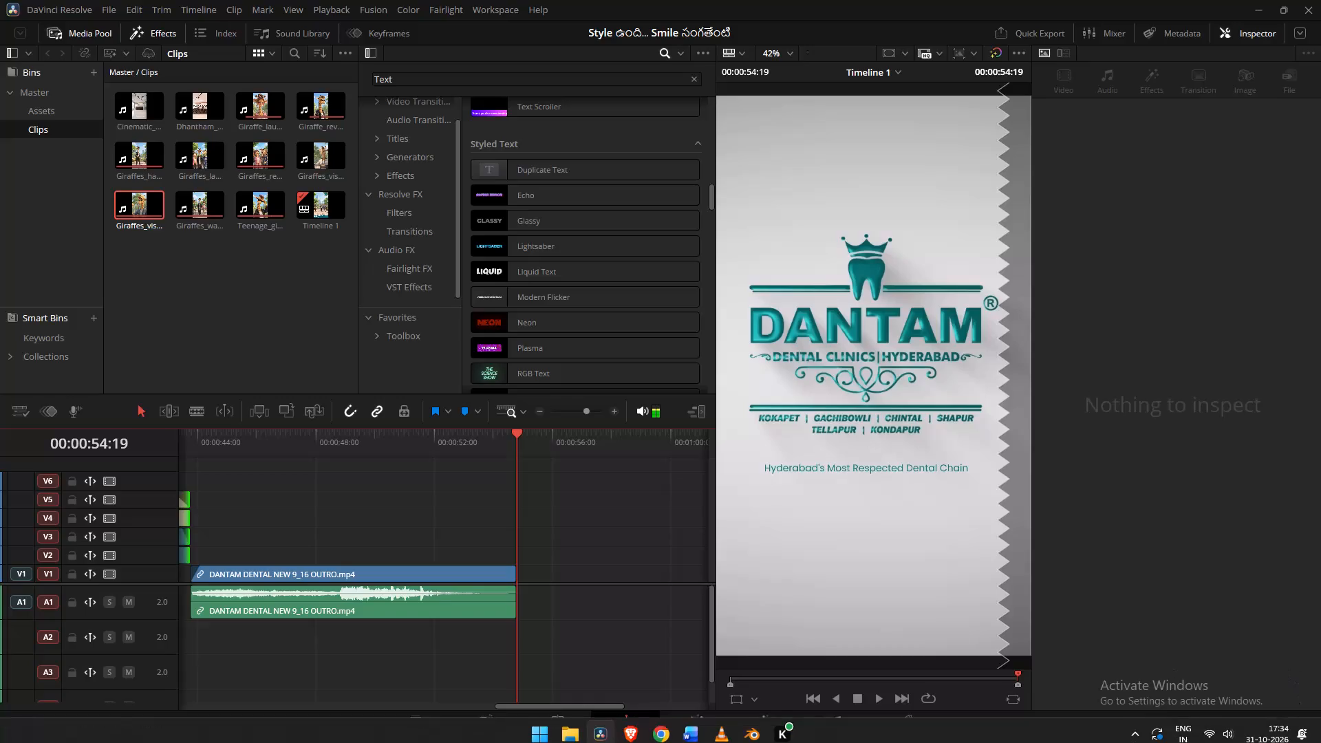
Set the system sound output device to 27FHDMEQNNXO (NVIDIA High Definition Audio).
{"action": "left_click", "coordinate": [1233, 728]}
{"action": "left_click", "coordinate": [1276, 643]}
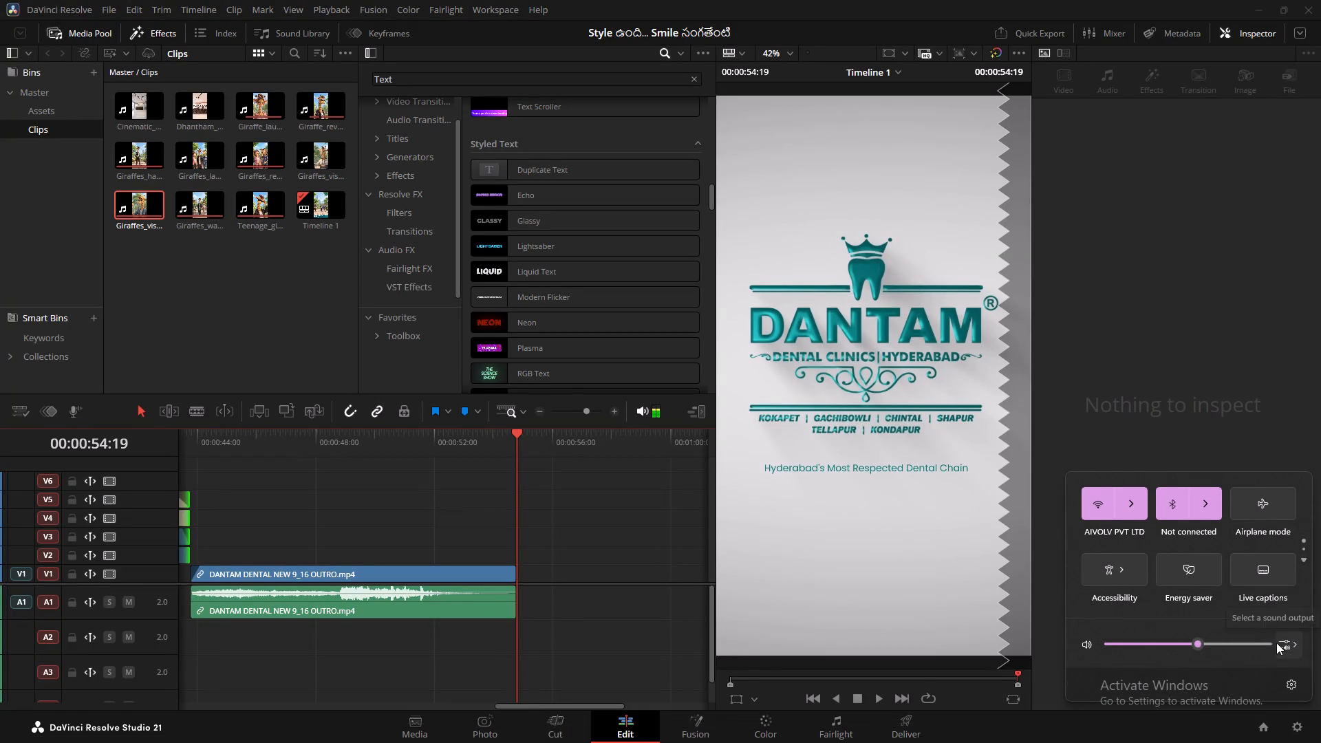
{"action": "left_click", "coordinate": [1120, 560]}
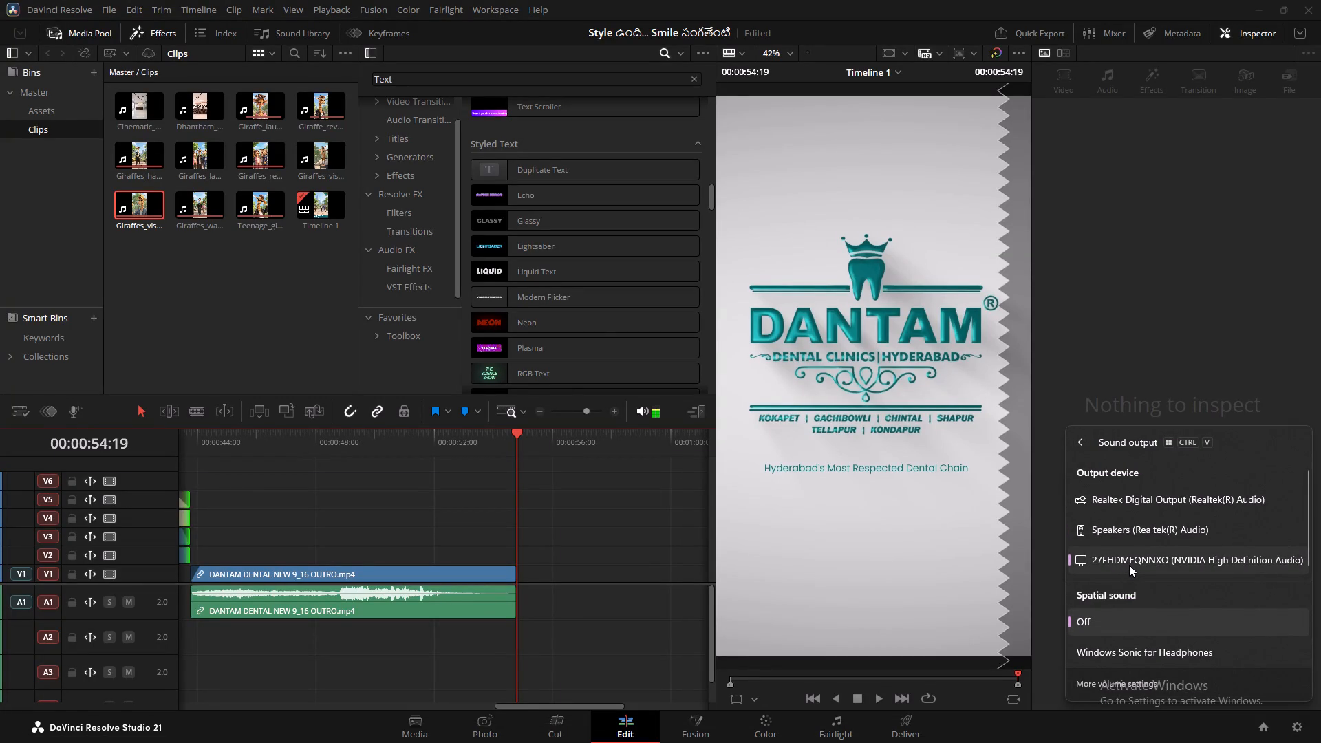
{"action": "key", "text": "p"}
Mark the timeline's out point at the end of the outro clip, at 54:18.
{"action": "left_click", "coordinate": [1018, 686]}
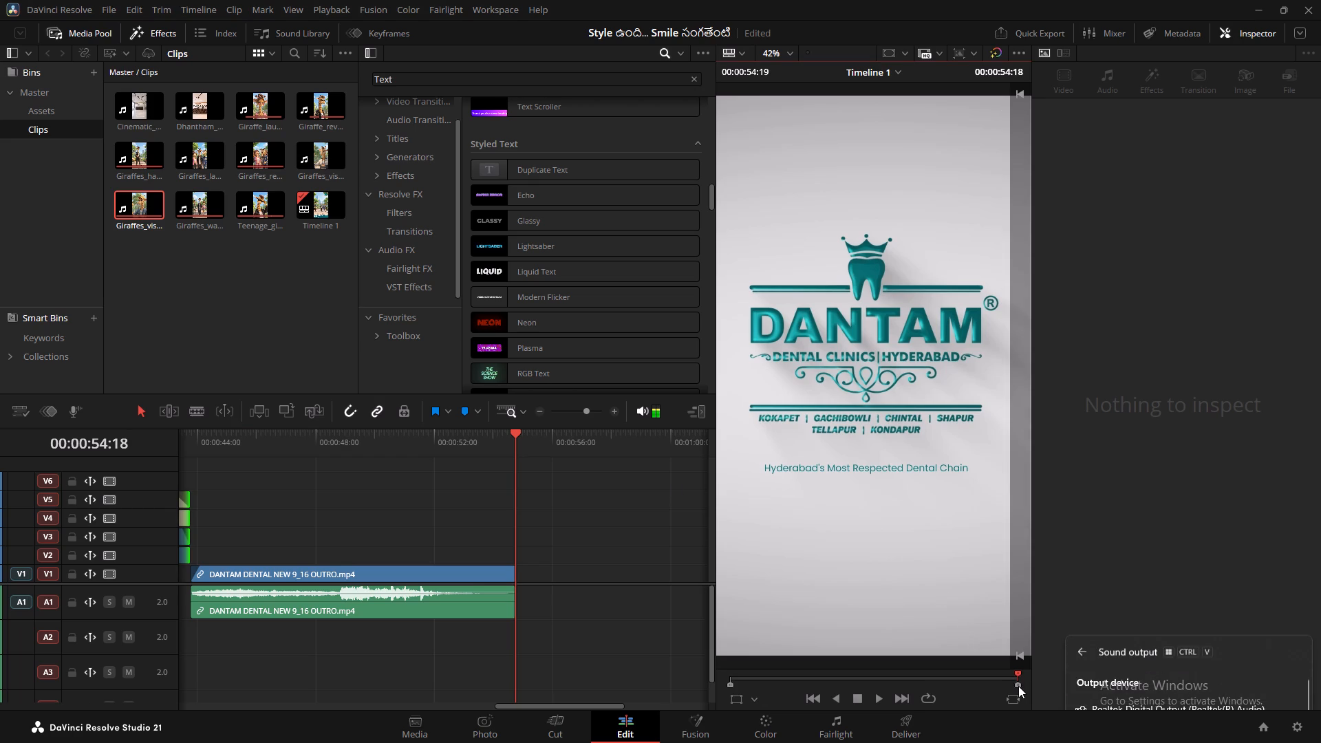
{"action": "left_click_drag", "start_coordinate": [1018, 686], "coordinate": [1030, 693]}
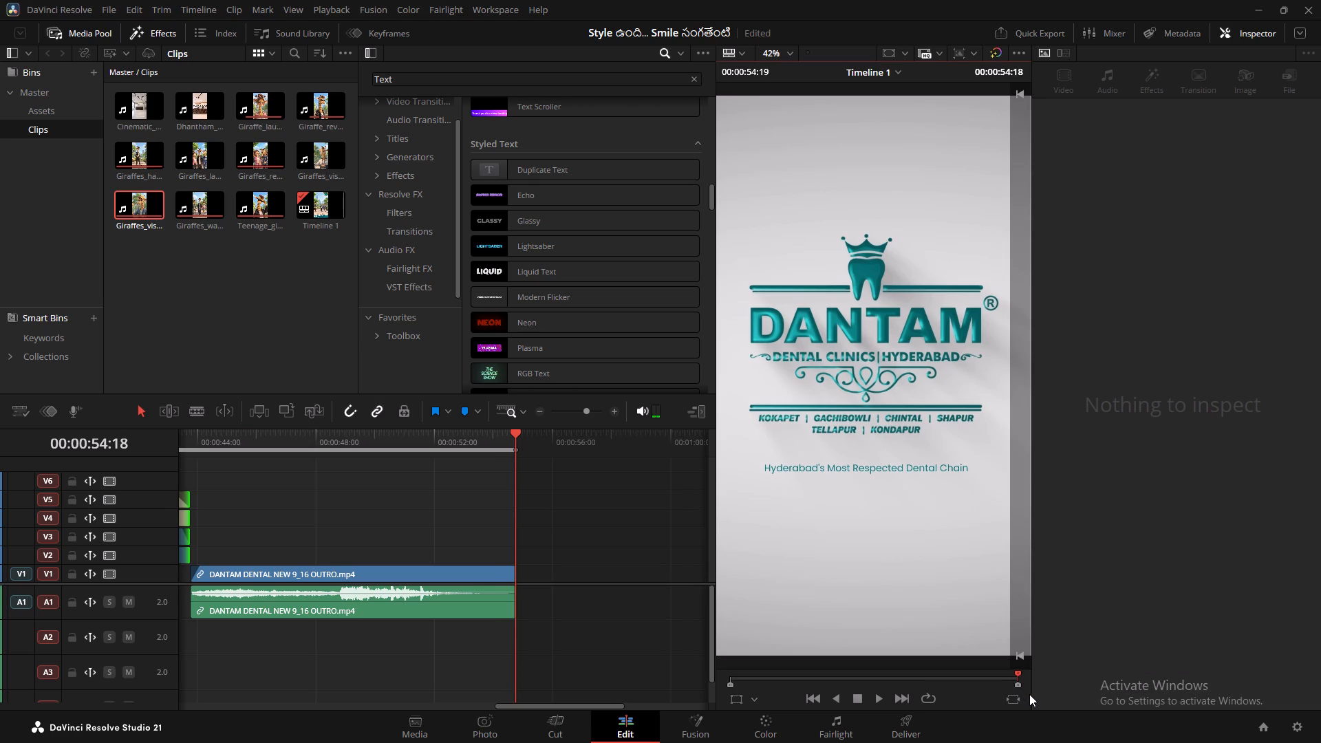
Play back the whole promo full screen from its first frame.
{"action": "type", "text": "p["}
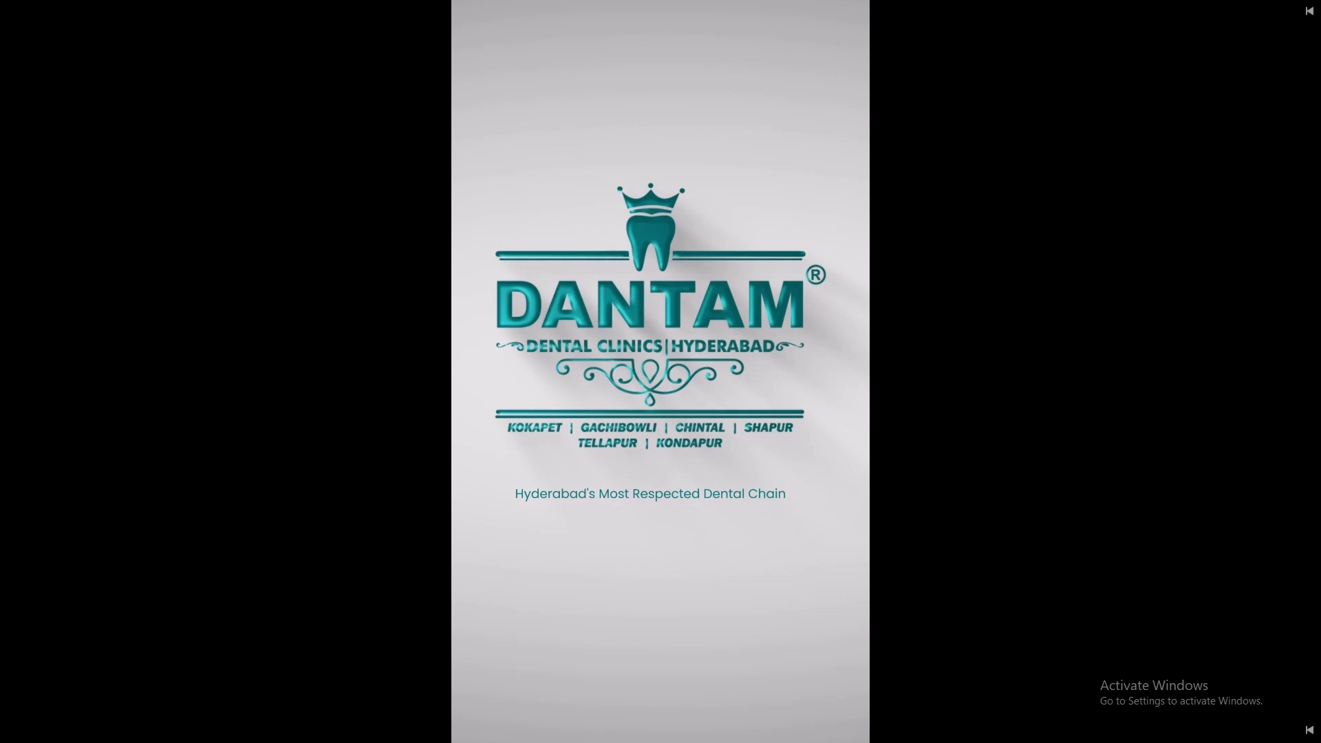
{"action": "left_click_drag", "start_coordinate": [442, 689], "coordinate": [398, 682]}
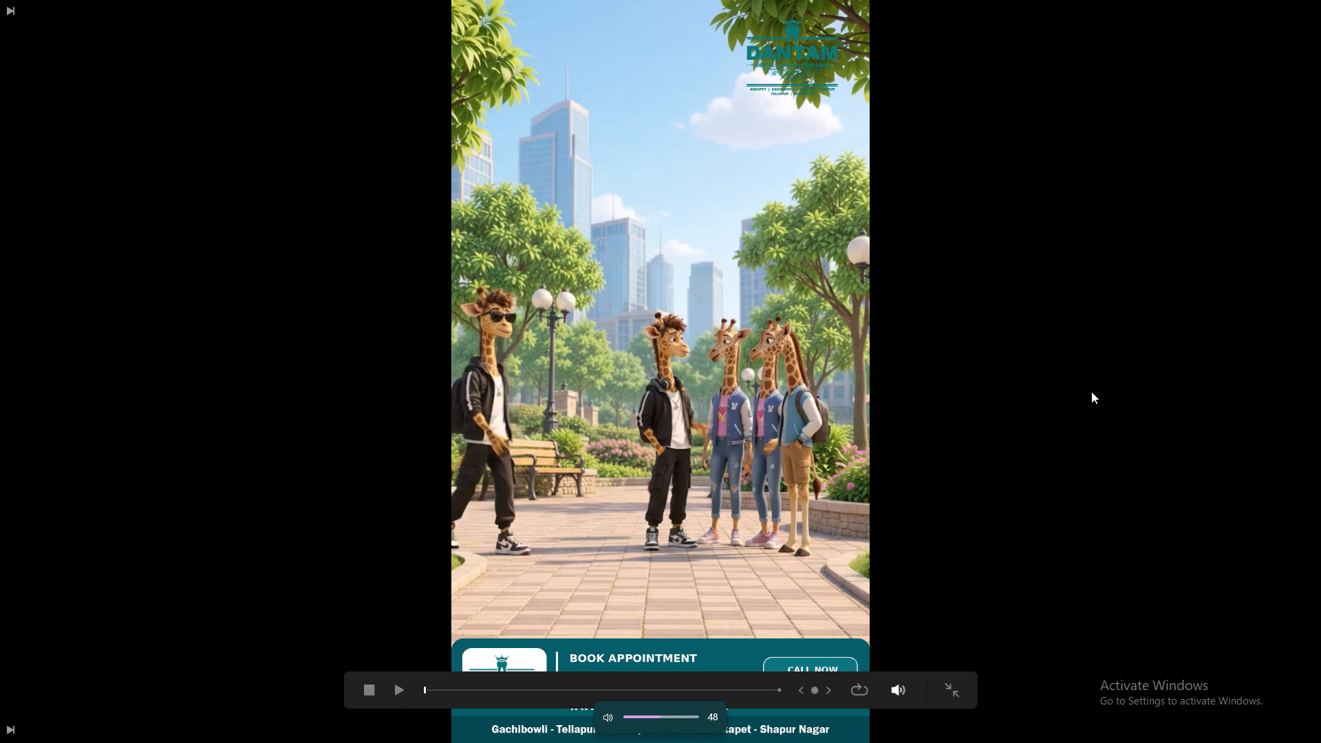
{"action": "key", "text": "space"}
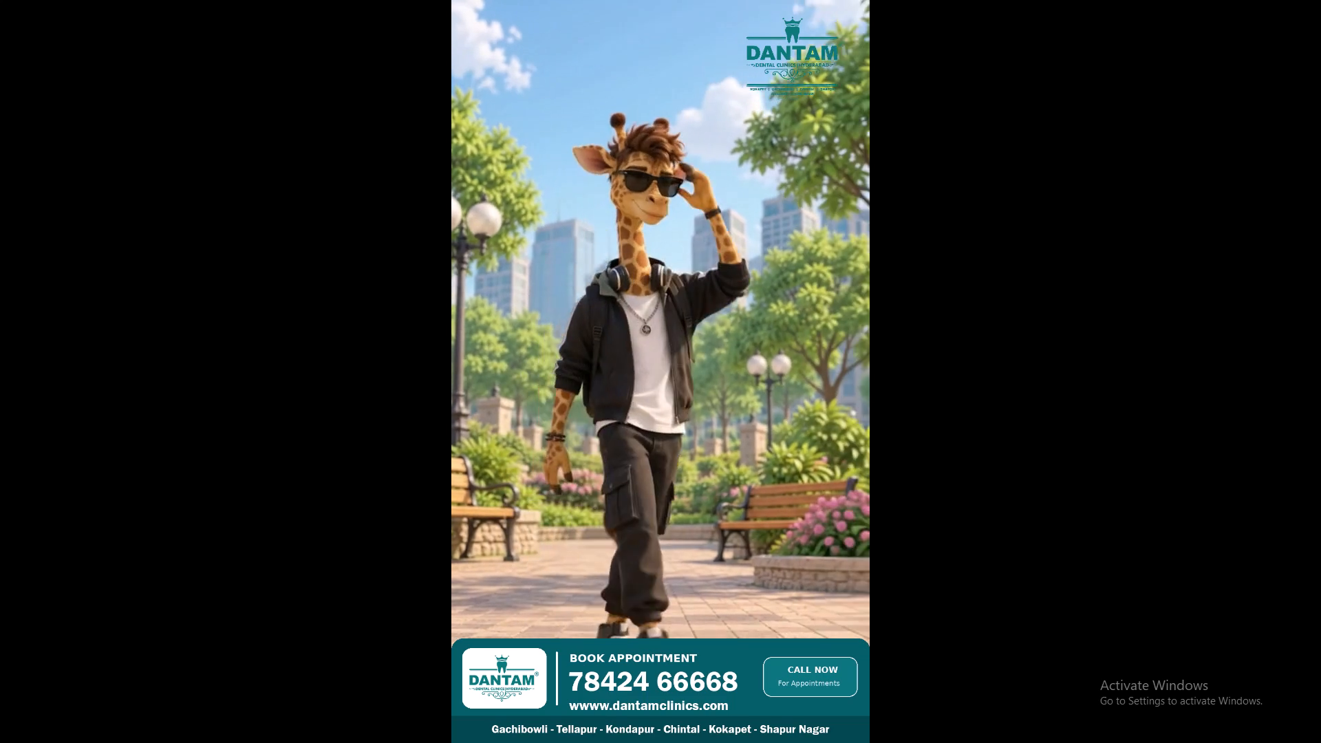
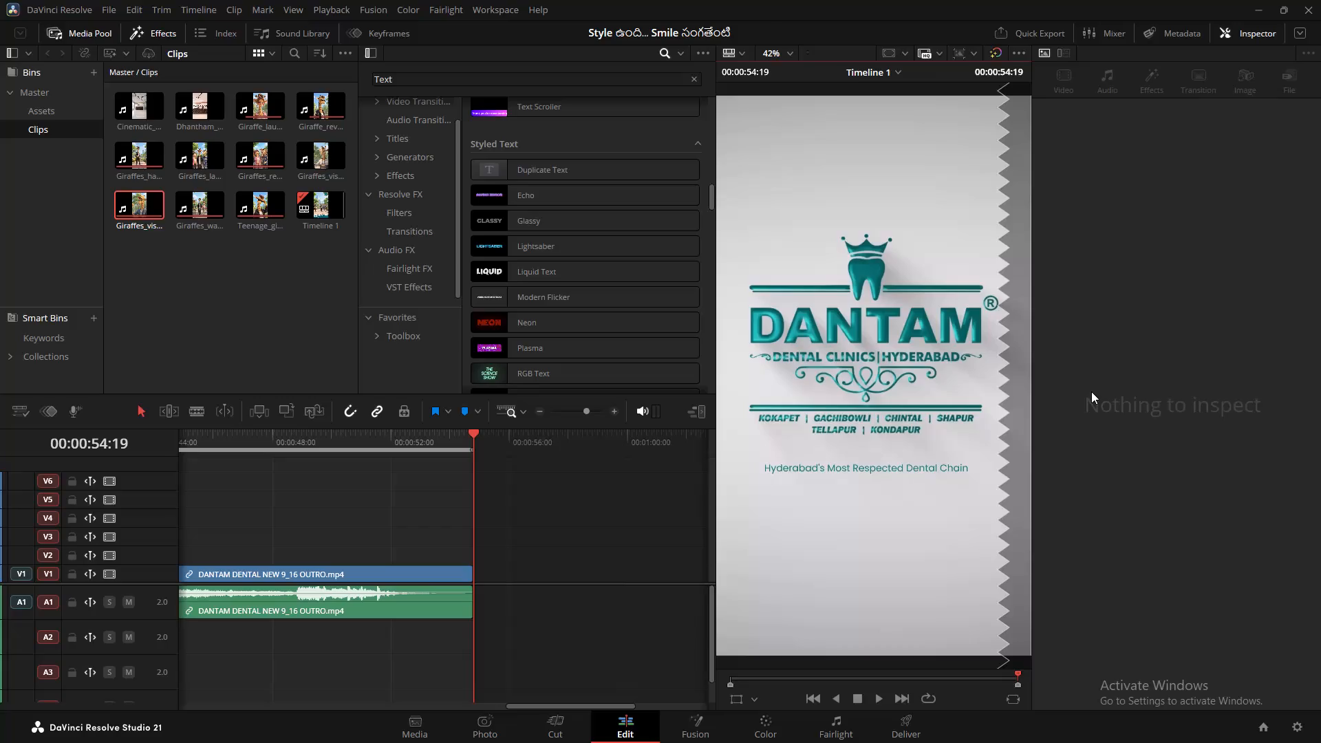
Move the playhead back to 42:08 to view the frame with the closing titles, logo and footer before the outro.
{"action": "scroll", "coordinate": [382, 526], "scroll_direction": "up", "scroll_amount": 3}
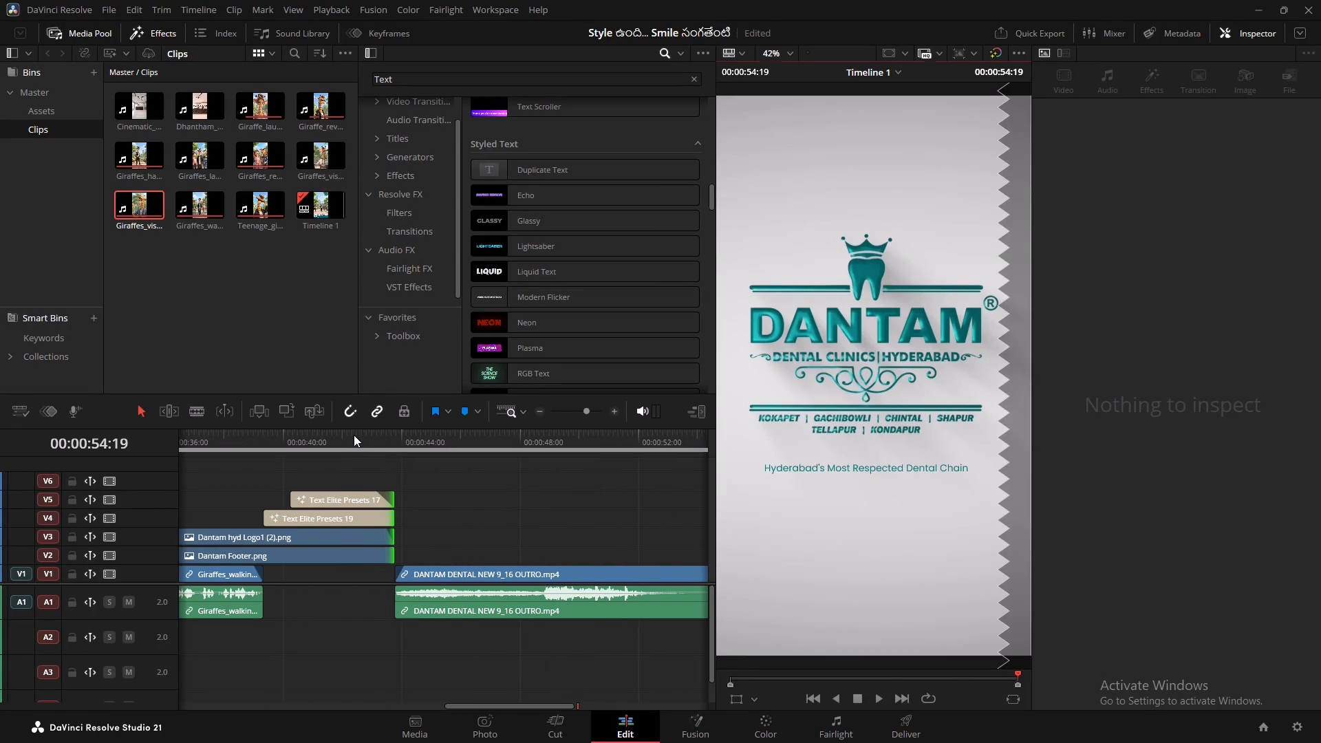
{"action": "left_click", "coordinate": [354, 431]}
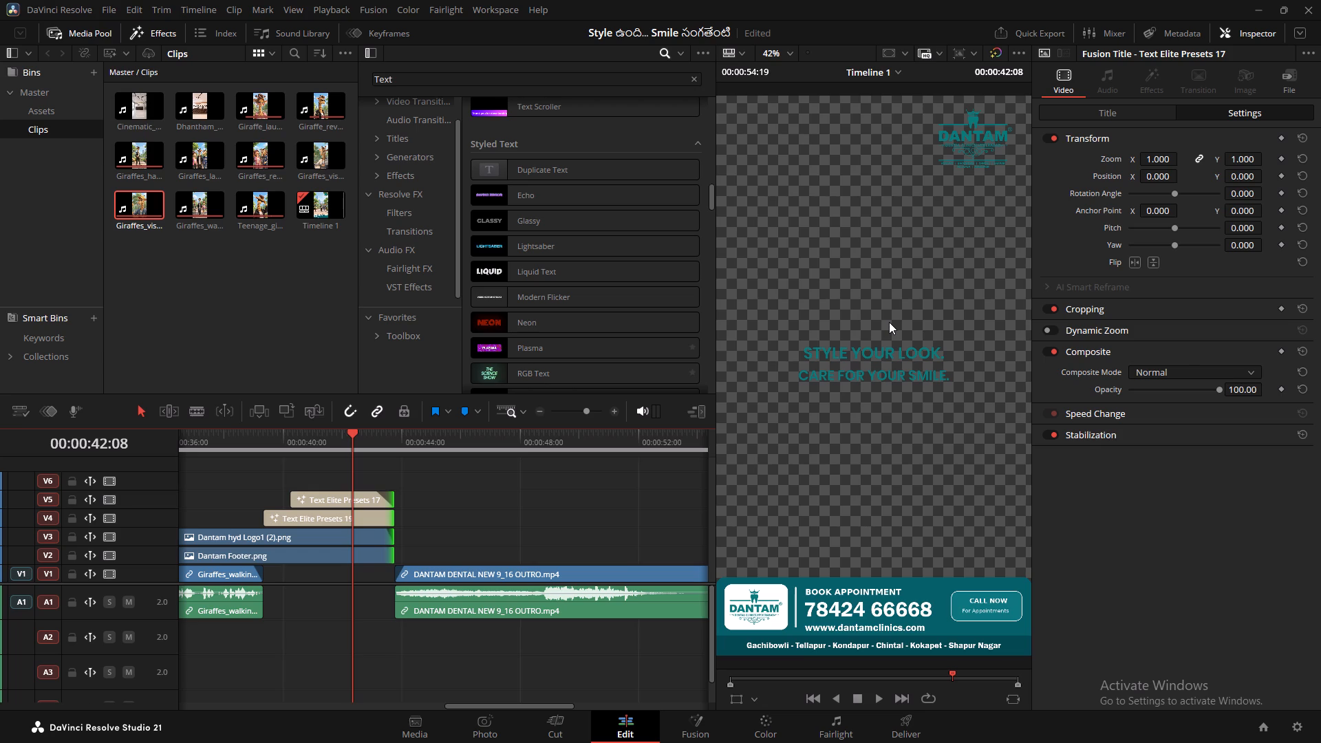
Switch to the Dhantham_Reel_02_New_Scene_Divided_Script document.
{"action": "key", "text": "alt+Tab"}
{"action": "key", "text": "alt+Tab"}
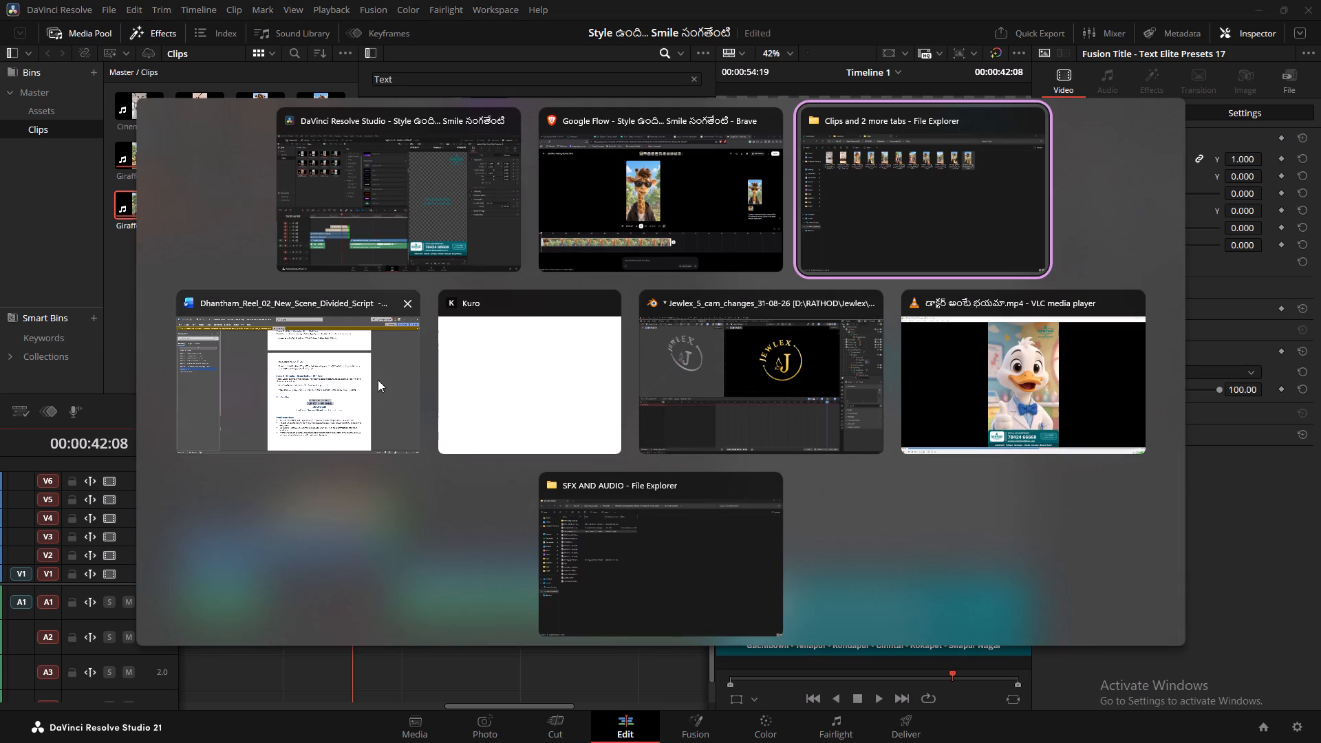
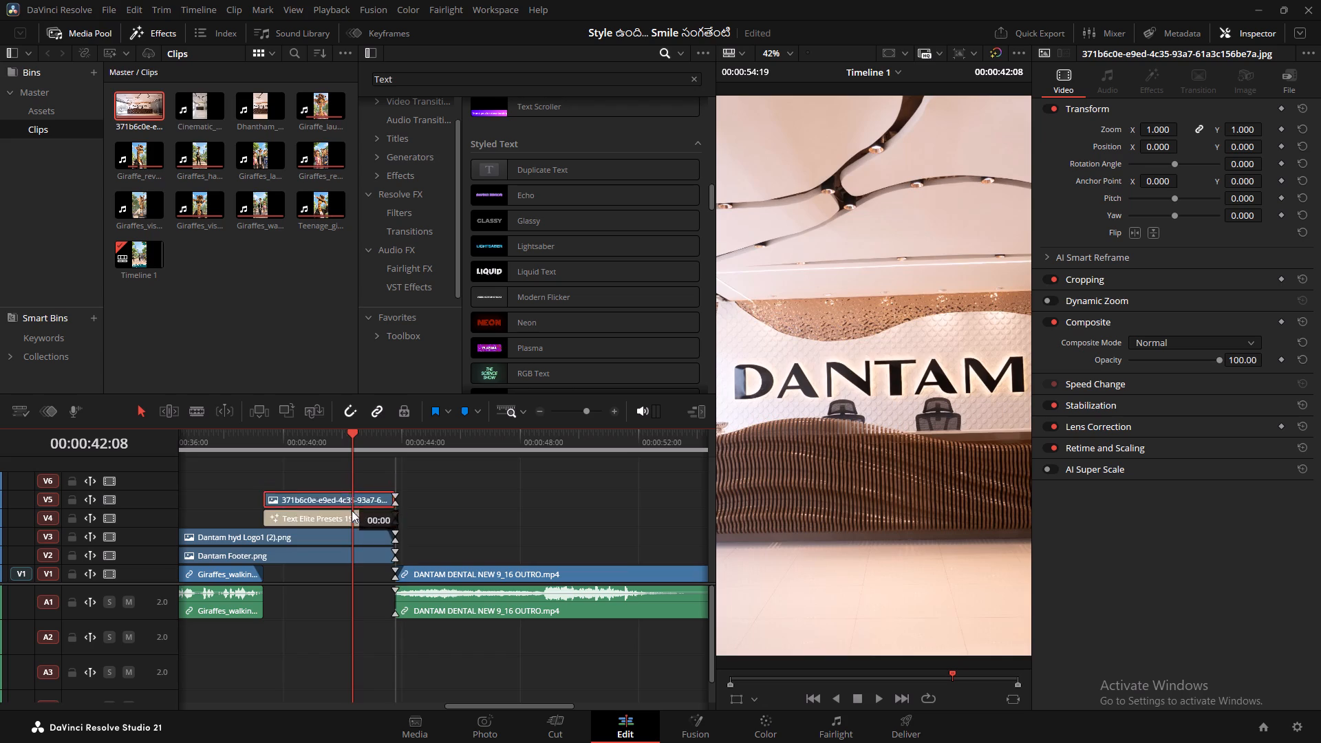
Move the clinic reception image down to V1, between the last giraffe clip and the outro, beneath the titles, logo and footer.
{"action": "left_click_drag", "start_coordinate": [352, 510], "coordinate": [335, 567]}
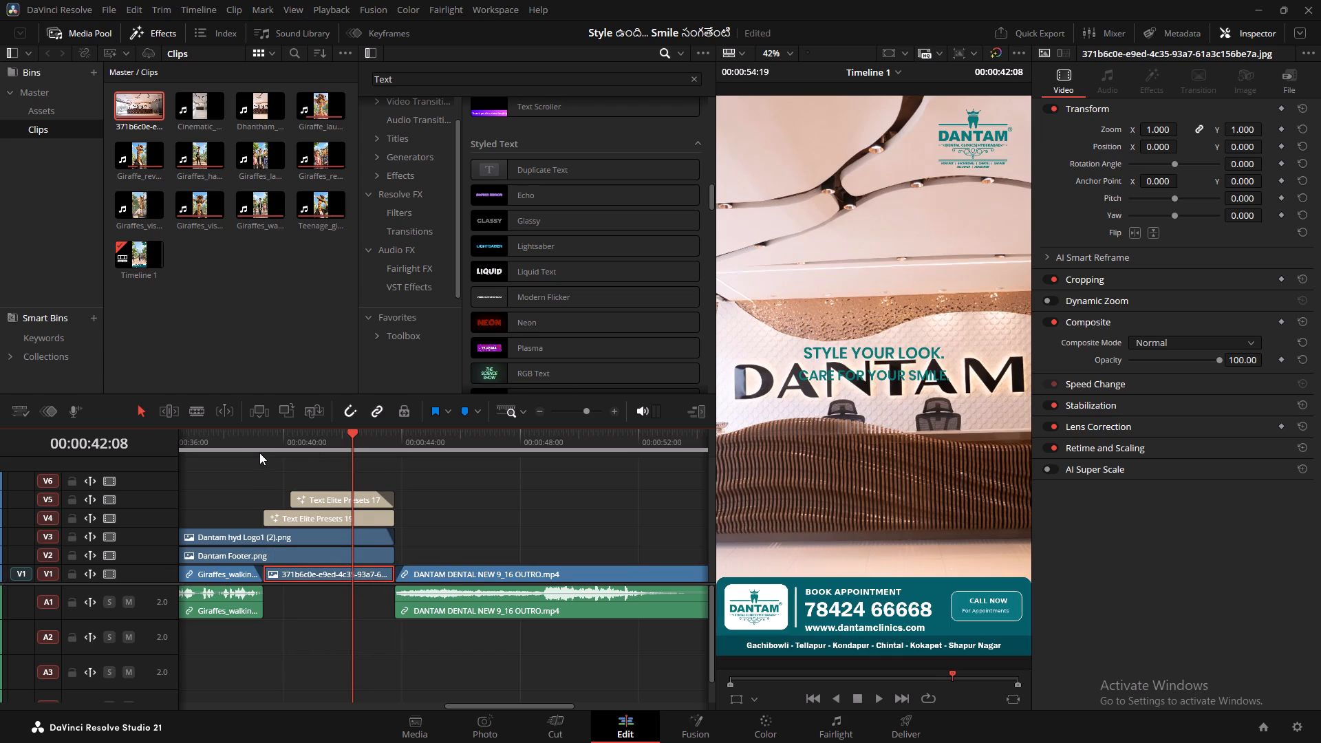
At 39:08, frame the reception image with zoom 0.890, vertical position 132 and rotation -1.4.
{"action": "left_click", "coordinate": [259, 453]}
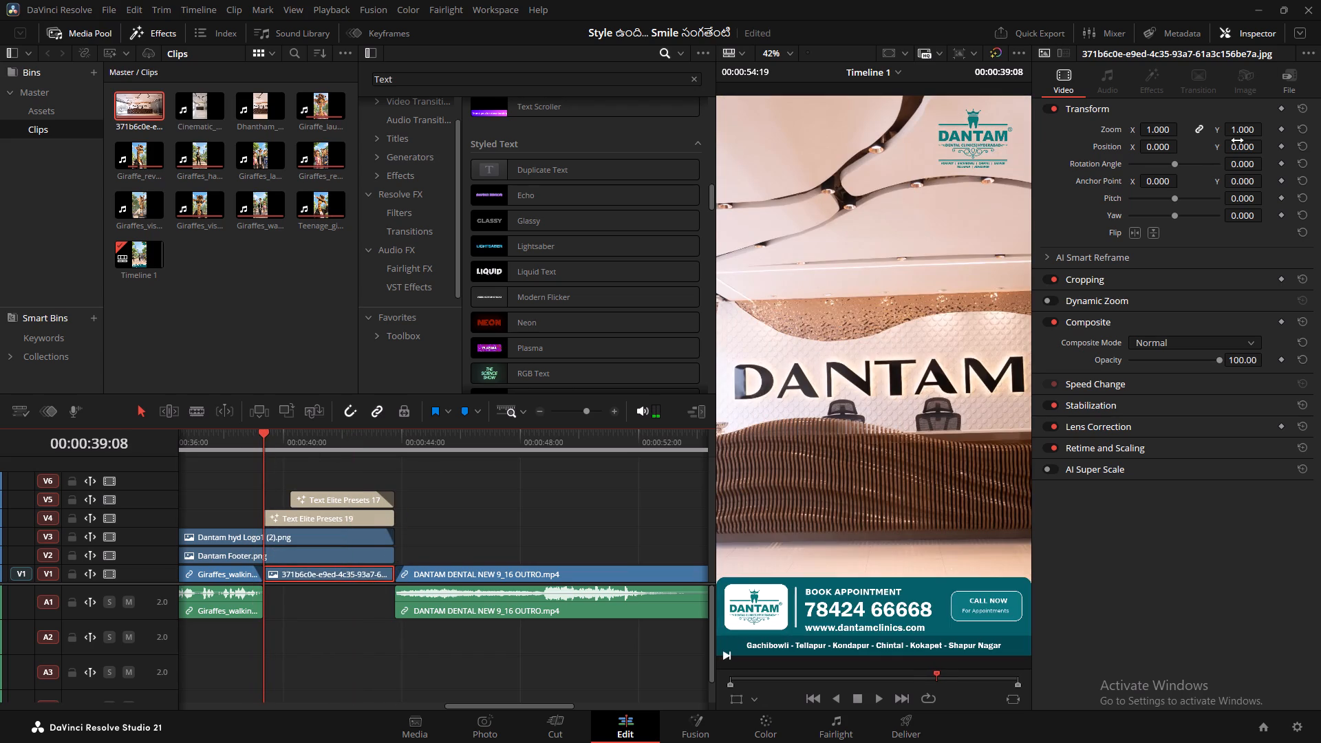
{"action": "left_click_drag", "start_coordinate": [1242, 131], "coordinate": [1229, 134]}
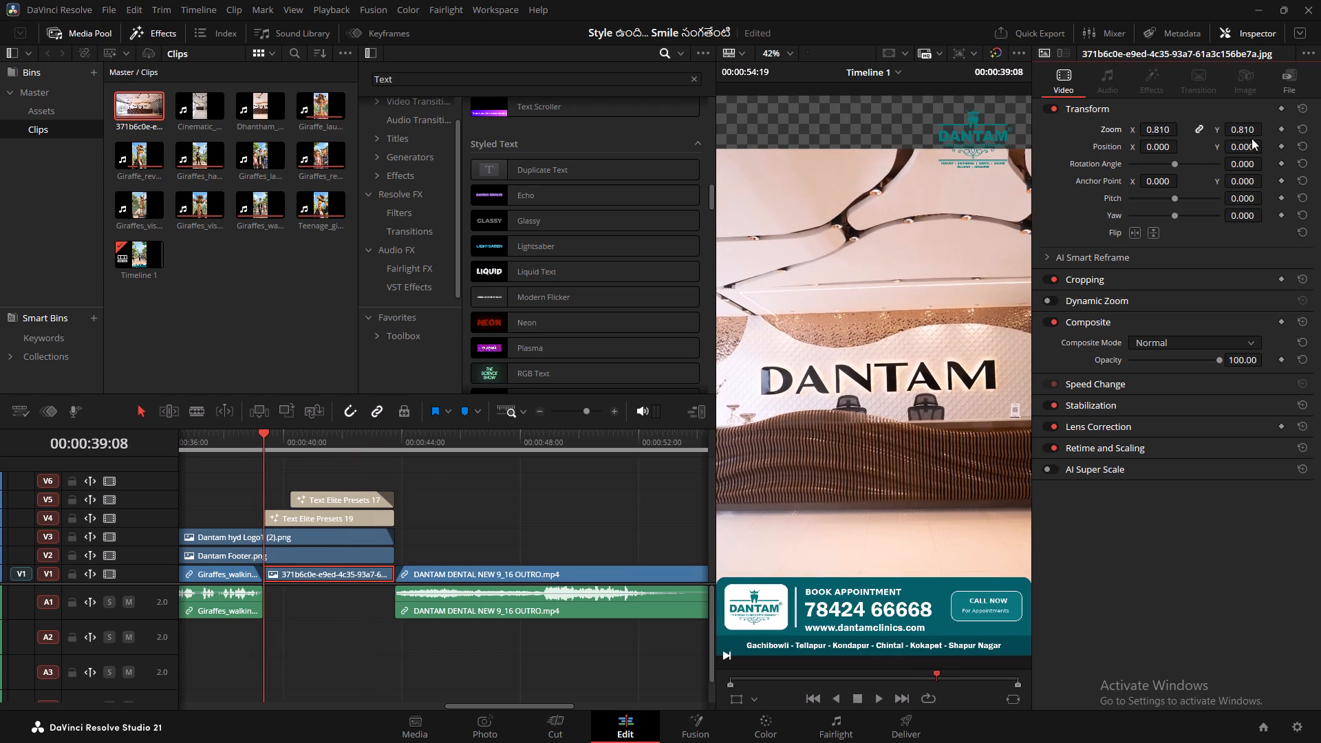
{"action": "left_click_drag", "start_coordinate": [1243, 146], "coordinate": [1300, 175]}
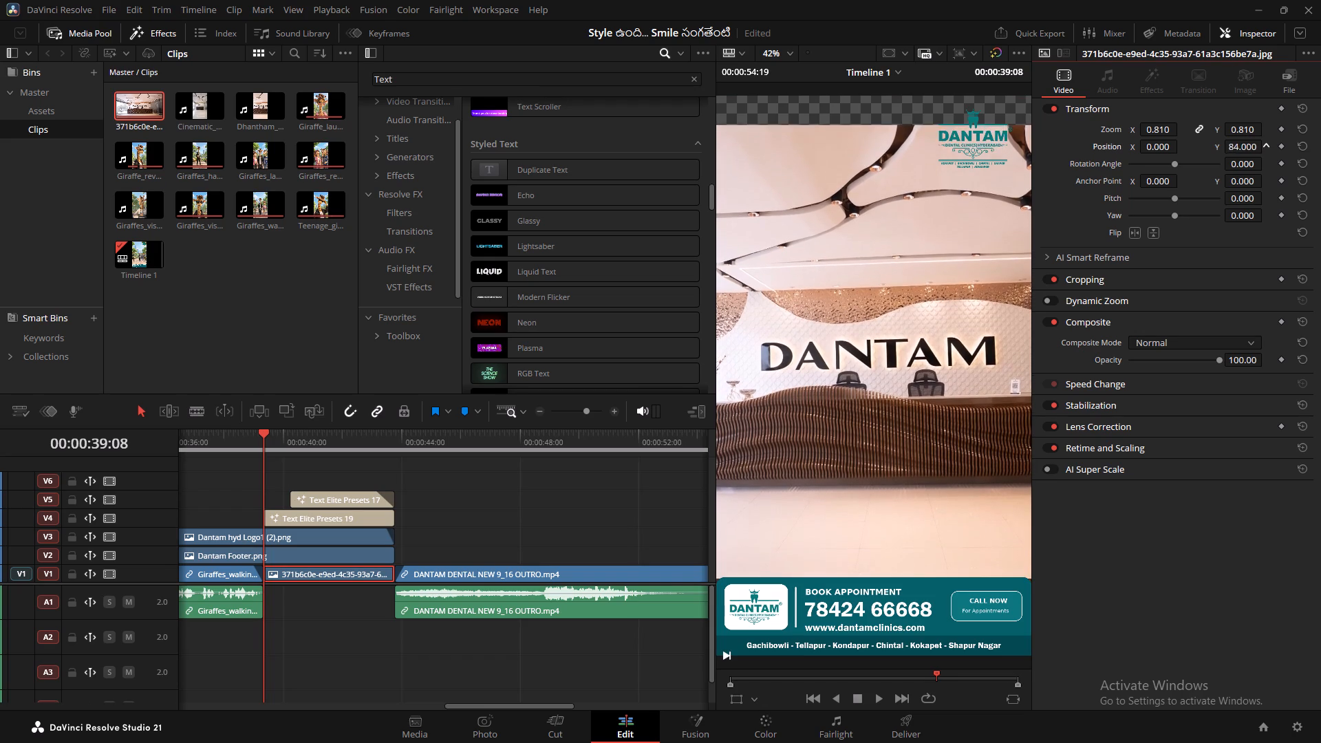
{"action": "left_click_drag", "start_coordinate": [1300, 175], "coordinate": [674, 393]}
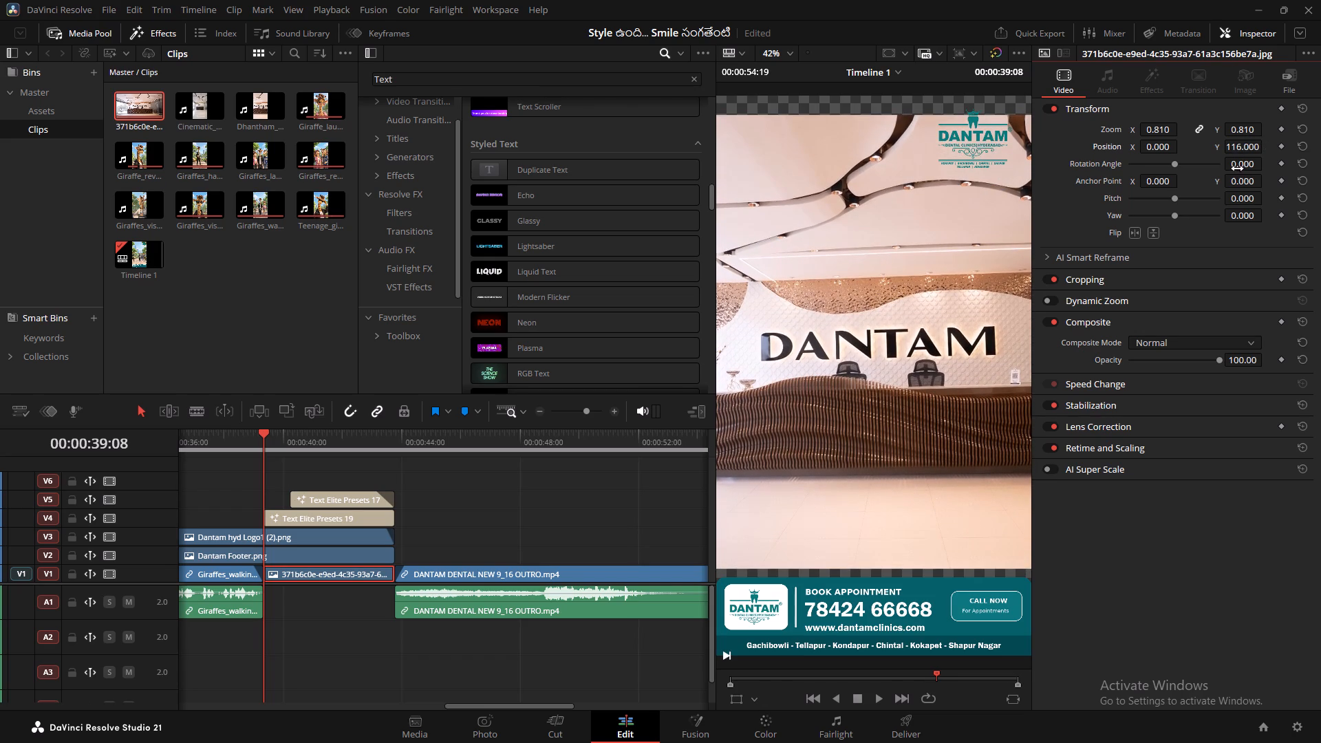
{"action": "left_click_drag", "start_coordinate": [1236, 167], "coordinate": [1226, 166]}
{"action": "left_click", "coordinate": [1243, 131]}
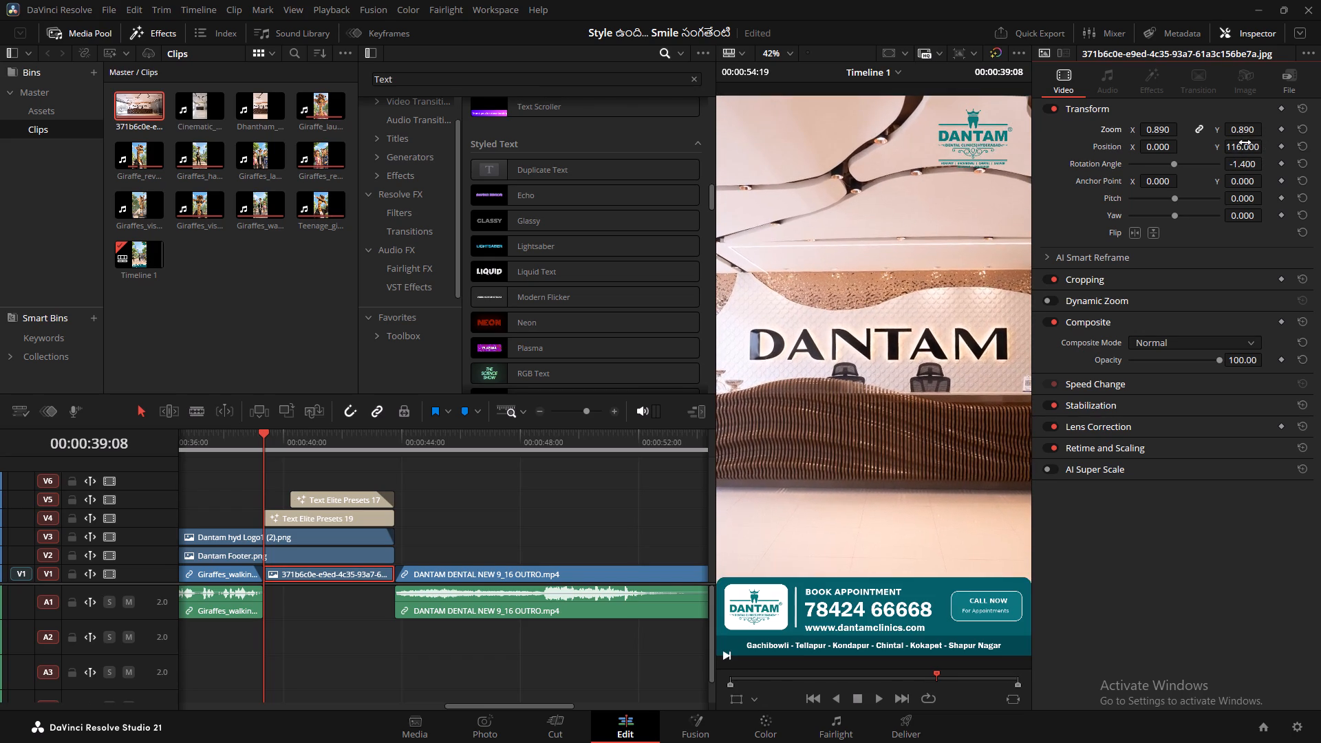
{"action": "left_click_drag", "start_coordinate": [1241, 145], "coordinate": [1265, 155]}
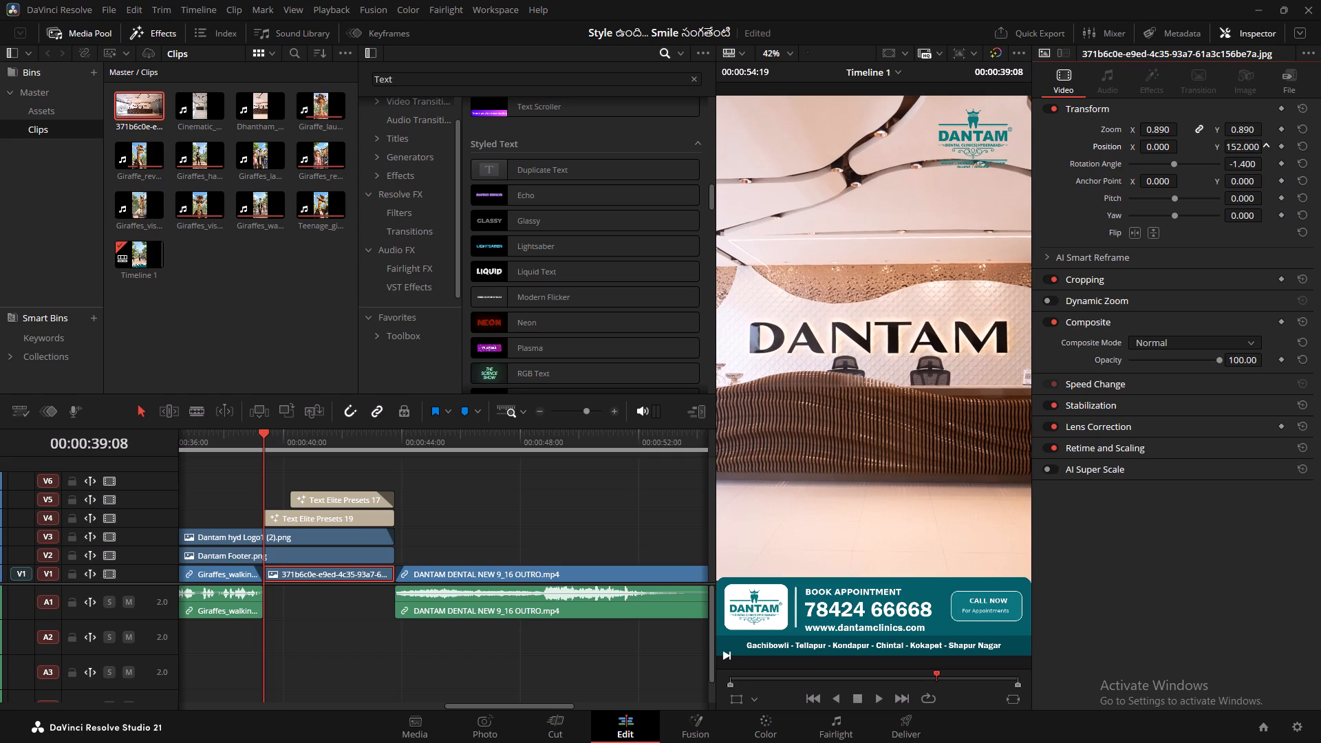
{"action": "left_click_drag", "start_coordinate": [1265, 155], "coordinate": [1252, 154]}
{"action": "left_click", "coordinate": [1243, 127]}
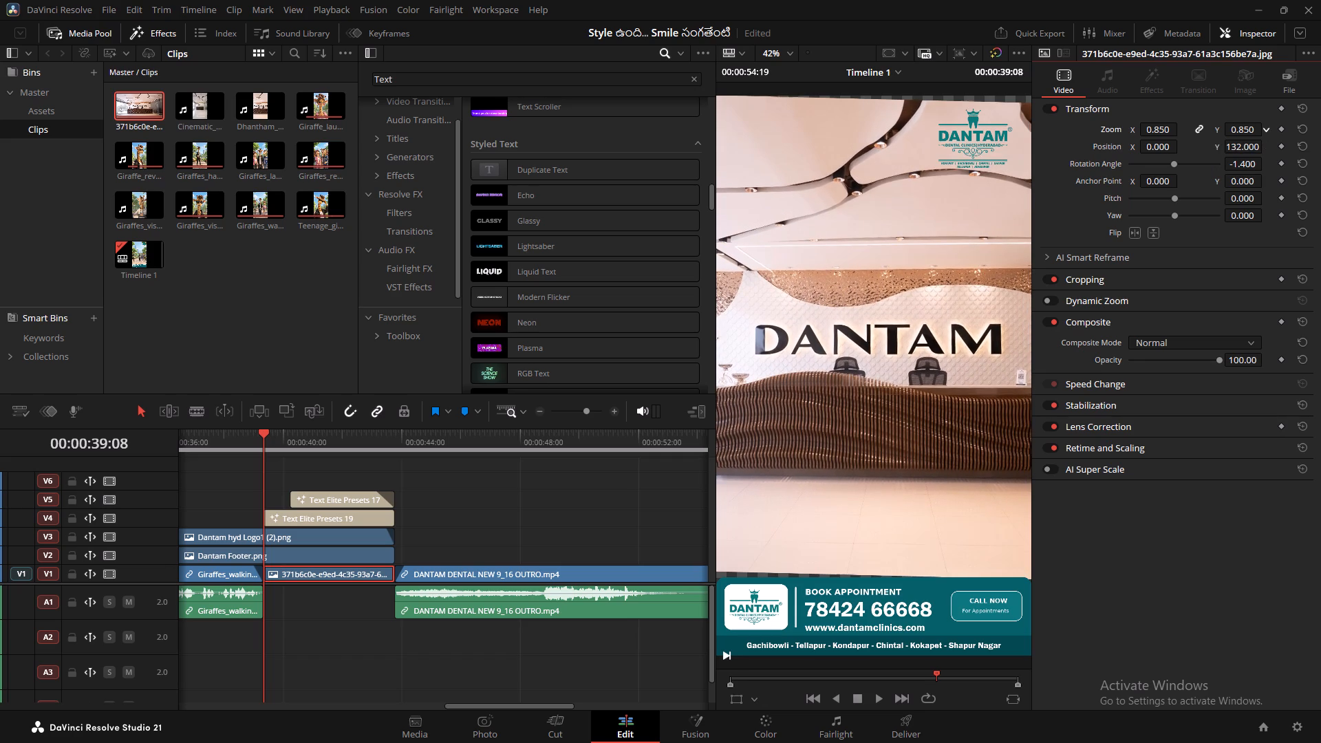
{"action": "left_click", "coordinate": [1242, 129]}
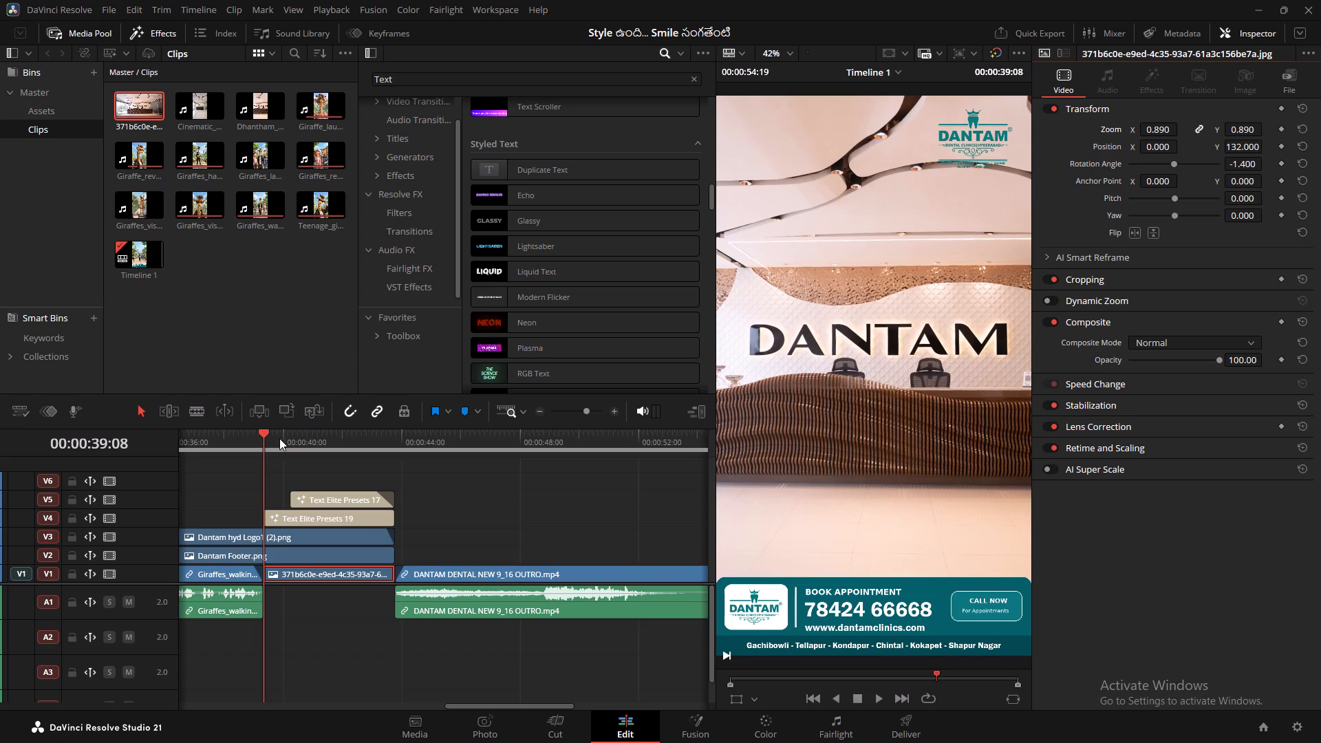
Add keyframes for the reception image's zoom, position, rotation and composite settings at 39:08.
{"action": "left_click", "coordinate": [1278, 127]}
{"action": "left_click", "coordinate": [1282, 145]}
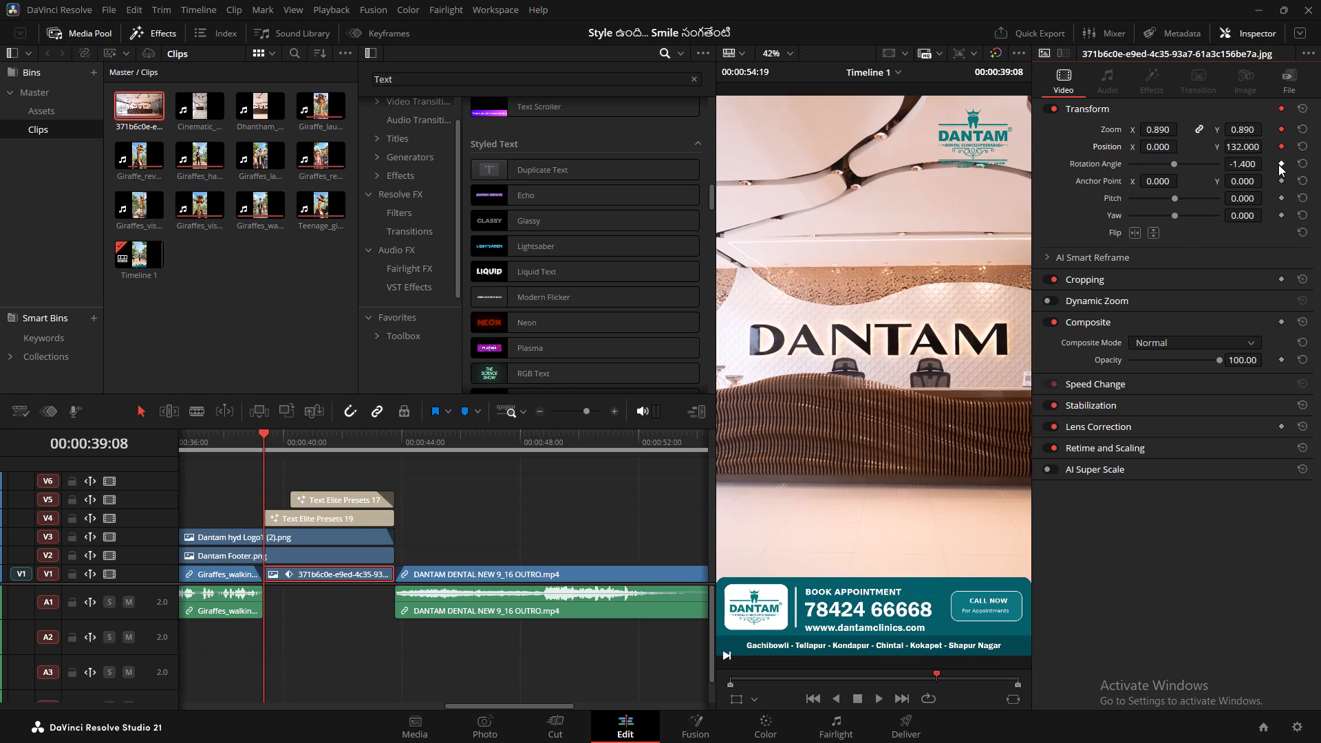
{"action": "left_click", "coordinate": [1278, 164]}
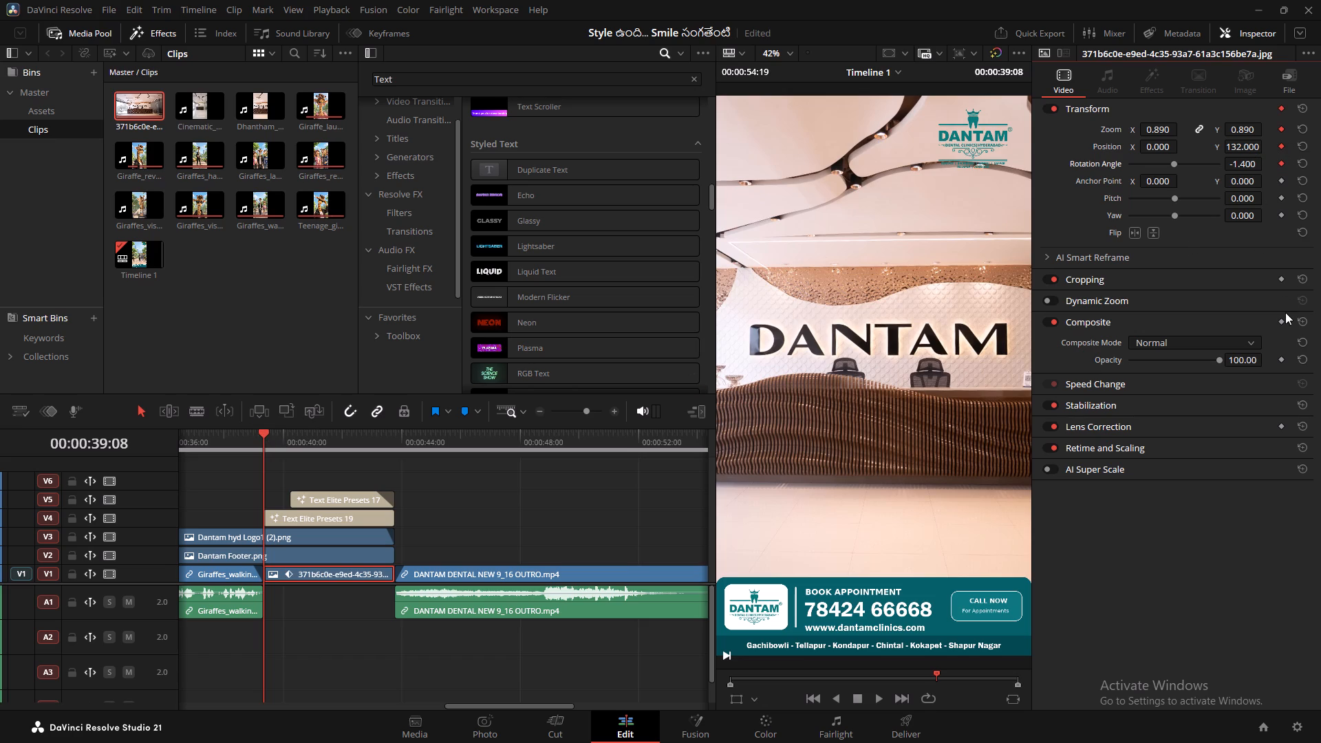
{"action": "left_click", "coordinate": [1282, 321]}
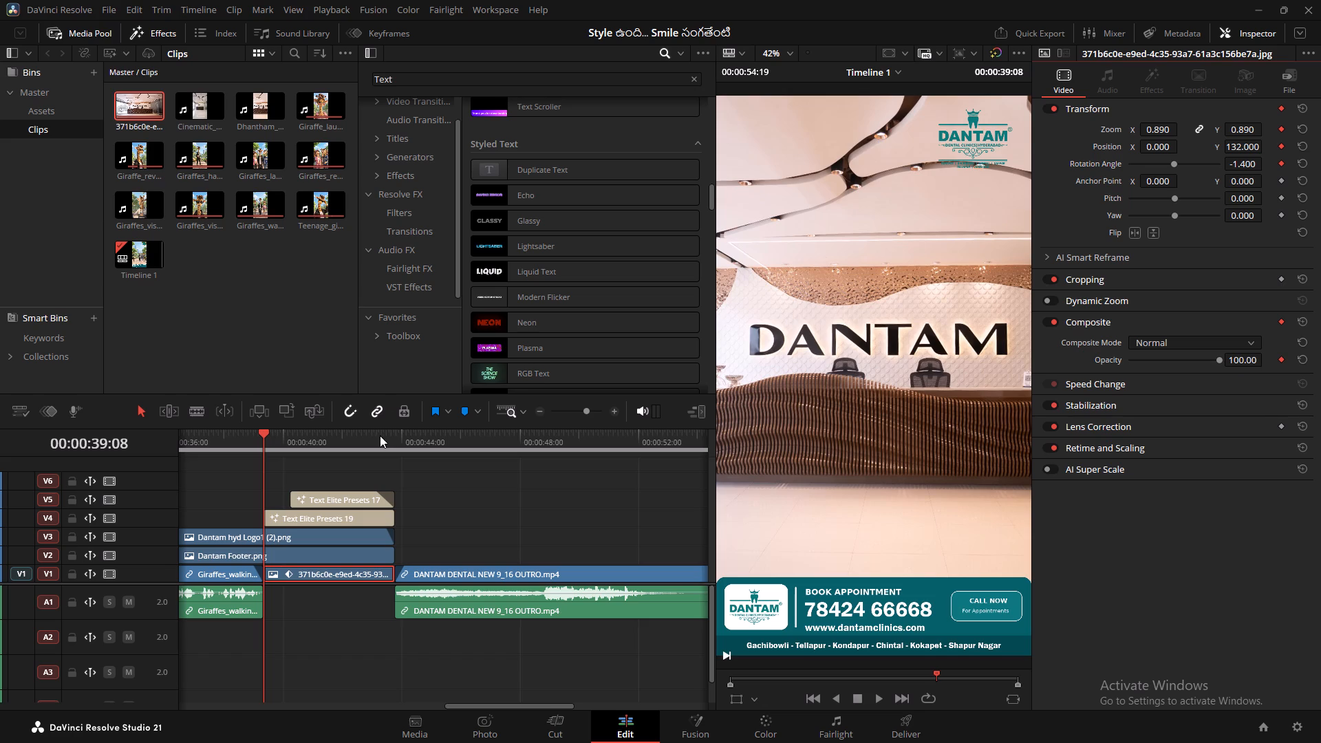
At 43:06, enlarge the reception image to zoom 1.140 to animate a push-in.
{"action": "left_click", "coordinate": [376, 433]}
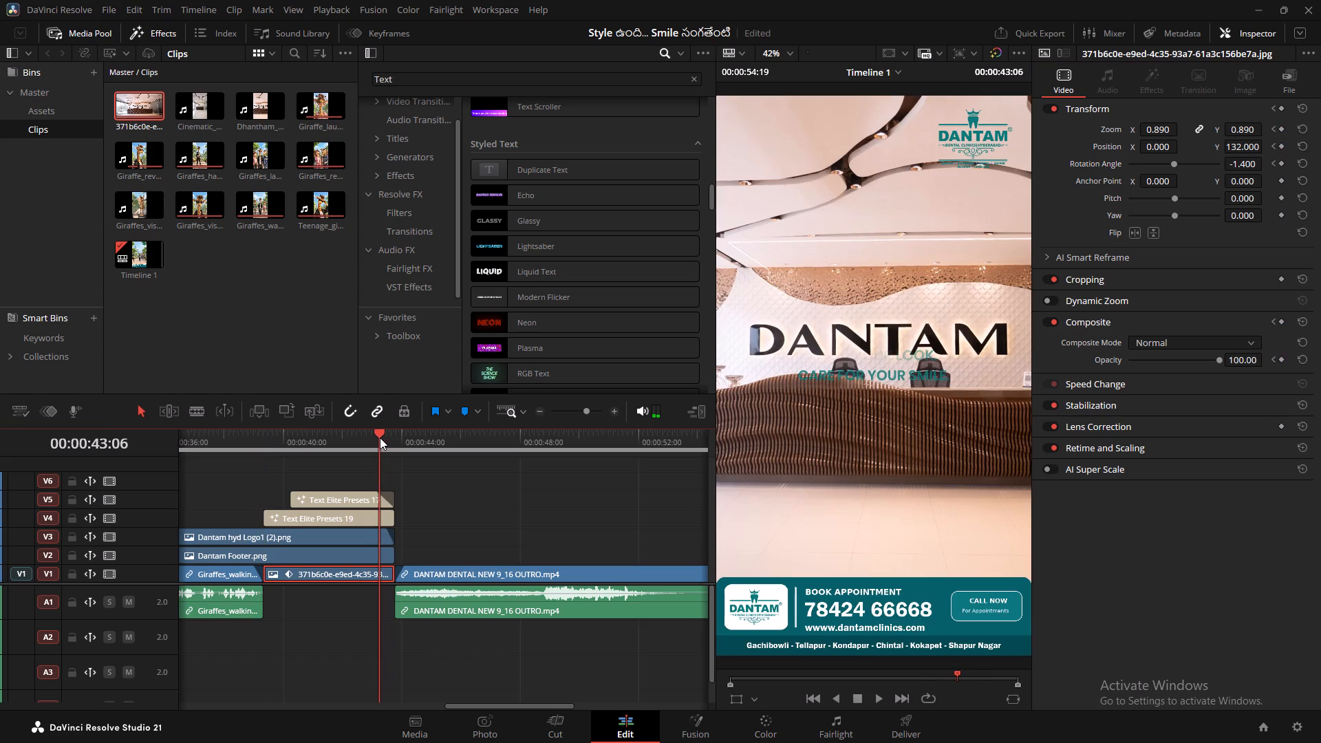
{"action": "left_click_drag", "start_coordinate": [1234, 131], "coordinate": [1235, 131]}
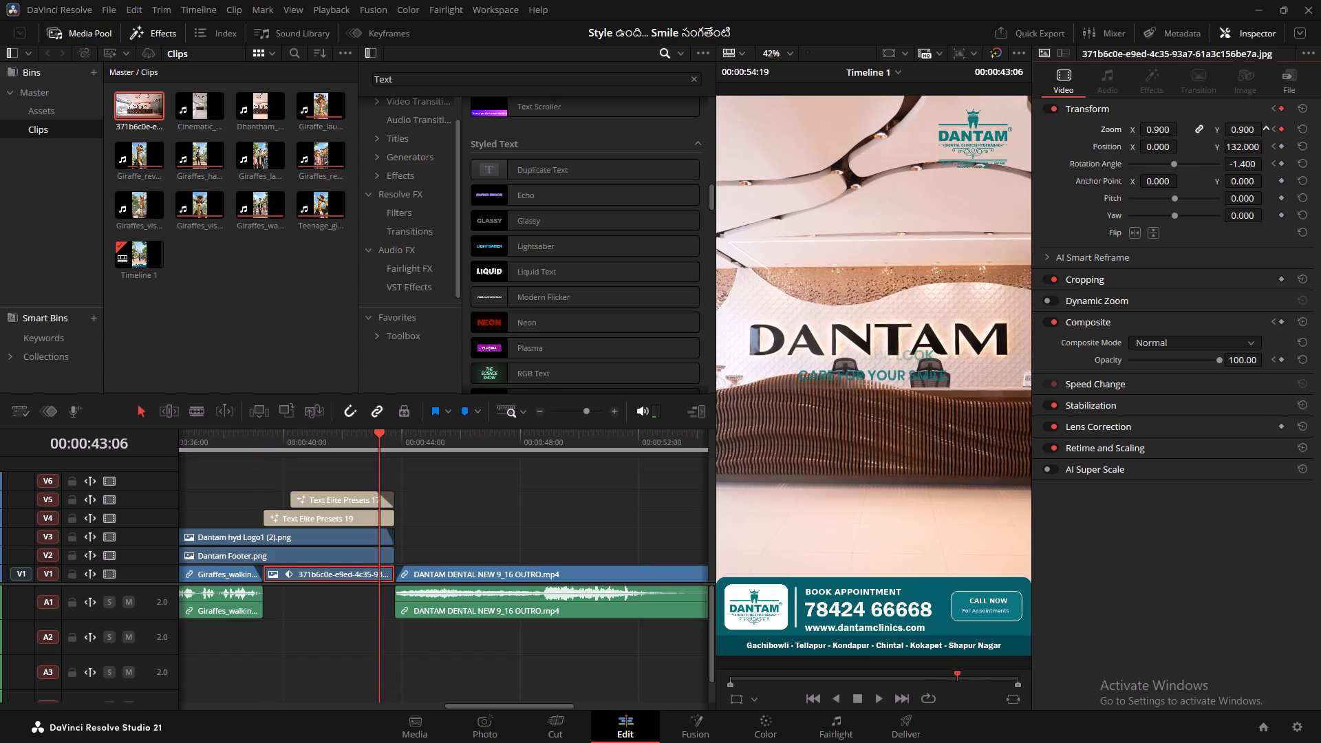
{"action": "left_click_drag", "start_coordinate": [1235, 131], "coordinate": [1246, 131]}
{"action": "key", "text": "ctrl+z"}
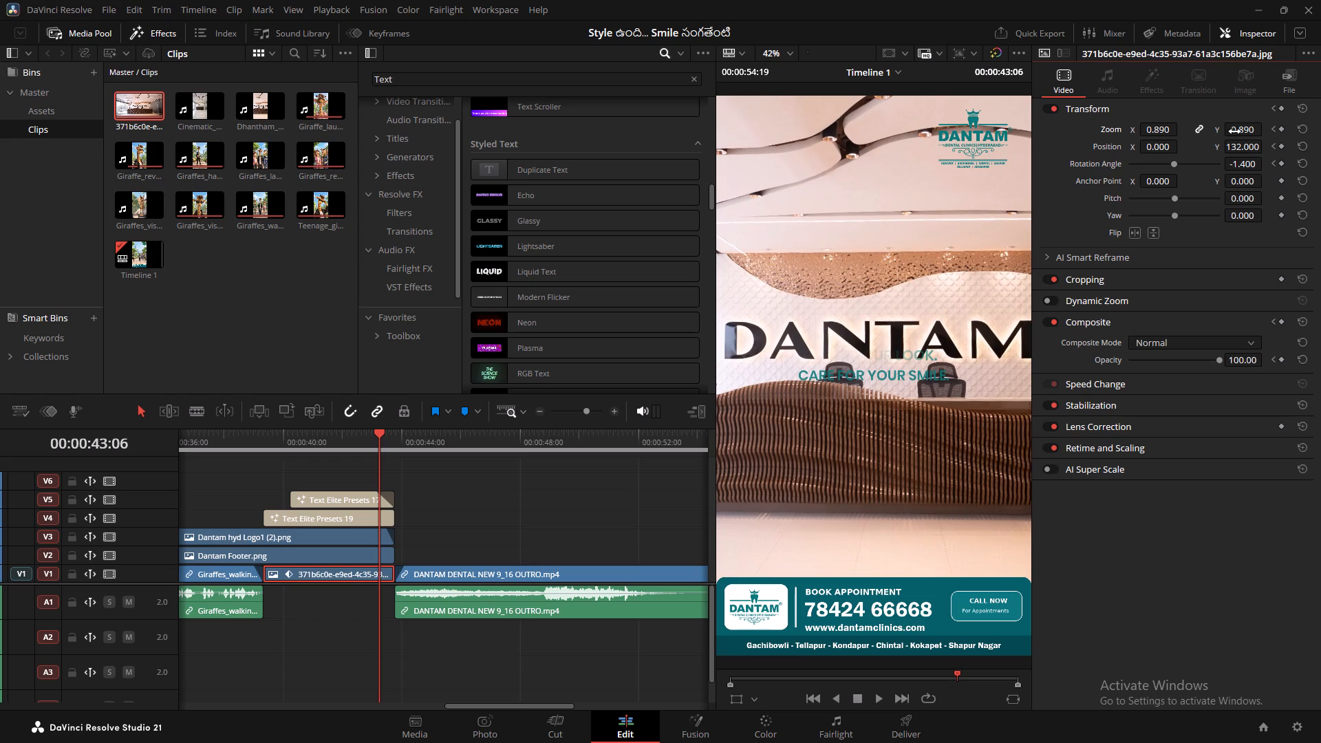
{"action": "left_click_drag", "start_coordinate": [1237, 131], "coordinate": [1245, 132]}
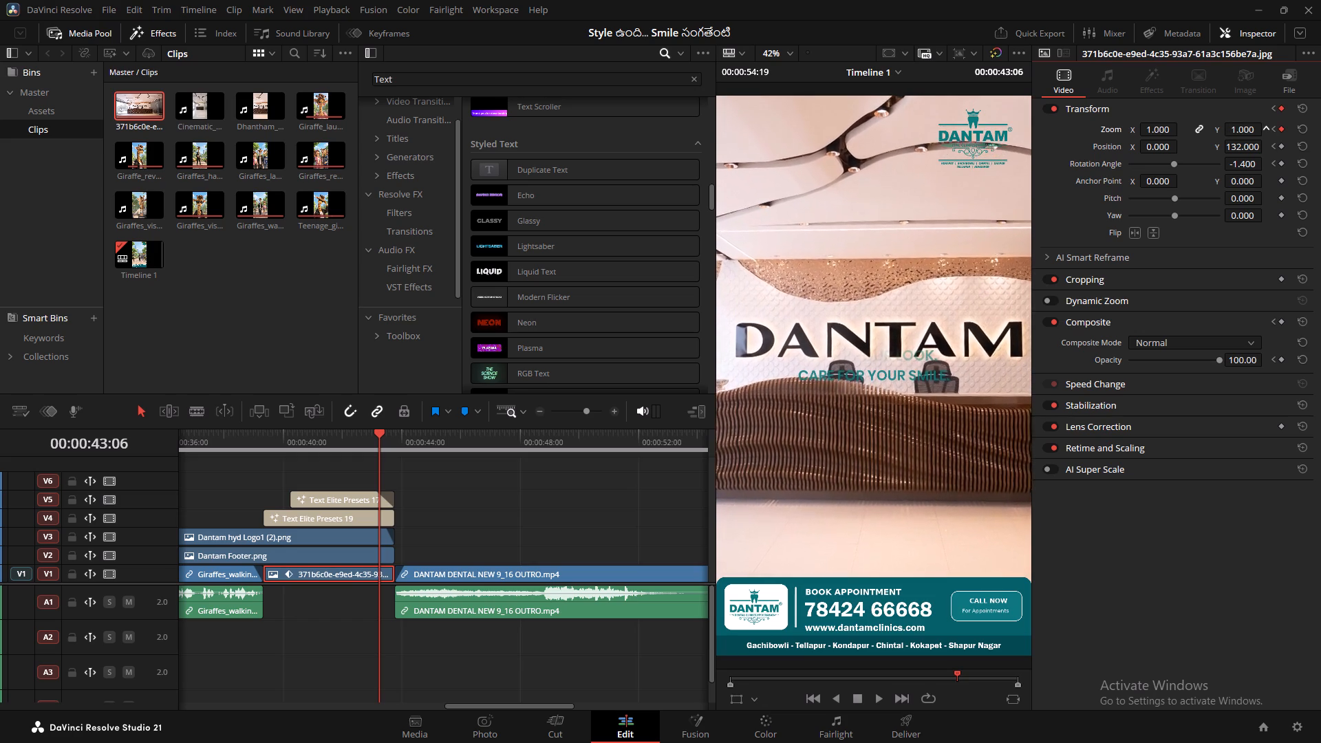
{"action": "left_click_drag", "start_coordinate": [1245, 132], "coordinate": [1252, 136]}
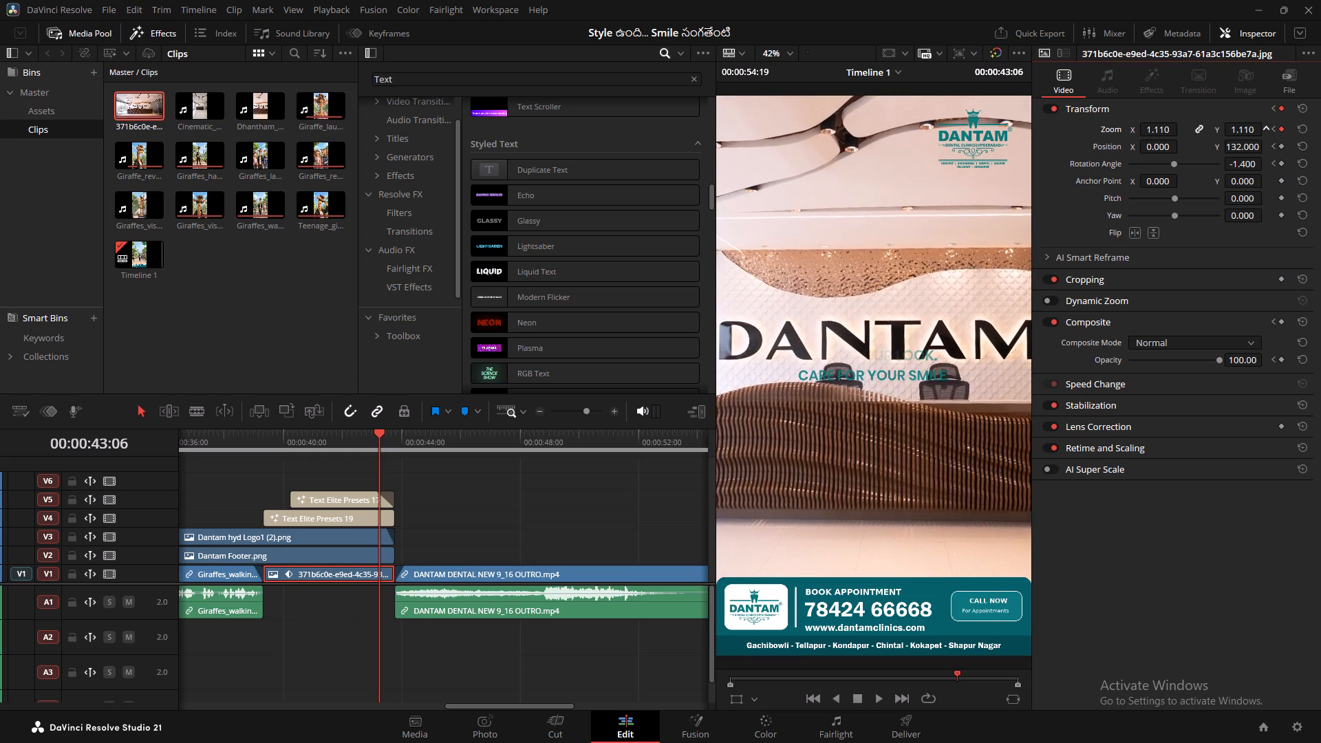
{"action": "left_click_drag", "start_coordinate": [1252, 136], "coordinate": [1249, 137]}
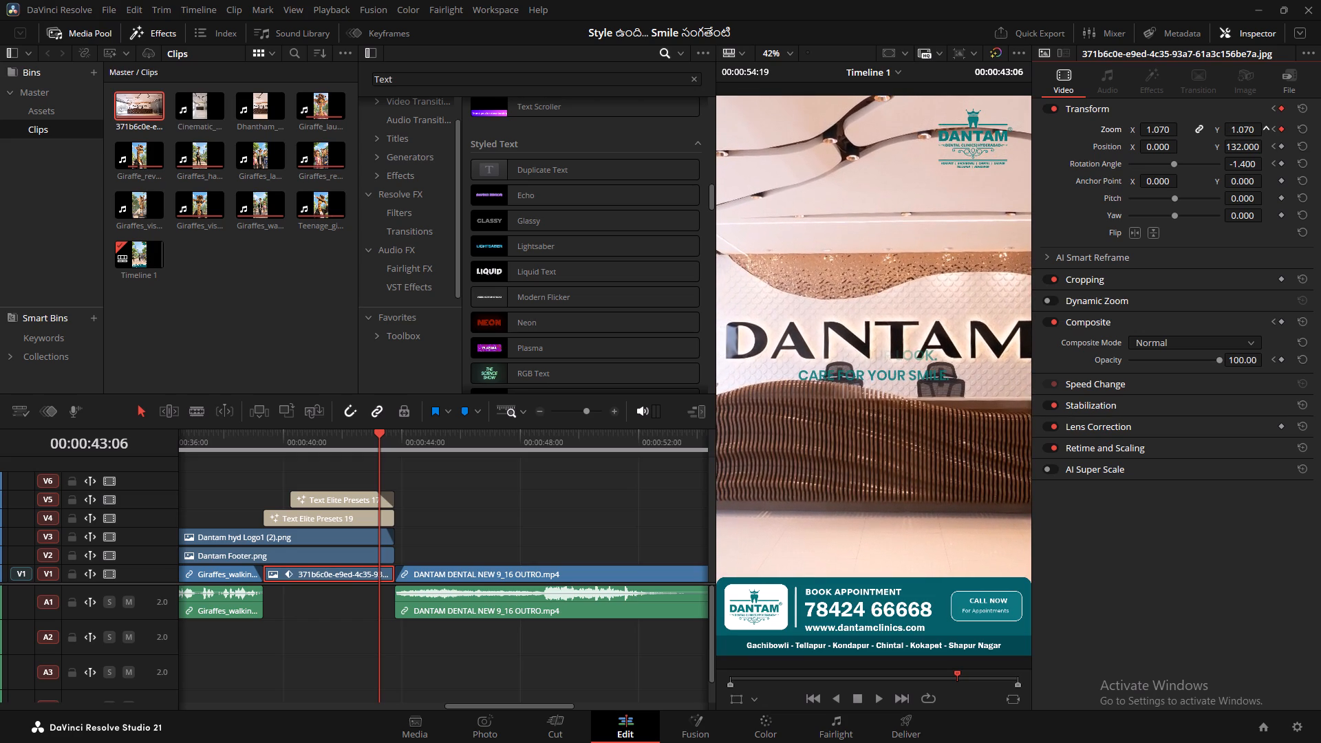
{"action": "left_click_drag", "start_coordinate": [1249, 137], "coordinate": [1254, 138]}
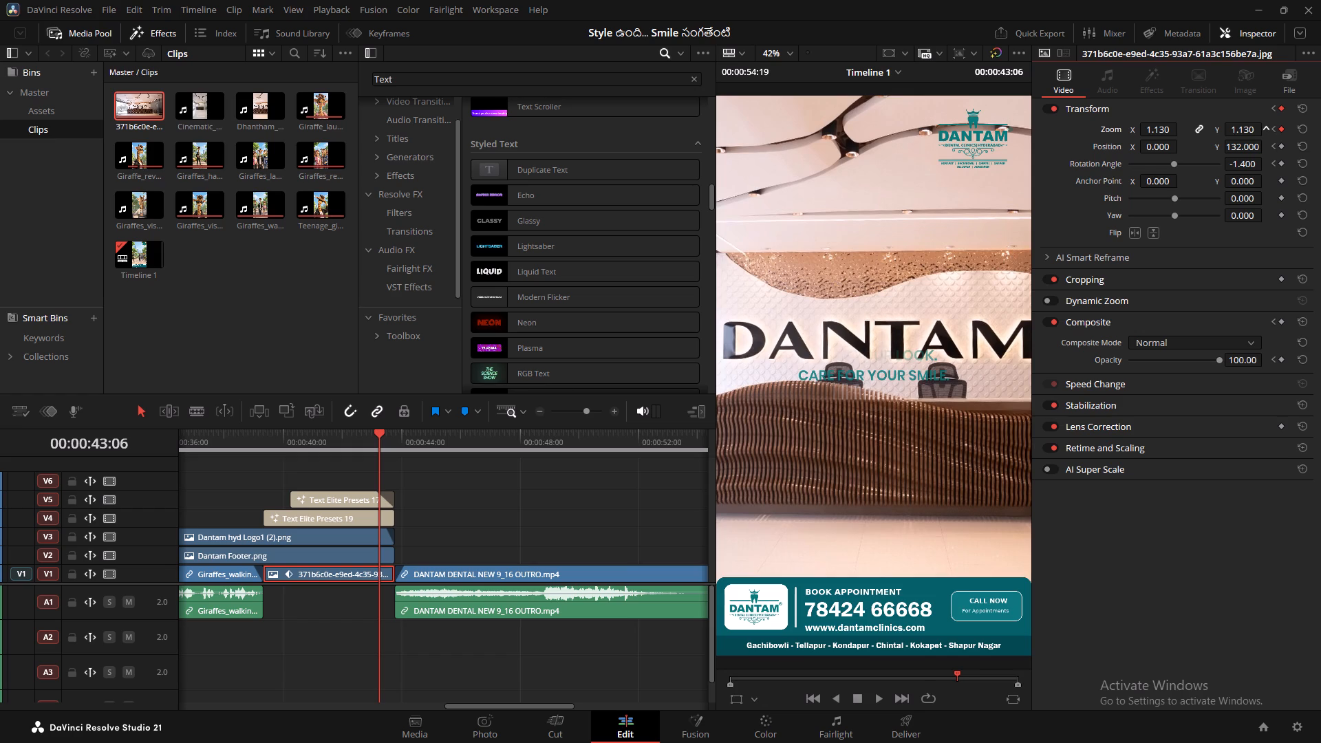
{"action": "left_click_drag", "start_coordinate": [1254, 138], "coordinate": [1254, 138]}
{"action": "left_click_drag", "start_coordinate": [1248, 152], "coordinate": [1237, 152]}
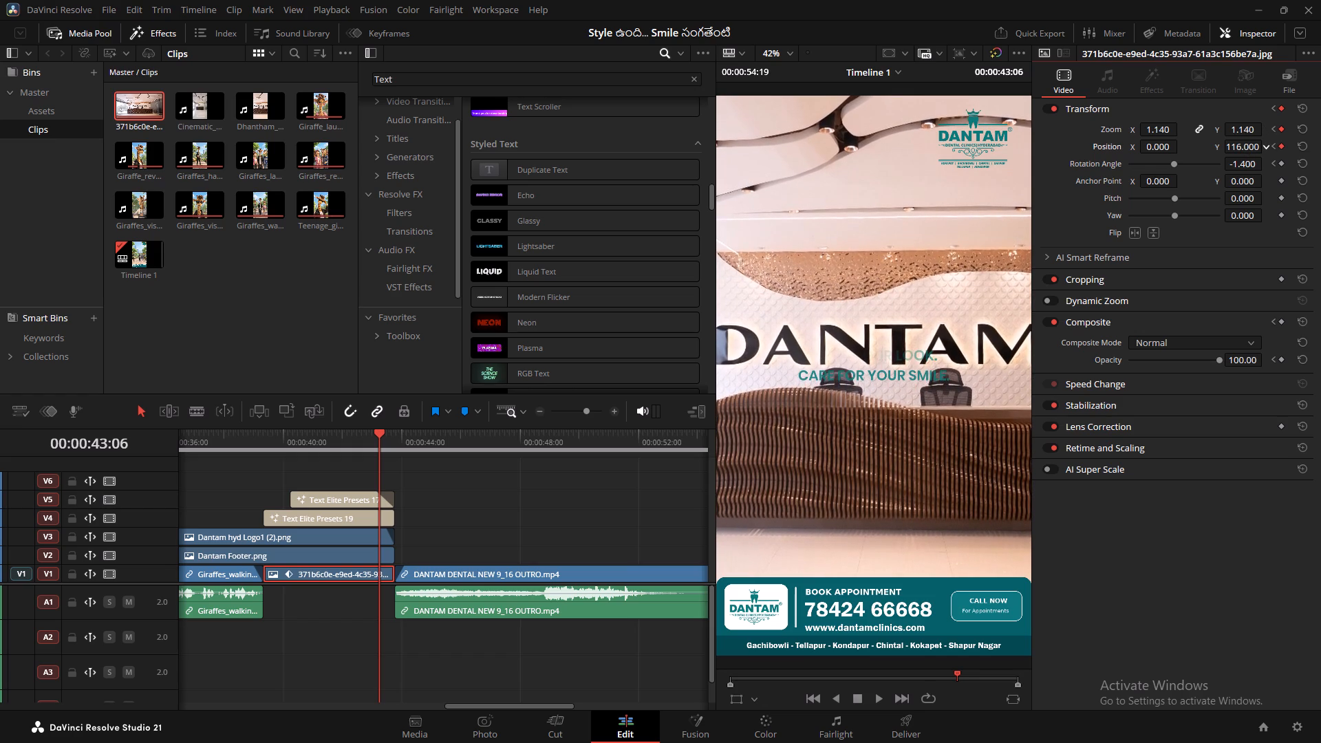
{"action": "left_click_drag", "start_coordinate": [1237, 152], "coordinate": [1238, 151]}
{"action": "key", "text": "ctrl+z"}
Refine the reception image's end framing at 43:06 to zoom 1.090, position X -6.2 and Y 159.
{"action": "left_click_drag", "start_coordinate": [1168, 144], "coordinate": [1167, 144]}
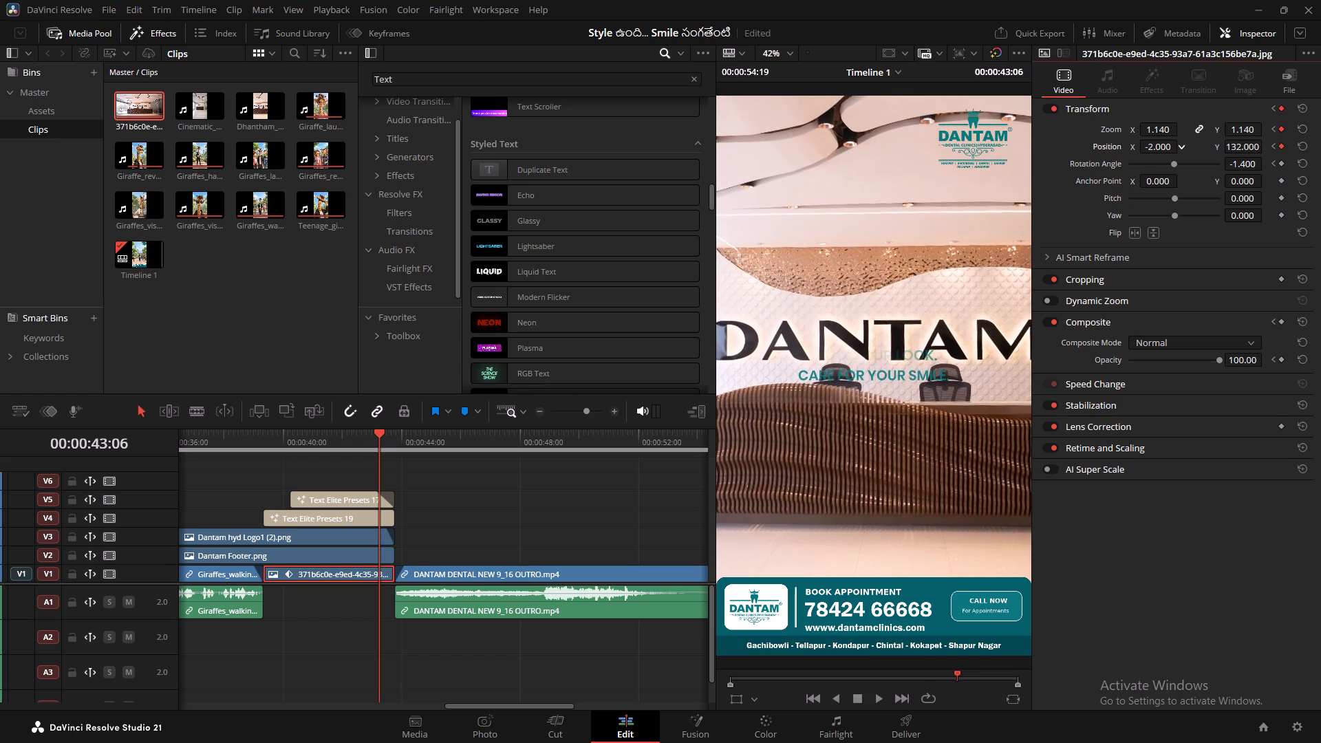
{"action": "left_click_drag", "start_coordinate": [1167, 144], "coordinate": [1158, 146]}
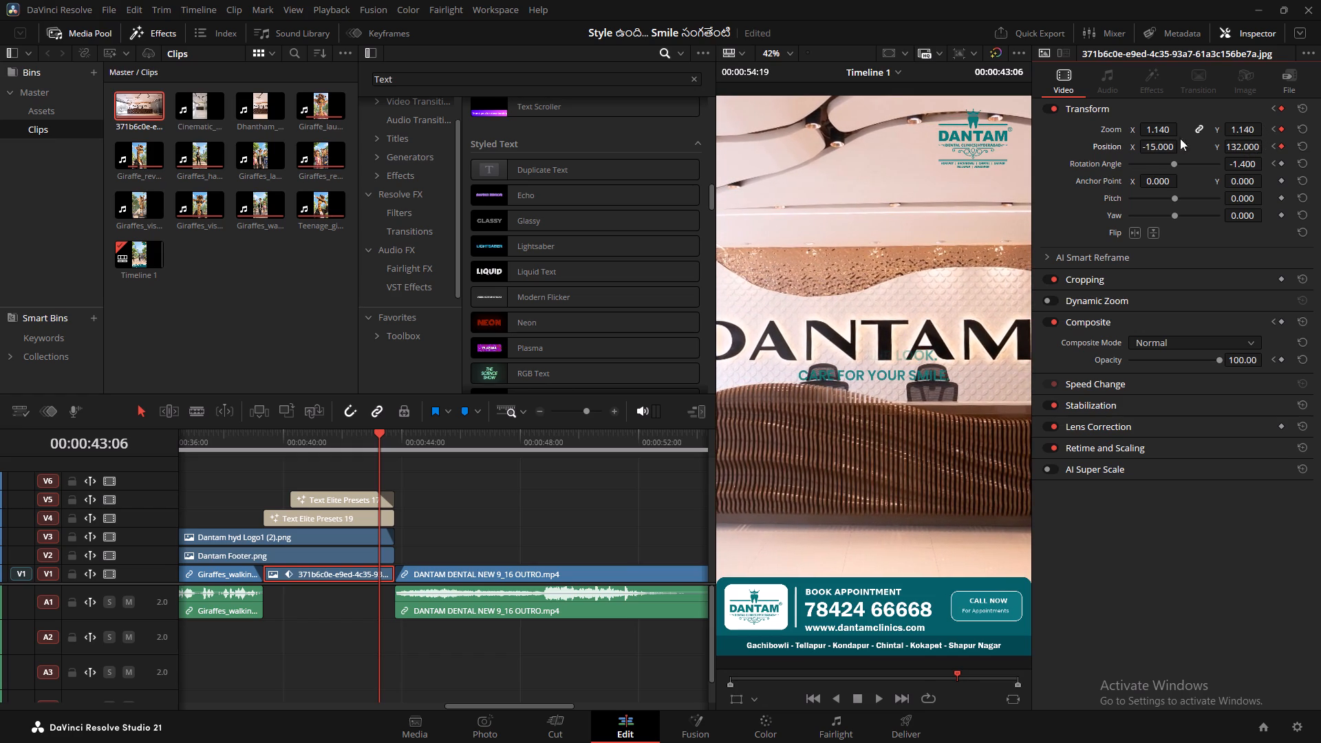
{"action": "left_click", "coordinate": [1239, 129]}
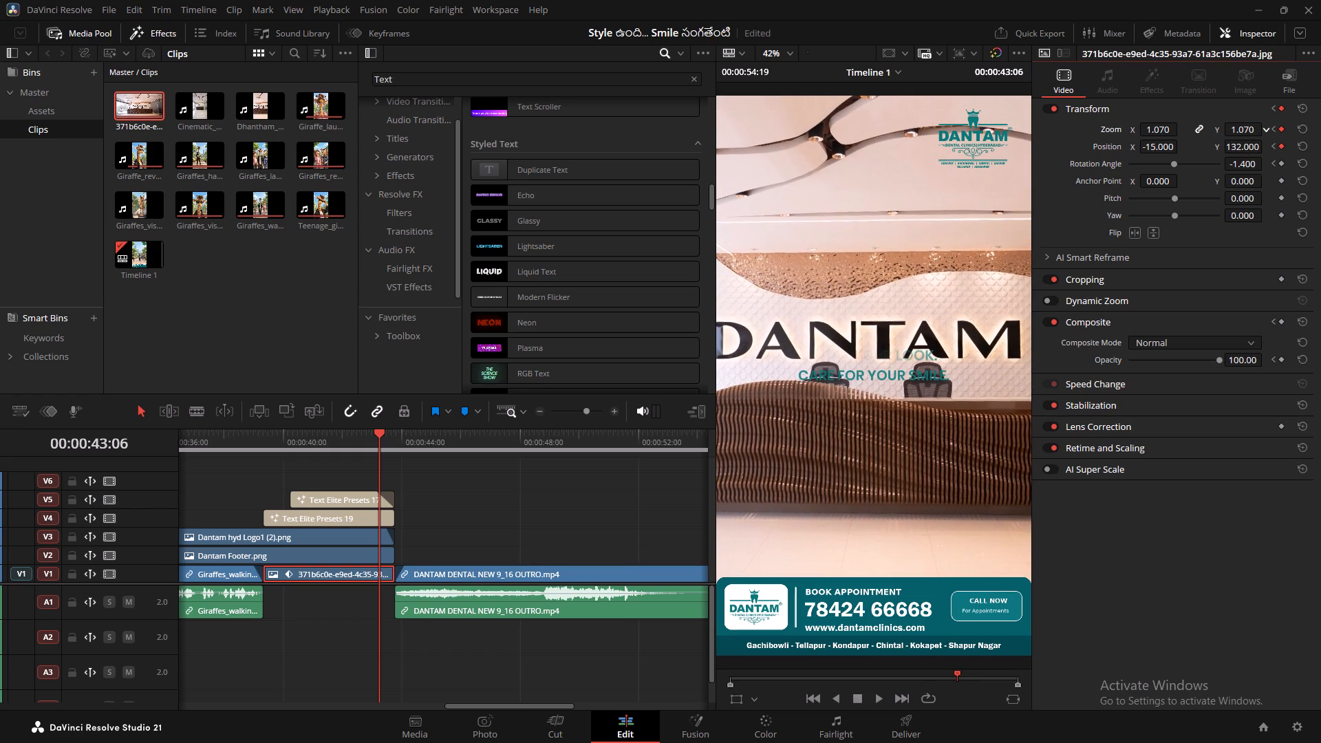
{"action": "left_click", "coordinate": [1169, 145]}
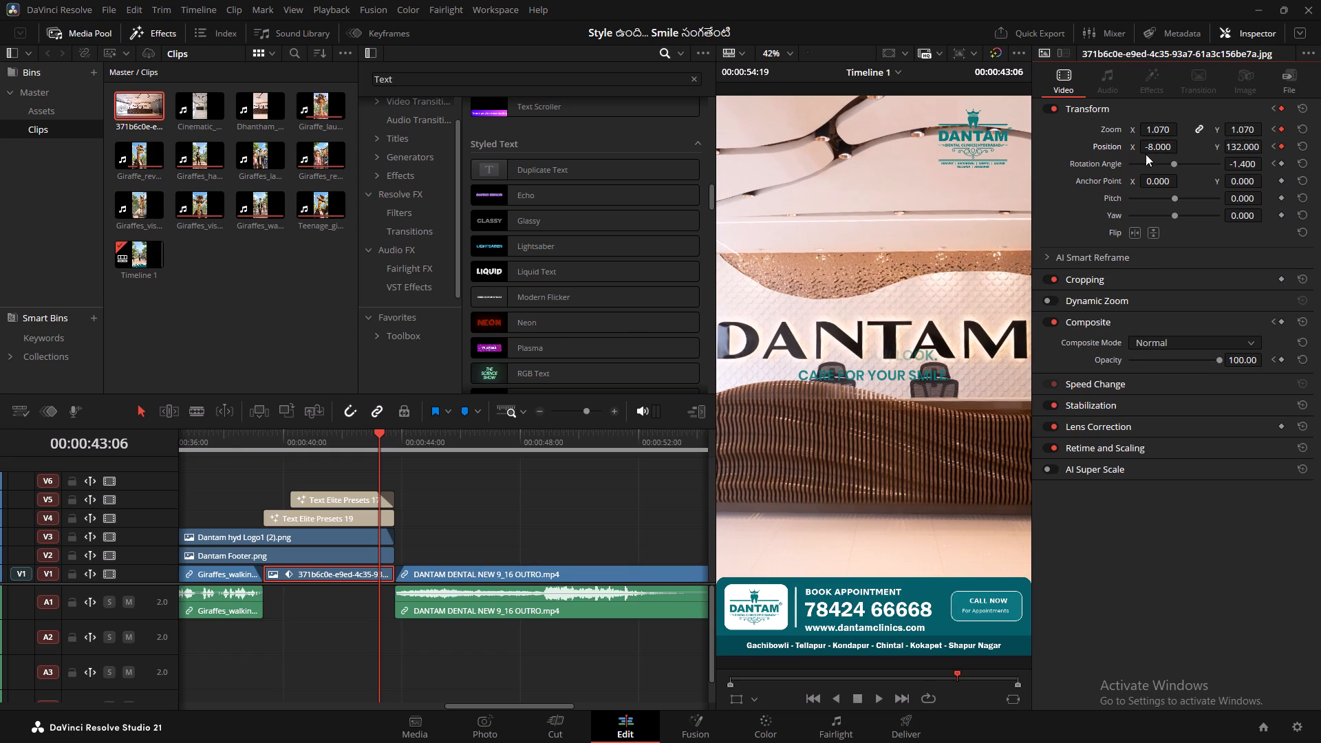
{"action": "left_click_drag", "start_coordinate": [1232, 147], "coordinate": [1250, 148]}
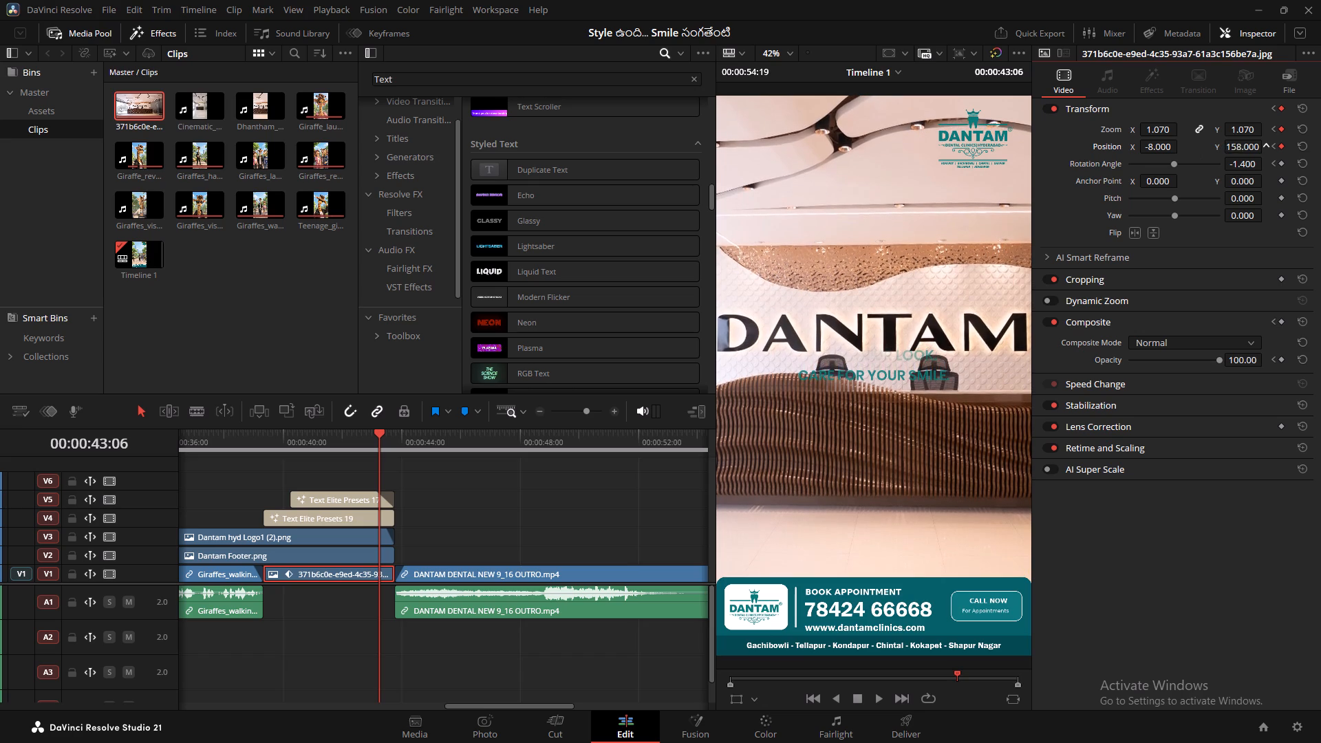
{"action": "left_click_drag", "start_coordinate": [1250, 148], "coordinate": [1252, 157]}
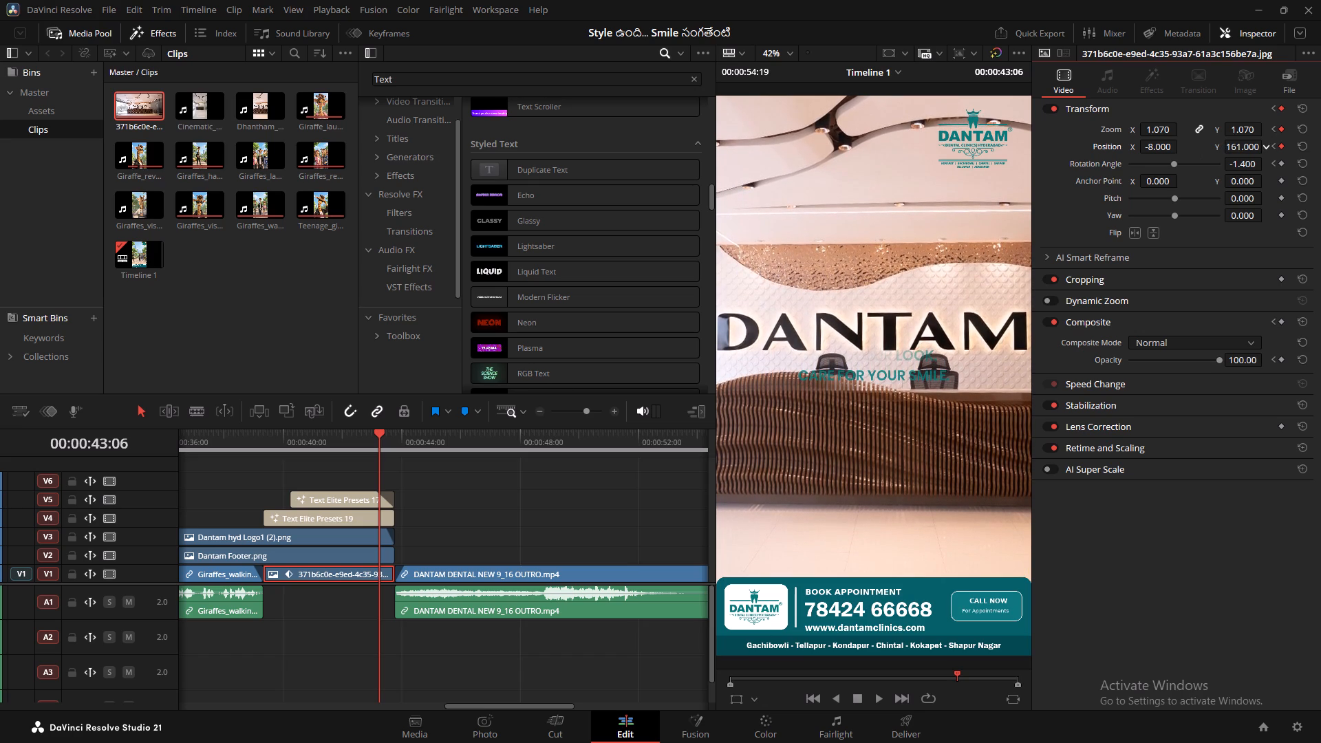
{"action": "left_click_drag", "start_coordinate": [1252, 157], "coordinate": [1251, 157]}
{"action": "left_click", "coordinate": [1160, 147]}
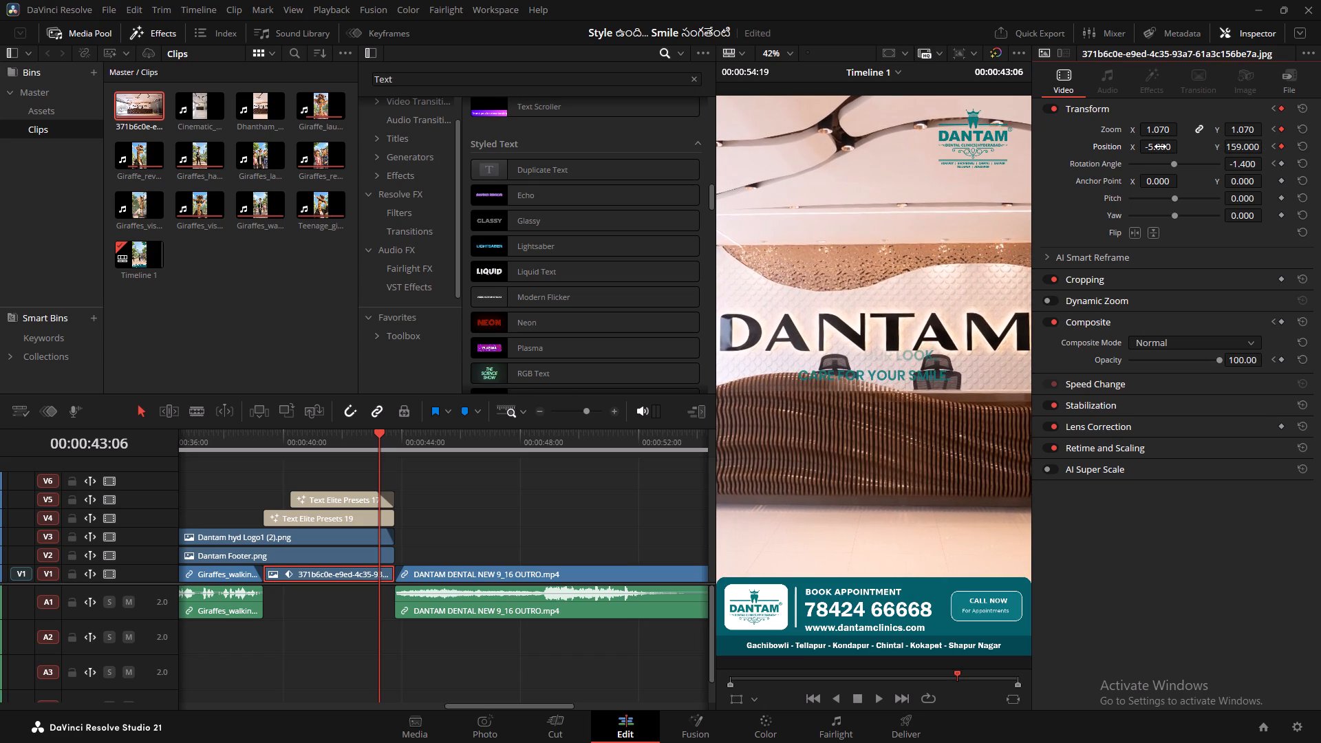
{"action": "left_click", "coordinate": [1234, 133]}
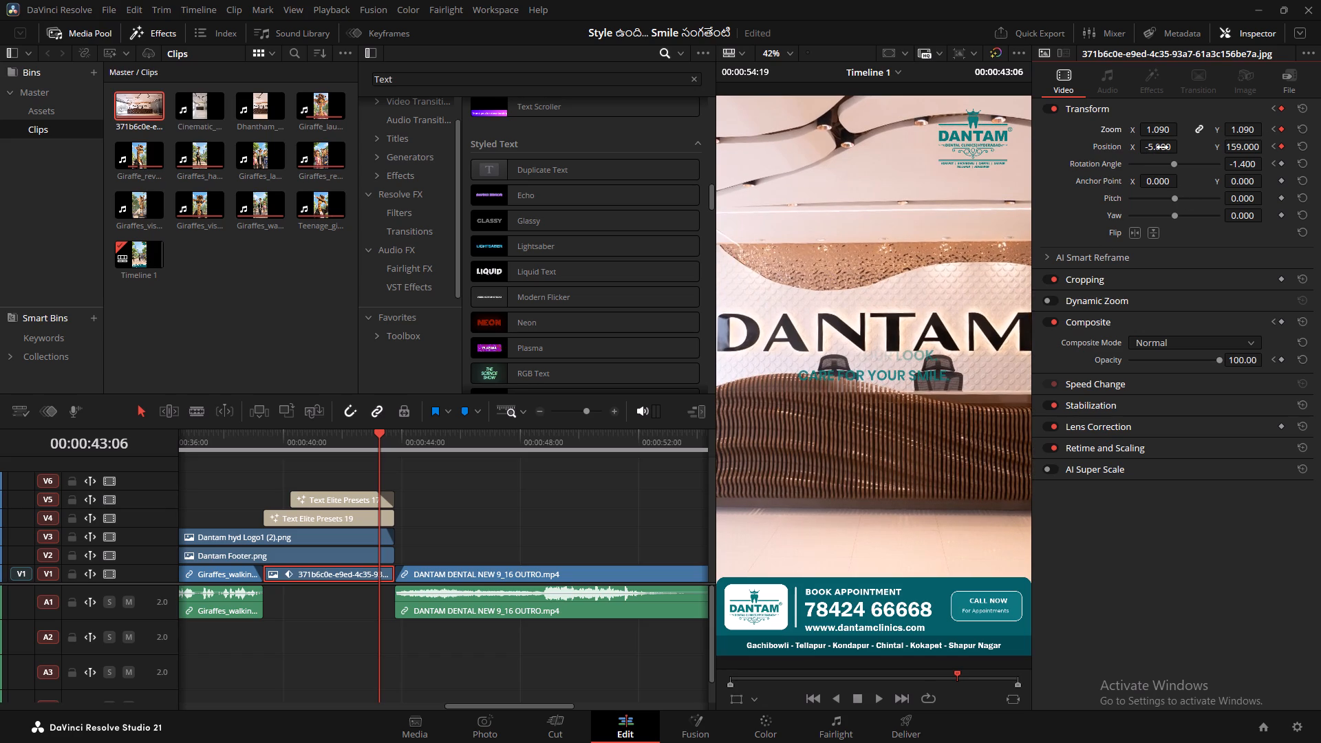
{"action": "left_click_drag", "start_coordinate": [1162, 147], "coordinate": [1150, 151], "text": "shift"}
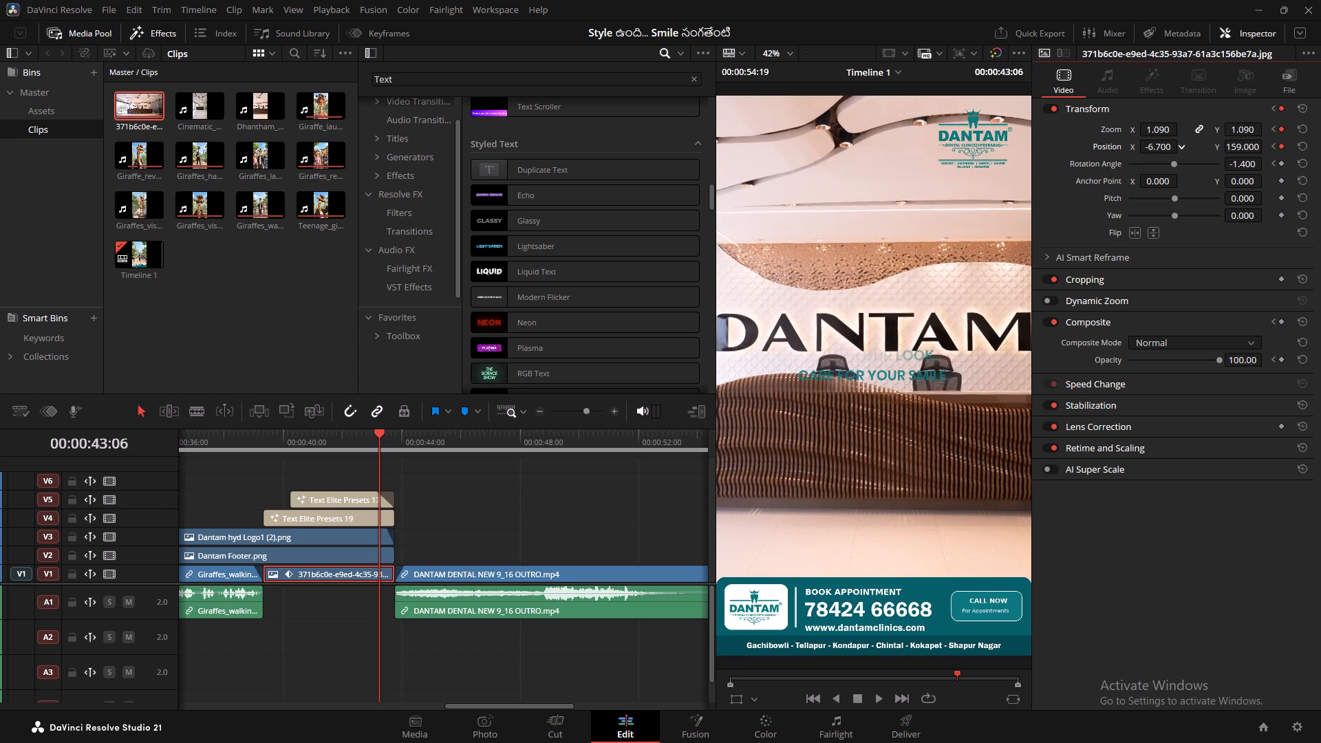
{"action": "left_click_drag", "start_coordinate": [1150, 151], "coordinate": [1154, 149], "text": "shift"}
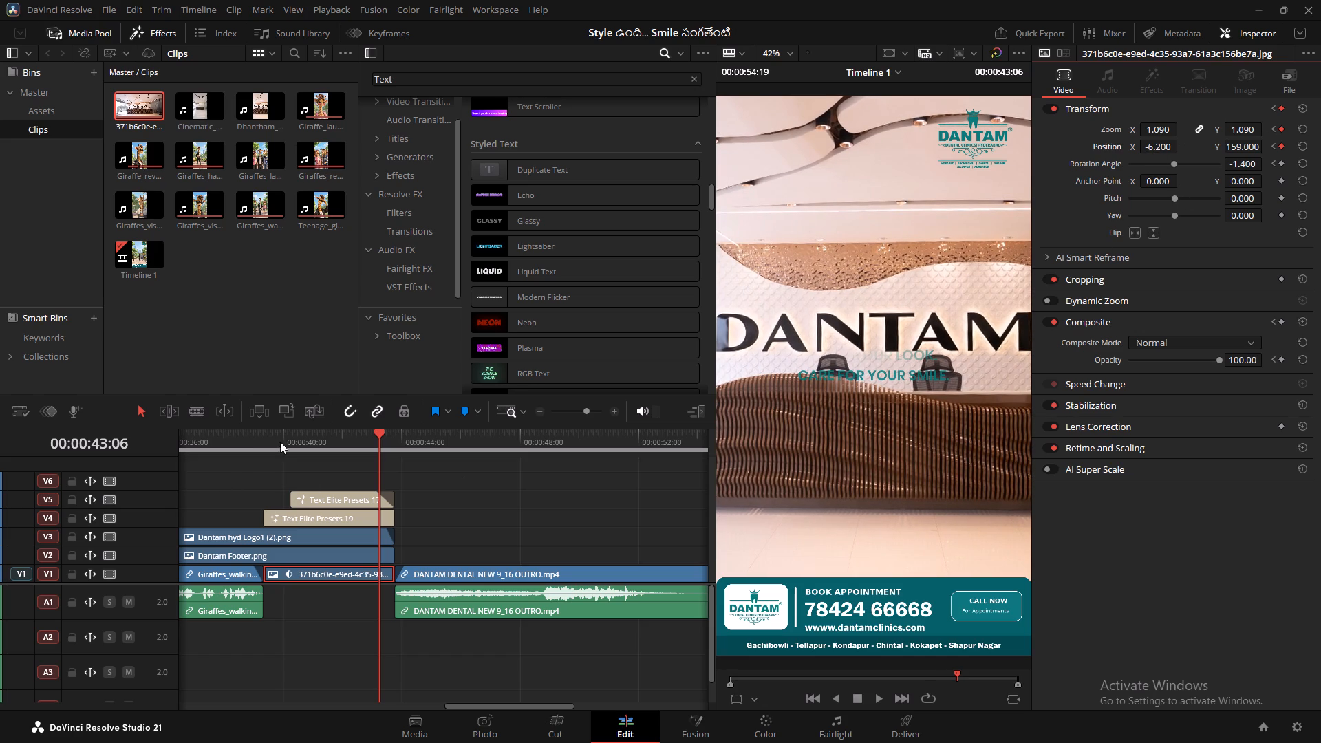
Play the closing section from the start of the reception image to check the push-in behind the titles.
{"action": "left_click", "coordinate": [258, 438]}
{"action": "key", "text": "space"}
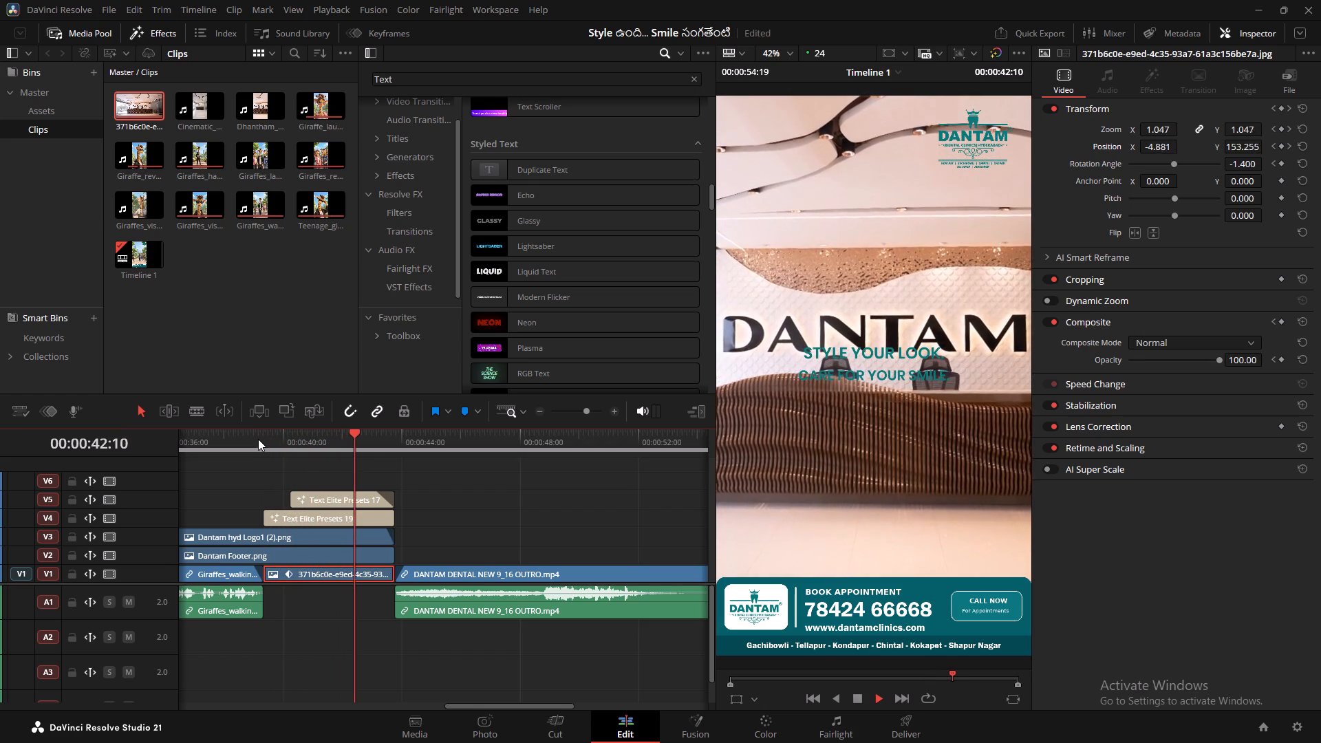
{"action": "key", "text": "space"}
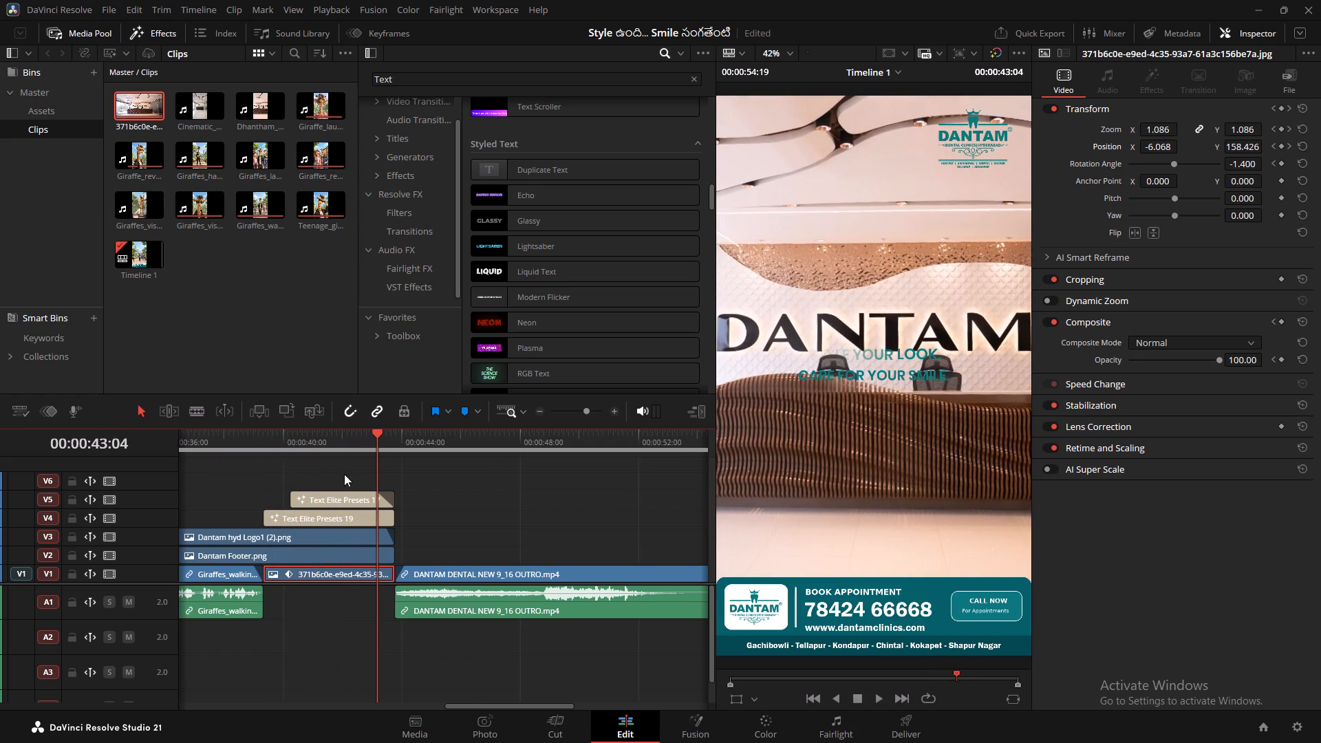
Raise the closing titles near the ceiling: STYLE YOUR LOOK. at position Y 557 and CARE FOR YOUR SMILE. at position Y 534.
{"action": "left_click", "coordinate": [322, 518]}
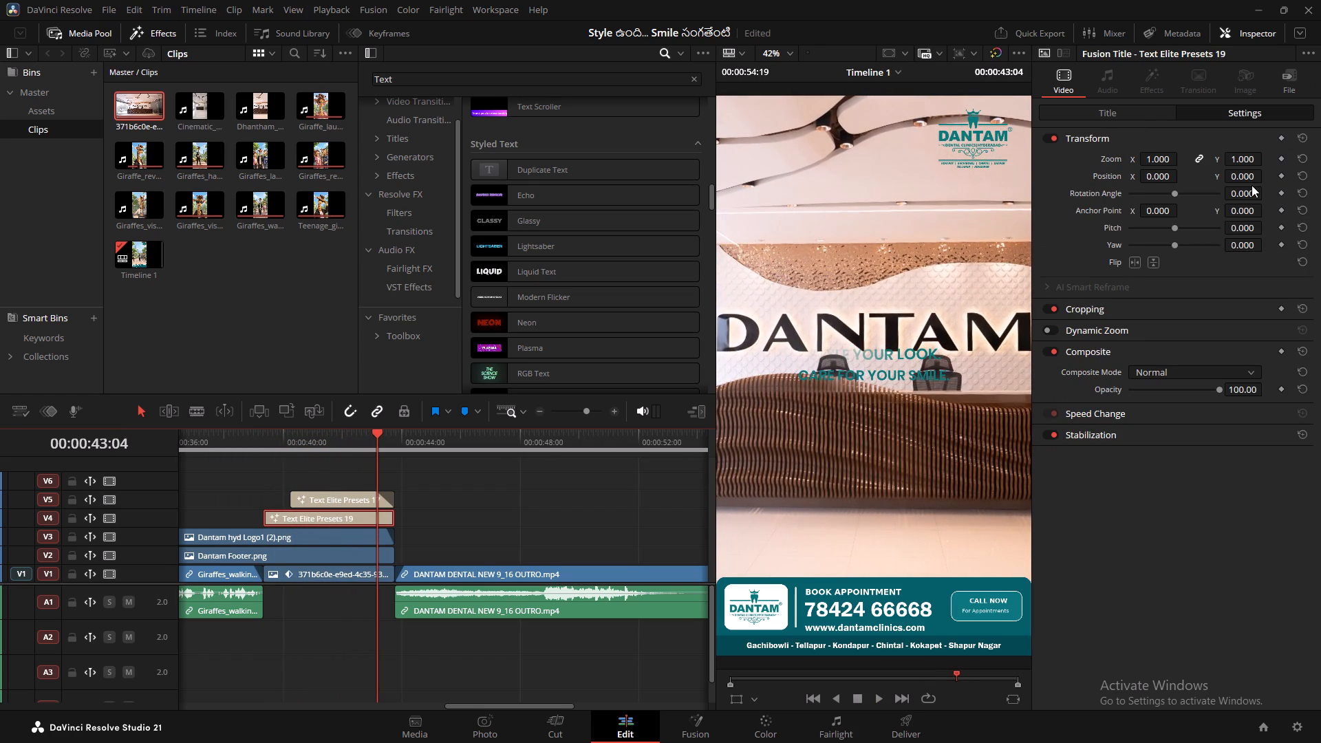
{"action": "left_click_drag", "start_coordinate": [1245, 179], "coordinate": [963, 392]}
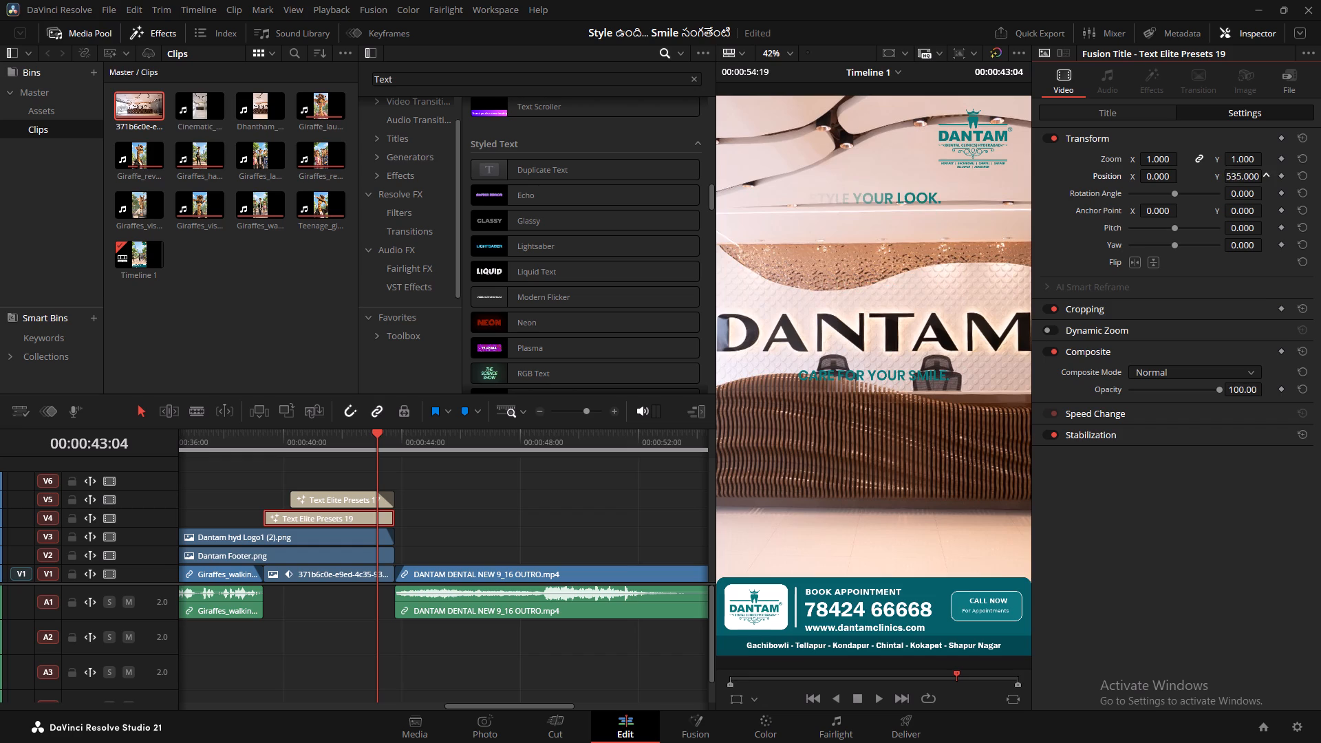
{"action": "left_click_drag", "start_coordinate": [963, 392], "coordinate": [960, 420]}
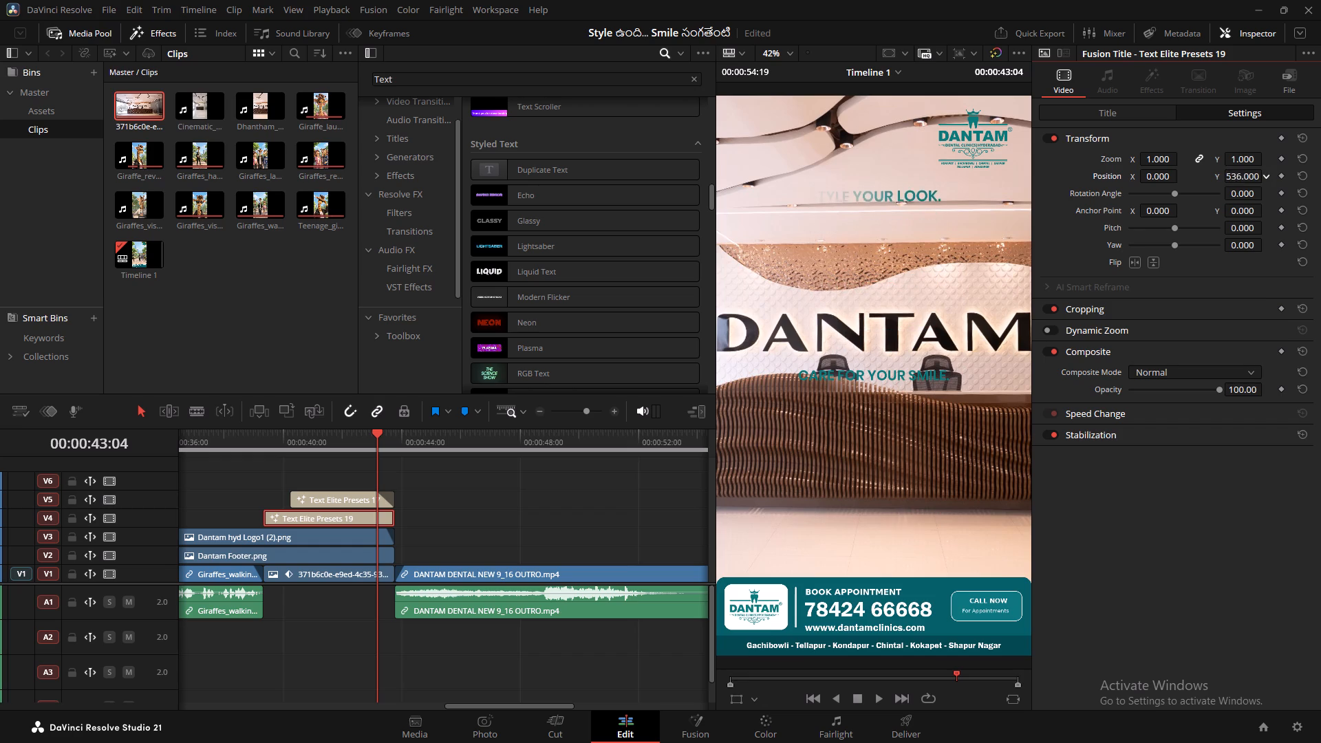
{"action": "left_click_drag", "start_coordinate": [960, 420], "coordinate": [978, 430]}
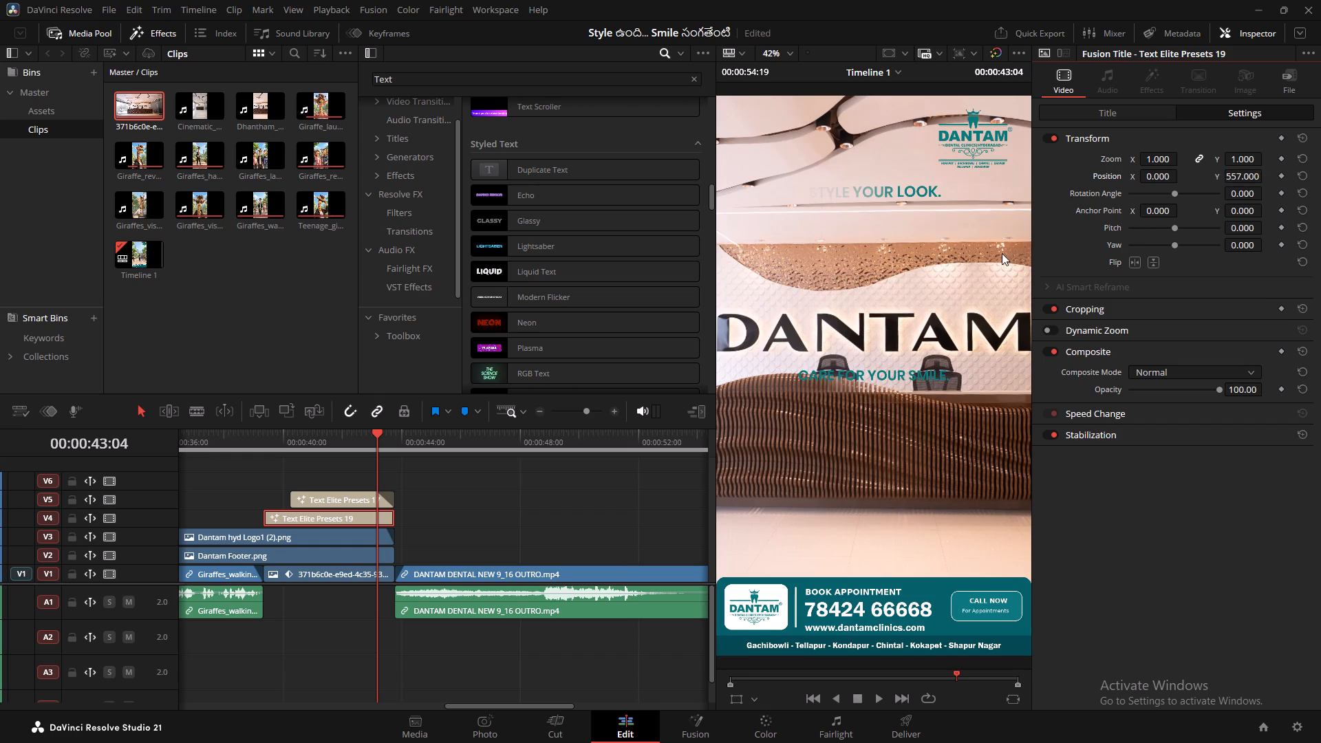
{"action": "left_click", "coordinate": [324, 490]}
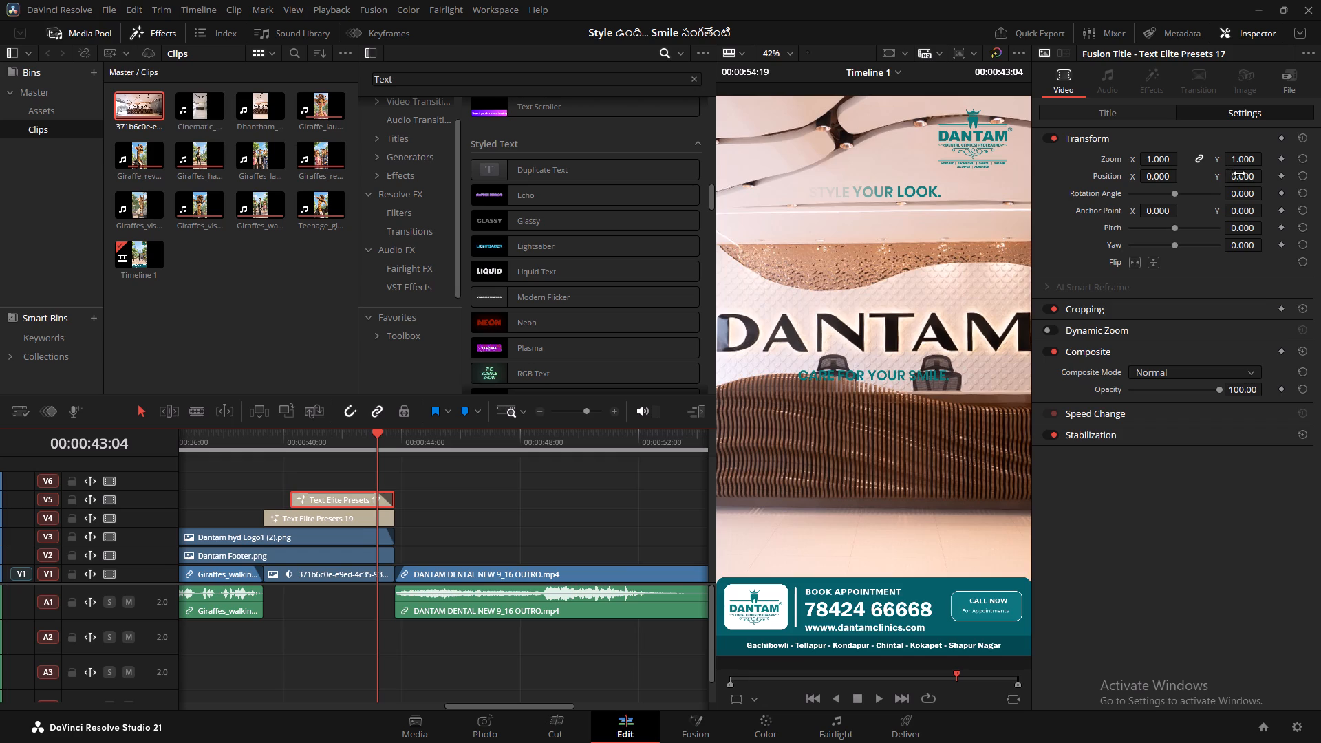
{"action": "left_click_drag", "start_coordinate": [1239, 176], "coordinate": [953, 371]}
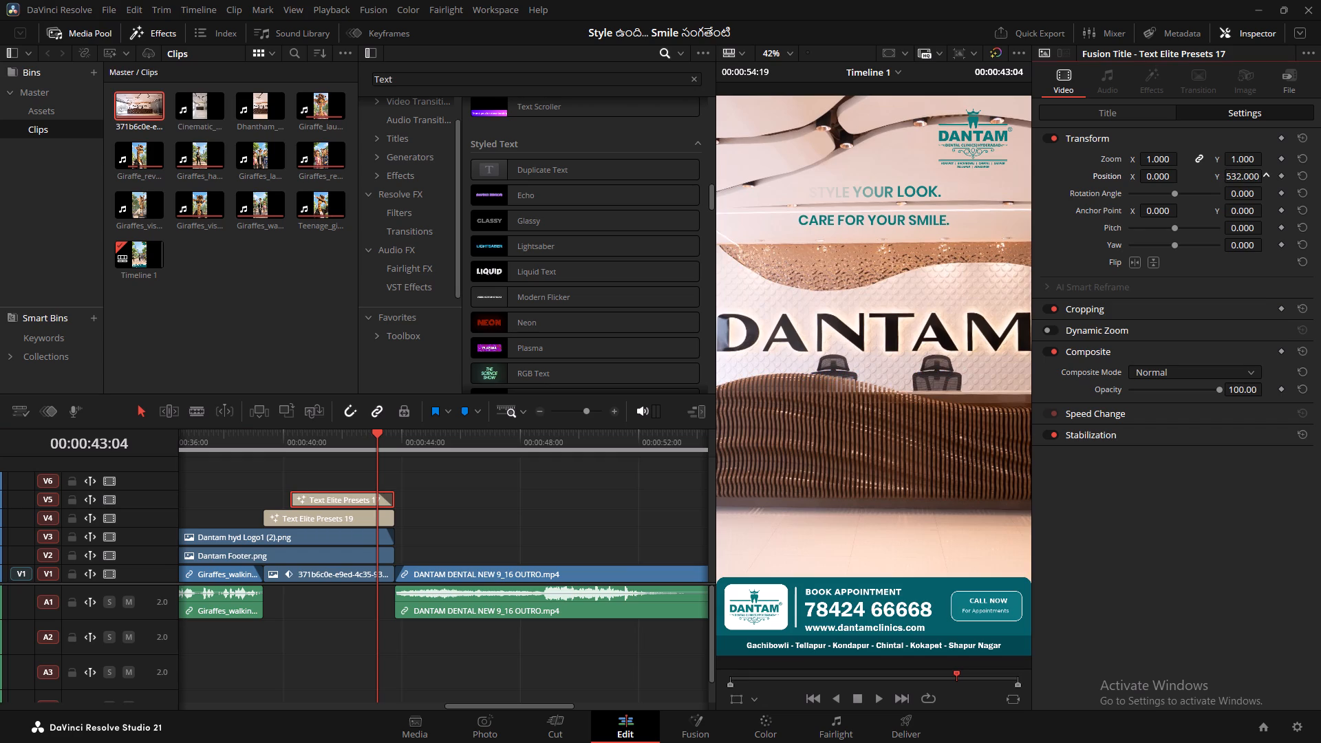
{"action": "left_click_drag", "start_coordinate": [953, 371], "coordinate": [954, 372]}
Play from 38:11 into the reception image to check the raised titles.
{"action": "left_click", "coordinate": [238, 440]}
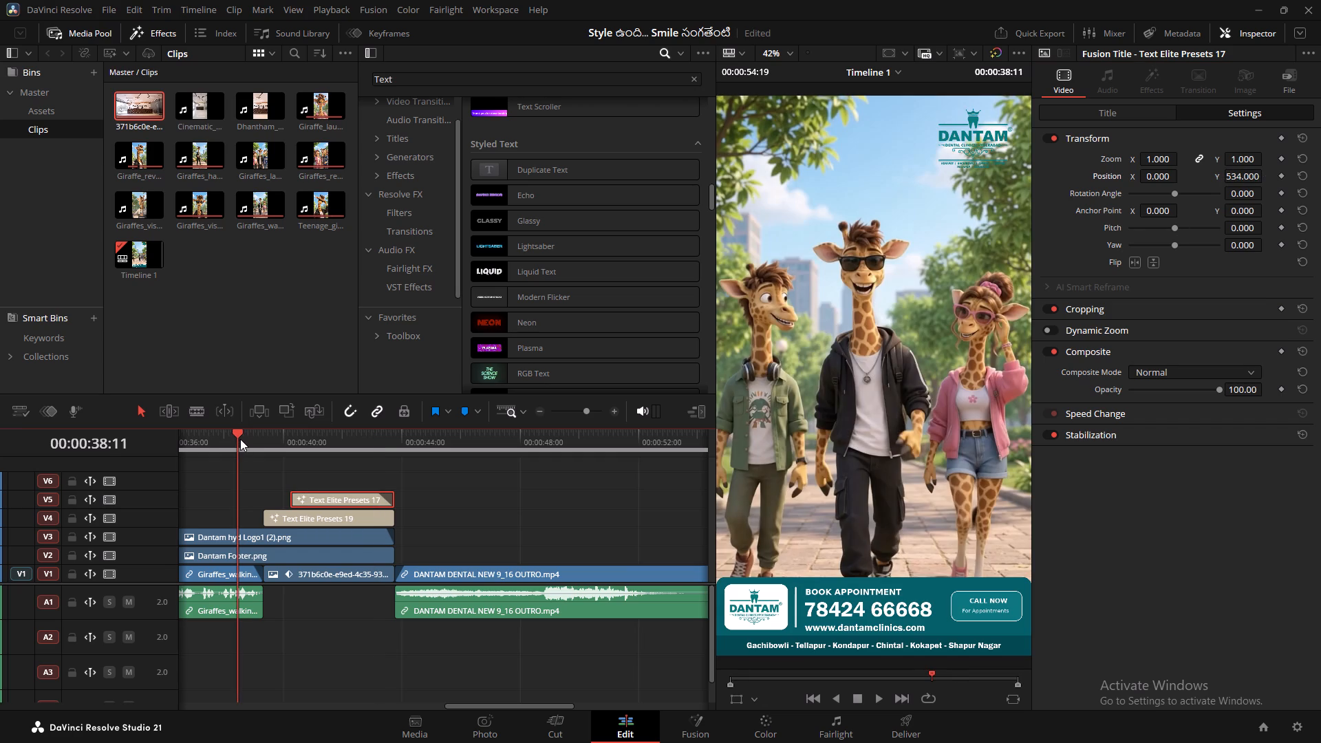
{"action": "key", "text": "space"}
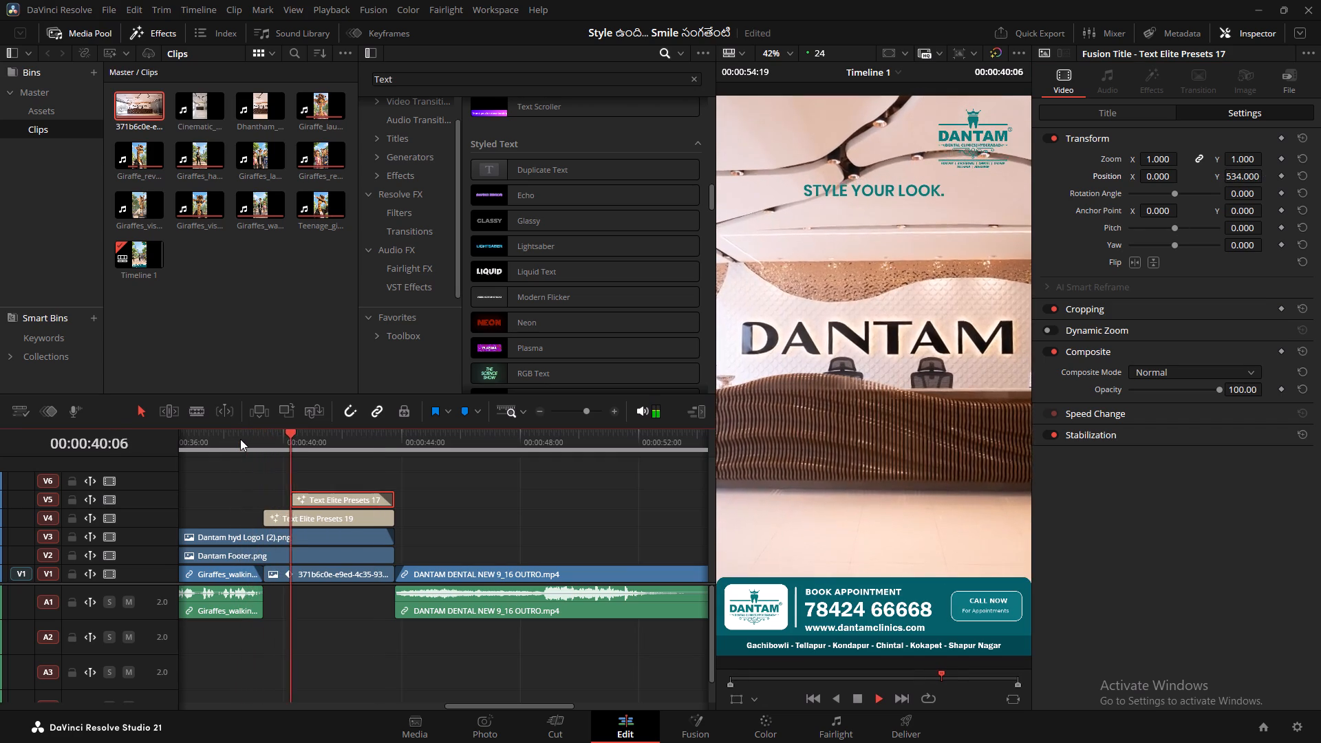
{"action": "key", "text": "space"}
Add a fade-in of about 8 frames to the start of the reception image clip.
{"action": "left_click", "coordinate": [237, 446]}
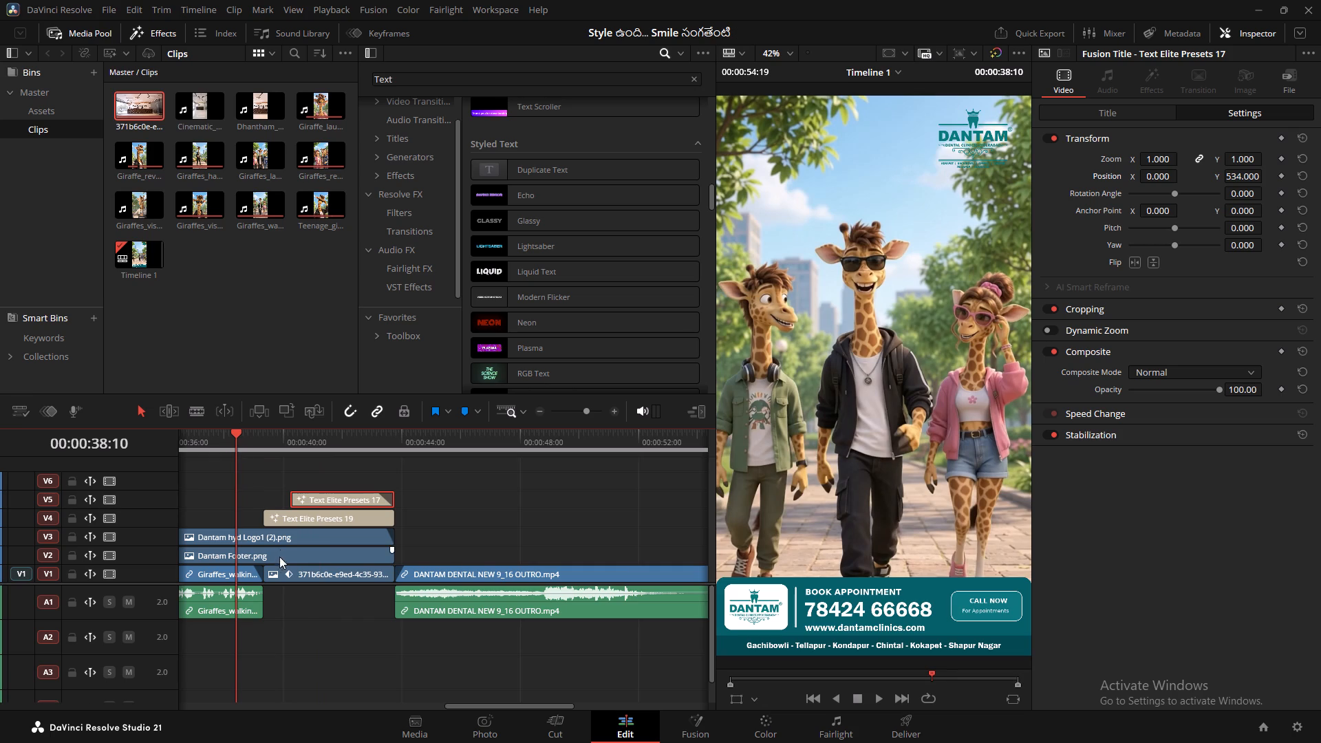
{"action": "left_click_drag", "start_coordinate": [268, 568], "coordinate": [277, 567]}
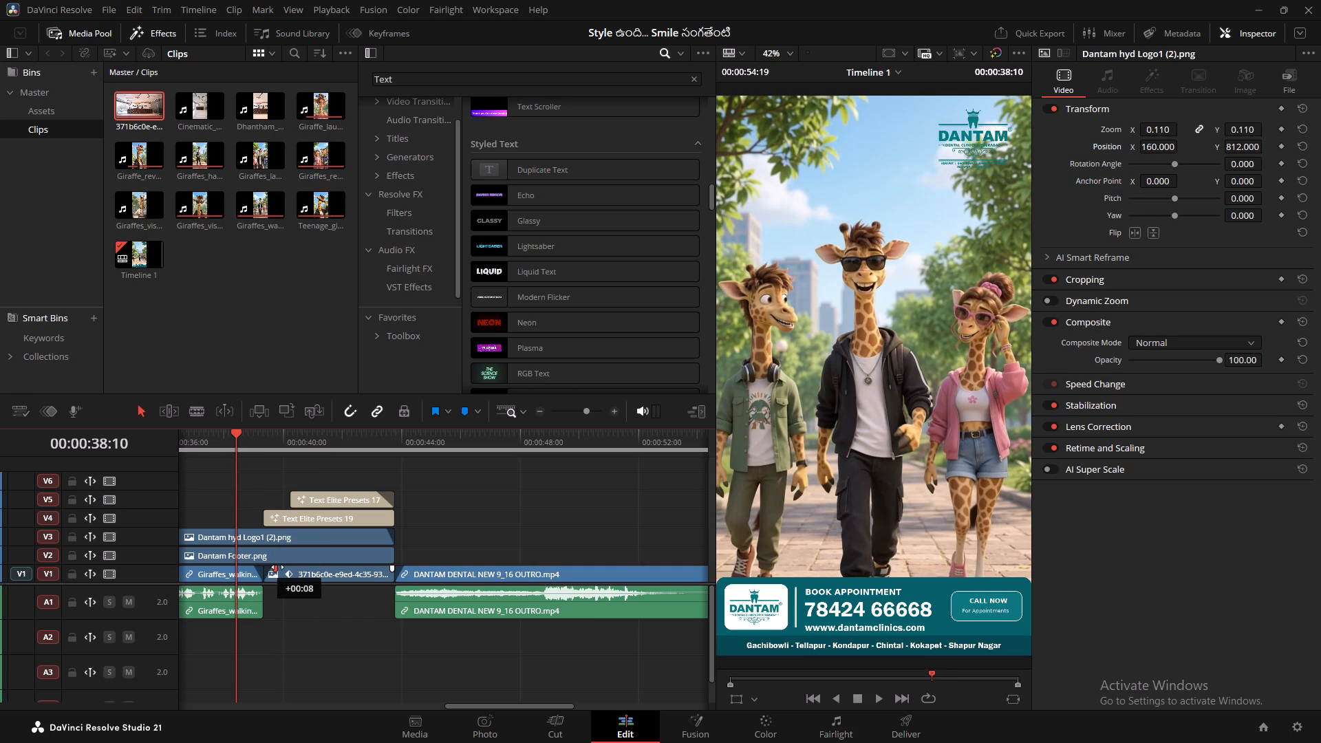
{"action": "left_click_drag", "start_coordinate": [277, 567], "coordinate": [276, 568]}
Play the closing section full-screen from 38:10 to review the reception image's fade-in and the title placement.
{"action": "key", "text": "p"}
{"action": "key", "text": "space"}
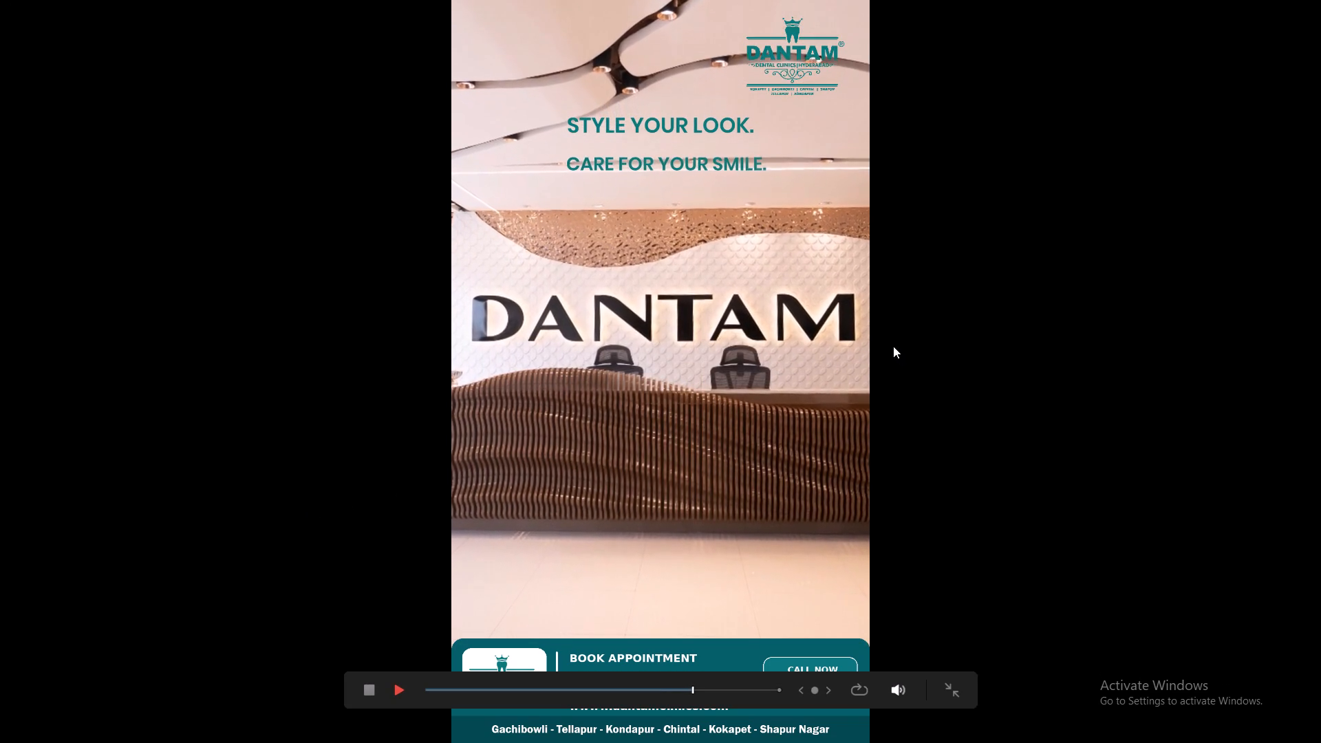
{"action": "key", "text": "space"}
{"action": "key", "text": "Escape"}
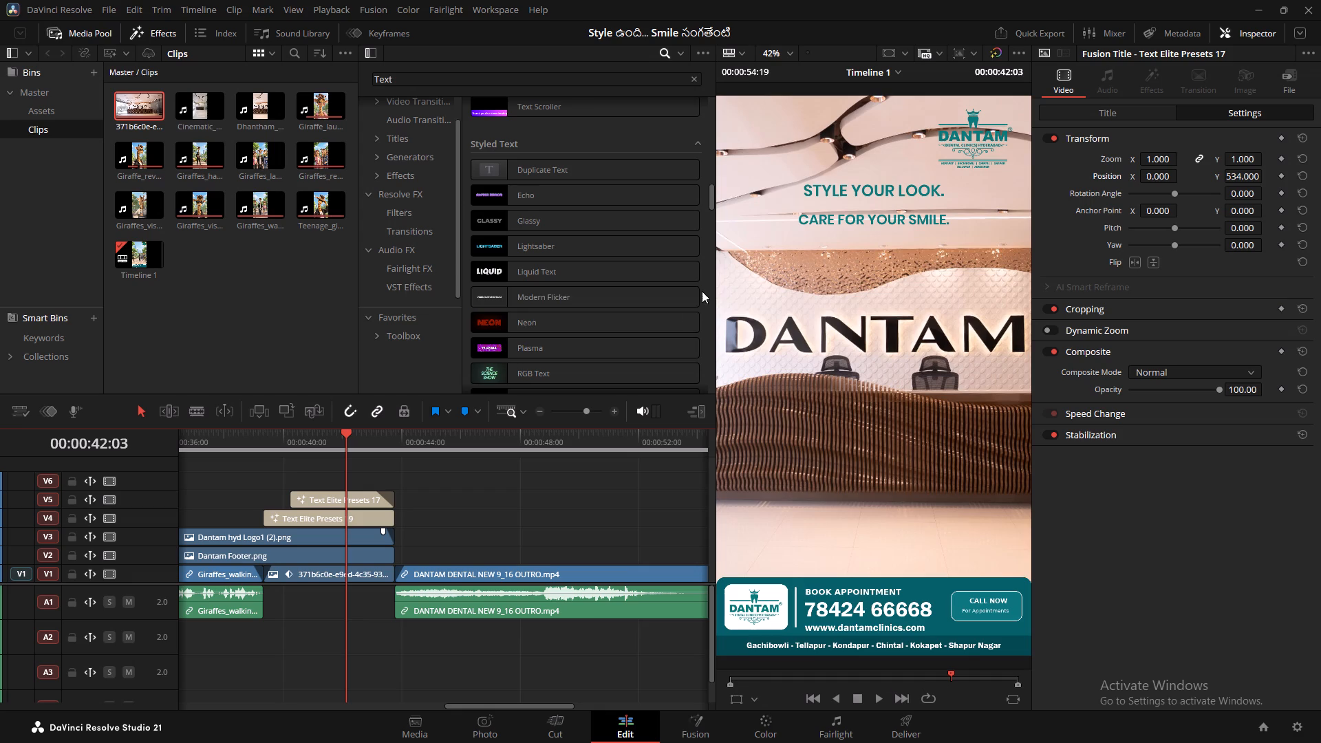
Move the CARE FOR YOUR SMILE. title down to just above the footer, at position Y -653.
{"action": "left_click", "coordinate": [350, 497]}
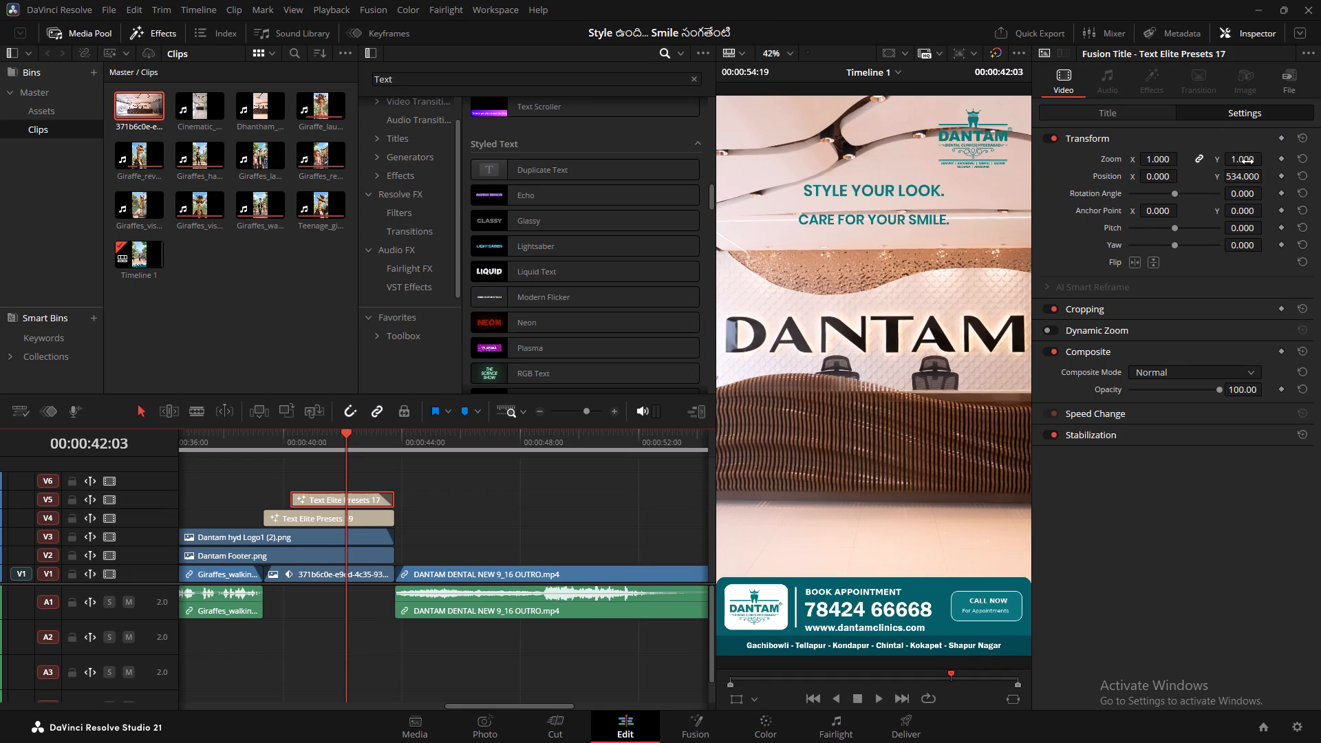
{"action": "left_click_drag", "start_coordinate": [1248, 177], "coordinate": [427, 364]}
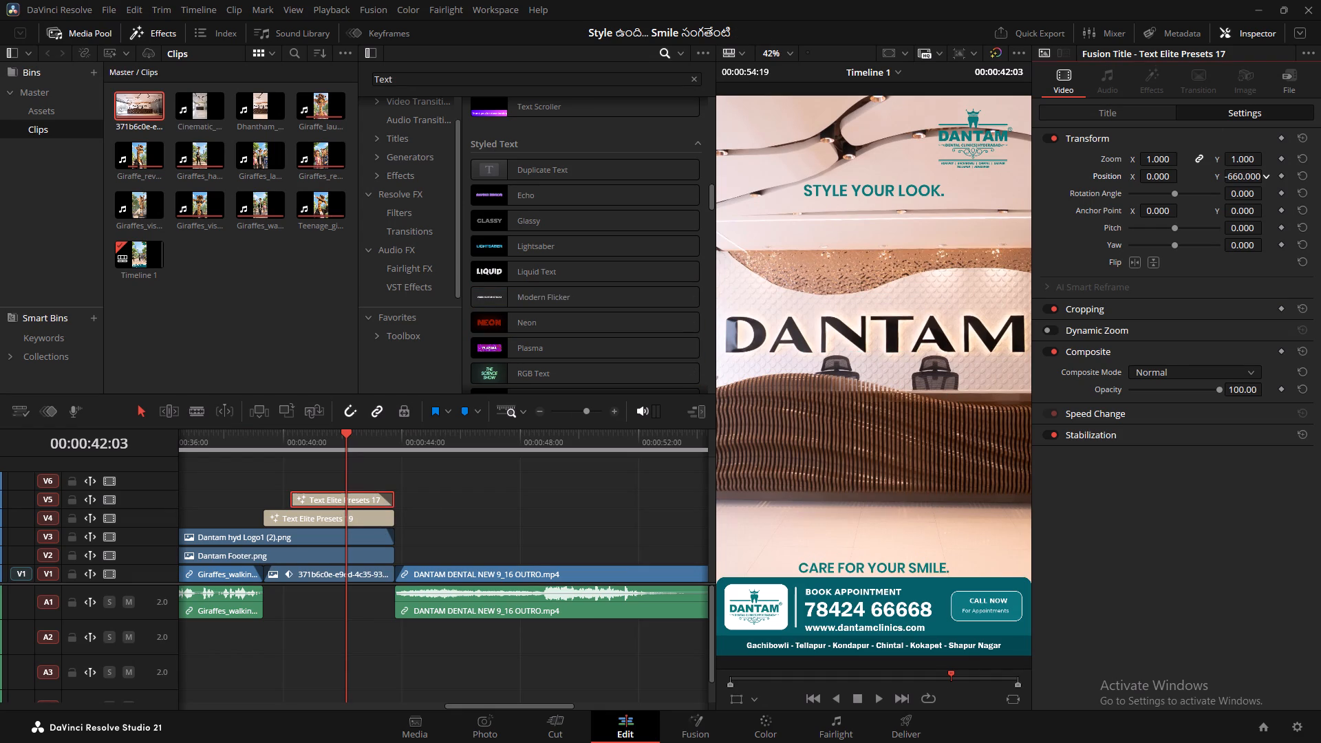
{"action": "left_click_drag", "start_coordinate": [427, 364], "coordinate": [431, 363]}
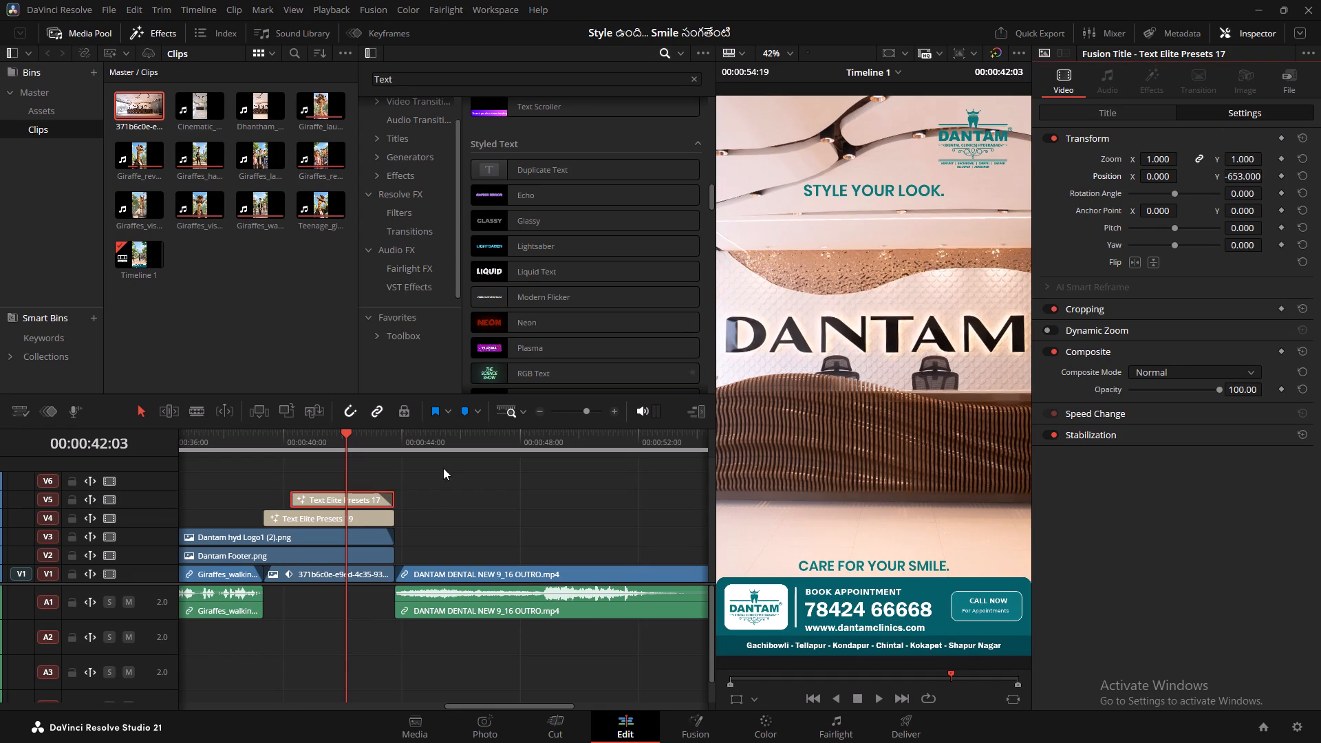
Move the STYLE YOUR LOOK. title down to sit above the CARE FOR YOUR SMILE. line, at position Y -657.
{"action": "left_click", "coordinate": [356, 514]}
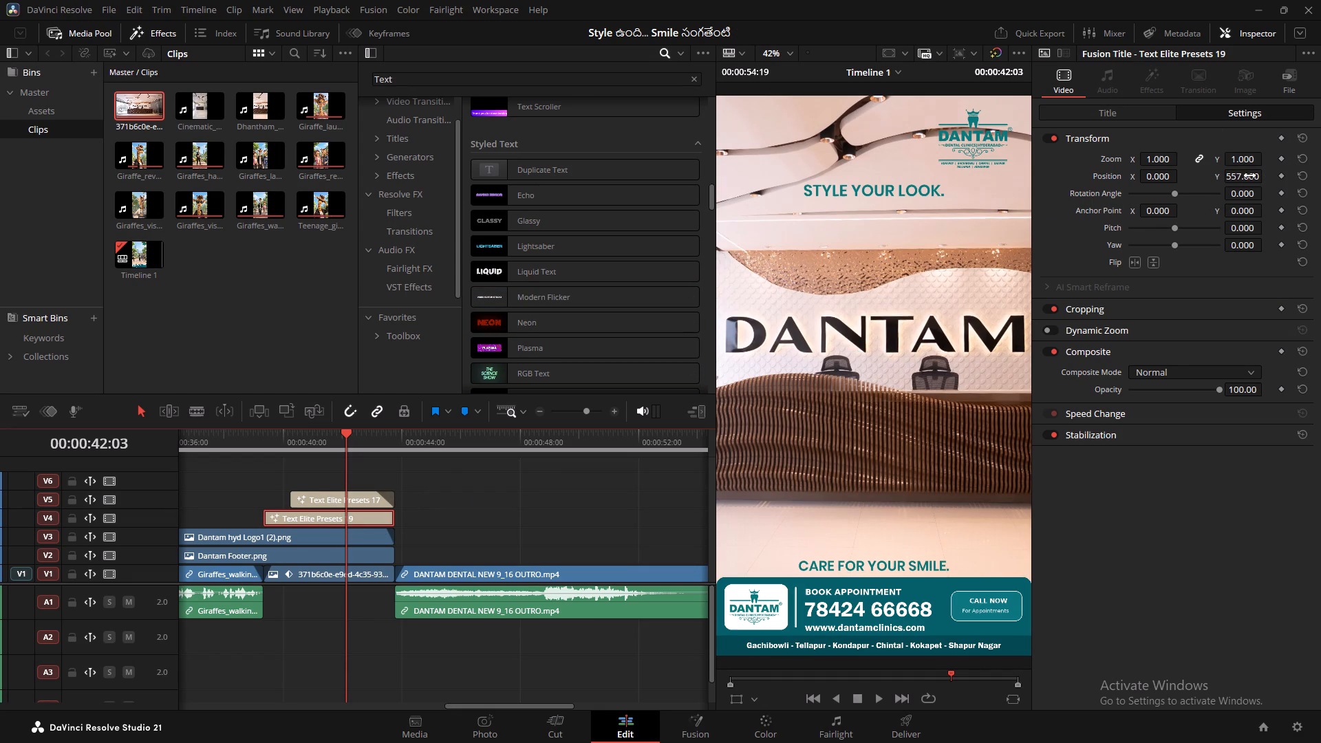
{"action": "left_click_drag", "start_coordinate": [1250, 177], "coordinate": [412, 587]}
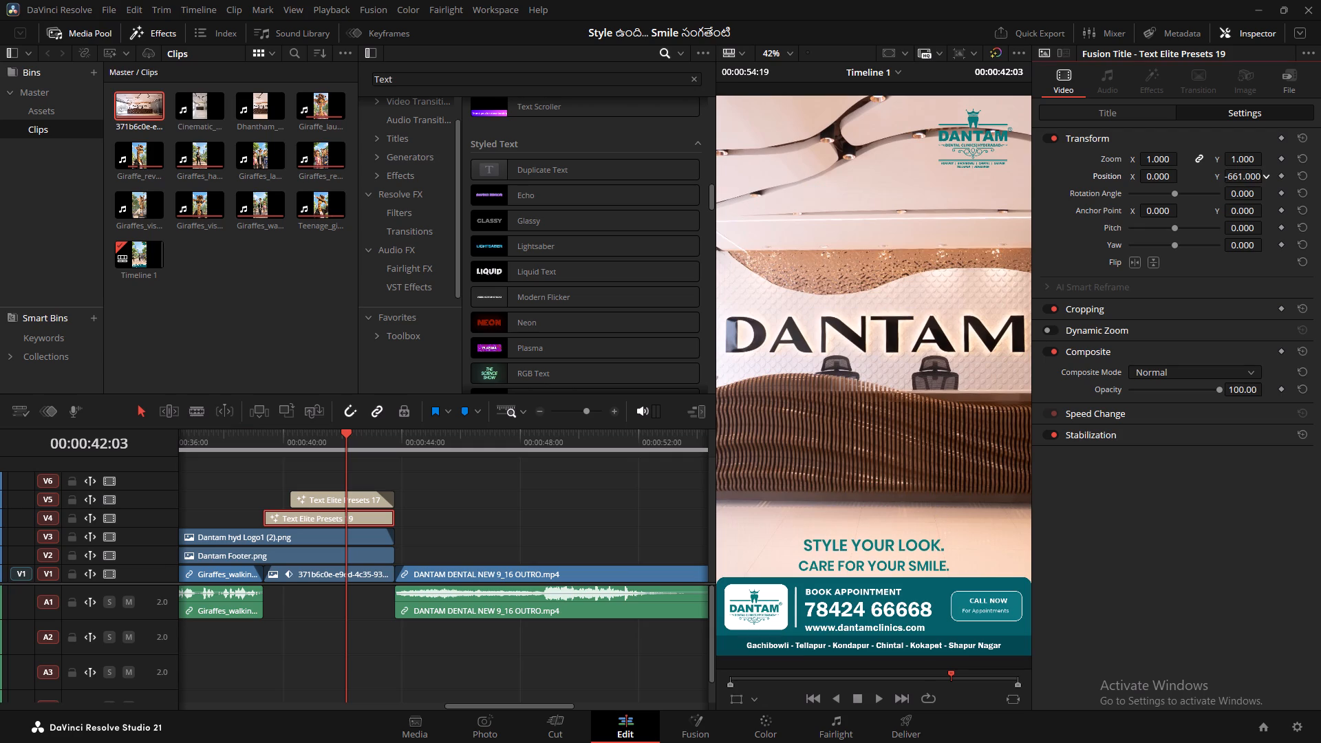
{"action": "left_click_drag", "start_coordinate": [412, 587], "coordinate": [415, 586]}
Play full-screen from the walking giraffes clip into the outro to check the lowered titles.
{"action": "left_click", "coordinate": [199, 459]}
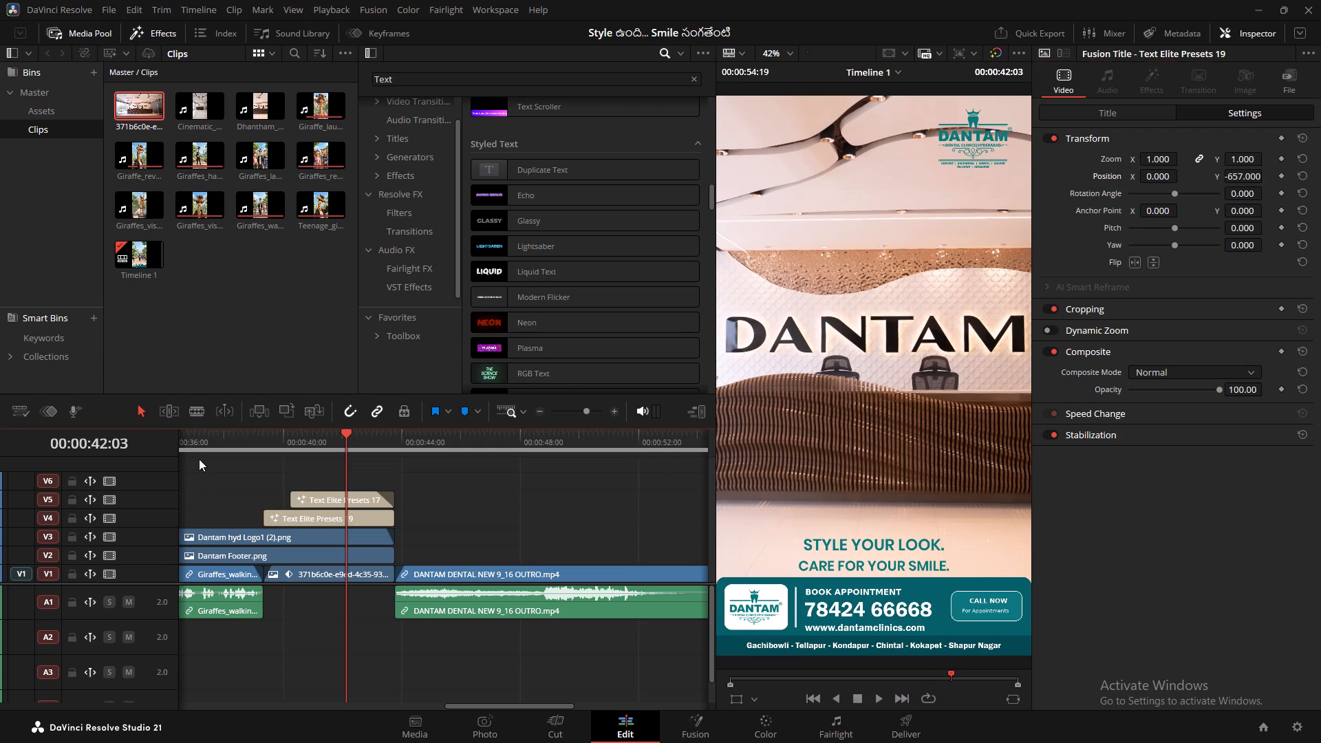
{"action": "left_click", "coordinate": [200, 432]}
{"action": "type", "text": "p"}
{"action": "key", "text": "space"}
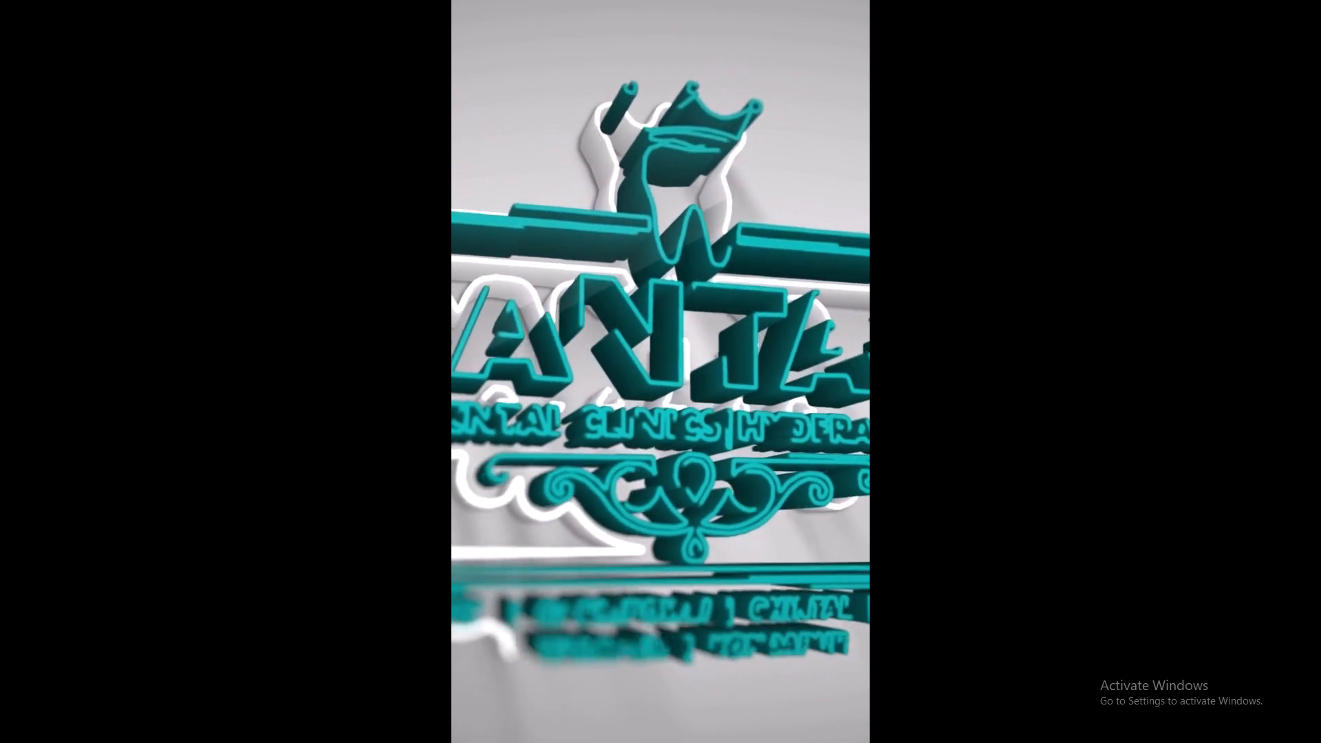
{"action": "key", "text": "Escape"}
{"action": "key", "text": "space"}
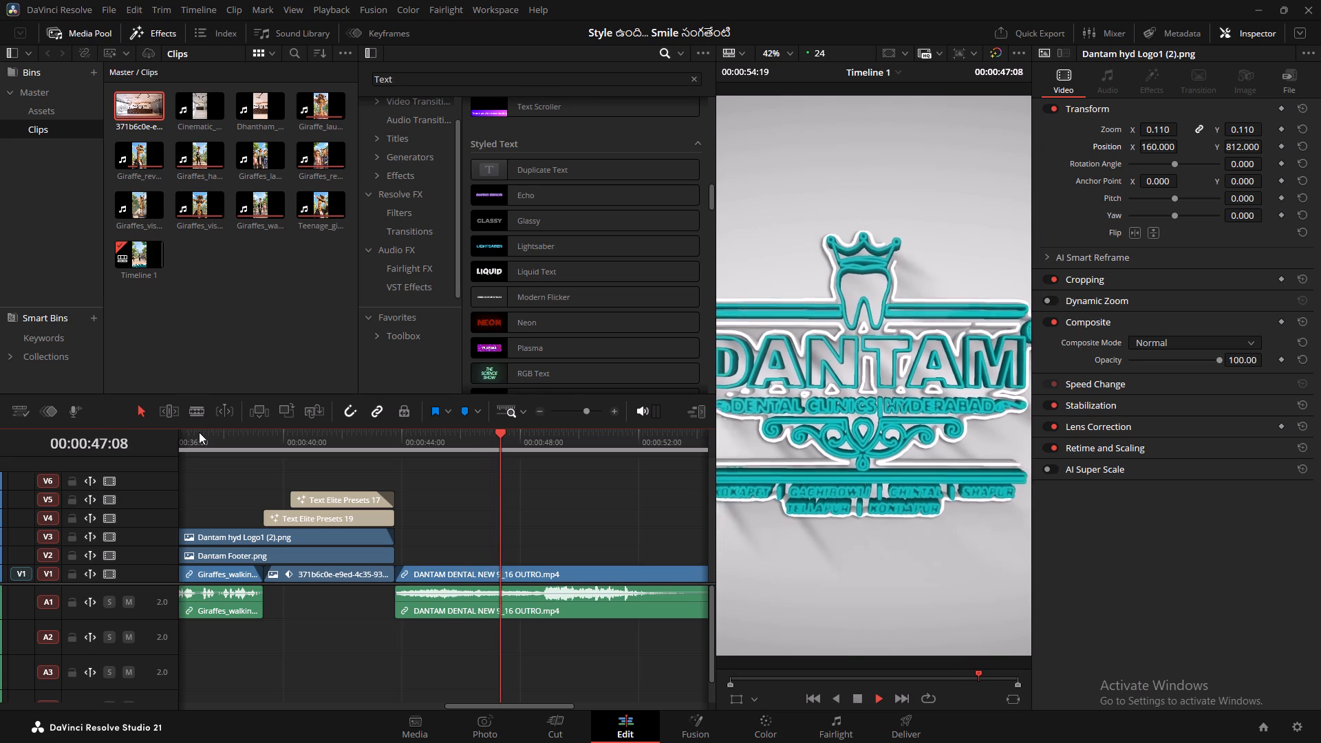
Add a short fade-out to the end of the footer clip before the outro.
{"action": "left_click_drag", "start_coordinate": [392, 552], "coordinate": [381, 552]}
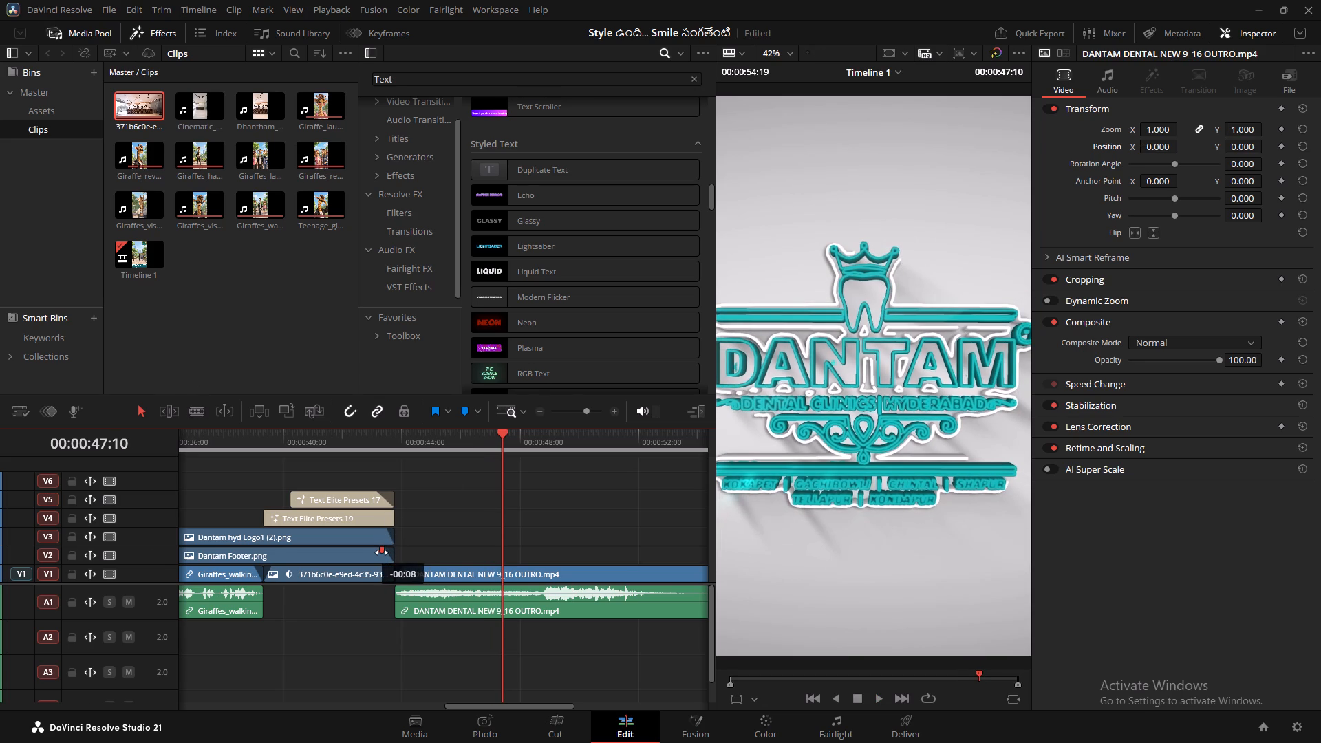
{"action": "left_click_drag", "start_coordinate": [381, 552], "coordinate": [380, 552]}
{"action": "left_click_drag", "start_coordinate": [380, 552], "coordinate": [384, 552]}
Play from the reception image into the outro, partly full-screen, to check how the footer, logo and titles fade out.
{"action": "left_click", "coordinate": [310, 467]}
{"action": "left_click", "coordinate": [319, 443]}
{"action": "key", "text": "space"}
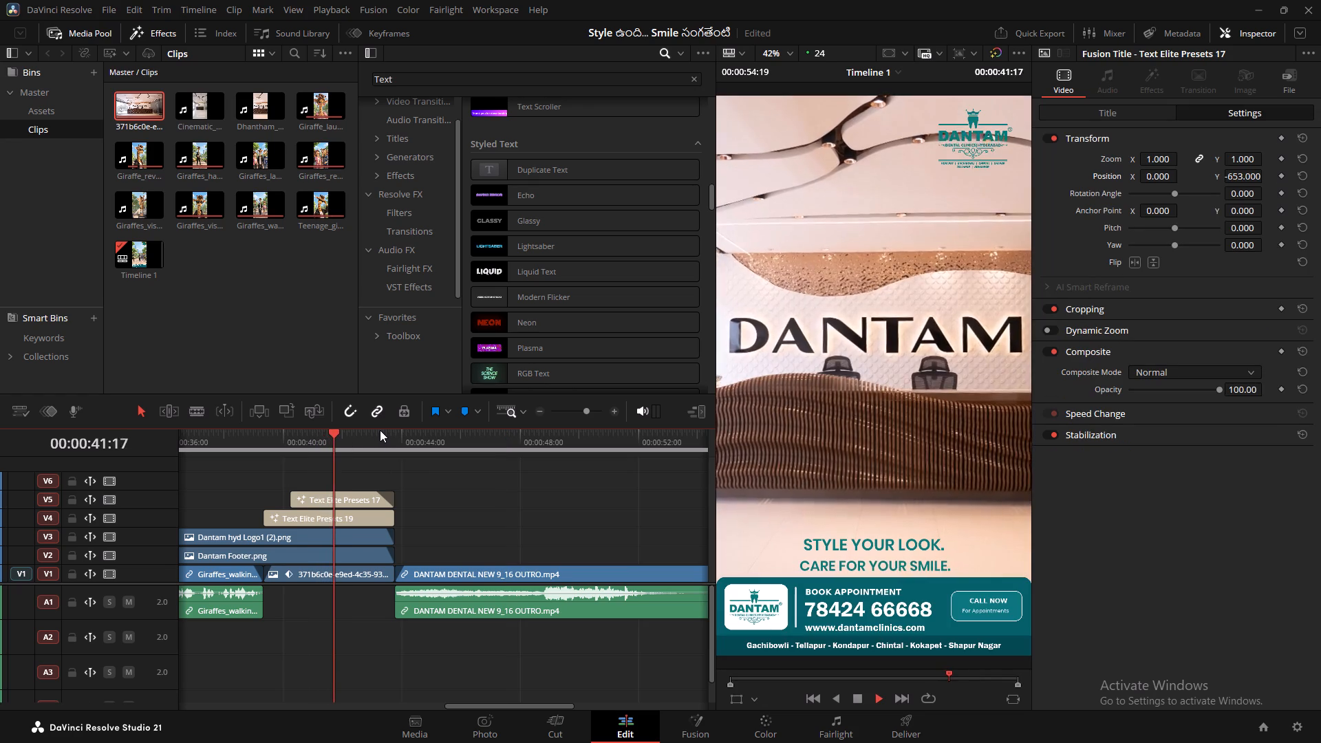
{"action": "key", "text": "p"}
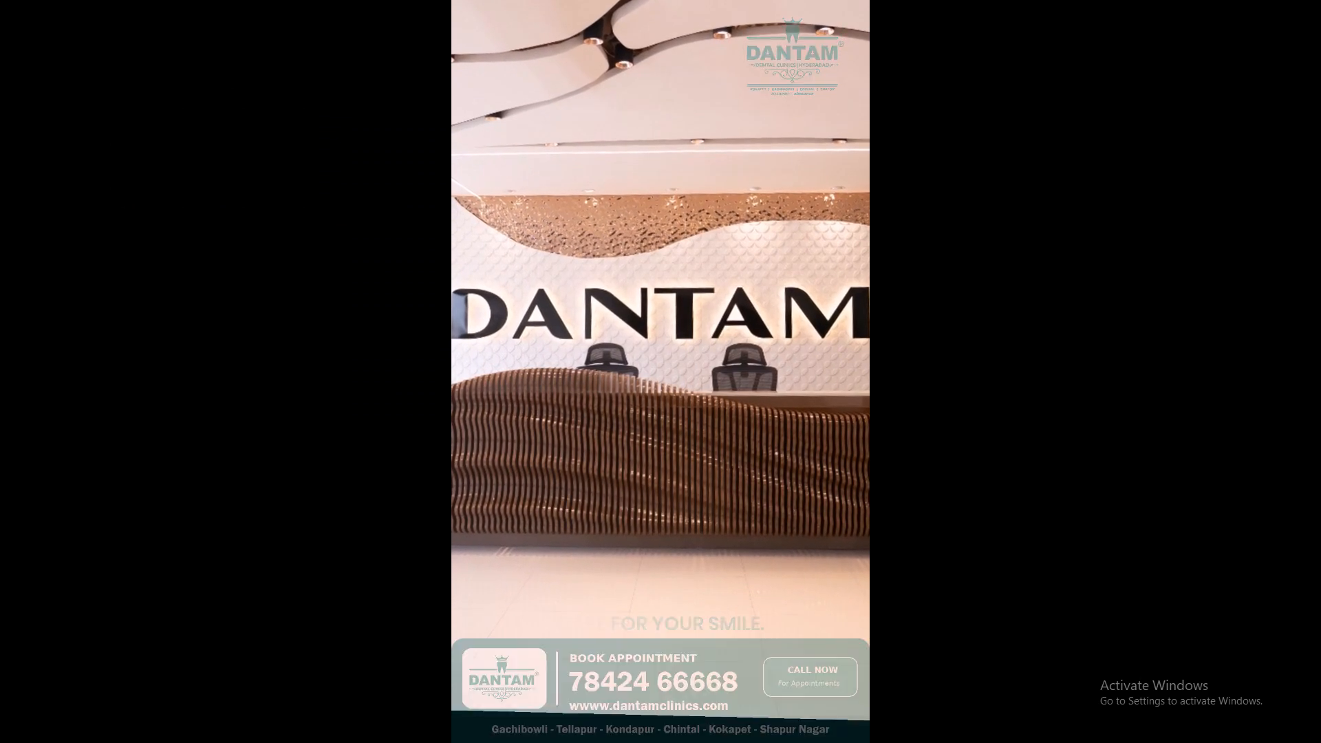
{"action": "key", "text": "Escape"}
{"action": "key", "text": "space"}
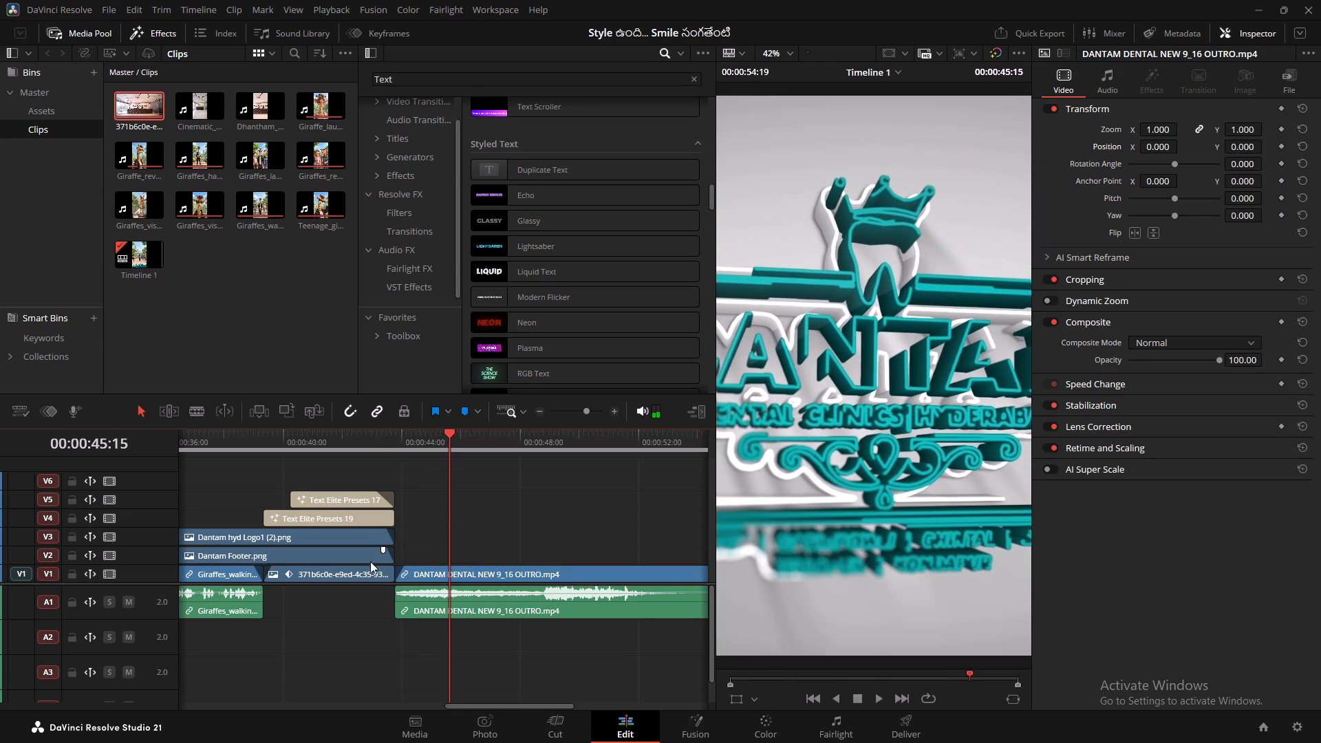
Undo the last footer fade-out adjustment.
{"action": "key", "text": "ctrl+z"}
Add short fade-outs to the ends of the footer and reception image clips, matching the logo's fade-out before the outro.
{"action": "scroll", "coordinate": [424, 554], "scroll_direction": "up", "scroll_amount": 2}
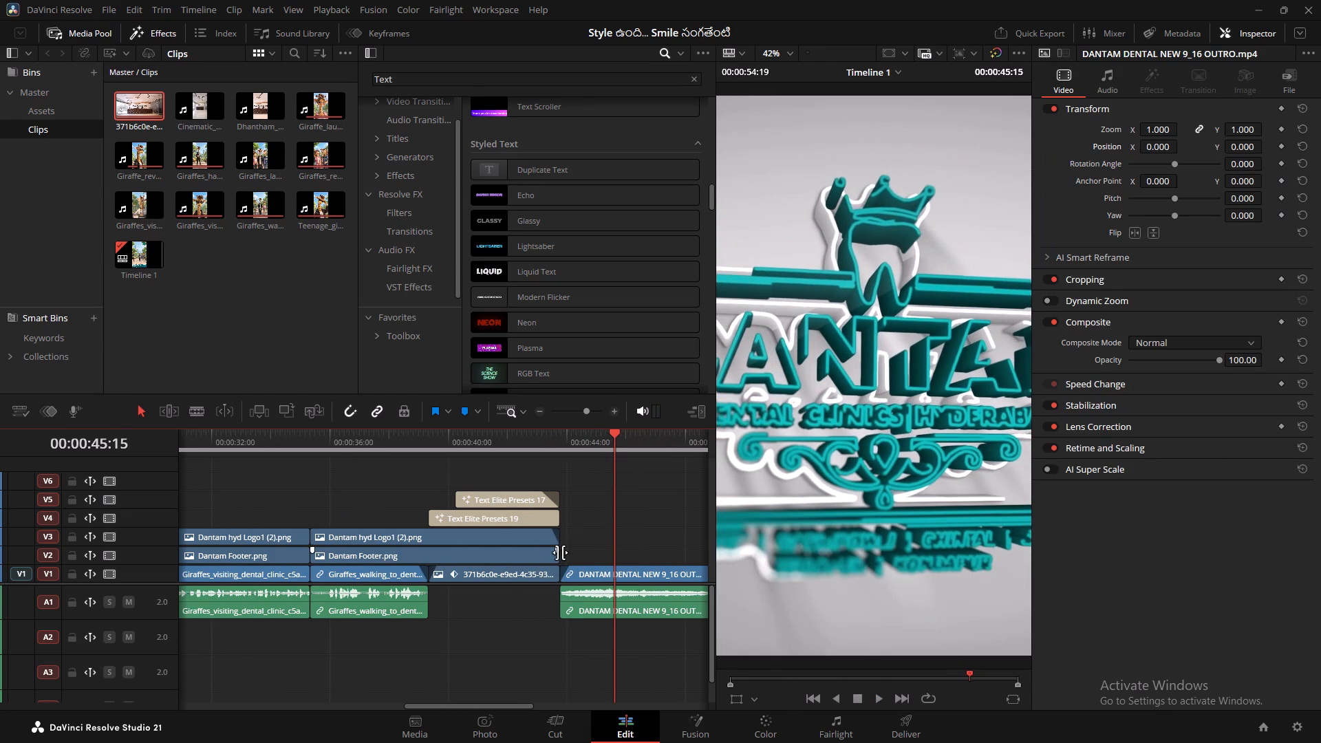
{"action": "left_click", "coordinate": [548, 532]}
{"action": "left_click_drag", "start_coordinate": [559, 552], "coordinate": [550, 551]}
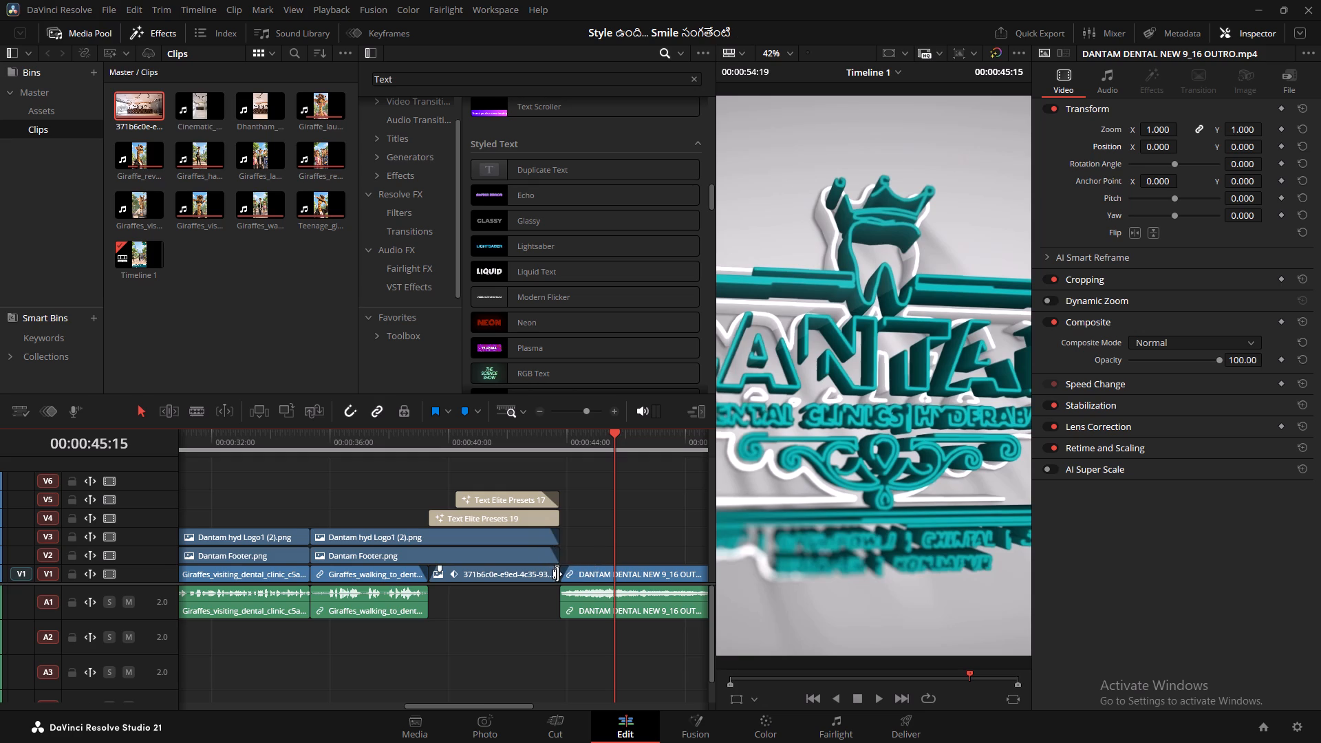
{"action": "left_click_drag", "start_coordinate": [557, 568], "coordinate": [548, 564]}
{"action": "left_click", "coordinate": [570, 569]}
Play full-screen from 40:22 through the outro to review the closing fades and the transition.
{"action": "left_click", "coordinate": [475, 447]}
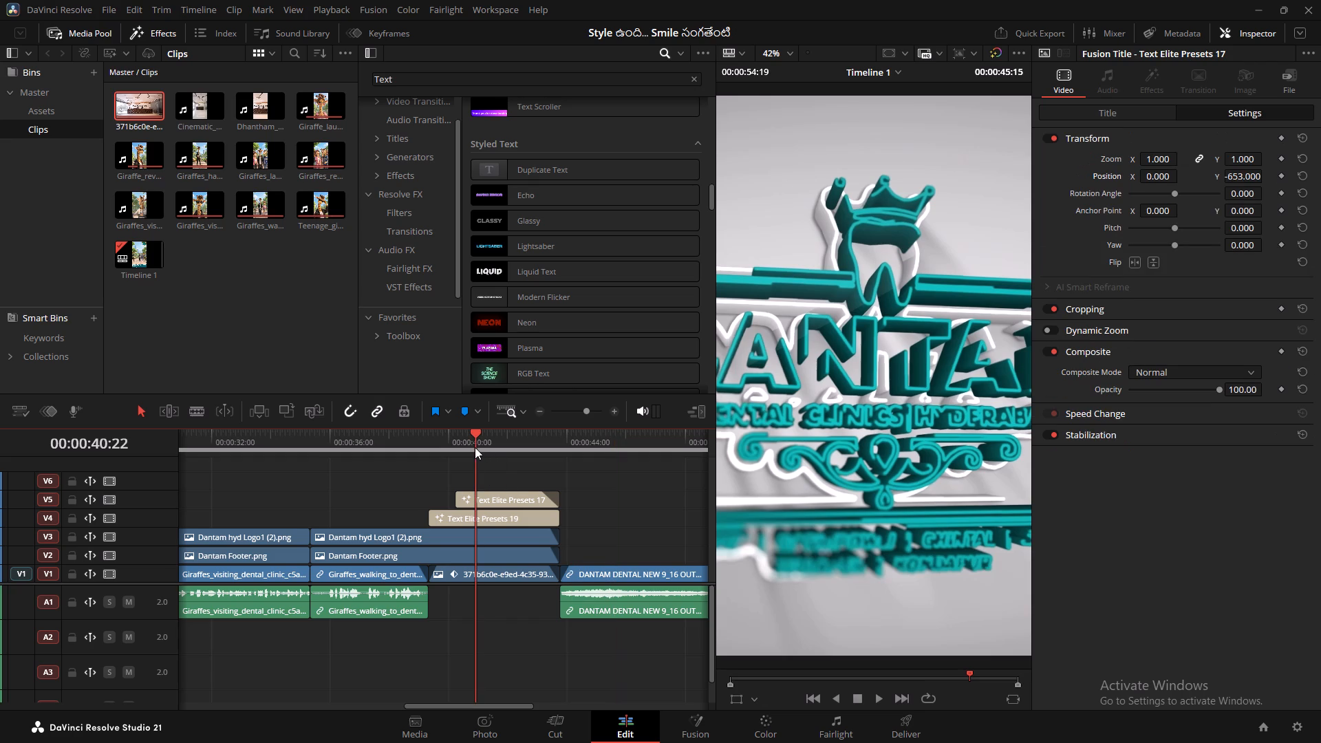
{"action": "type", "text": "p"}
{"action": "key", "text": "space"}
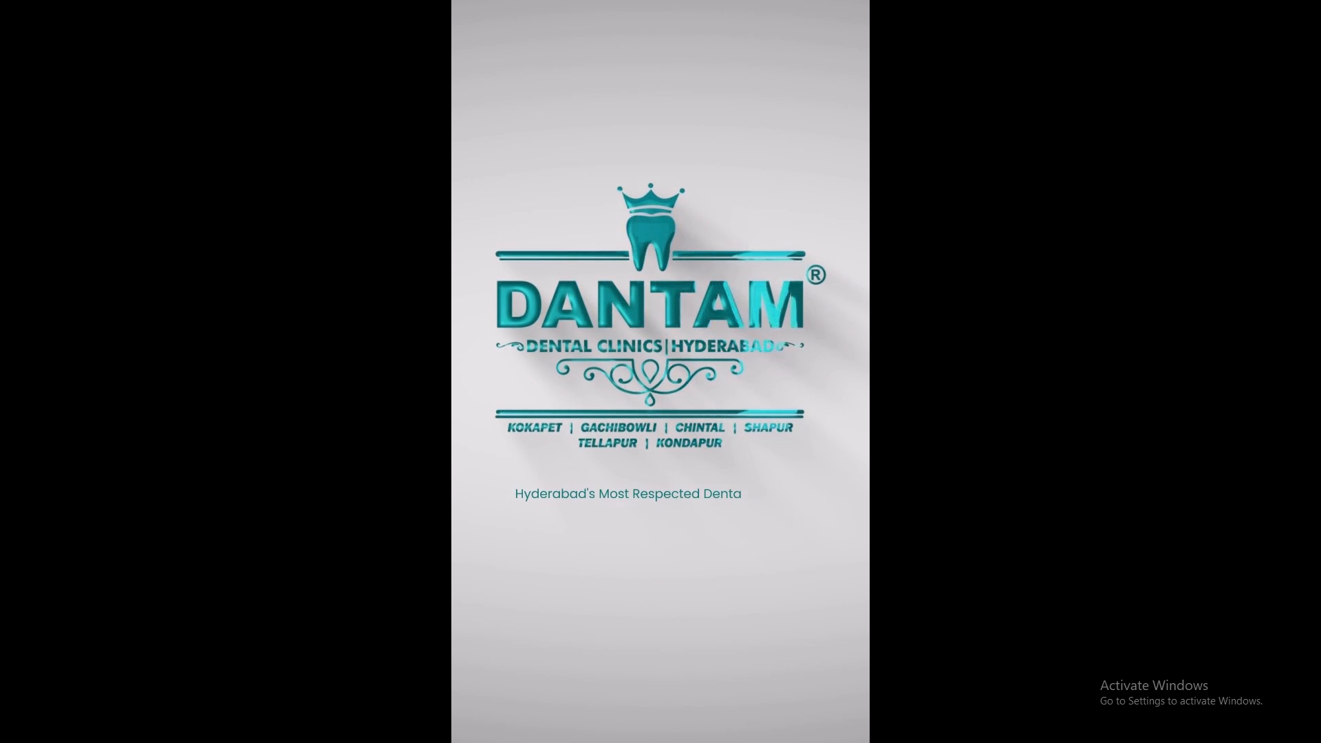
{"action": "key", "text": "Escape"}
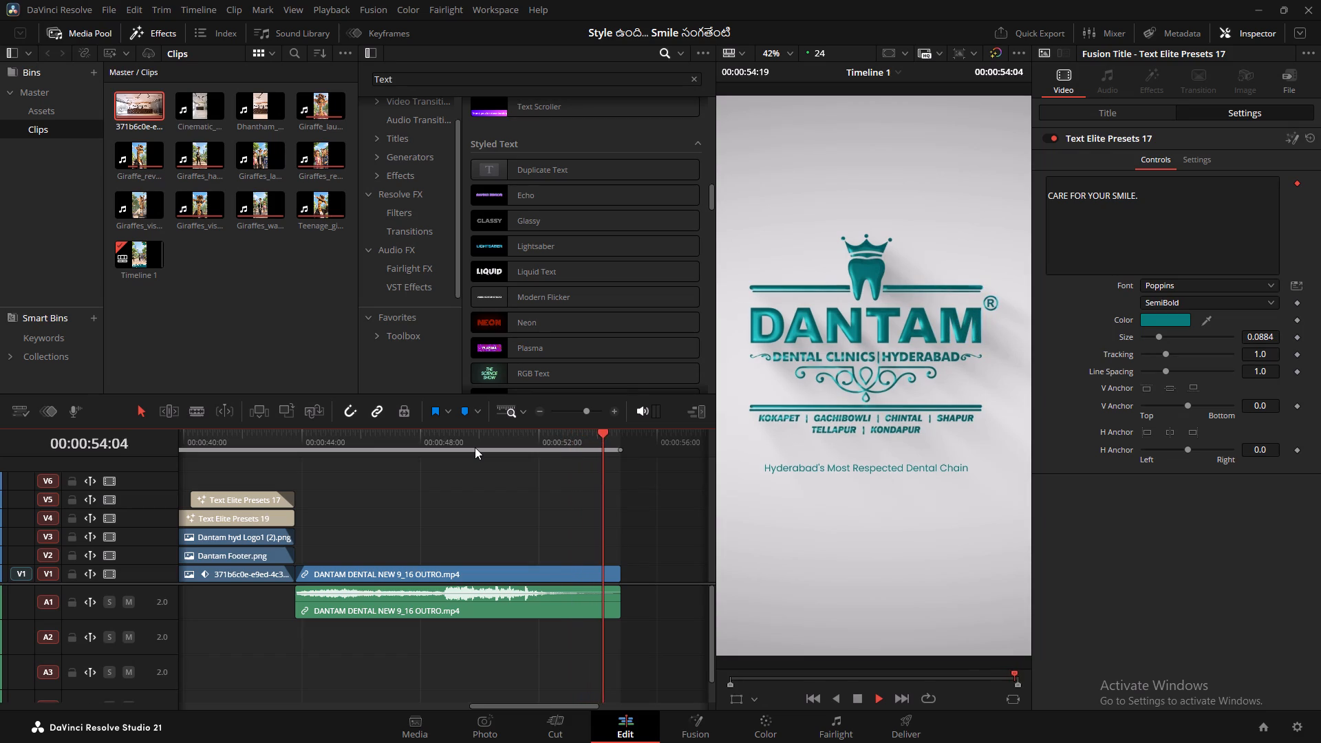
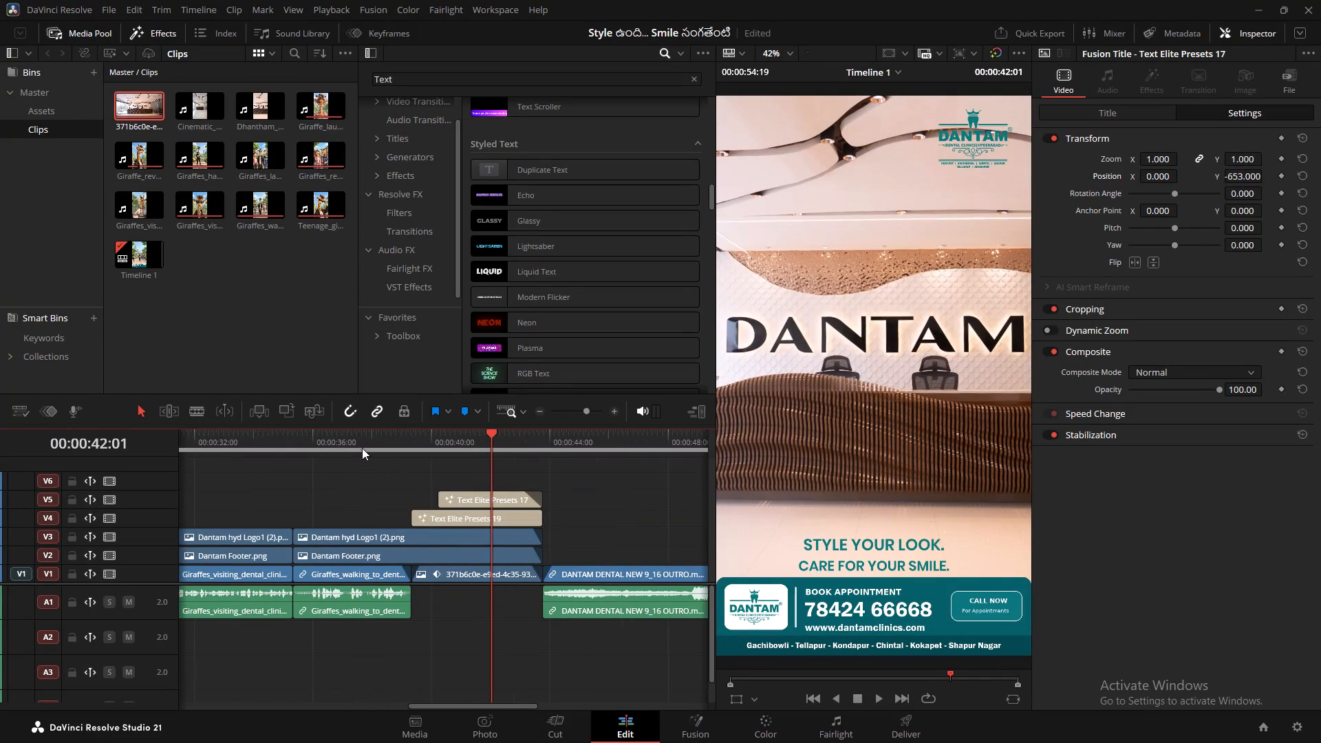
Return the playhead to the very beginning of Timeline 1, at 00:00:00:00.
{"action": "left_click_drag", "start_coordinate": [380, 440], "coordinate": [173, 482]}
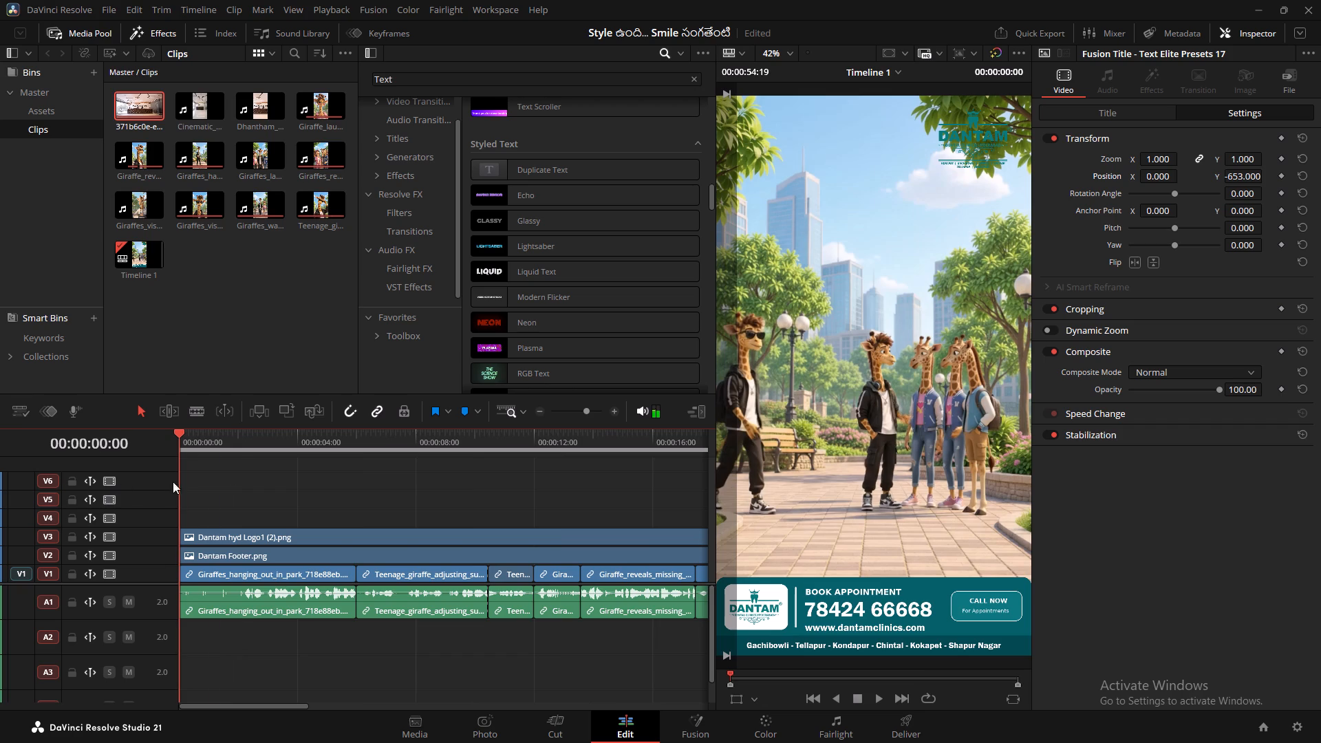
{"action": "left_click_drag", "start_coordinate": [173, 482], "coordinate": [173, 469]}
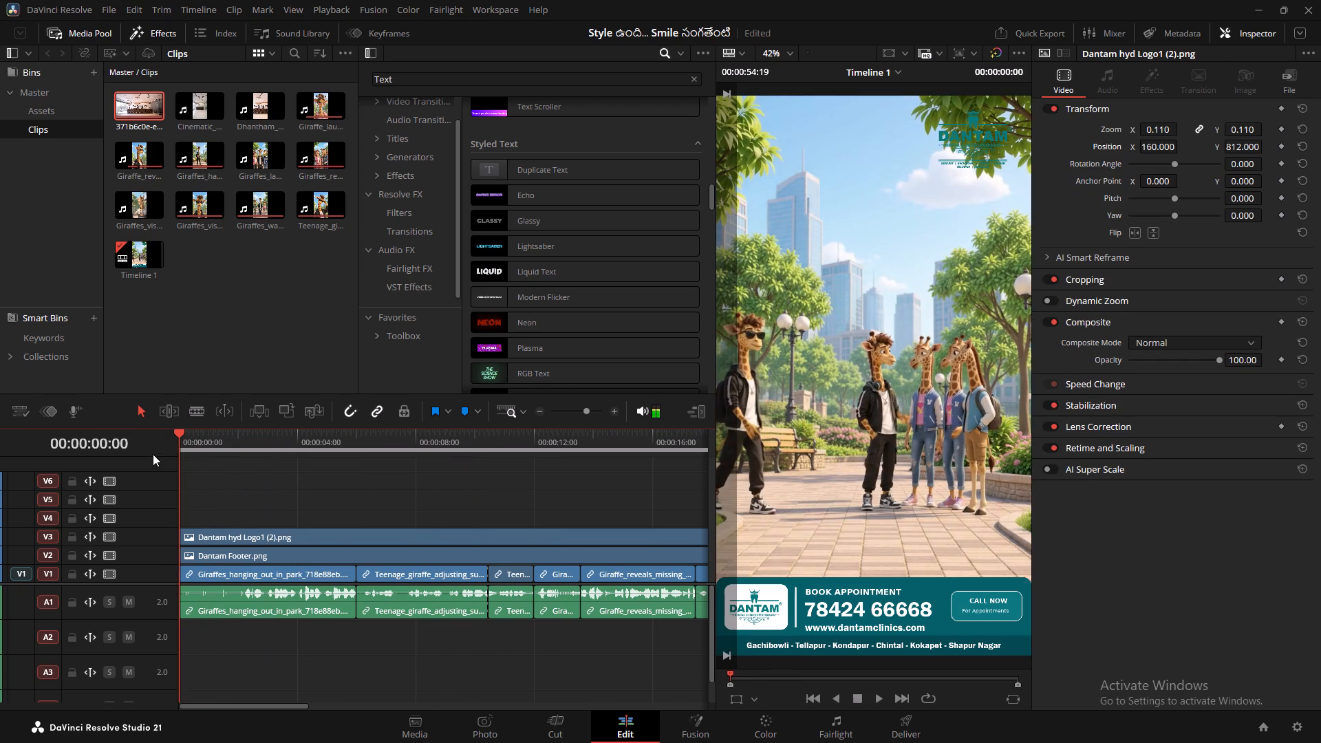
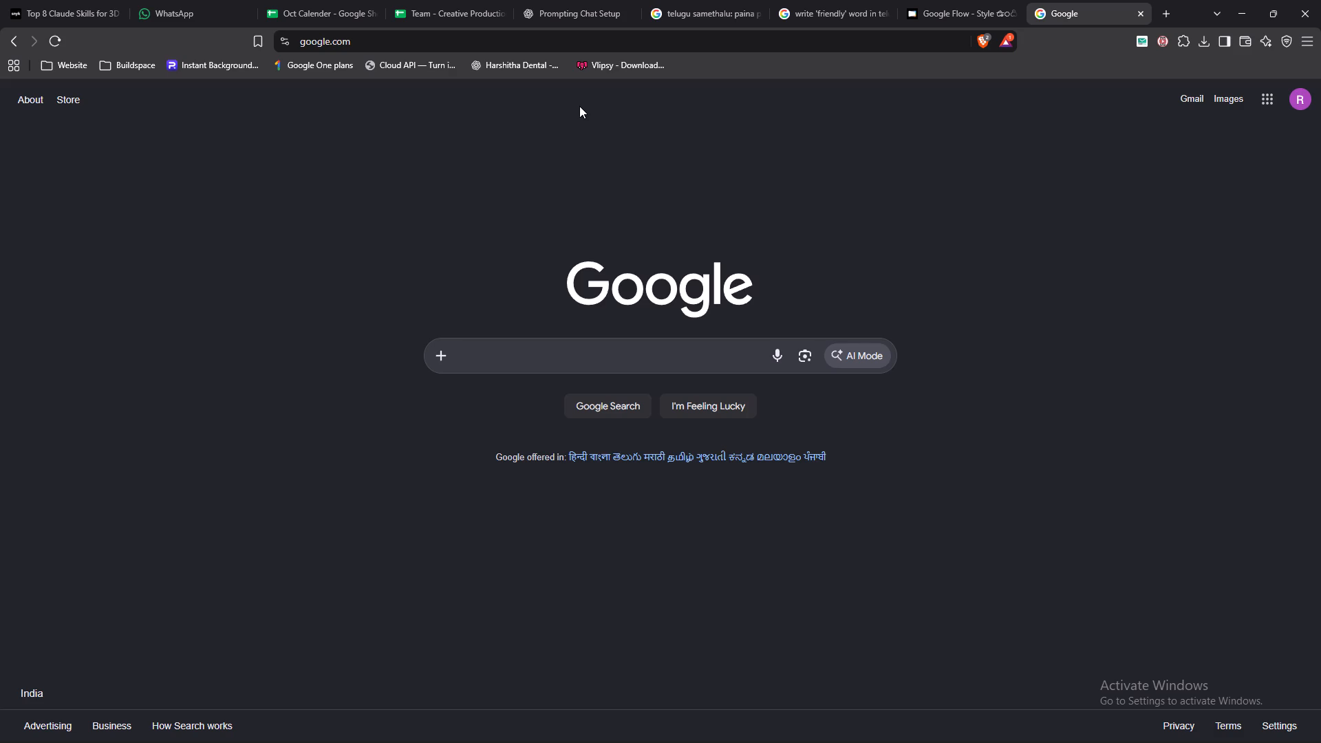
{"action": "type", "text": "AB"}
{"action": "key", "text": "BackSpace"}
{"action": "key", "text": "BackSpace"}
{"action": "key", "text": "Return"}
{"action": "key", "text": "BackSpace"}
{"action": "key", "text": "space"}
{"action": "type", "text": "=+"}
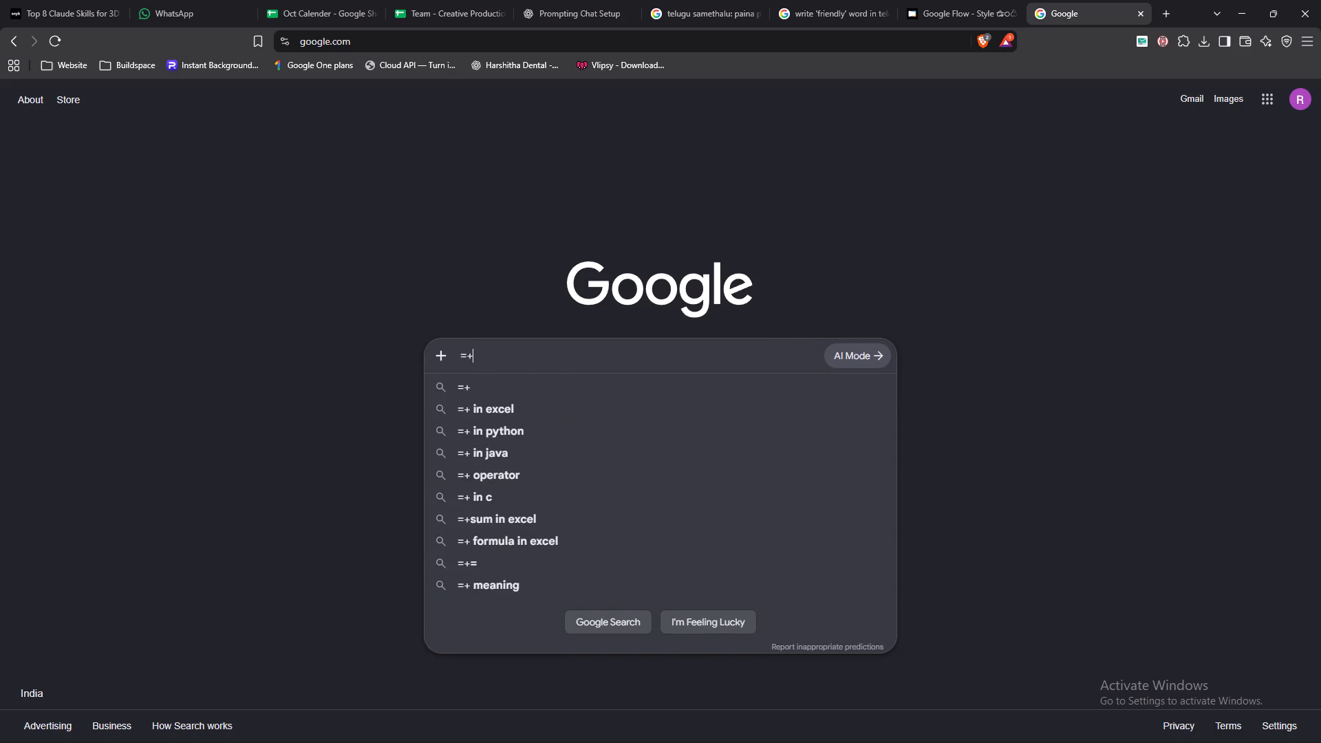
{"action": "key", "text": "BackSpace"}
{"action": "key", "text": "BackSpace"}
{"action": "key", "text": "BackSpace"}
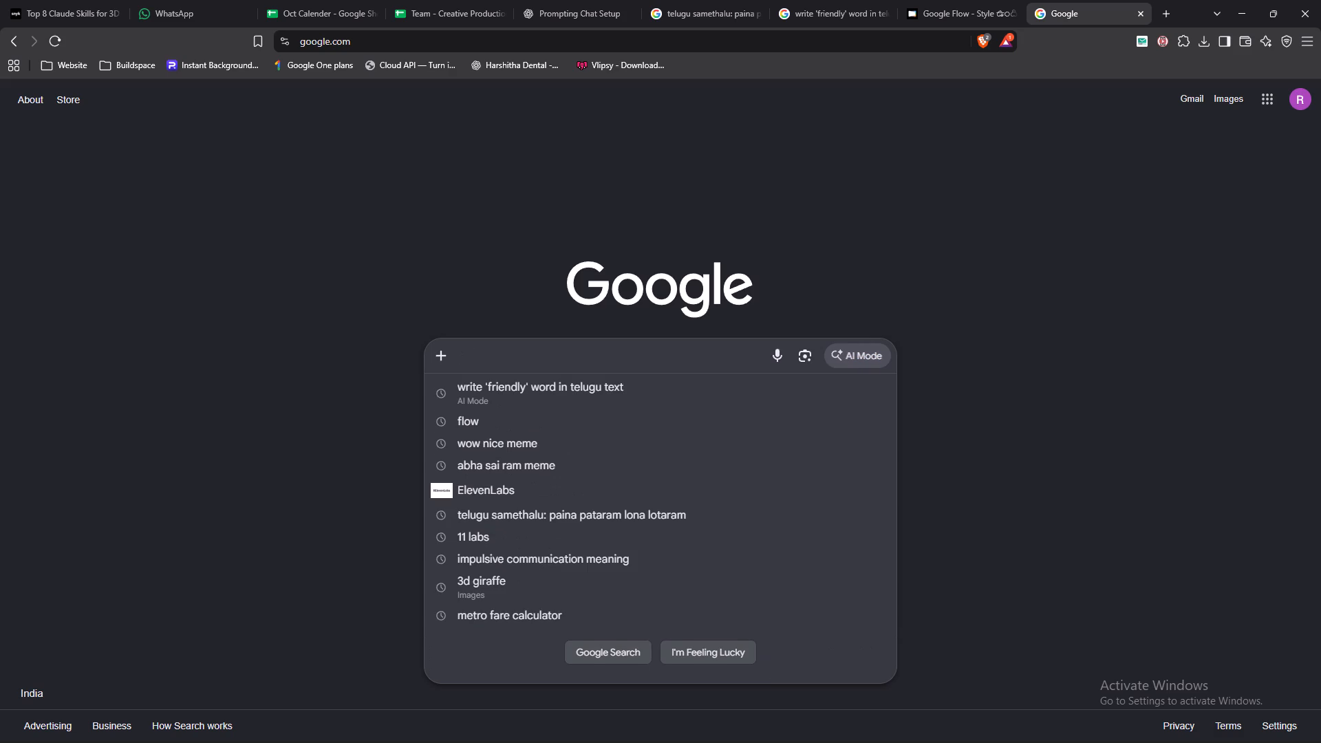
Search Google for "best background music for conversation".
{"action": "type", "text": "Best"}
{"action": "key", "text": "space"}
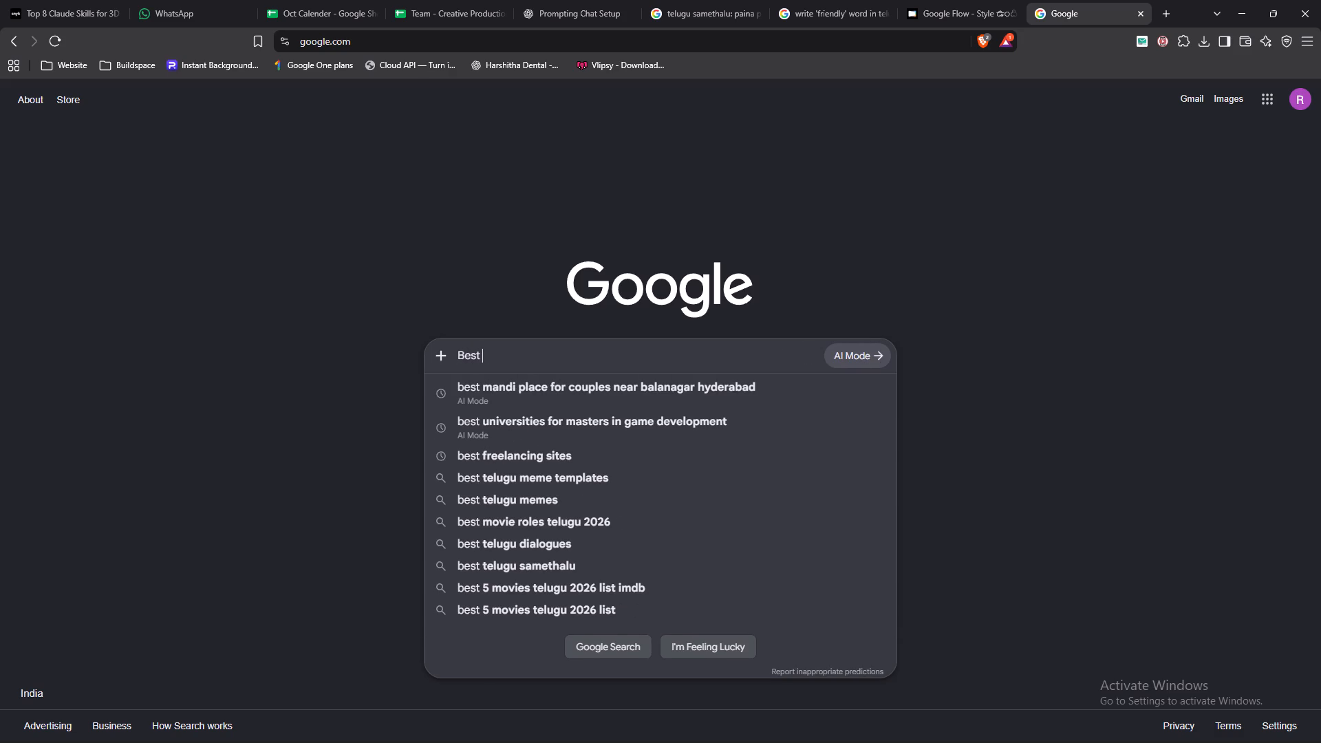
{"action": "key", "text": "b"}
{"action": "type", "text": "ack"}
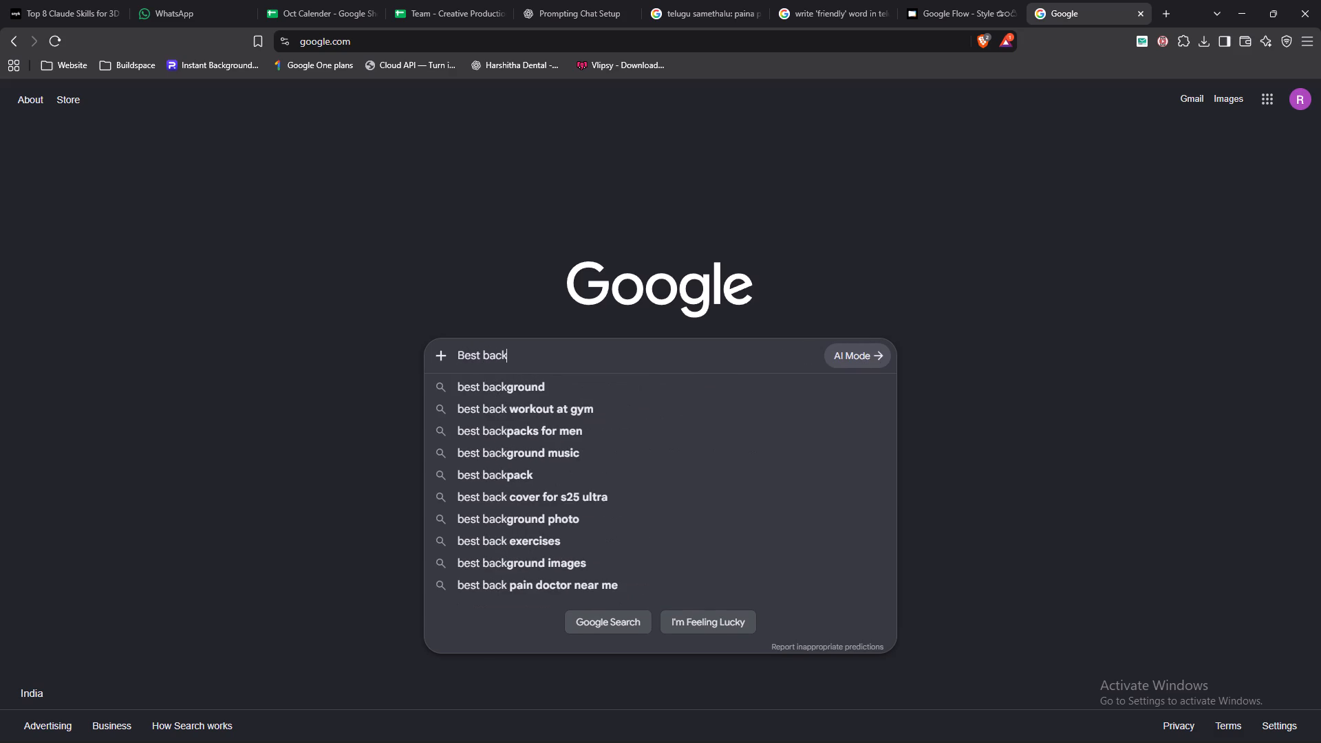
{"action": "key", "text": "Down"}
{"action": "key", "text": "space"}
{"action": "type", "text": "music for"}
{"action": "key", "text": "space"}
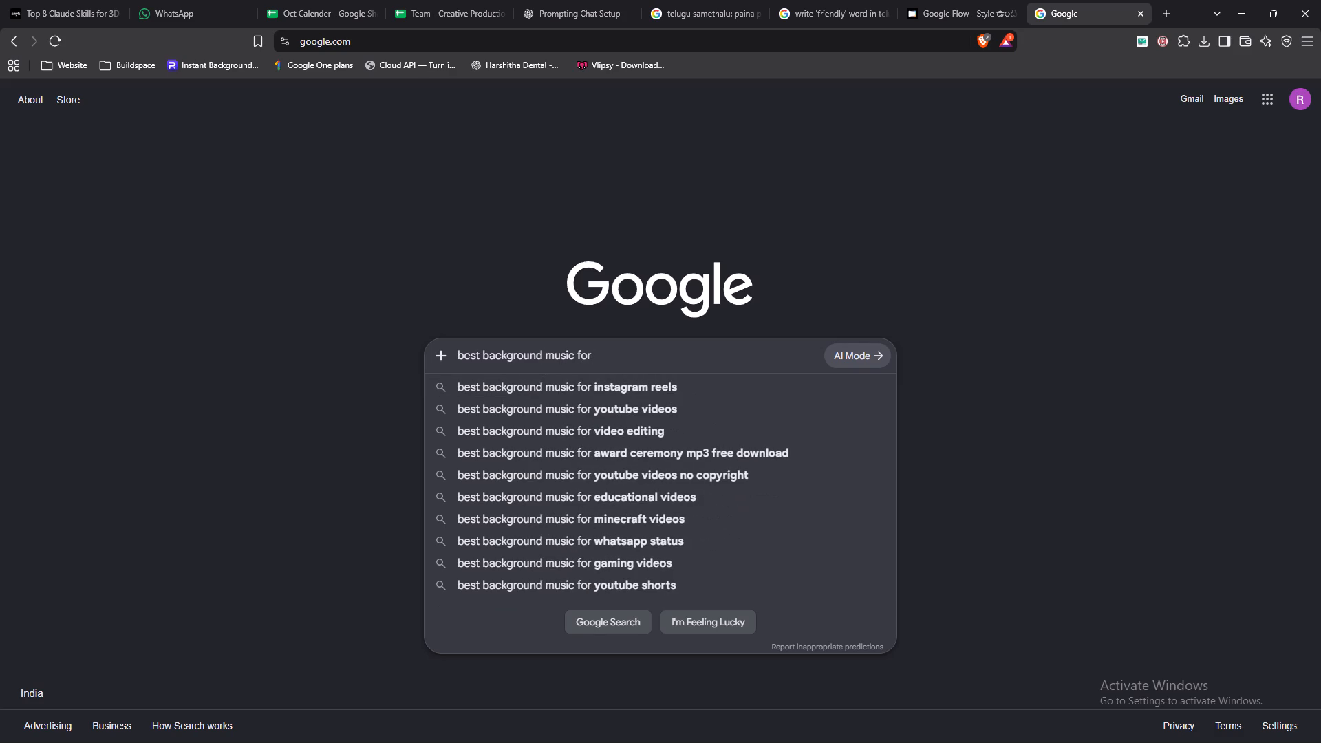
{"action": "type", "text": "teenager"}
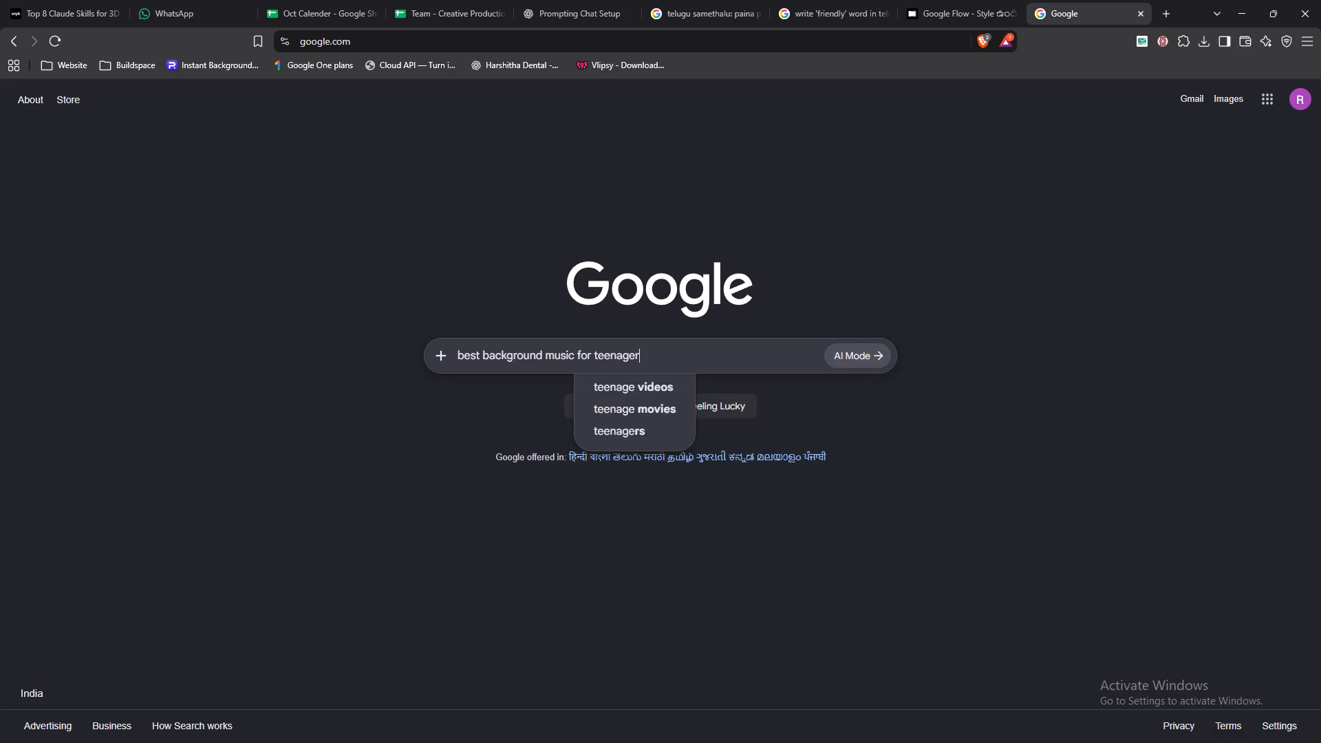
{"action": "key", "text": "space"}
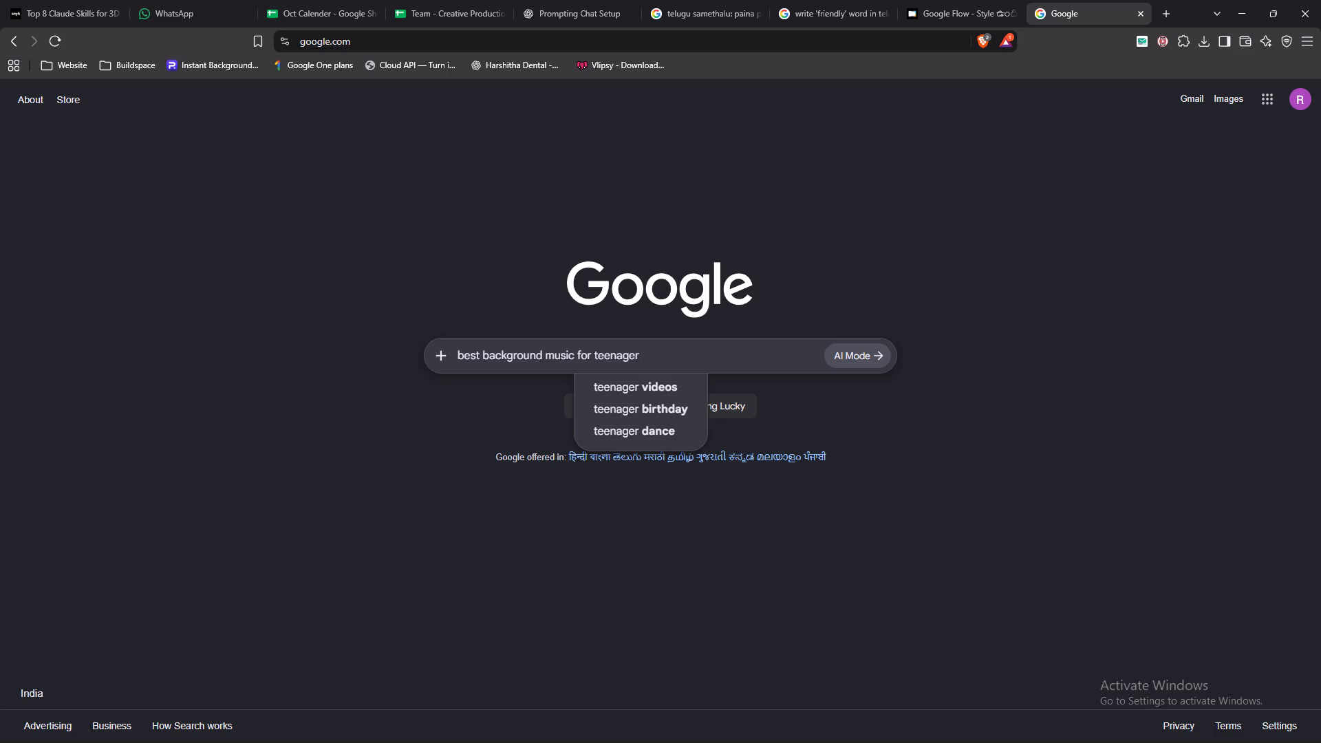
{"action": "type", "text": "con"}
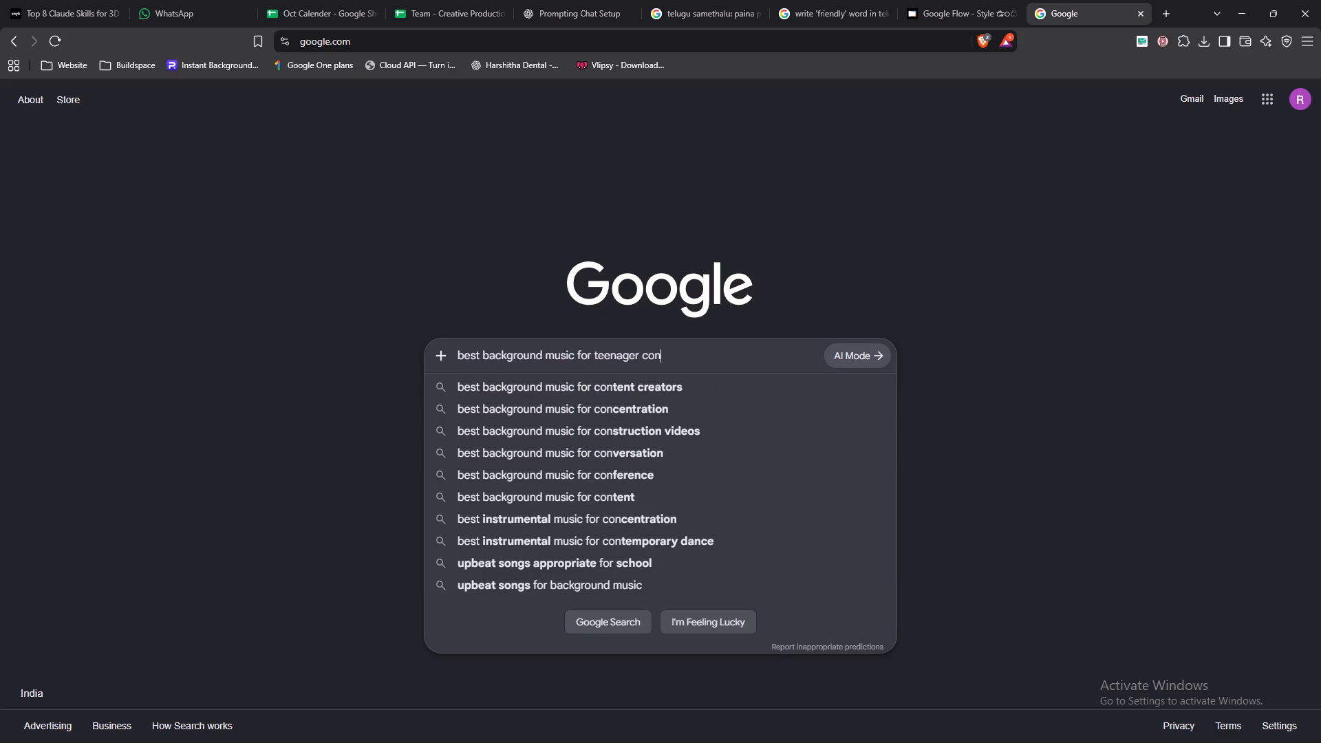
{"action": "key", "text": "Down"}
{"action": "key", "text": "Down"}
{"action": "key", "text": "Down"}
{"action": "key", "text": "Down"}
{"action": "key", "text": "Return"}
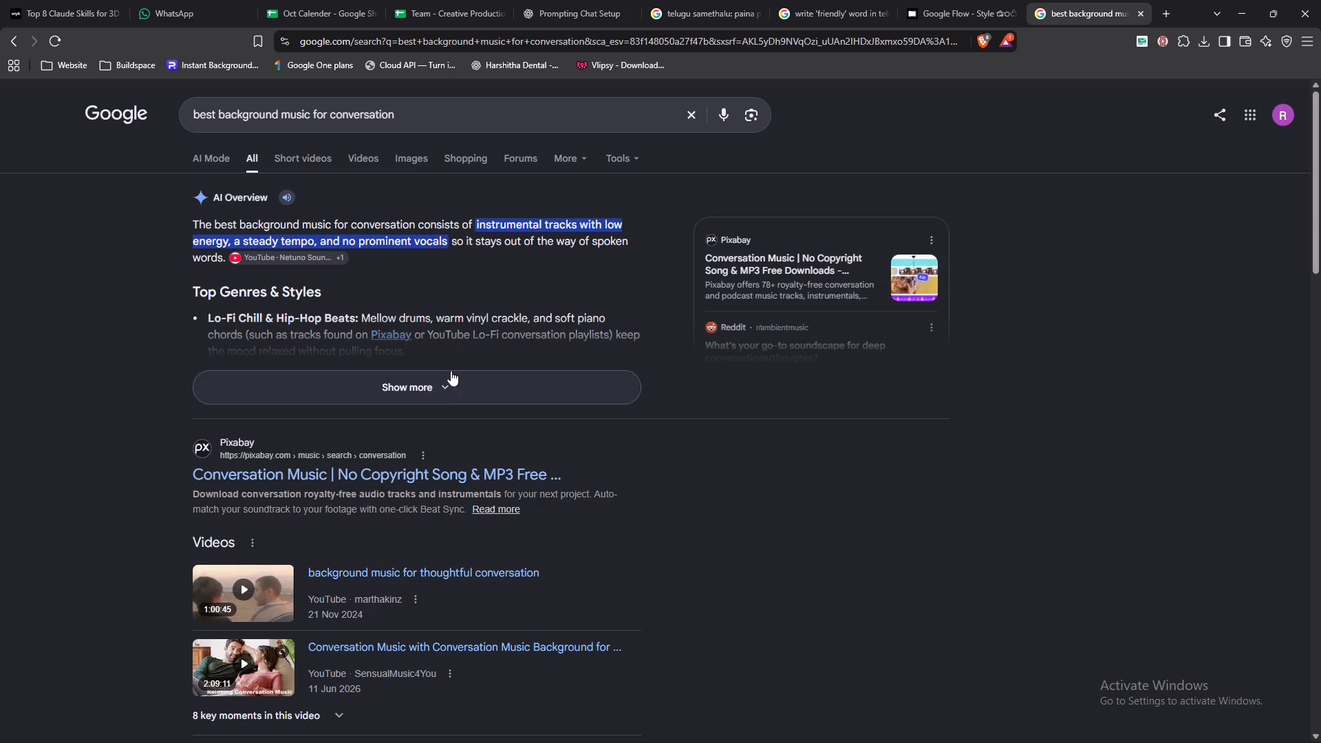
Look through the search results and the expanded AI overview, and open Pixabay's Talking Music free downloads page.
{"action": "scroll", "coordinate": [316, 397], "scroll_direction": "down", "scroll_amount": 2}
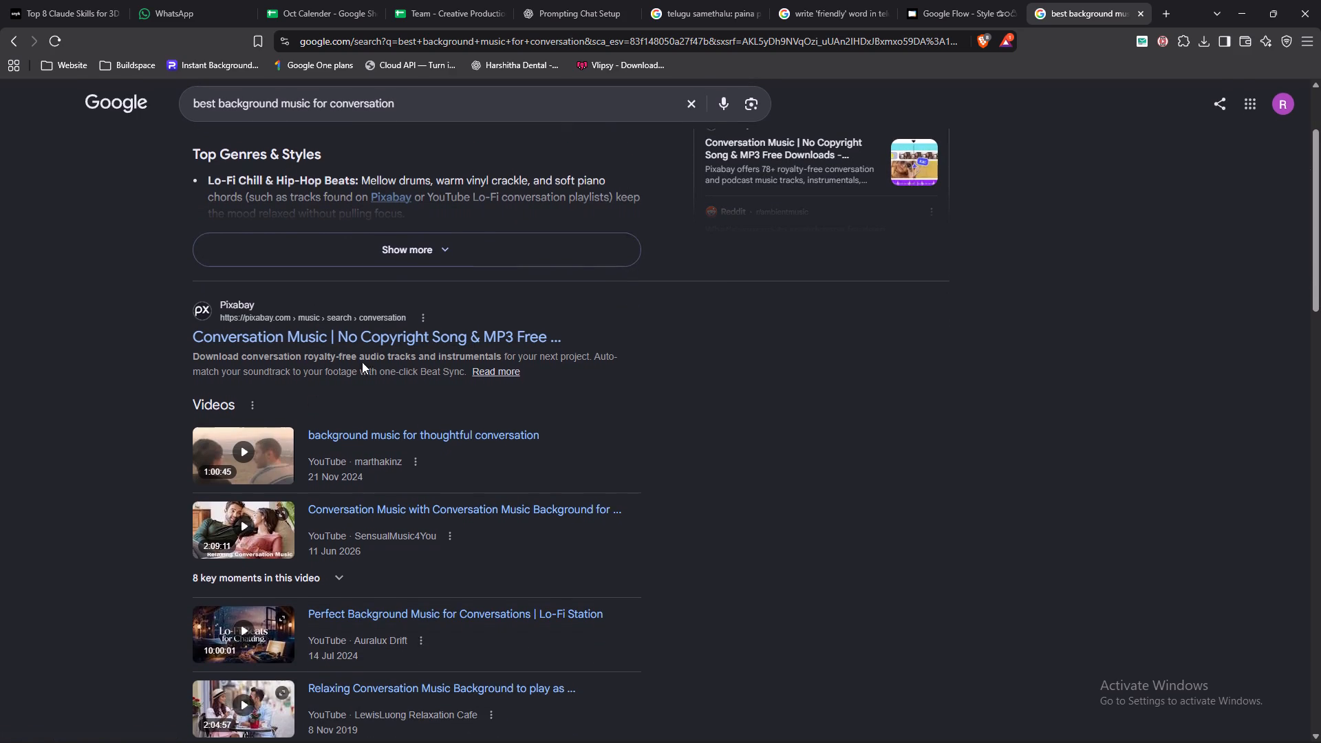
{"action": "left_click", "coordinate": [456, 251]}
{"action": "scroll", "coordinate": [436, 278], "scroll_direction": "down", "scroll_amount": 7}
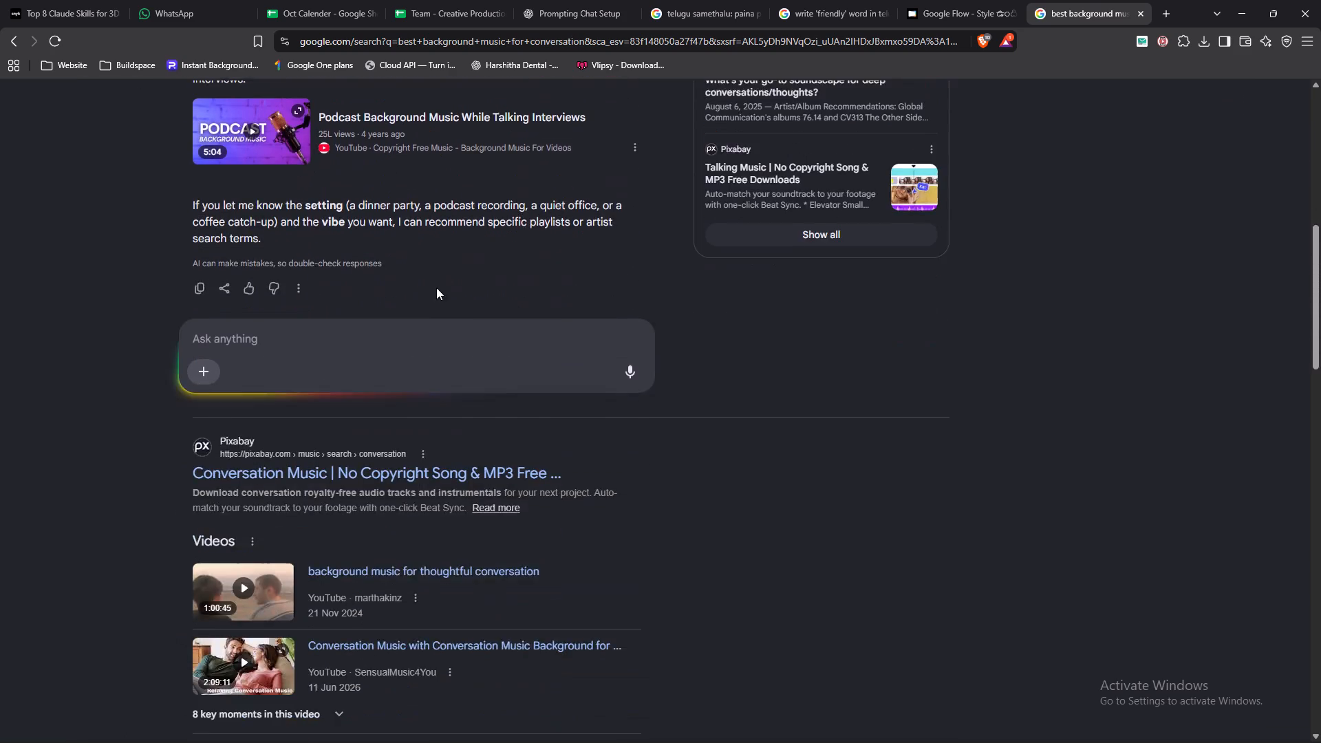
{"action": "scroll", "coordinate": [436, 302], "scroll_direction": "down", "scroll_amount": 10}
{"action": "left_click", "coordinate": [322, 301]}
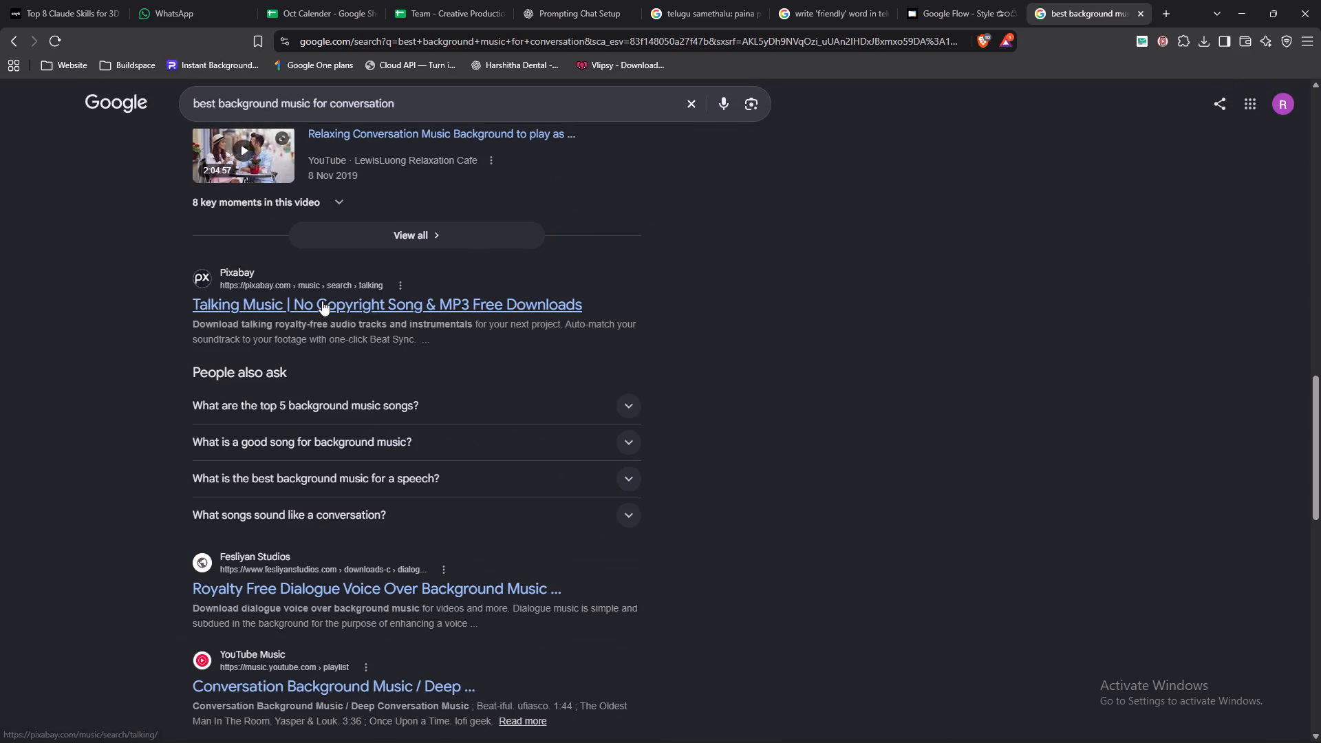
Preview the first four Pixabay talking-music tracks, from Background Music for Narration & Podcast to Neutral Talking Background Loop, and return to the search results.
{"action": "left_click", "coordinate": [148, 527]}
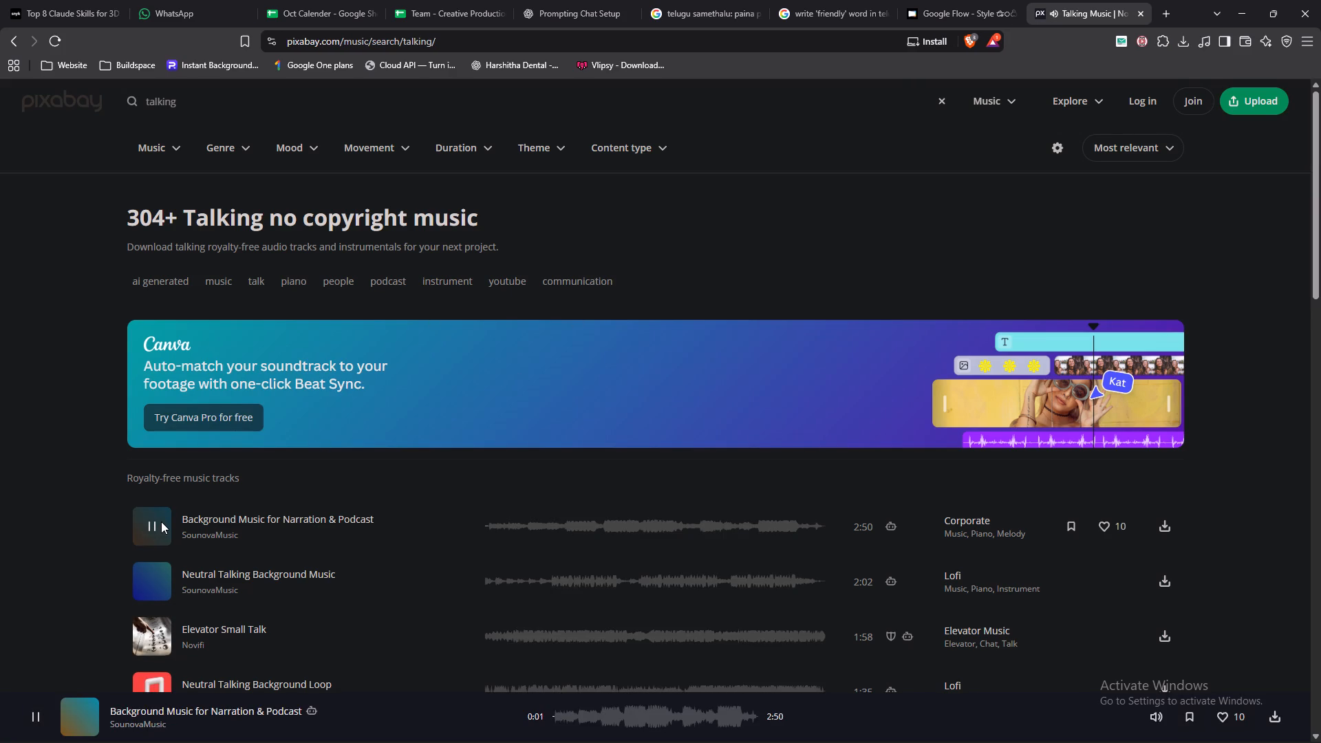
{"action": "scroll", "coordinate": [161, 521], "scroll_direction": "down", "scroll_amount": 1}
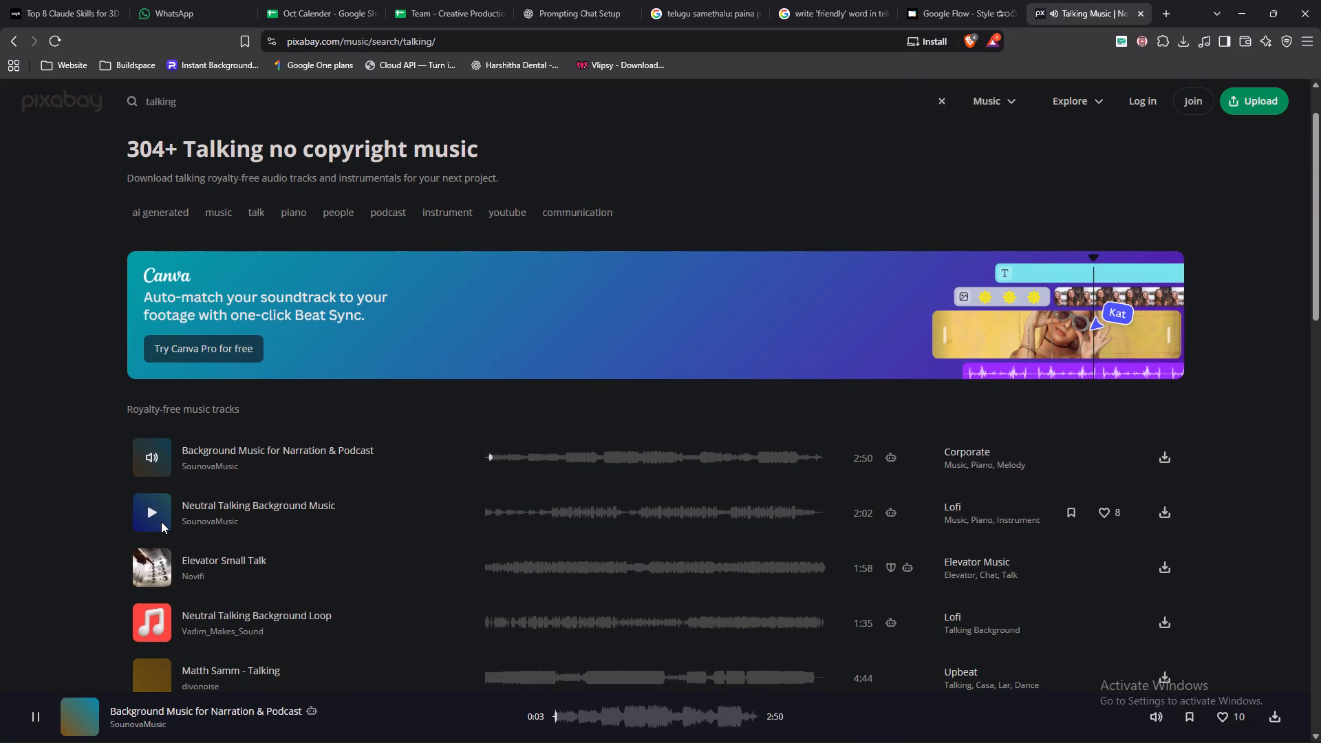
{"action": "left_click", "coordinate": [151, 510]}
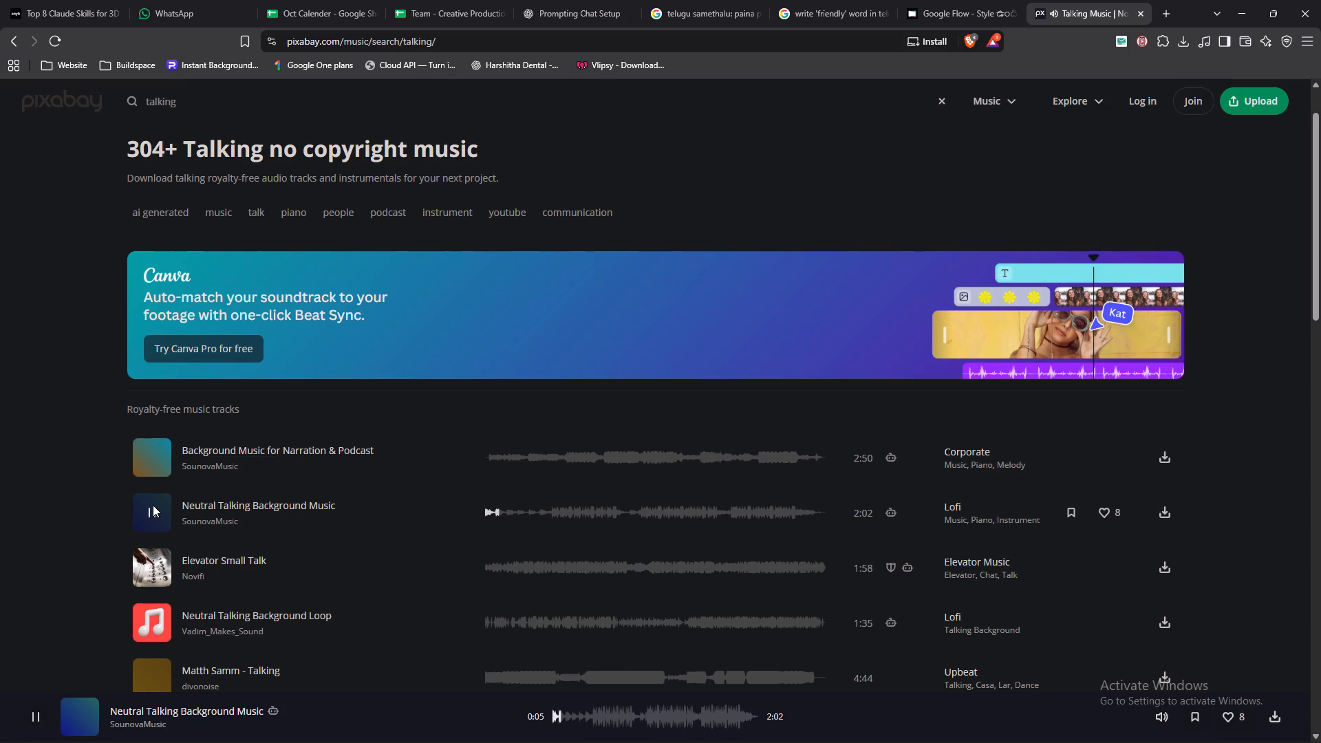
{"action": "left_click", "coordinate": [147, 572]}
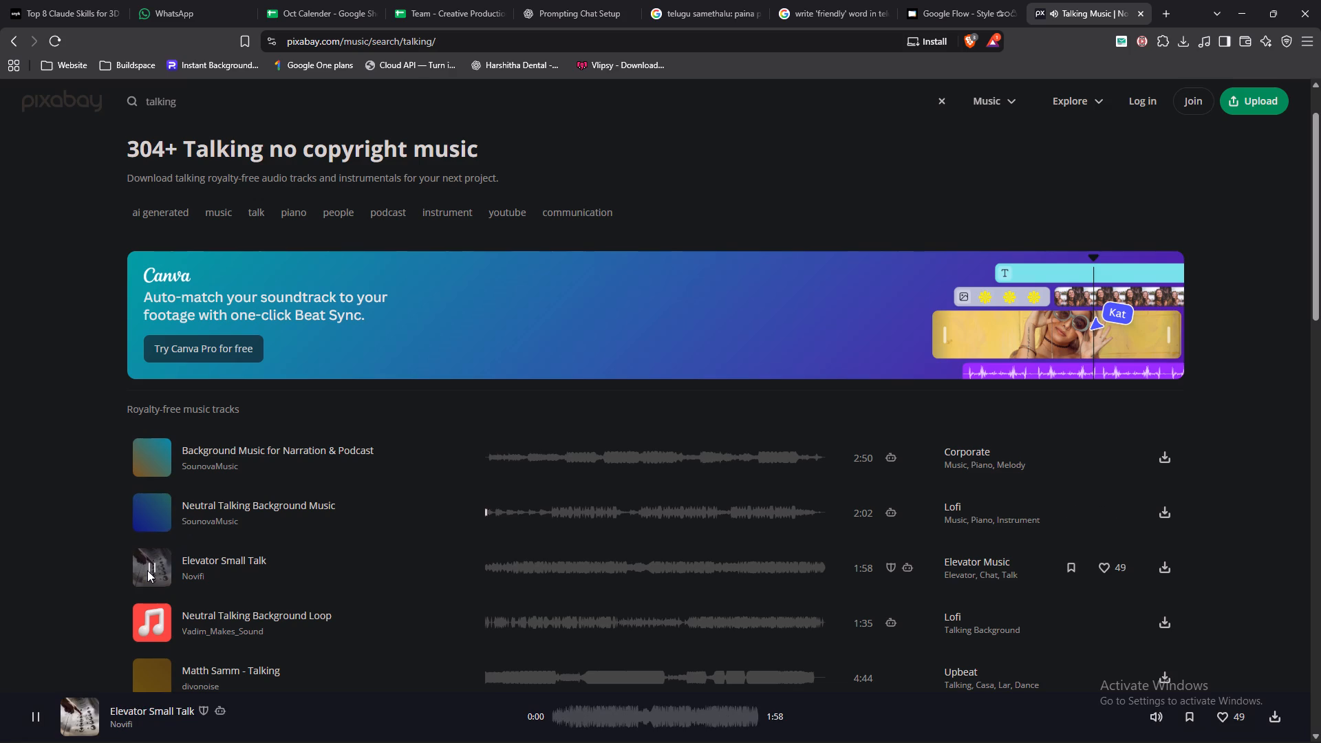
{"action": "left_click", "coordinate": [153, 622]}
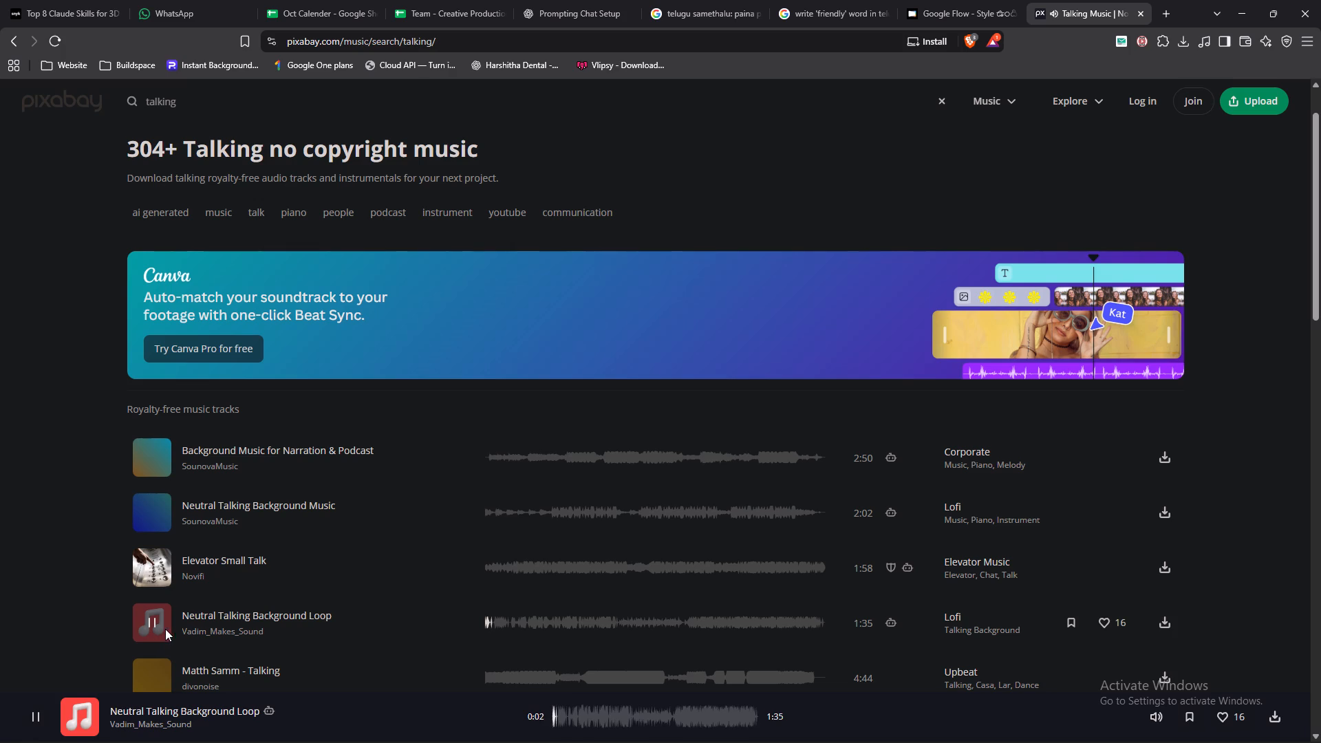
{"action": "left_click_drag", "start_coordinate": [216, 509], "coordinate": [222, 509]}
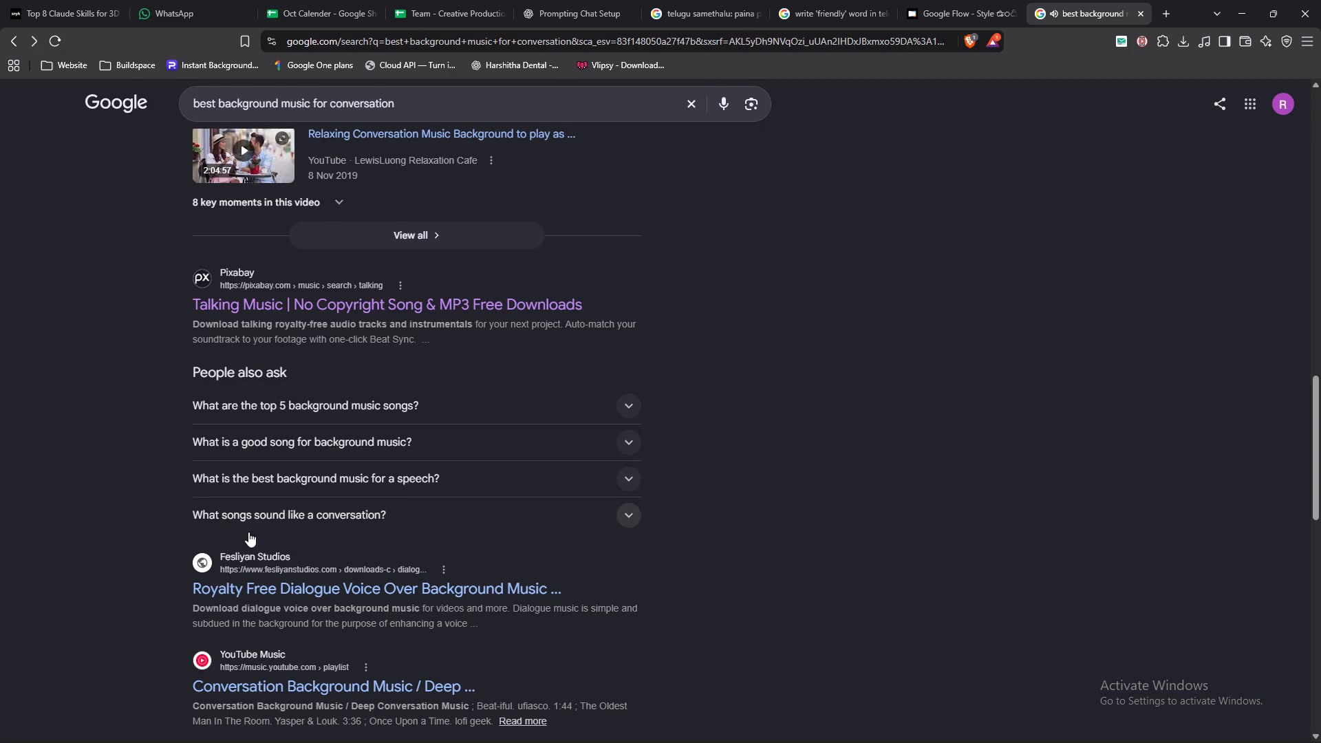
Switch to DaVinci Resolve and add the Cinematic push-in reception clip to V1 and A1, just after the Dantam outro.
{"action": "key", "text": "alt+Tab"}
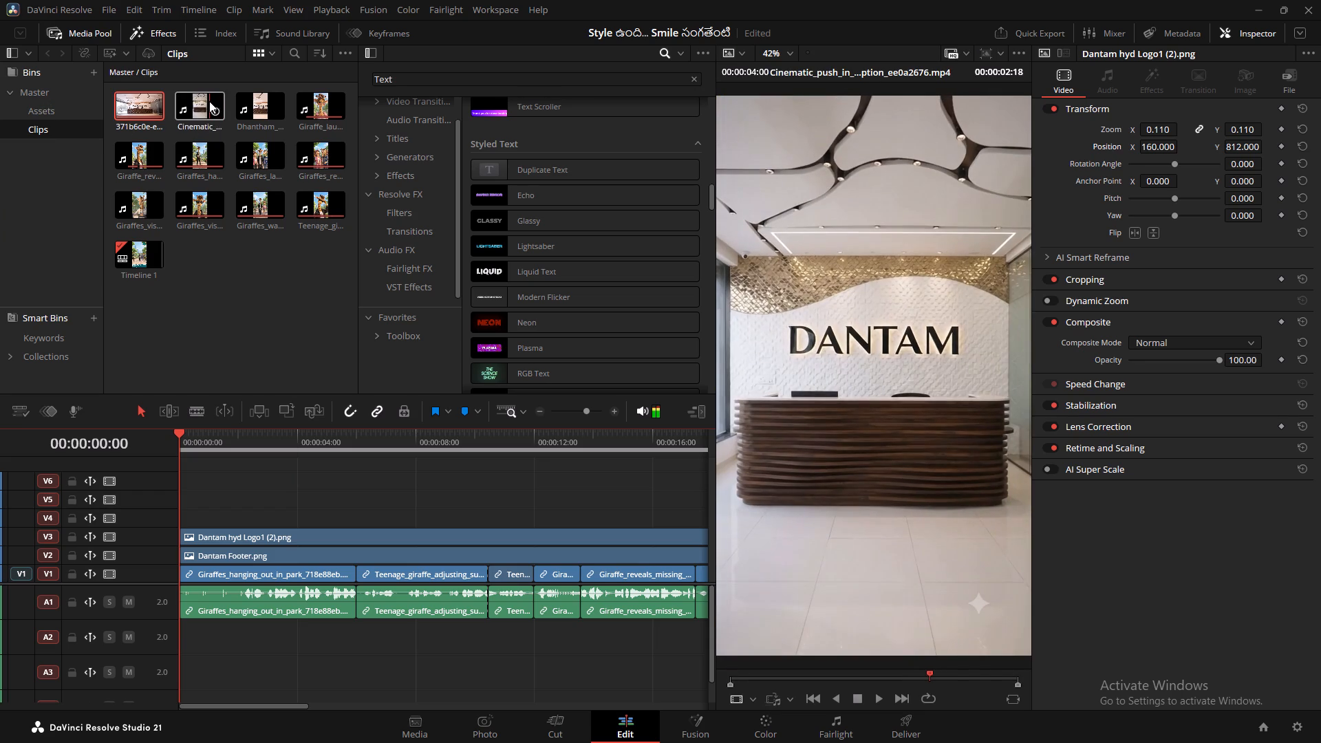
{"action": "left_click_drag", "start_coordinate": [202, 104], "coordinate": [727, 514]}
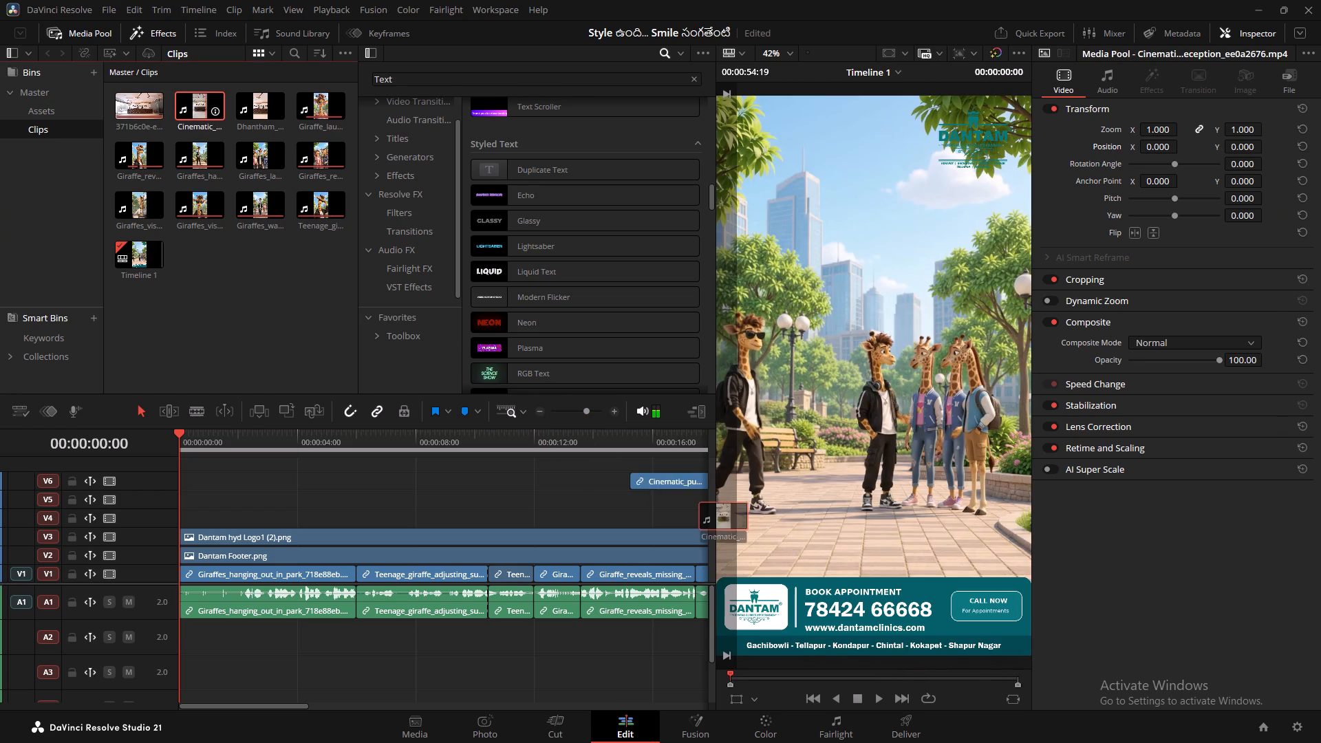
{"action": "left_click_drag", "start_coordinate": [727, 514], "coordinate": [599, 488]}
{"action": "scroll", "coordinate": [600, 483], "scroll_direction": "down", "scroll_amount": 6}
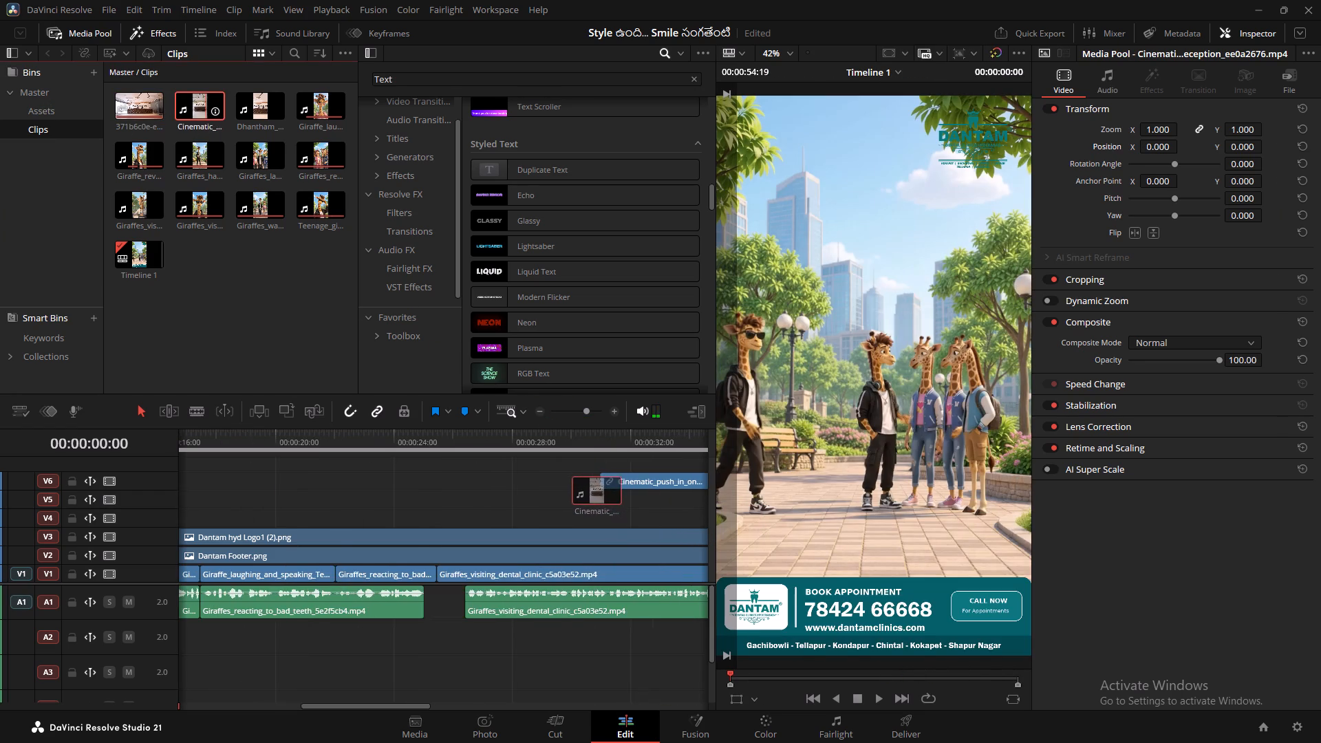
{"action": "left_click_drag", "start_coordinate": [599, 488], "coordinate": [639, 552]}
{"action": "scroll", "coordinate": [595, 496], "scroll_direction": "down", "scroll_amount": 8}
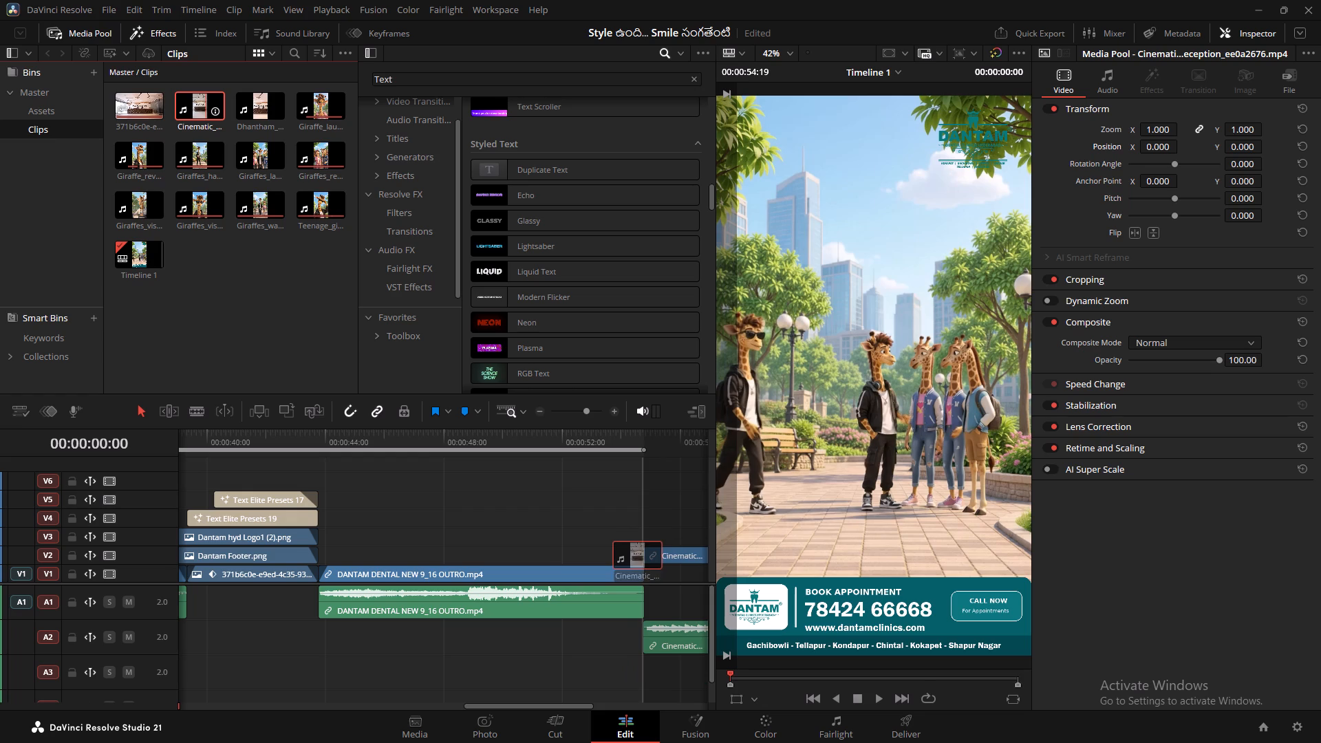
{"action": "left_click_drag", "start_coordinate": [639, 552], "coordinate": [655, 574]}
{"action": "scroll", "coordinate": [654, 572], "scroll_direction": "down", "scroll_amount": 3}
Unlink the added reception clip's video from its audio and delete only the video part.
{"action": "left_click", "coordinate": [430, 575]}
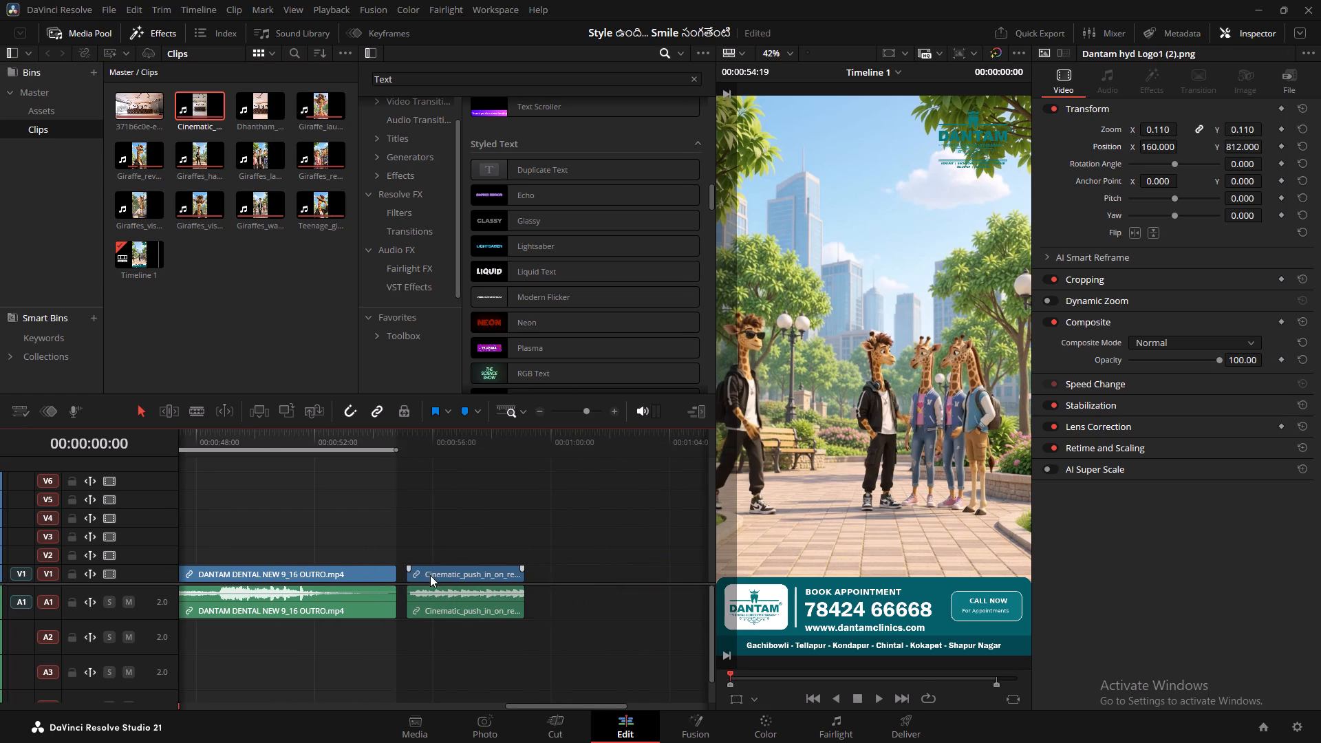
{"action": "right_click", "coordinate": [430, 575]}
{"action": "left_click", "coordinate": [484, 575]}
{"action": "left_click", "coordinate": [479, 519]}
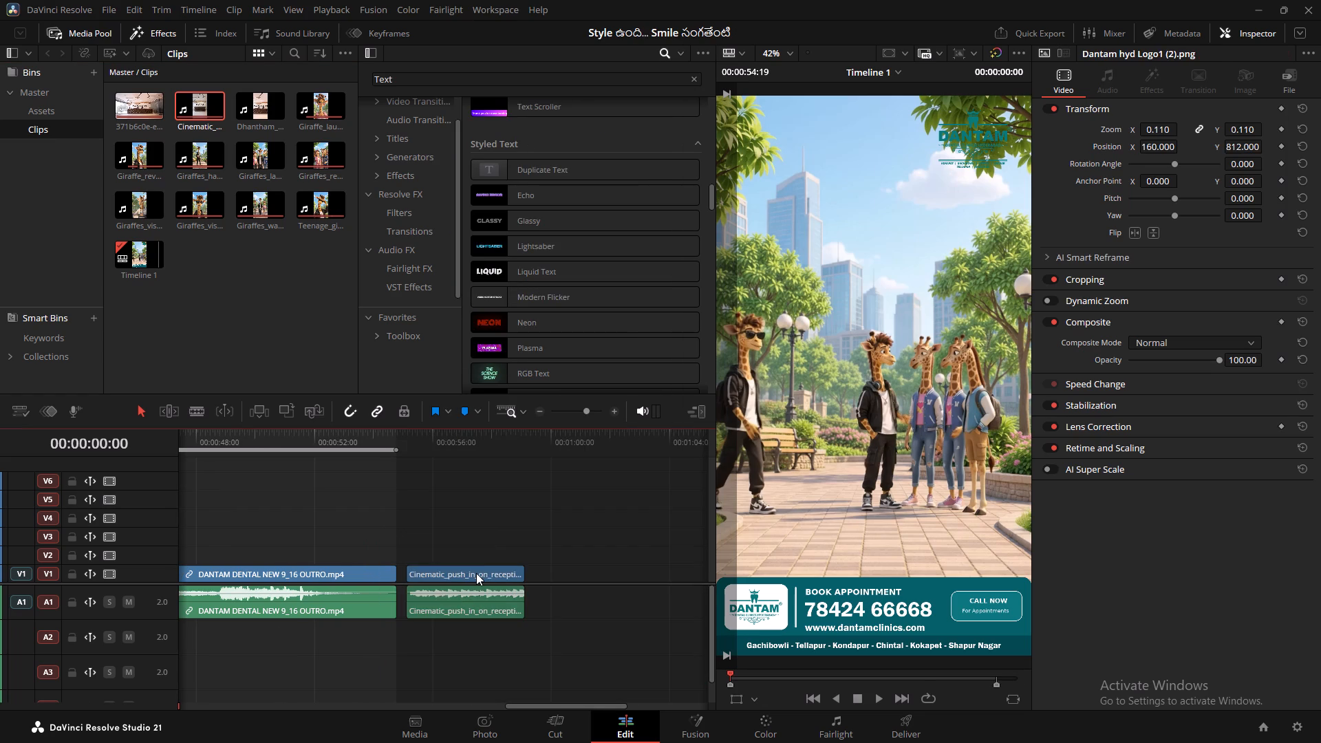
{"action": "left_click", "coordinate": [476, 573]}
{"action": "key", "text": "BackSpace"}
Move the reception audio on A1 into the gap before the outro, under the closing still, ending where the outro starts.
{"action": "scroll", "coordinate": [474, 572], "scroll_direction": "up", "scroll_amount": 4}
{"action": "scroll", "coordinate": [588, 583], "scroll_direction": "down", "scroll_amount": 1}
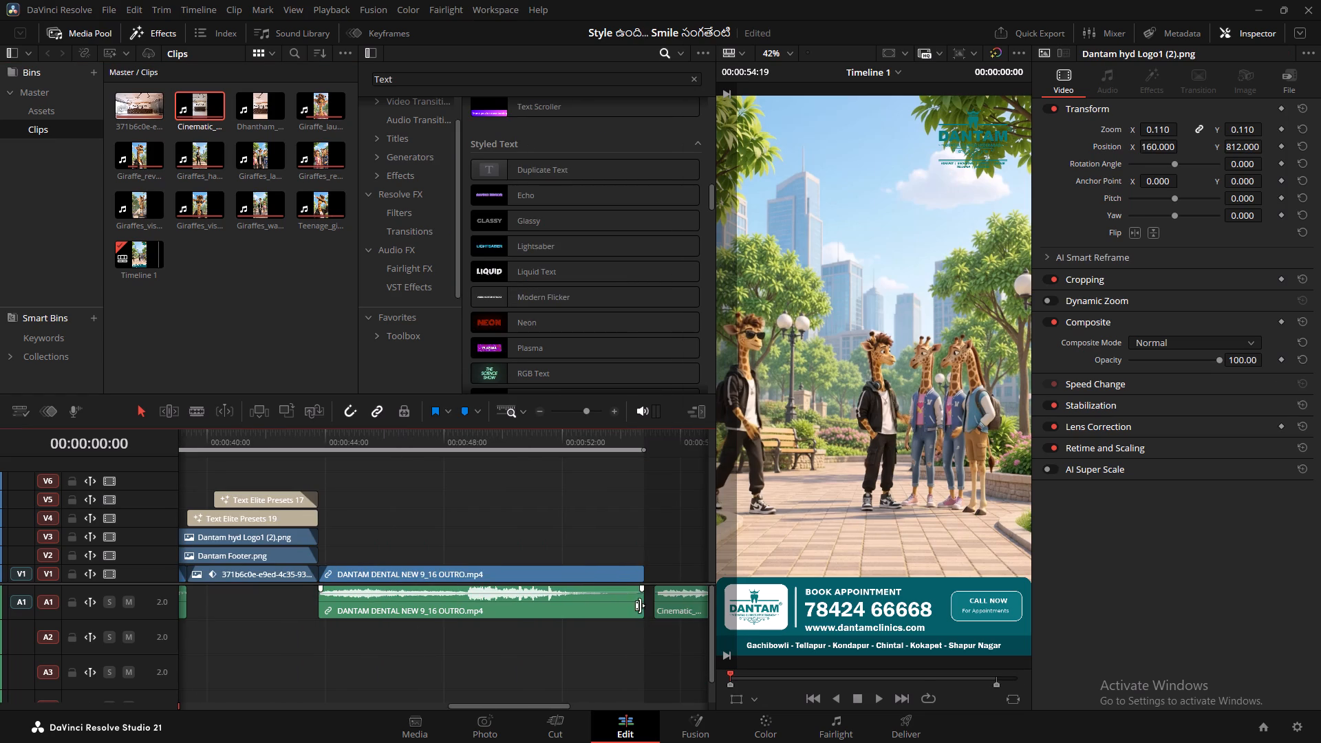
{"action": "left_click_drag", "start_coordinate": [675, 607], "coordinate": [213, 645]}
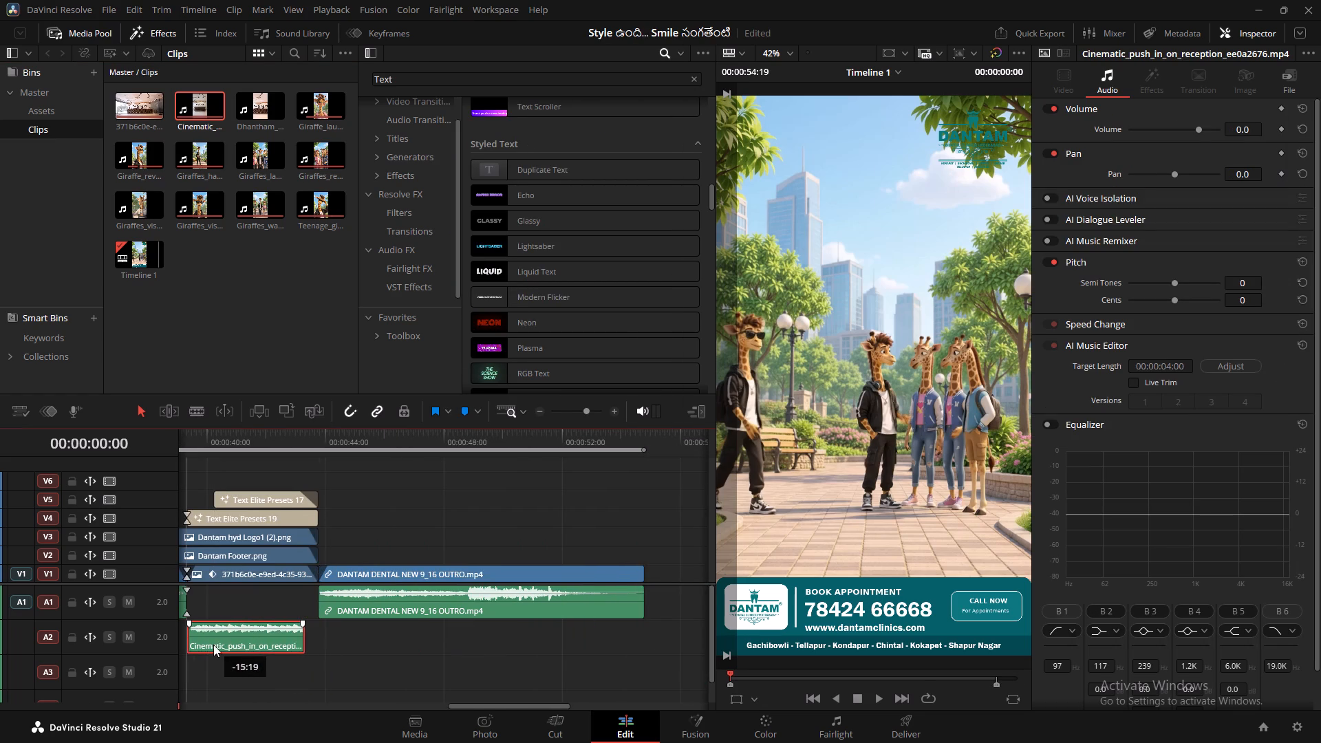
{"action": "left_click_drag", "start_coordinate": [213, 645], "coordinate": [215, 613]}
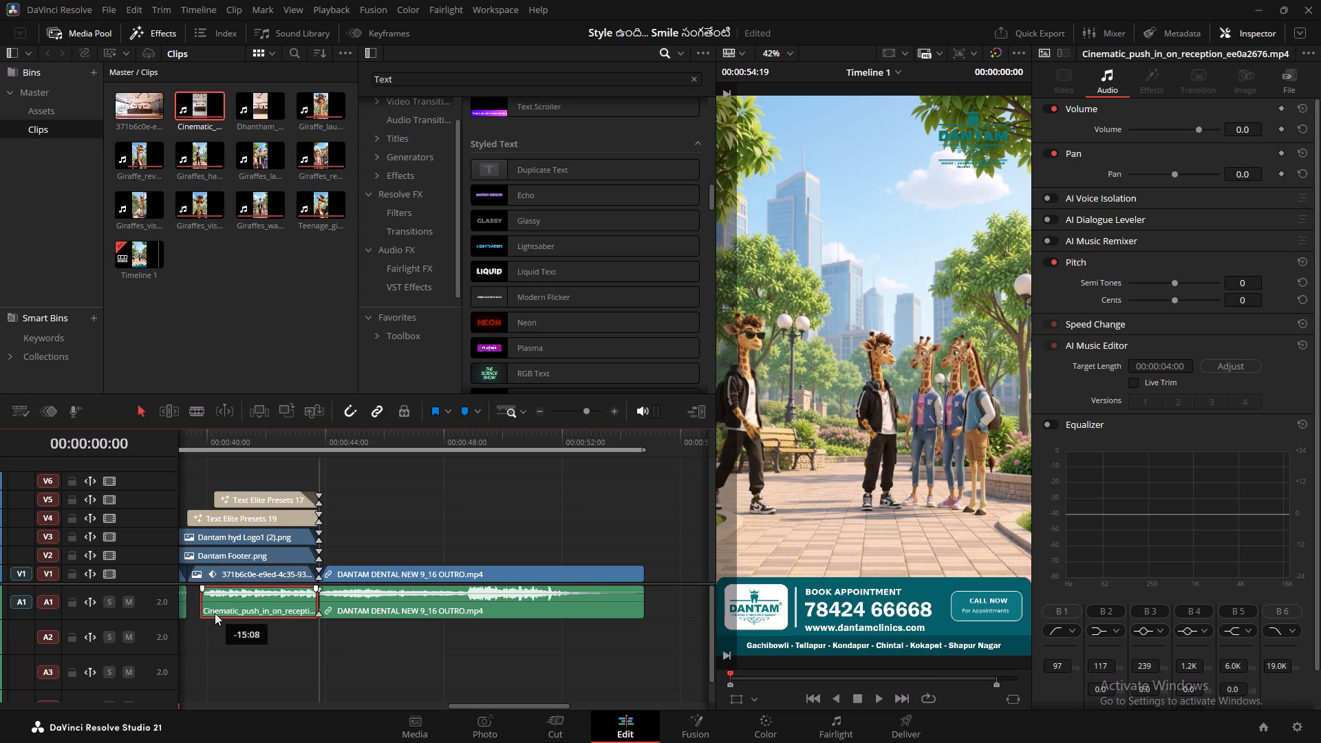
{"action": "left_click_drag", "start_coordinate": [215, 613], "coordinate": [218, 612]}
{"action": "scroll", "coordinate": [258, 612], "scroll_direction": "up", "scroll_amount": 2}
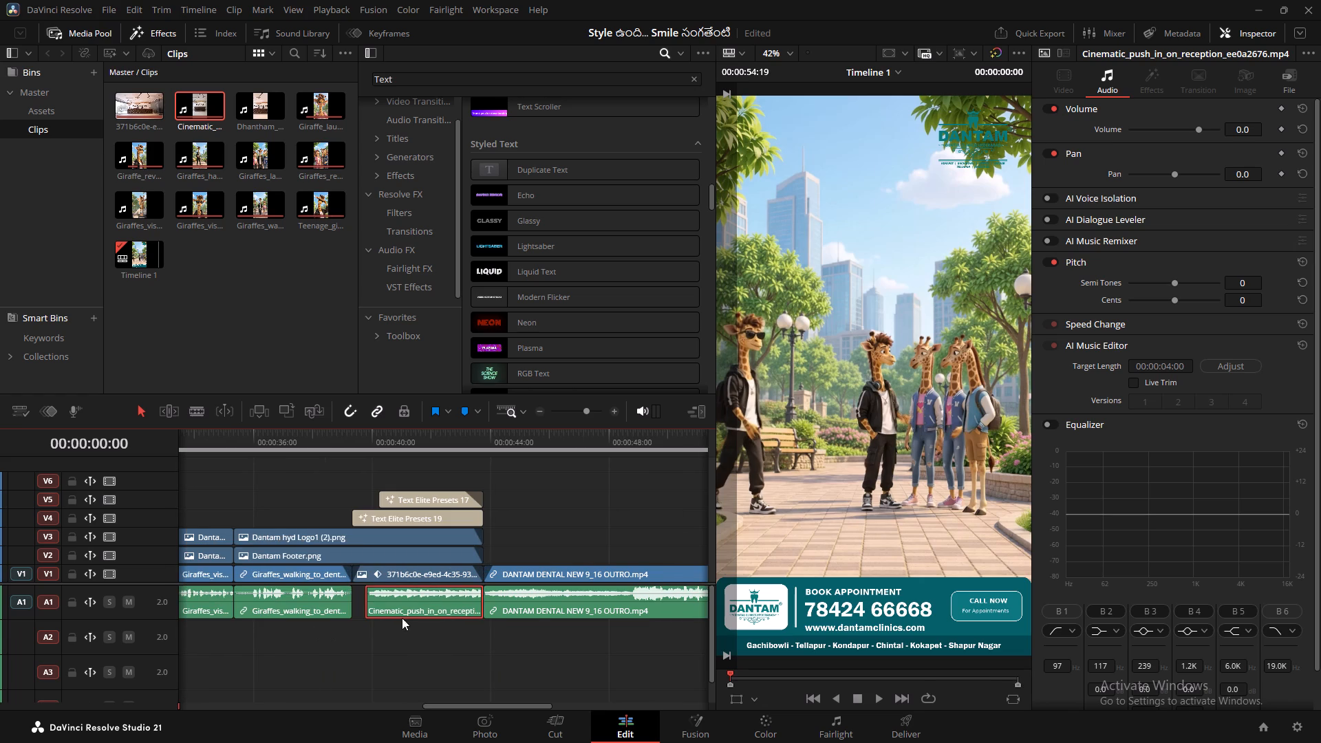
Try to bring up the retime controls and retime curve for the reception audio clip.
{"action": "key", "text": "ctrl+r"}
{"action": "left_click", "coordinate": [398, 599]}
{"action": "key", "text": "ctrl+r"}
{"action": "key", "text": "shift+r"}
Shift the reception audio earlier to start directly after the Giraffes_walking audio, and try extending its end toward the outro.
{"action": "left_click_drag", "start_coordinate": [392, 609], "coordinate": [380, 611]}
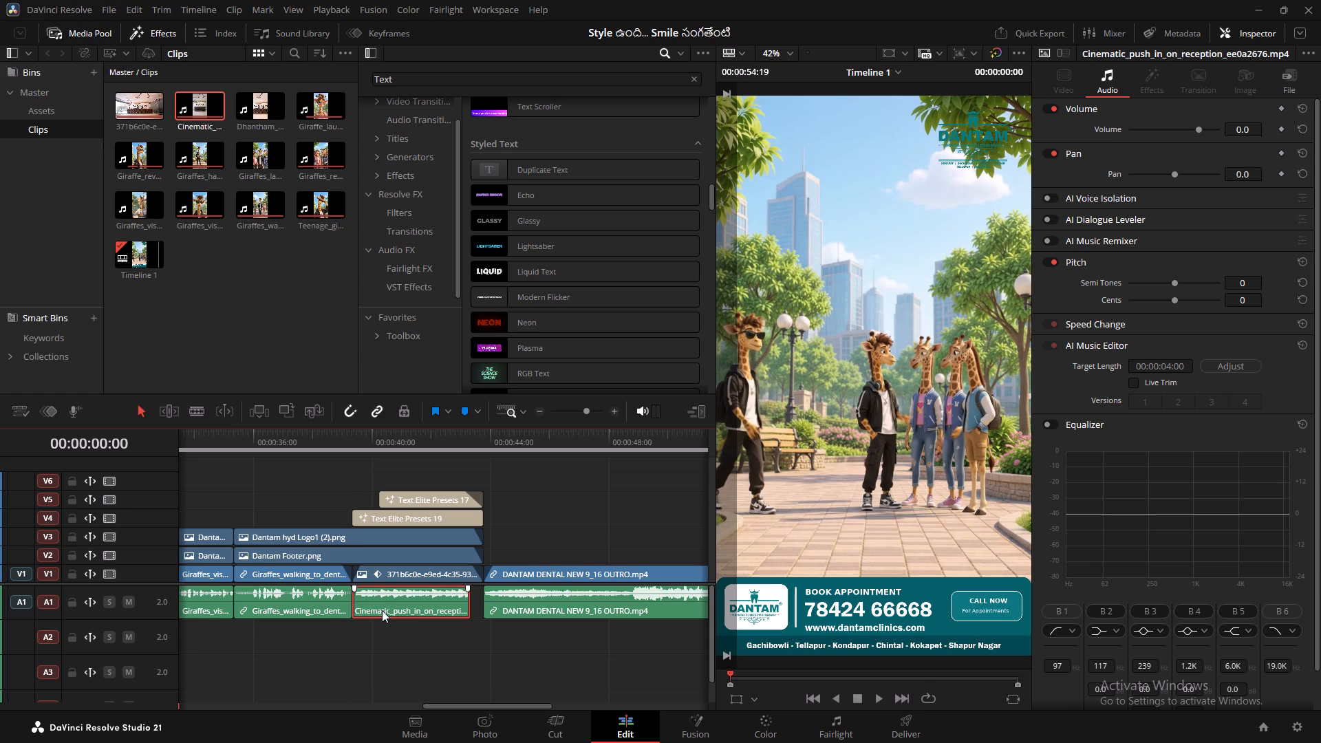
{"action": "left_click_drag", "start_coordinate": [469, 600], "coordinate": [479, 602]}
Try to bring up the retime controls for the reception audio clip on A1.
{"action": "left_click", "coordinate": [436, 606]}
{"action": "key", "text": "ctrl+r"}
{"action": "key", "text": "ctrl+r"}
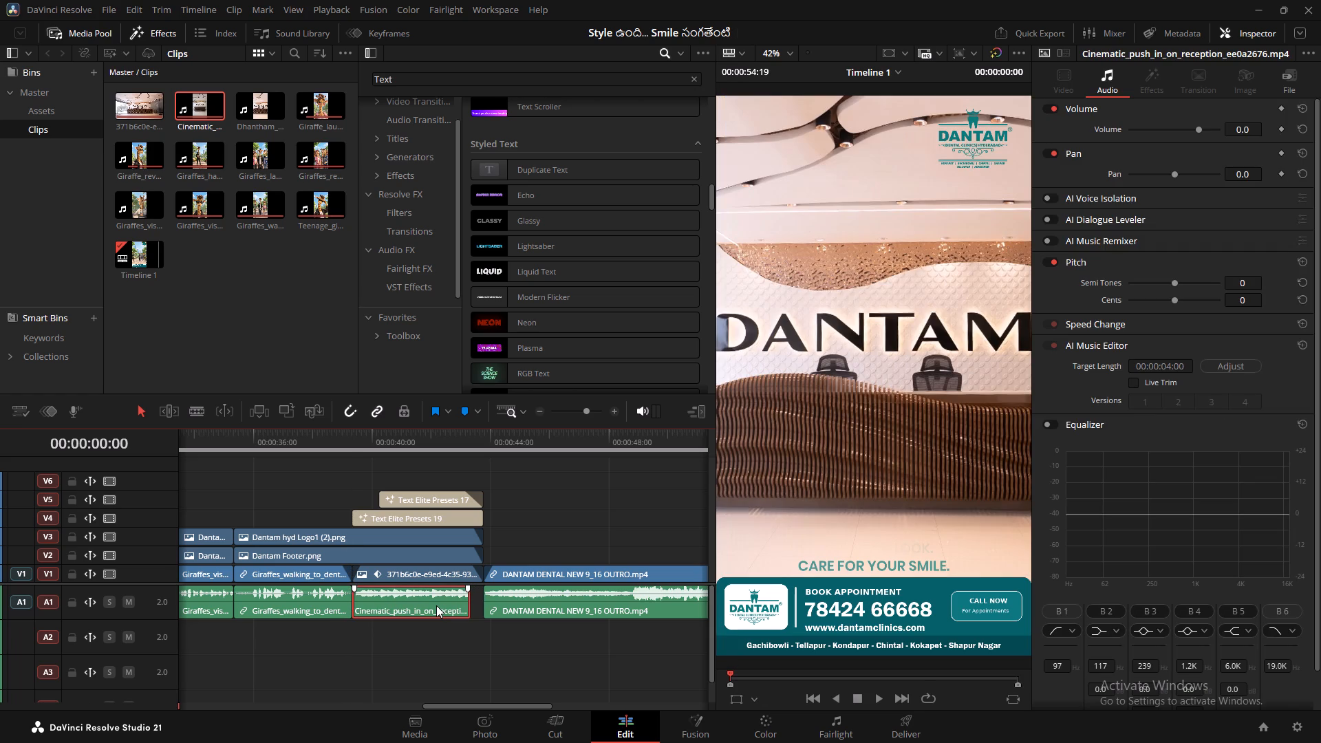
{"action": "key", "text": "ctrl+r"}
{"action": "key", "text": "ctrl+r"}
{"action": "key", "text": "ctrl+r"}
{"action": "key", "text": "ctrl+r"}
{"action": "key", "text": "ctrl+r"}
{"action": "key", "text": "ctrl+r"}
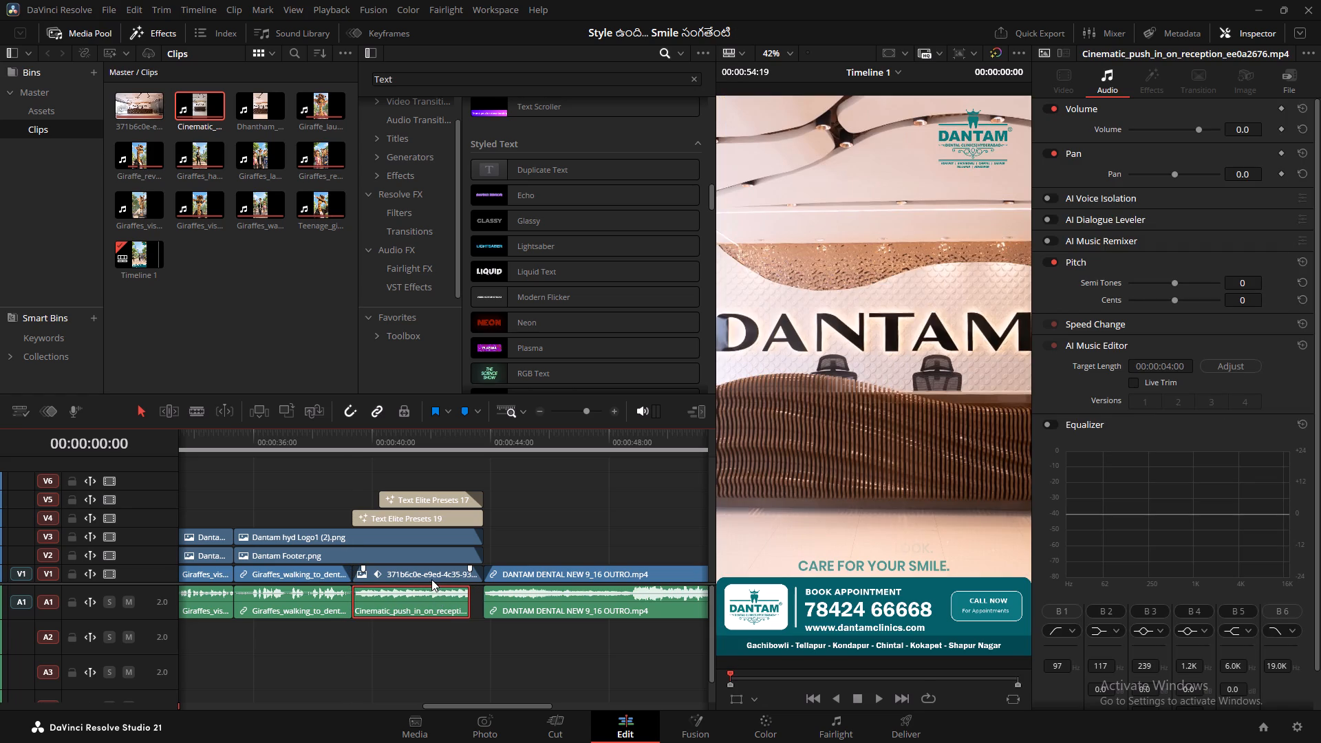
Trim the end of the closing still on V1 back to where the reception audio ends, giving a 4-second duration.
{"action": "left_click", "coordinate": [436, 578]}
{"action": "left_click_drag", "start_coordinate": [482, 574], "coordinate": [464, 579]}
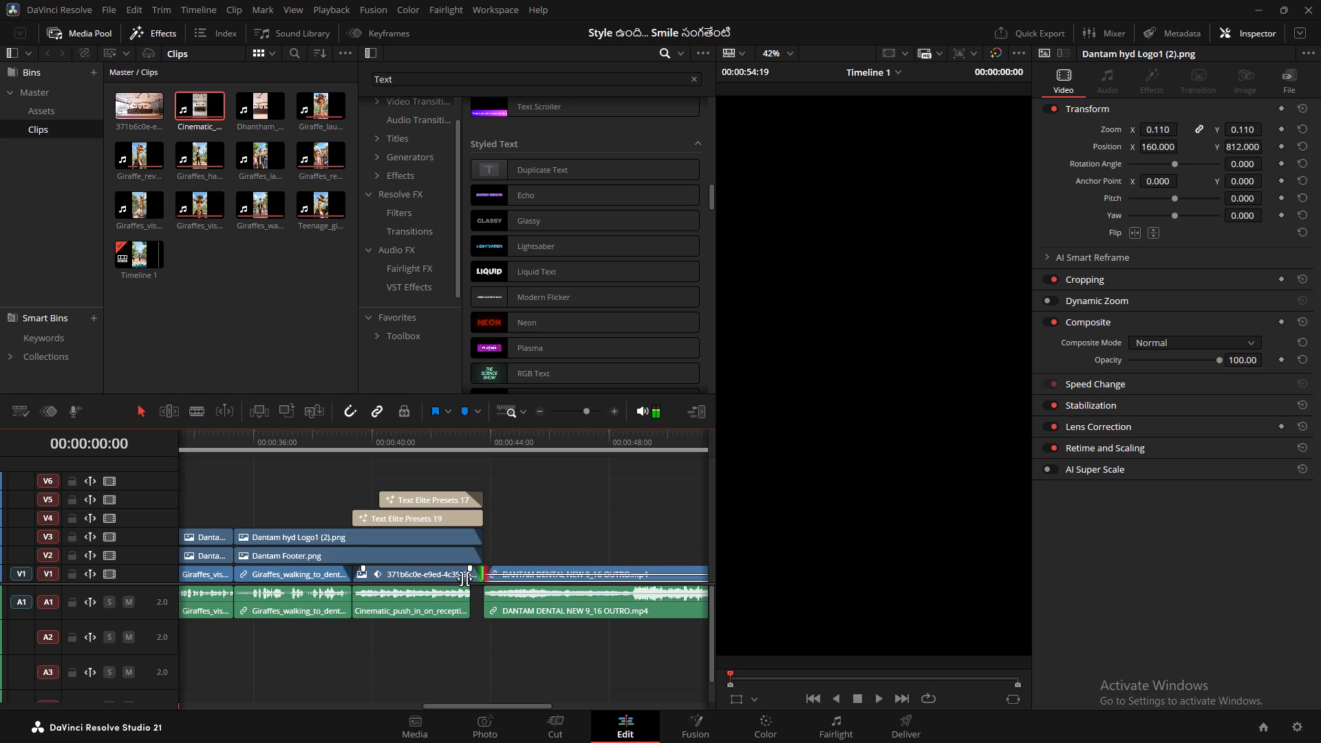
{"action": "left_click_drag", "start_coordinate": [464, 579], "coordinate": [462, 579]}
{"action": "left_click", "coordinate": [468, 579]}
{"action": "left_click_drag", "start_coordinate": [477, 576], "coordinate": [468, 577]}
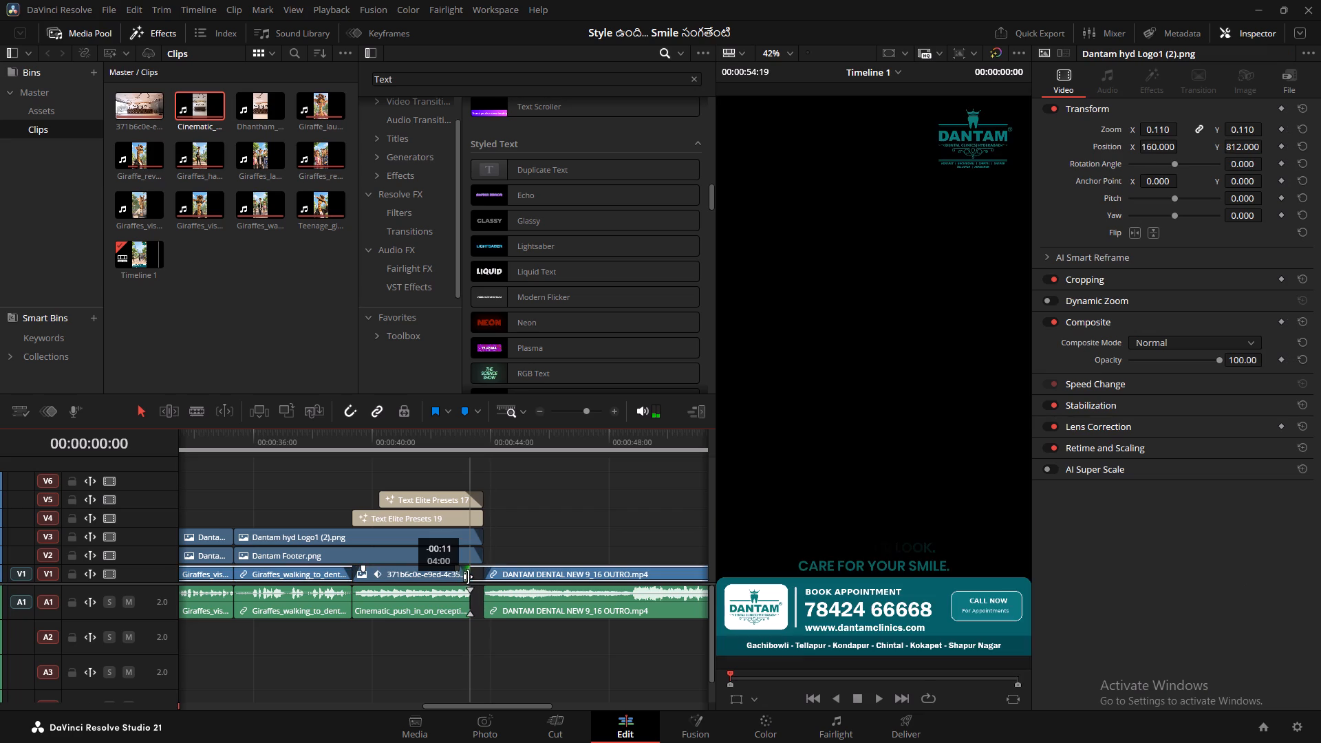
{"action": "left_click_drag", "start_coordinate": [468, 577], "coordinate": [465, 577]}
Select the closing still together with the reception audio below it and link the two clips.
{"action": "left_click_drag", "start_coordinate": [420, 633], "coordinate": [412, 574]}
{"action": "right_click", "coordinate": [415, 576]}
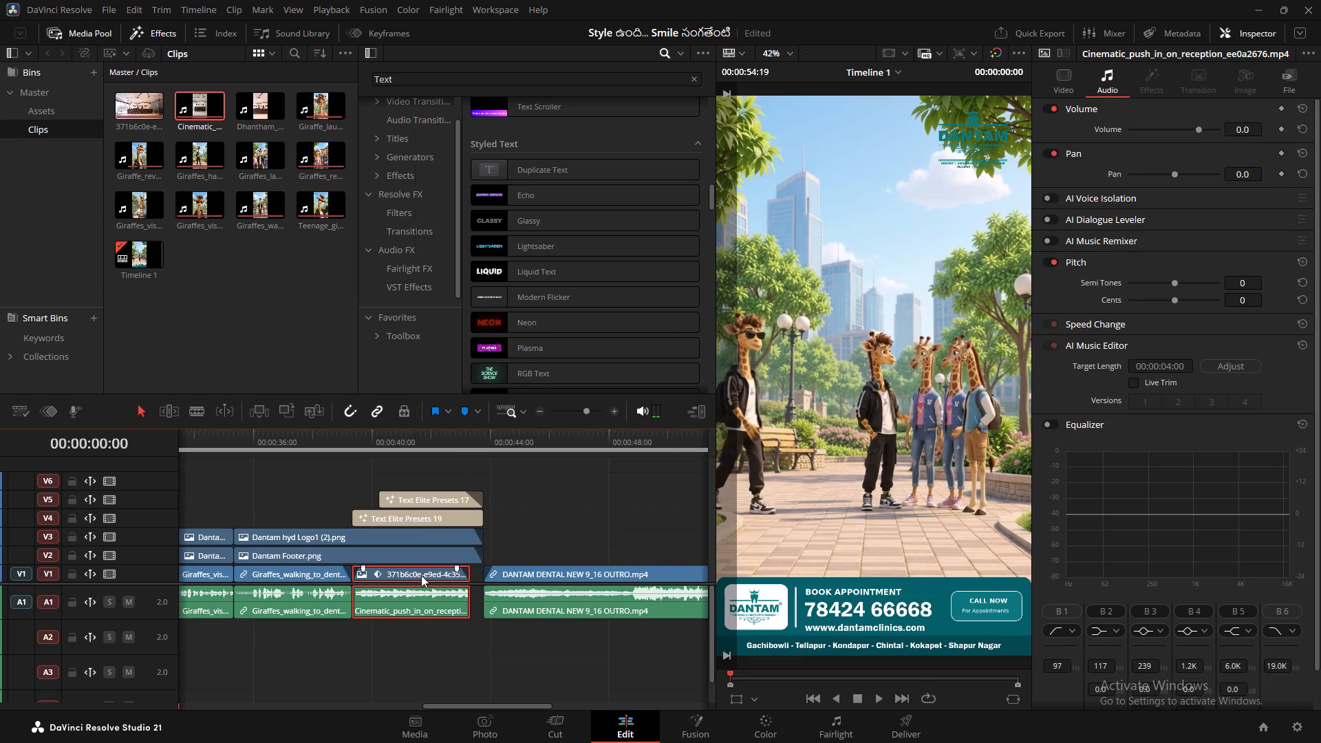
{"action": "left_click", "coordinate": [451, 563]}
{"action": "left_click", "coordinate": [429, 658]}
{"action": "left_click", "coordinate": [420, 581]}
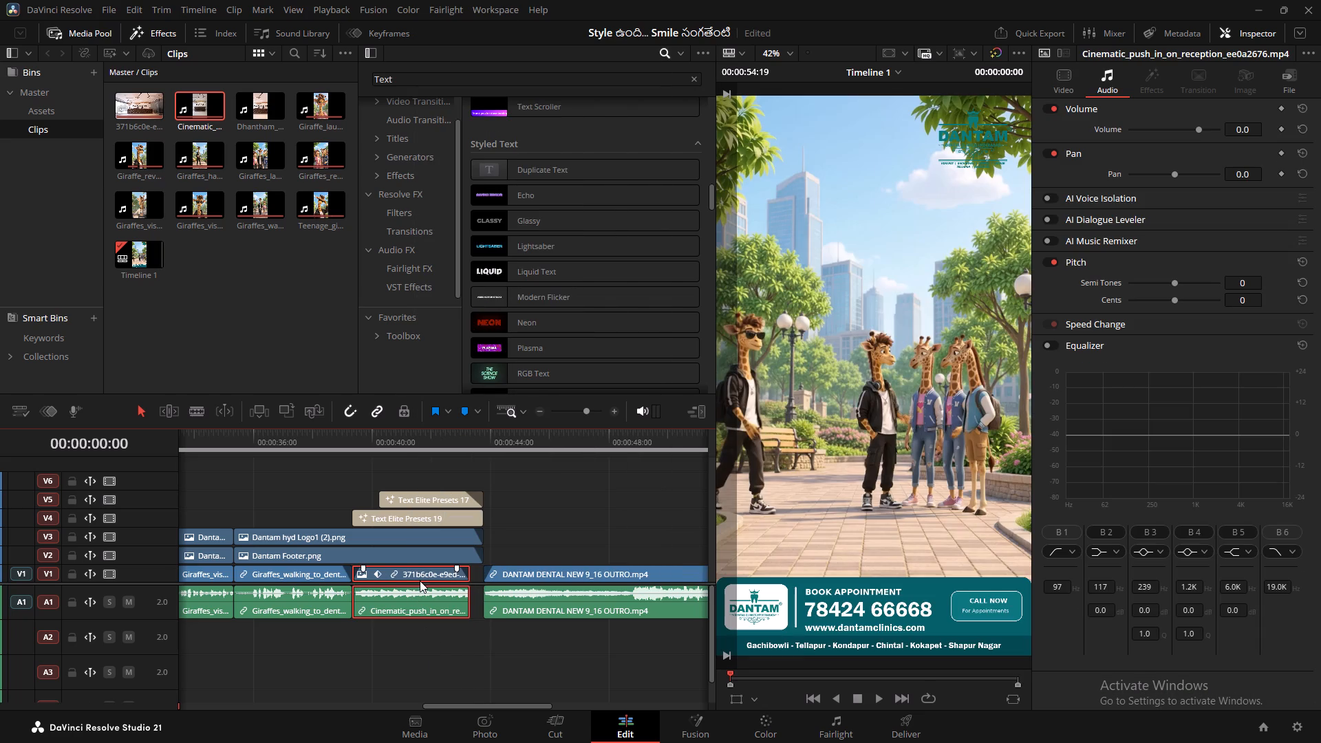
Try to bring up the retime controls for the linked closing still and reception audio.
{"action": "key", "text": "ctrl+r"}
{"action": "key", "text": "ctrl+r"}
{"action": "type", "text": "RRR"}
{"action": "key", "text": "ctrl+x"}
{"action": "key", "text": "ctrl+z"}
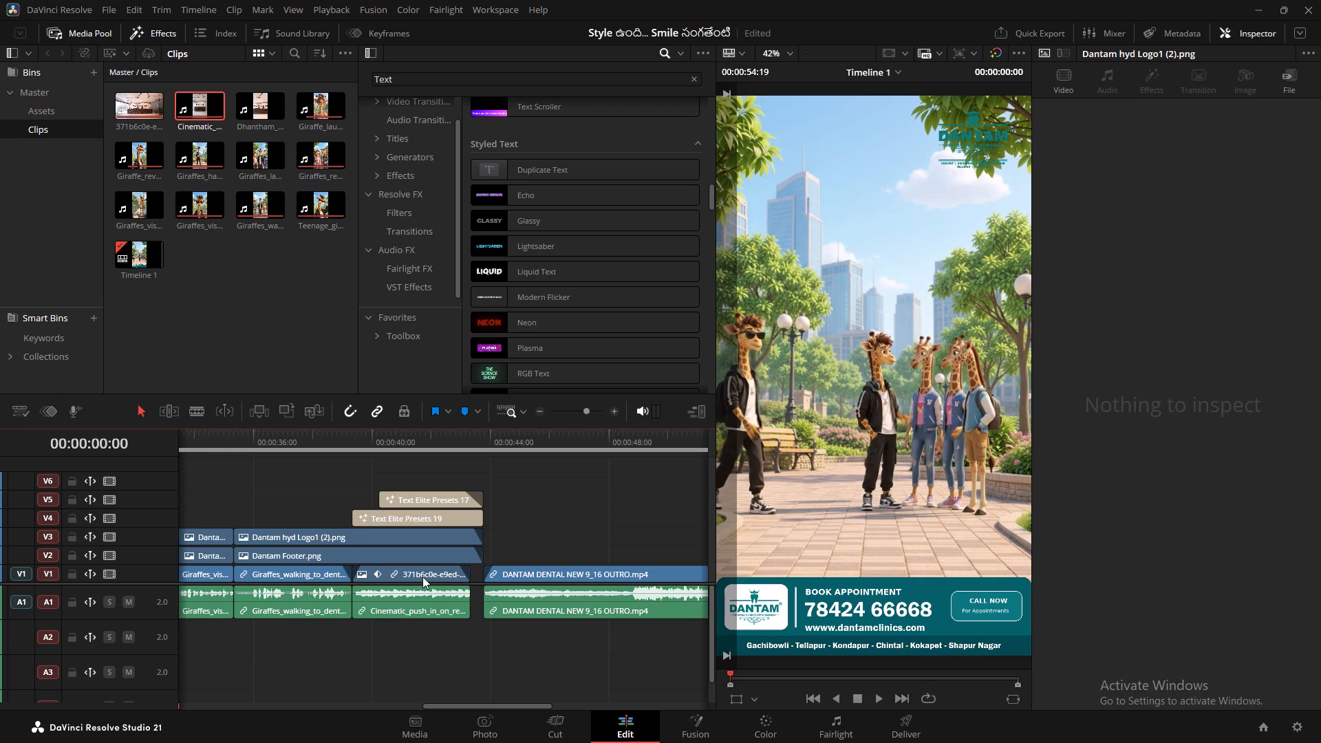
Undo the clip link, the still's trim and the audio shift, so the reception audio again ends where the outro starts.
{"action": "key", "text": "ctrl+z"}
{"action": "key", "text": "ctrl+z"}
{"action": "key", "text": "ctrl+z"}
{"action": "key", "text": "ctrl+shift+z"}
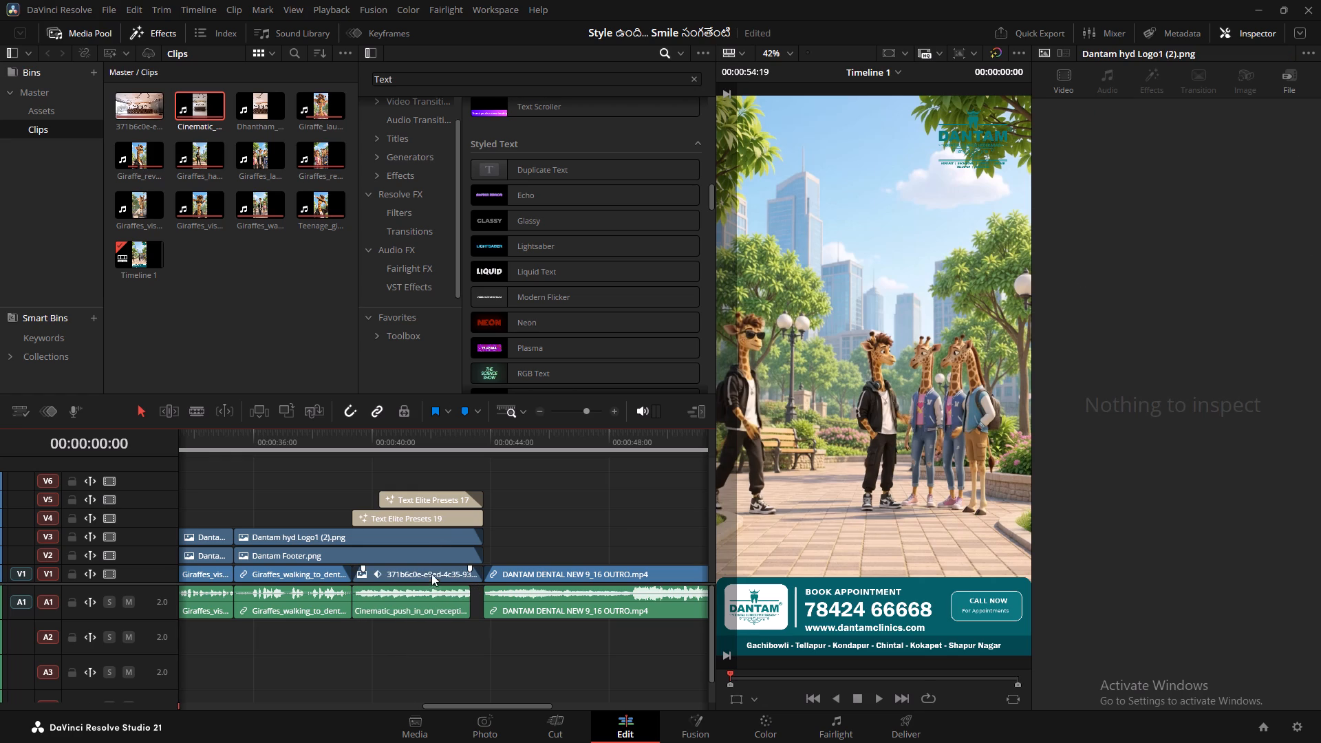
{"action": "key", "text": "ctrl+z"}
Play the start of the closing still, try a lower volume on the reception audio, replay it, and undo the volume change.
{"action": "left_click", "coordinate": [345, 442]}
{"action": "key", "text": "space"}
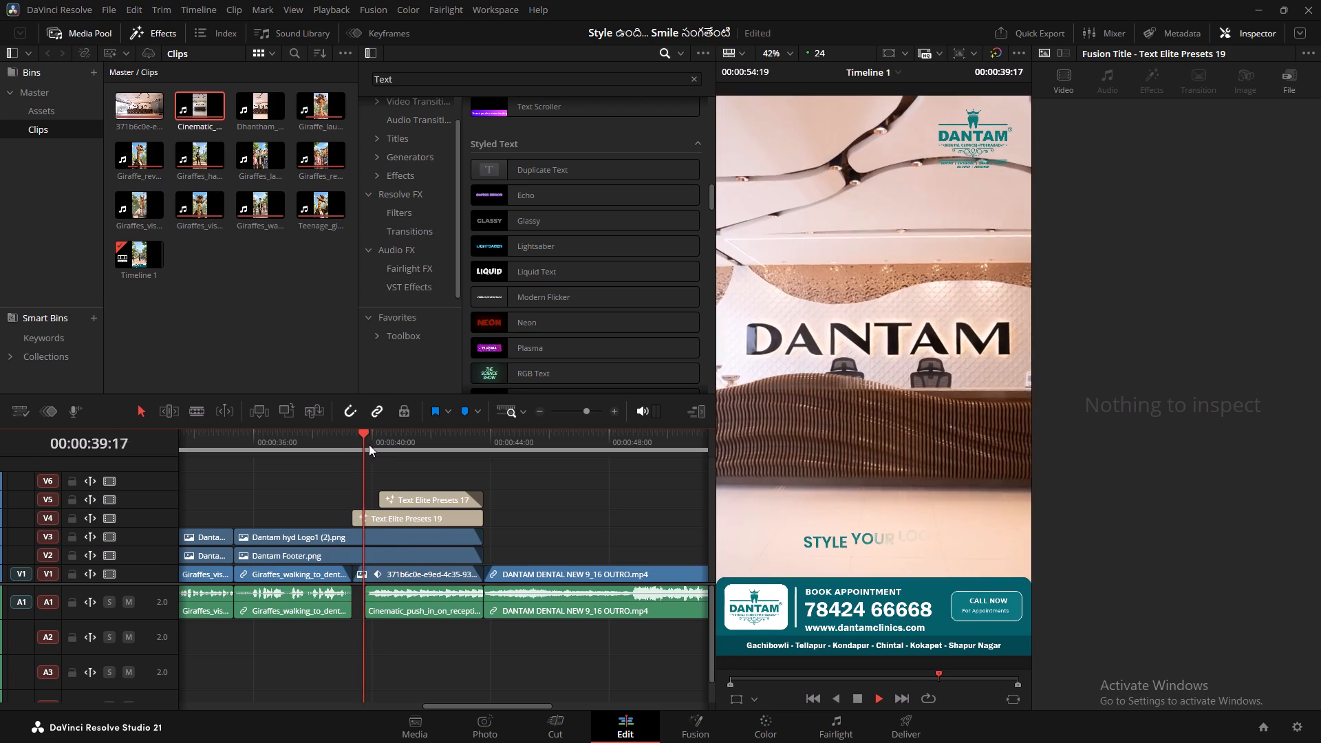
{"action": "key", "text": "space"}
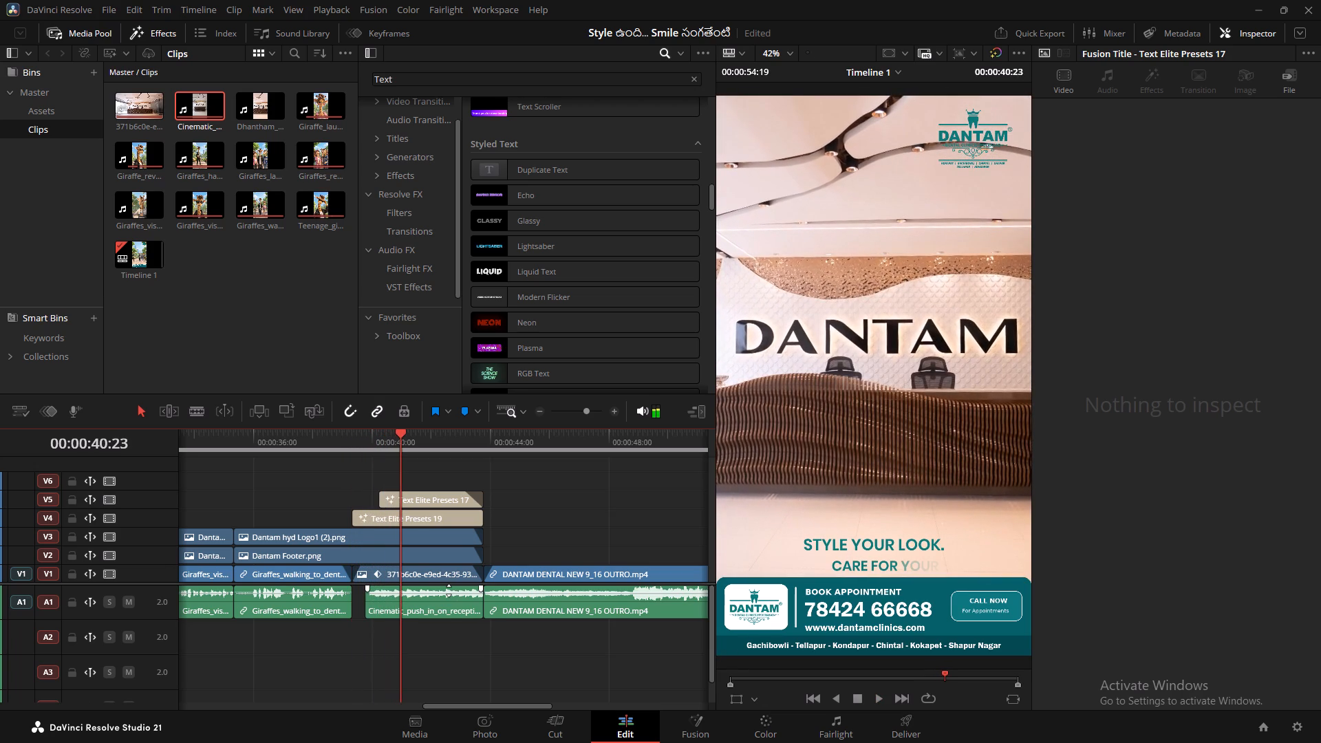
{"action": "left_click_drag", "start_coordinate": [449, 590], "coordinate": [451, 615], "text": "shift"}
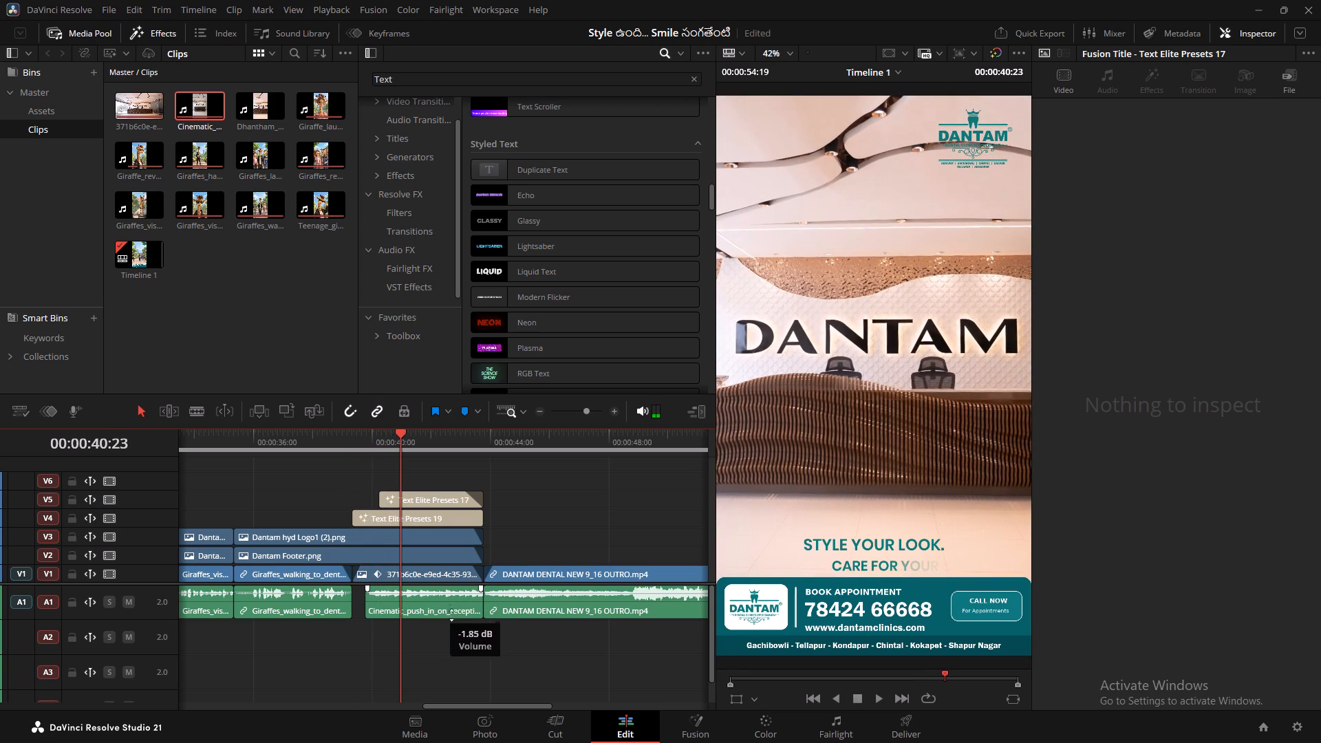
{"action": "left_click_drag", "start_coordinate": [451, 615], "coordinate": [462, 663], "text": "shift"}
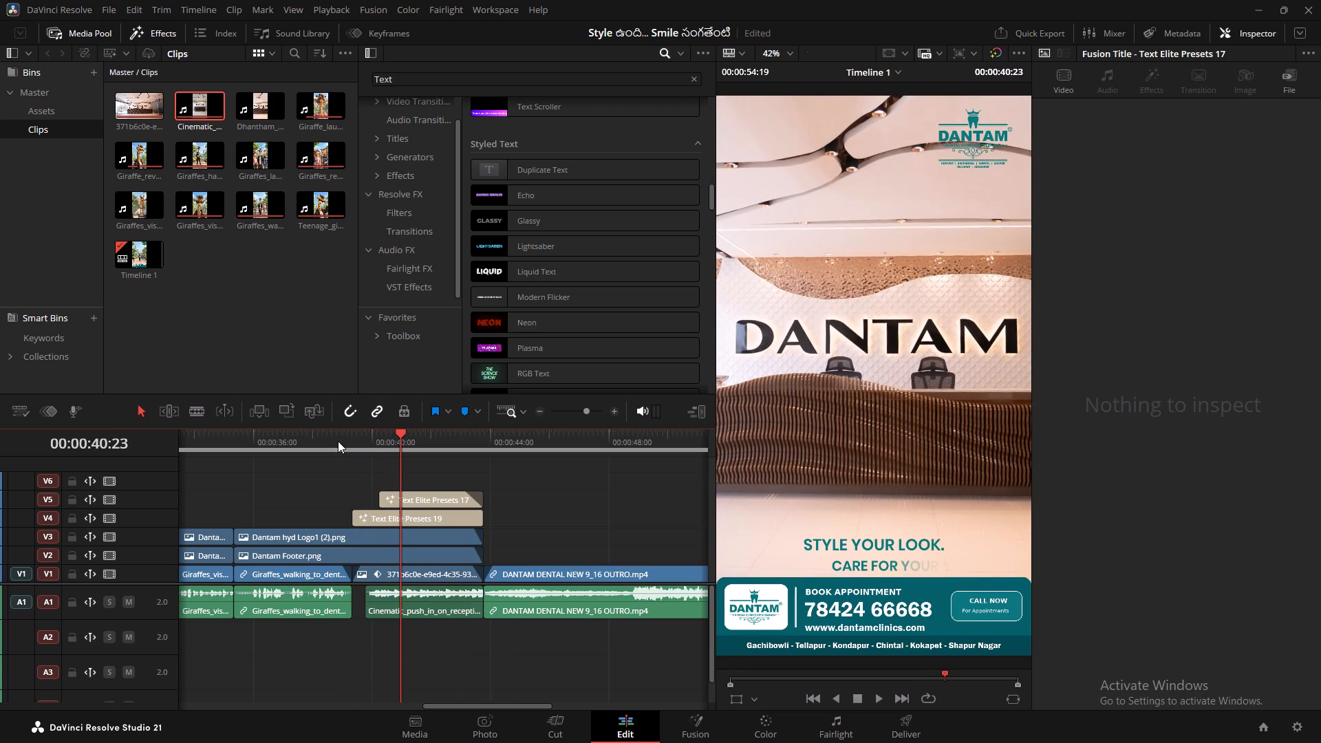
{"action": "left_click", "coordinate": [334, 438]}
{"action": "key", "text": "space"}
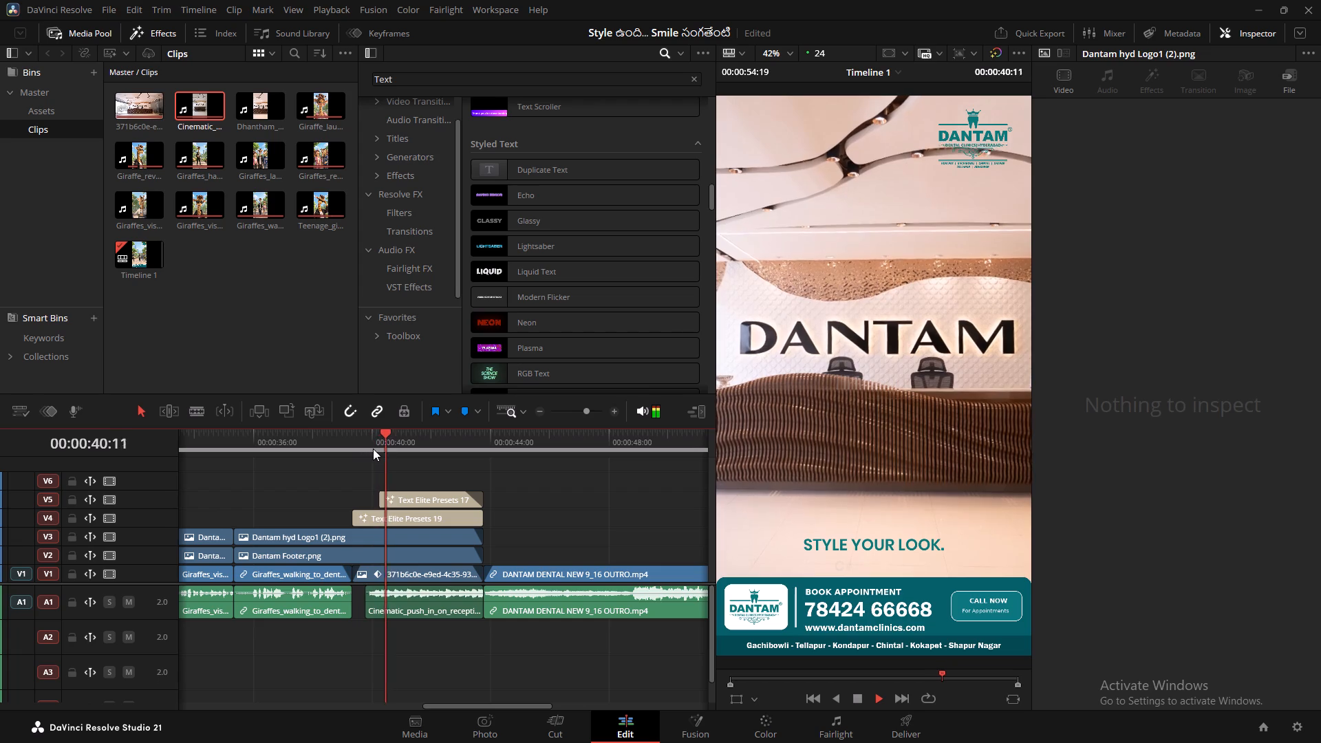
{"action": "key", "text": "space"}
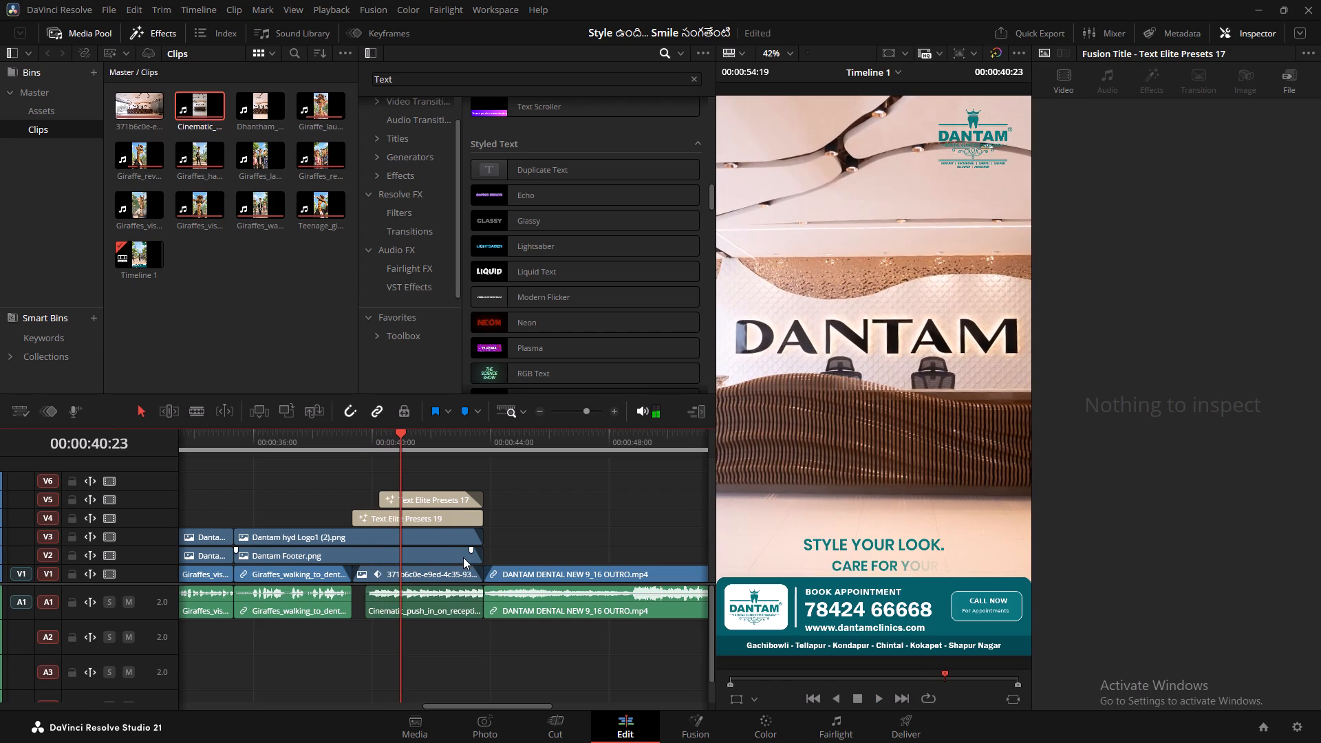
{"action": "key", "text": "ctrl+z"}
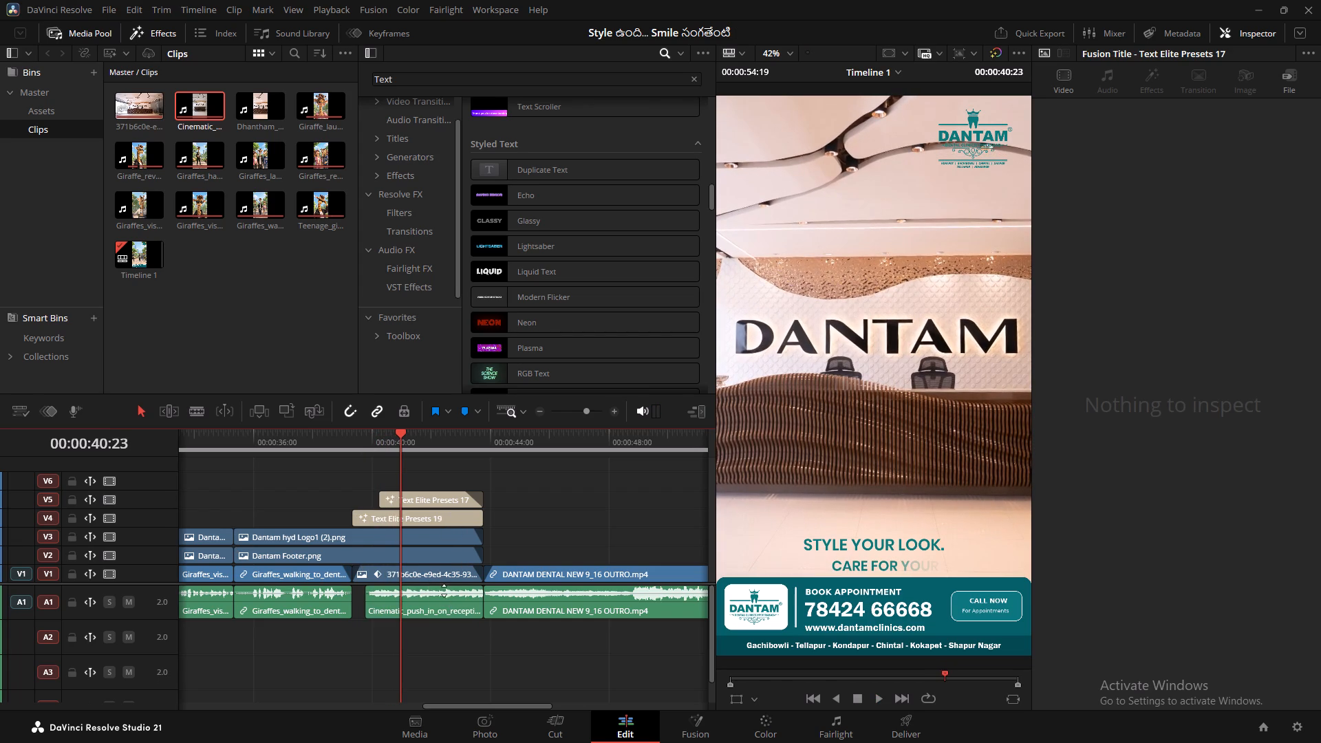
Lower the reception audio's volume strongly on A1 and play from the Giraffes_walking clip into the outro to check it.
{"action": "left_click_drag", "start_coordinate": [444, 590], "coordinate": [456, 680], "text": "shift"}
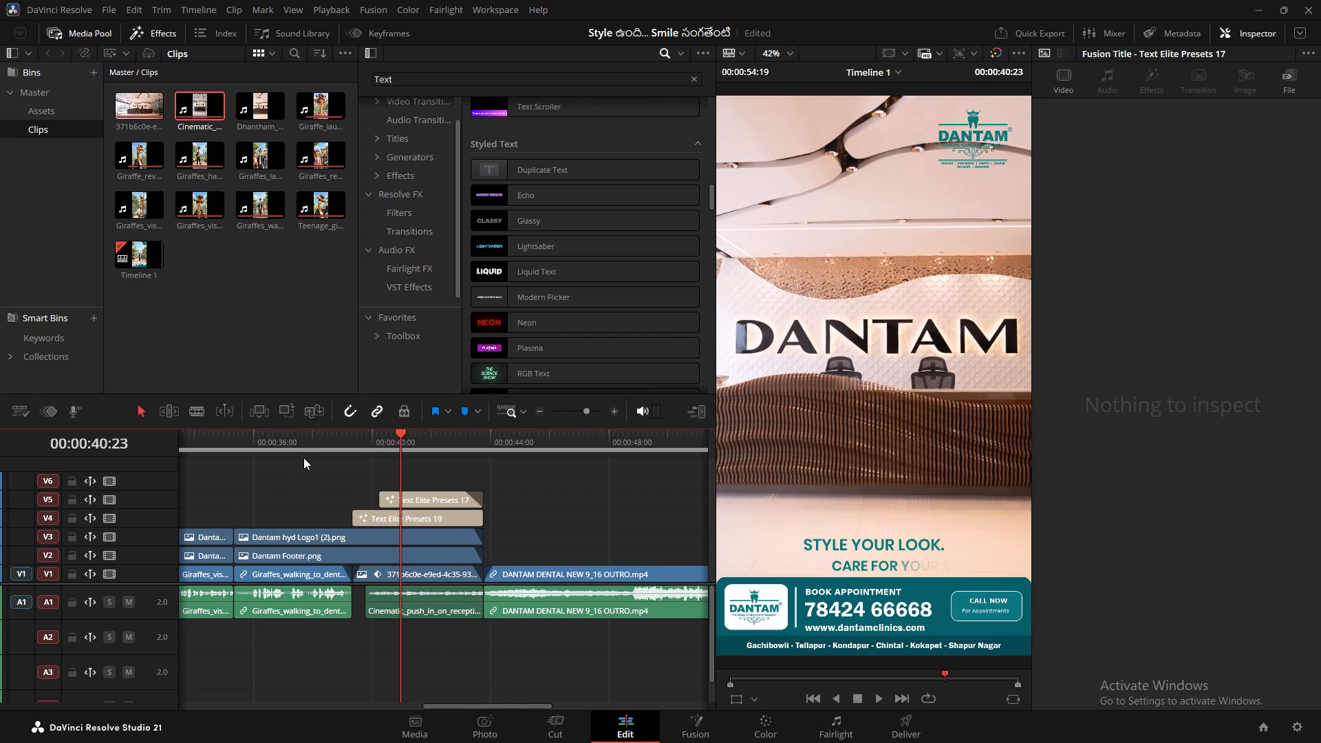
{"action": "left_click", "coordinate": [309, 456]}
{"action": "key", "text": "space"}
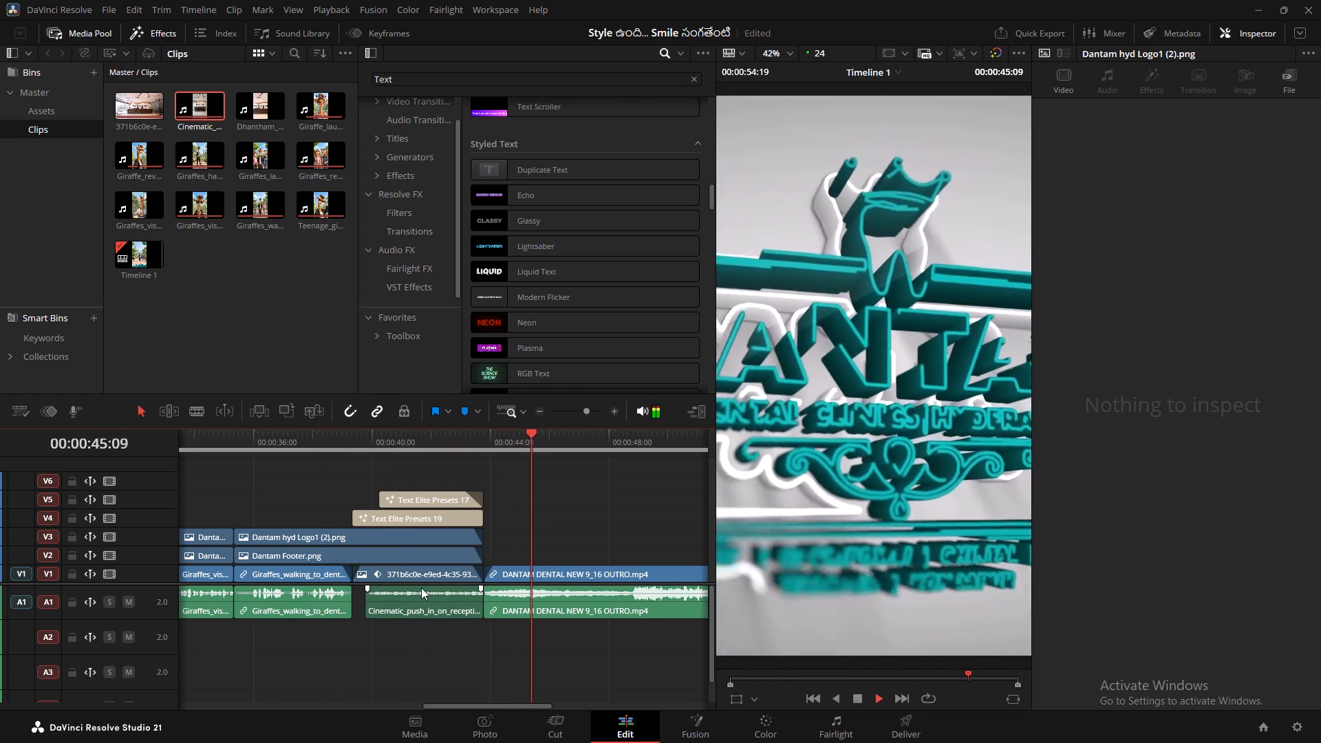
{"action": "key", "text": "space"}
Adjust the reception audio's volume down further and replay the transition from the Giraffes_walking clip into the closing still.
{"action": "left_click_drag", "start_coordinate": [426, 592], "coordinate": [426, 610], "text": "shift"}
{"action": "left_click", "coordinate": [308, 442]}
{"action": "key", "text": "space"}
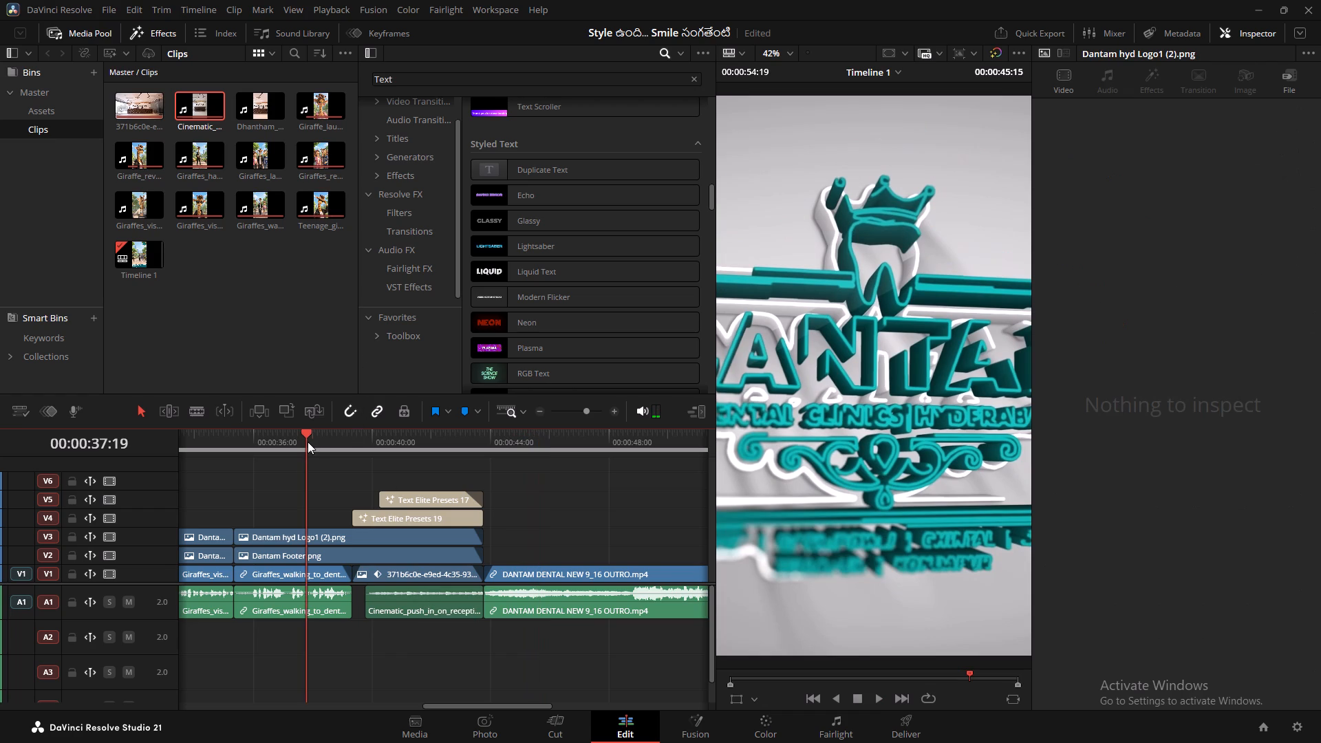
{"action": "key", "text": "space"}
{"action": "key", "text": "space"}
{"action": "left_click", "coordinate": [354, 450]}
{"action": "left_click", "coordinate": [278, 444]}
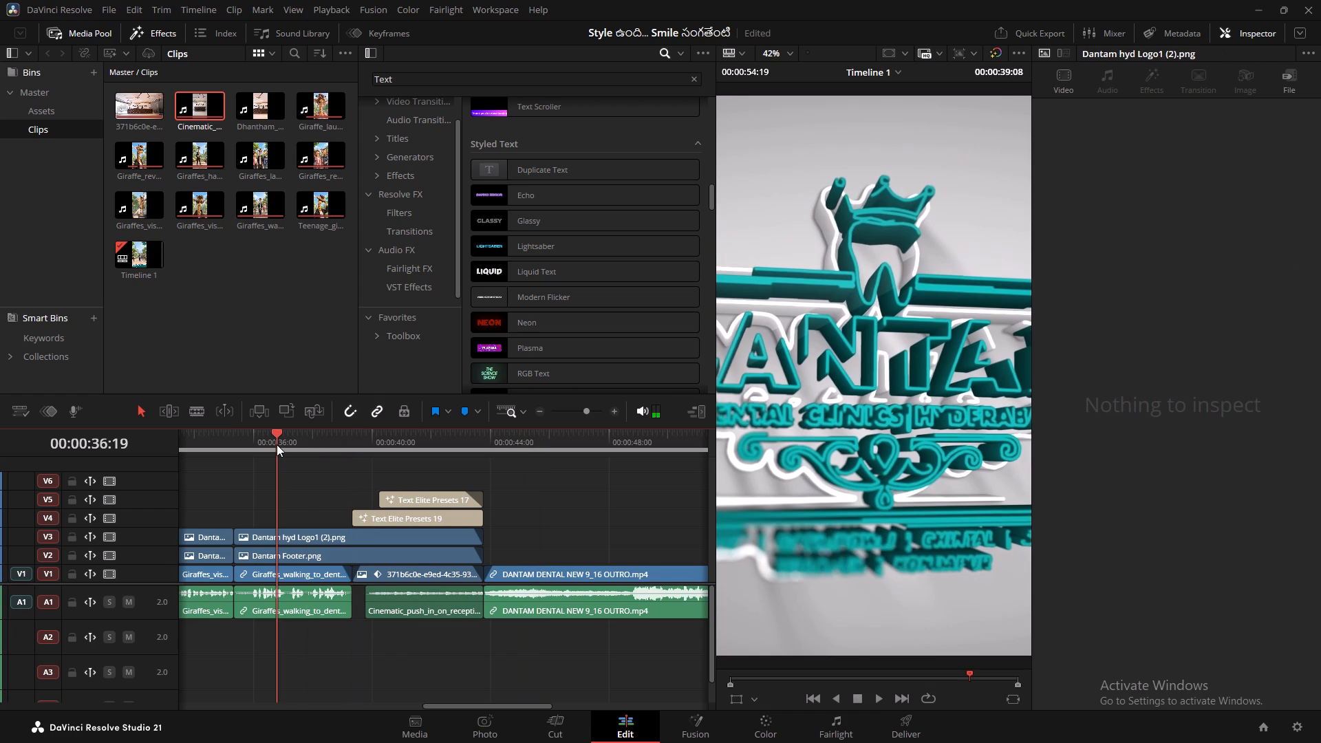
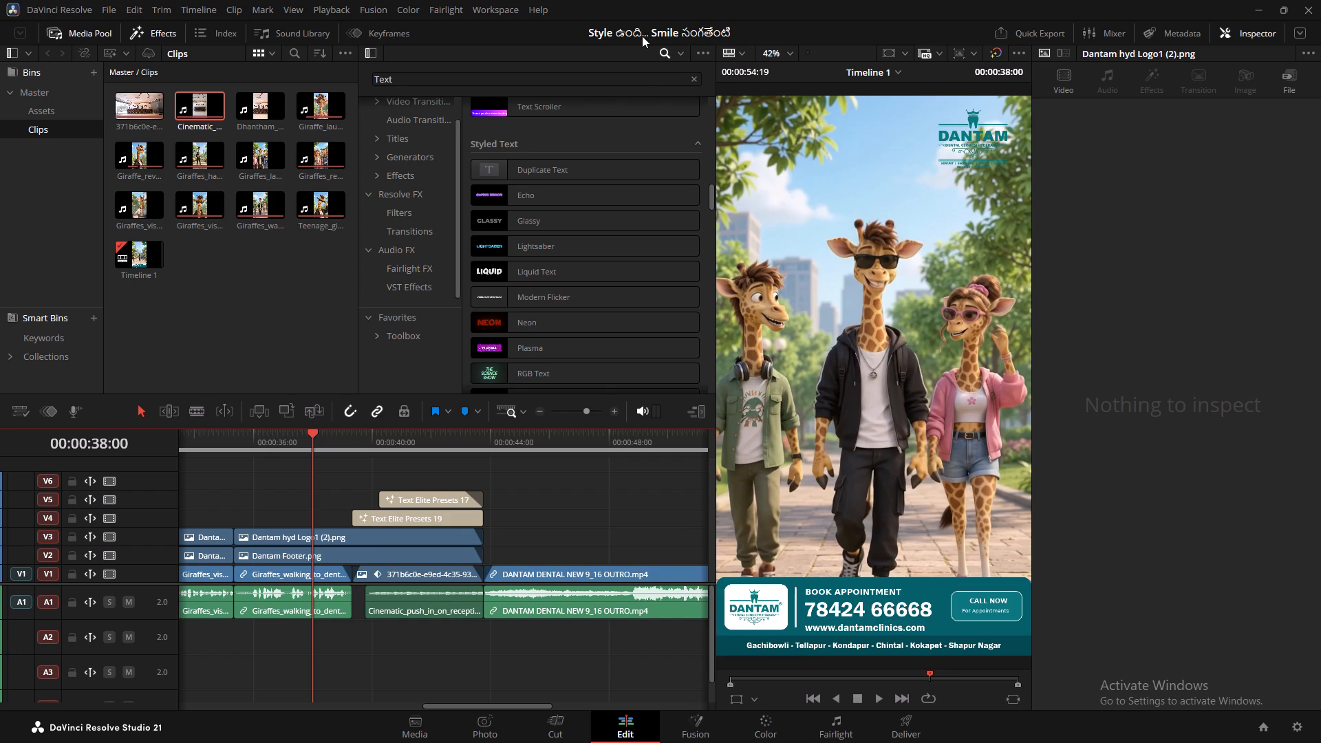
Play from the Giraffes_walking clip through the closing still to judge the reception audio's volume.
{"action": "key", "text": "space"}
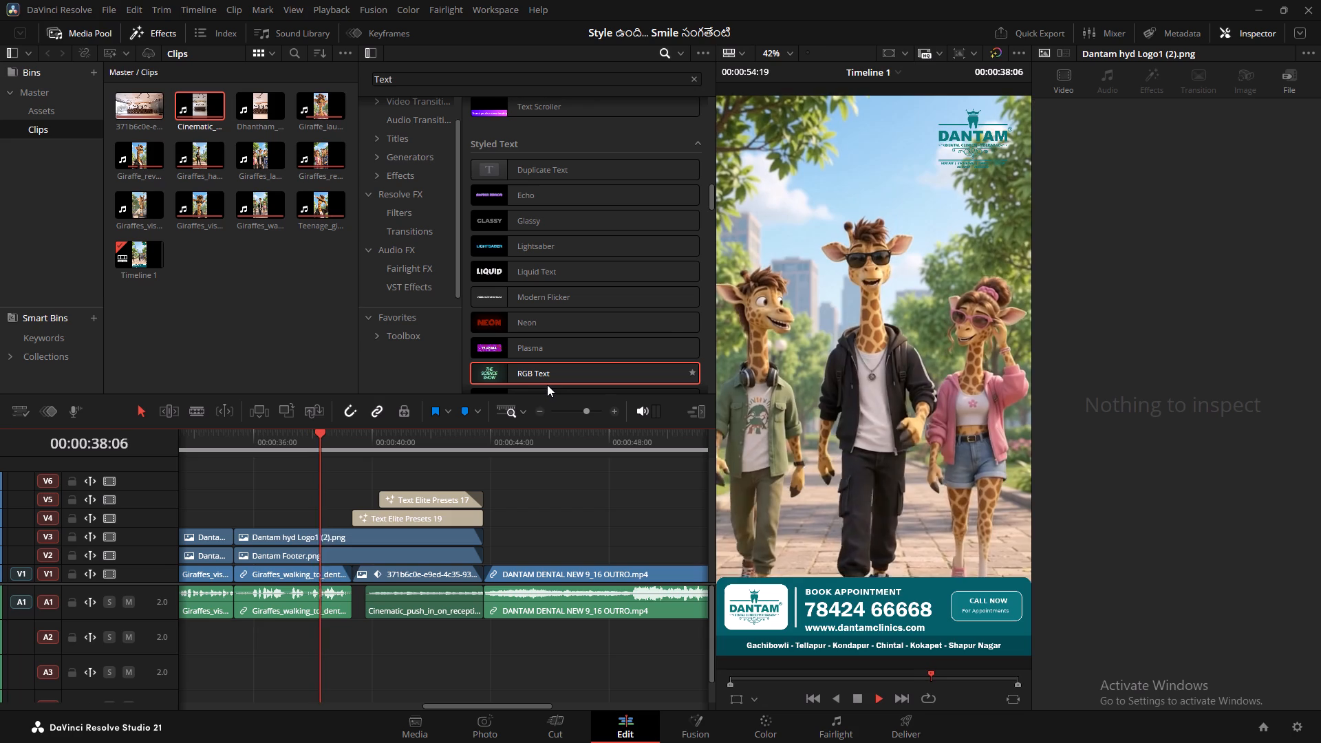
{"action": "key", "text": "space"}
{"action": "key", "text": "space"}
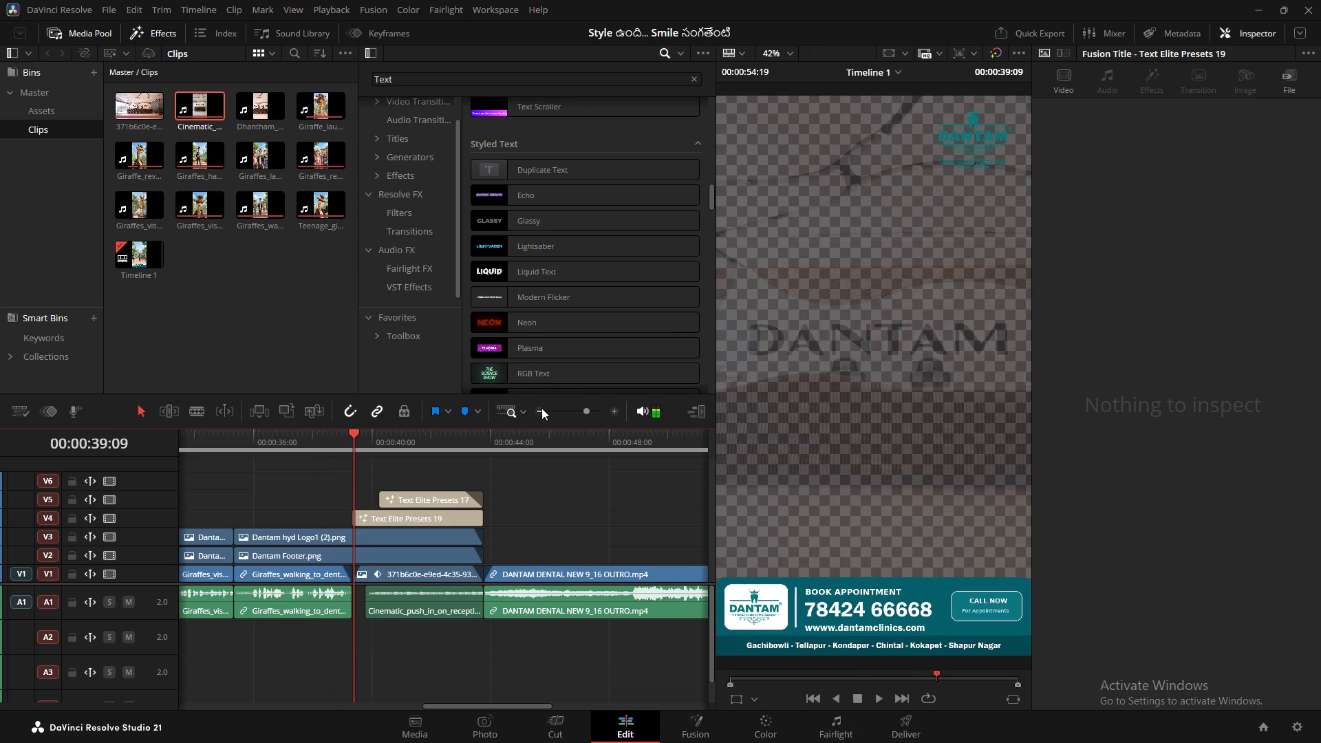
{"action": "key", "text": "space"}
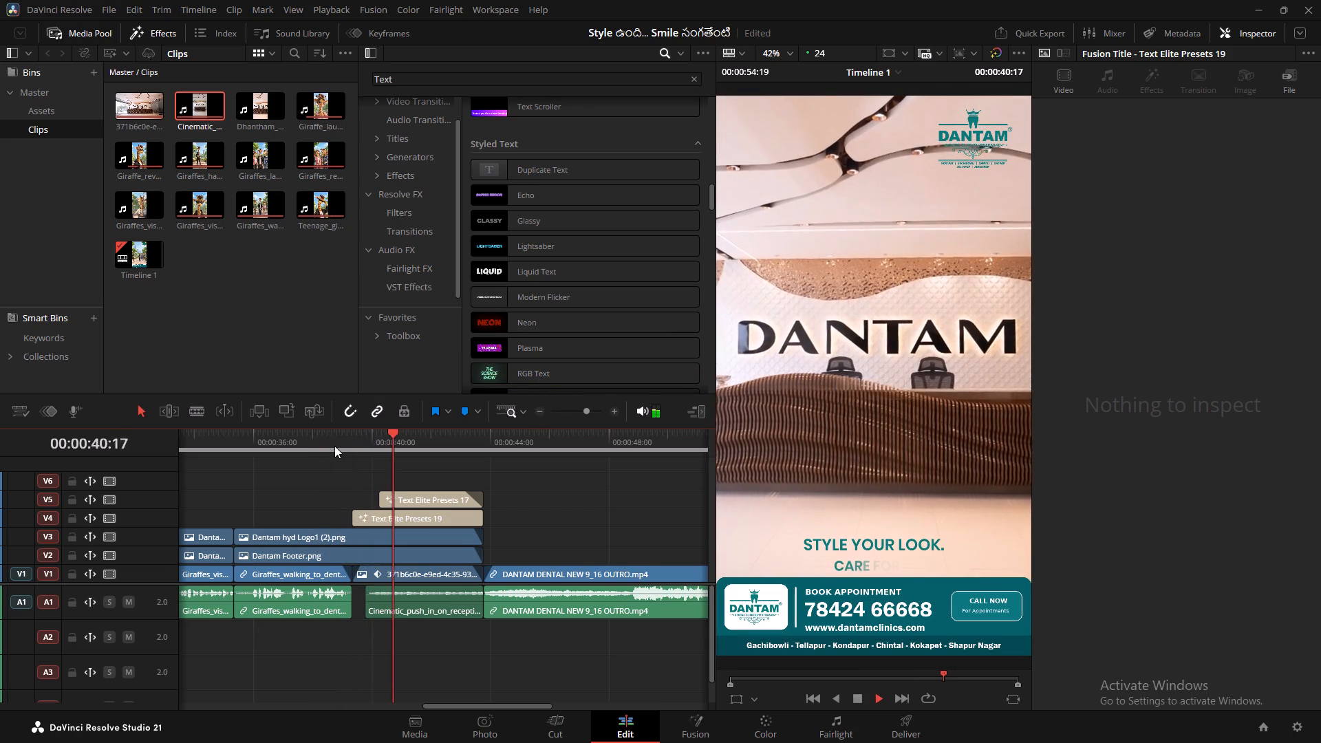
{"action": "left_click", "coordinate": [300, 453]}
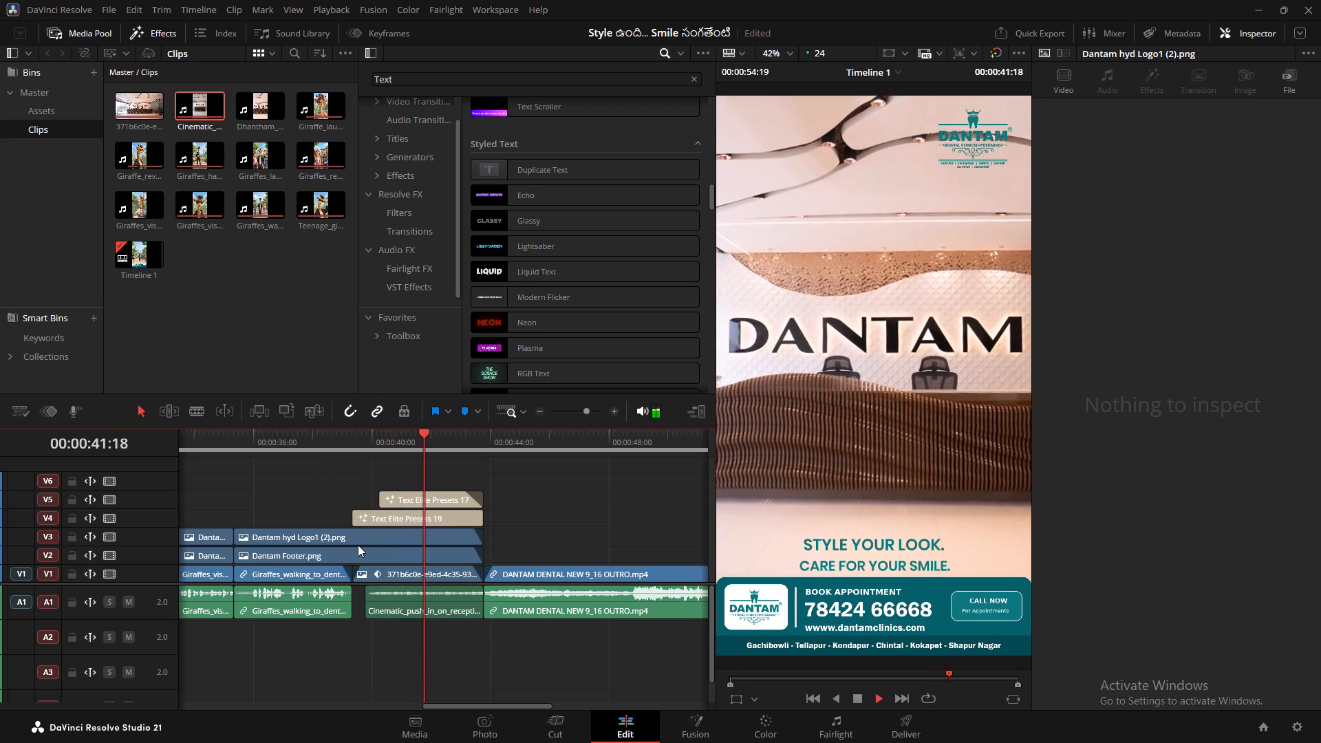
{"action": "key", "text": "space"}
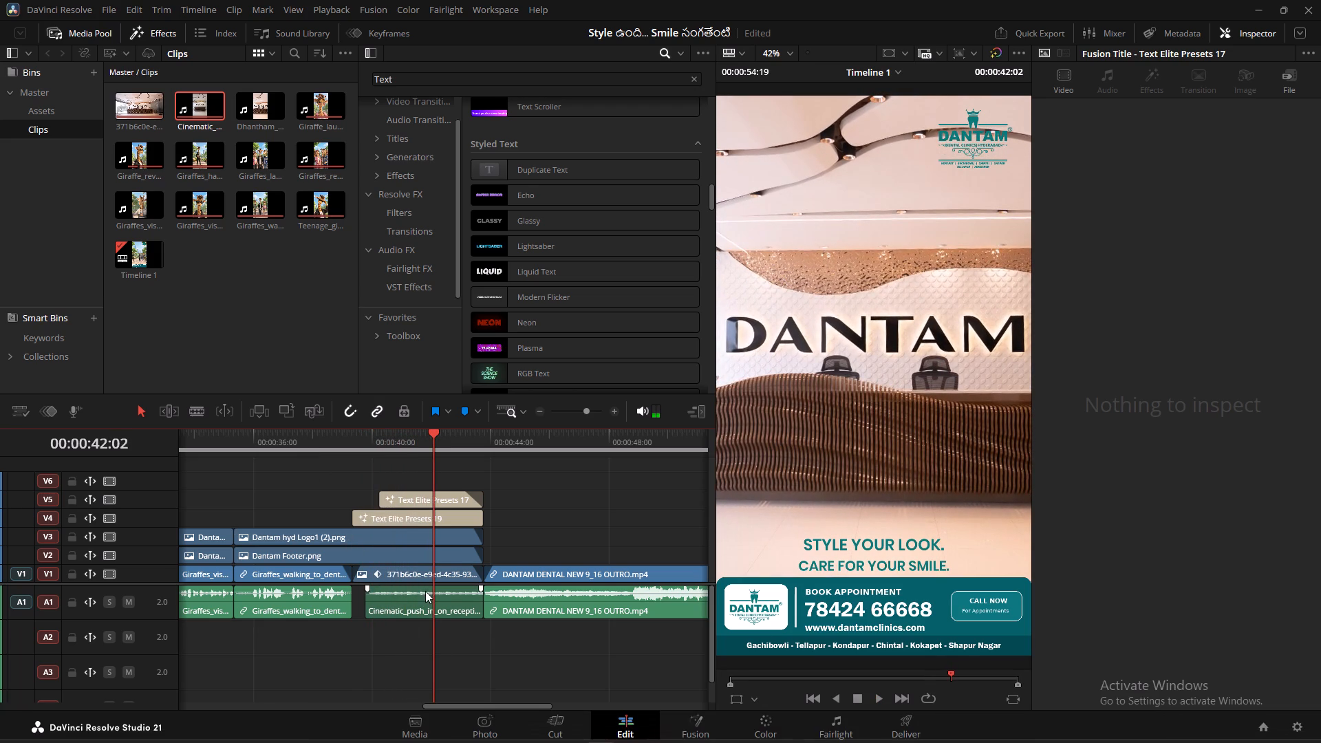
Lower the reception audio's volume on A1 to around -12 dB and replay from the Giraffes_walking clip into the outro.
{"action": "left_click_drag", "start_coordinate": [425, 593], "coordinate": [420, 634], "text": "shift"}
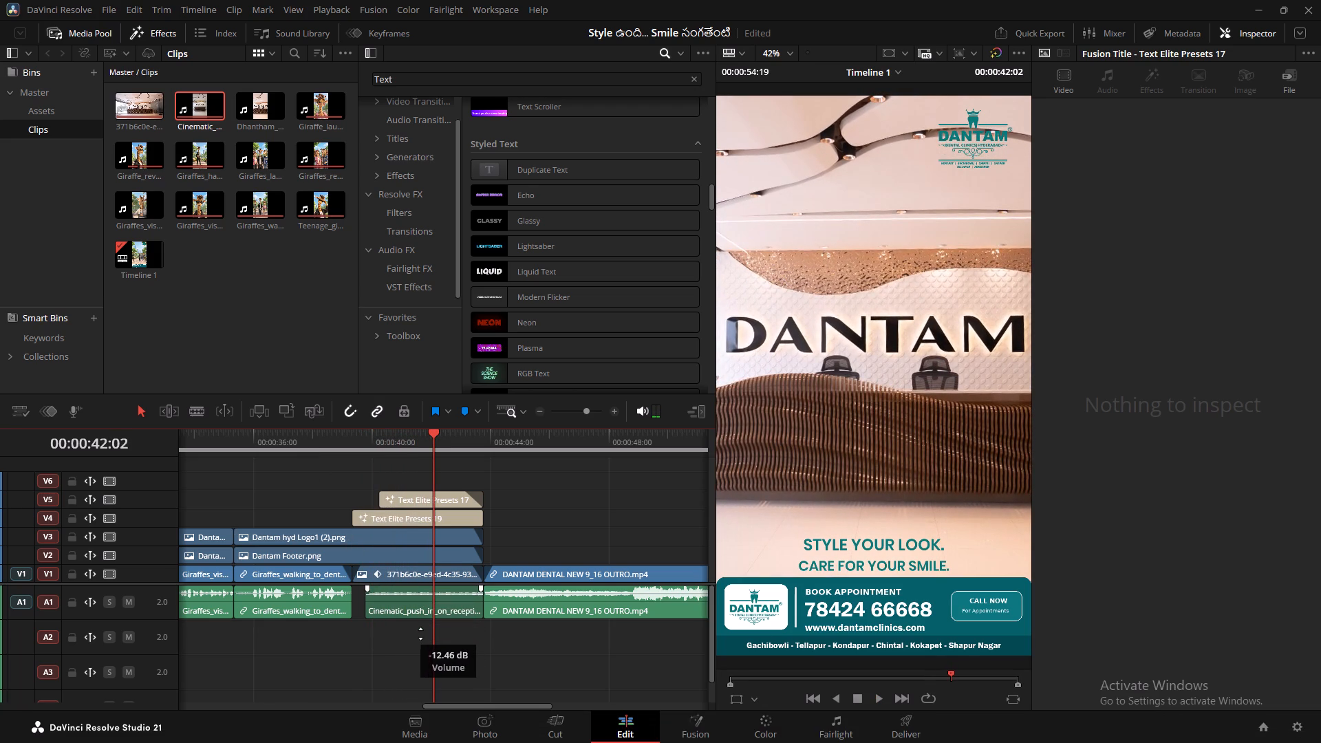
{"action": "left_click_drag", "start_coordinate": [420, 634], "coordinate": [416, 626], "text": "shift"}
{"action": "left_click", "coordinate": [326, 433]}
{"action": "key", "text": "space"}
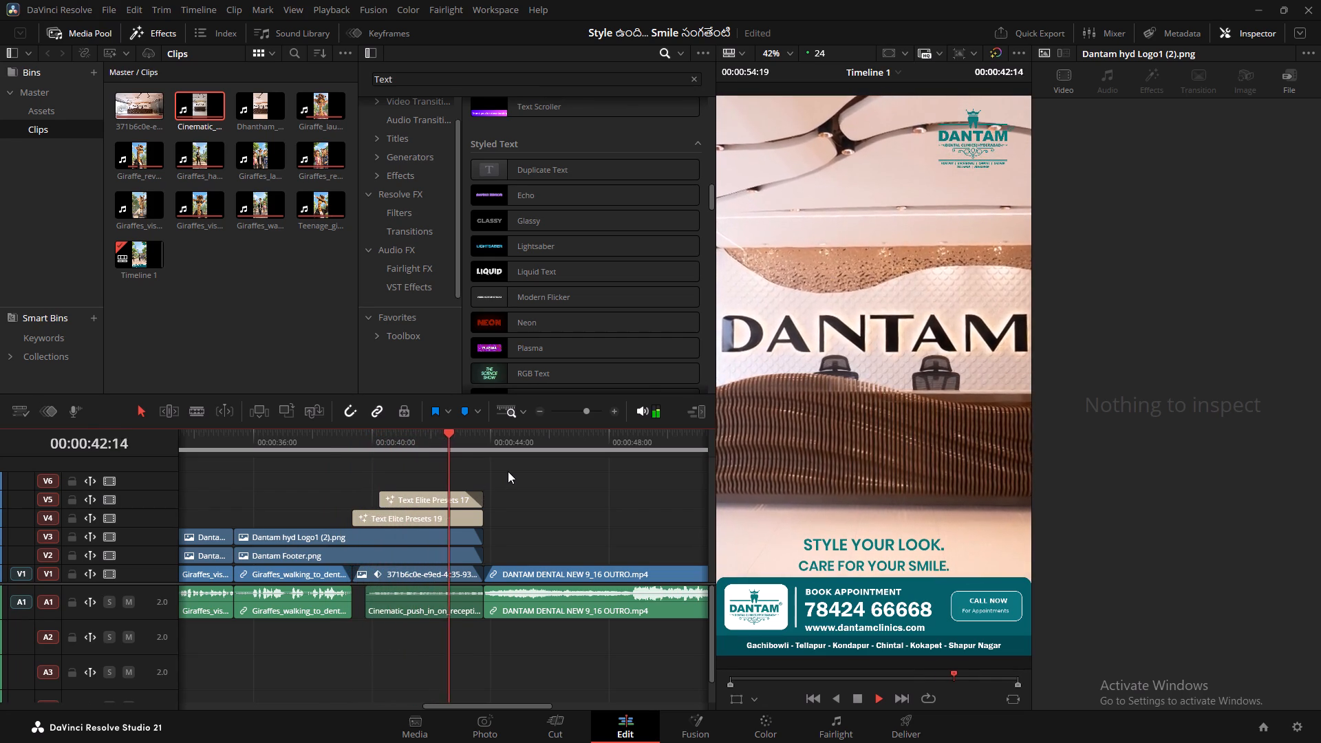
{"action": "key", "text": "space"}
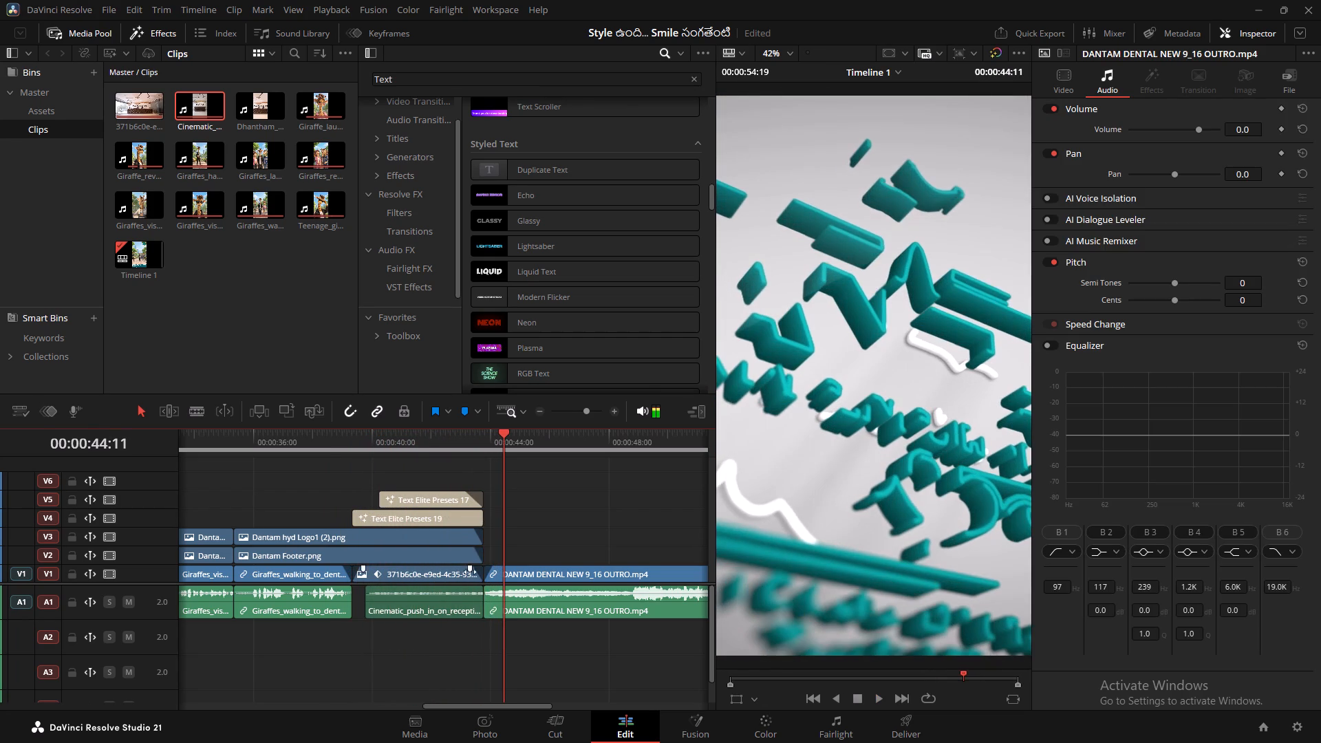
Add a short fade-out to the end of the reception audio on A1 and replay the closing still into the outro.
{"action": "left_click_drag", "start_coordinate": [480, 588], "coordinate": [453, 590]}
{"action": "left_click", "coordinate": [380, 413]}
{"action": "left_click", "coordinate": [350, 442]}
{"action": "key", "text": "space"}
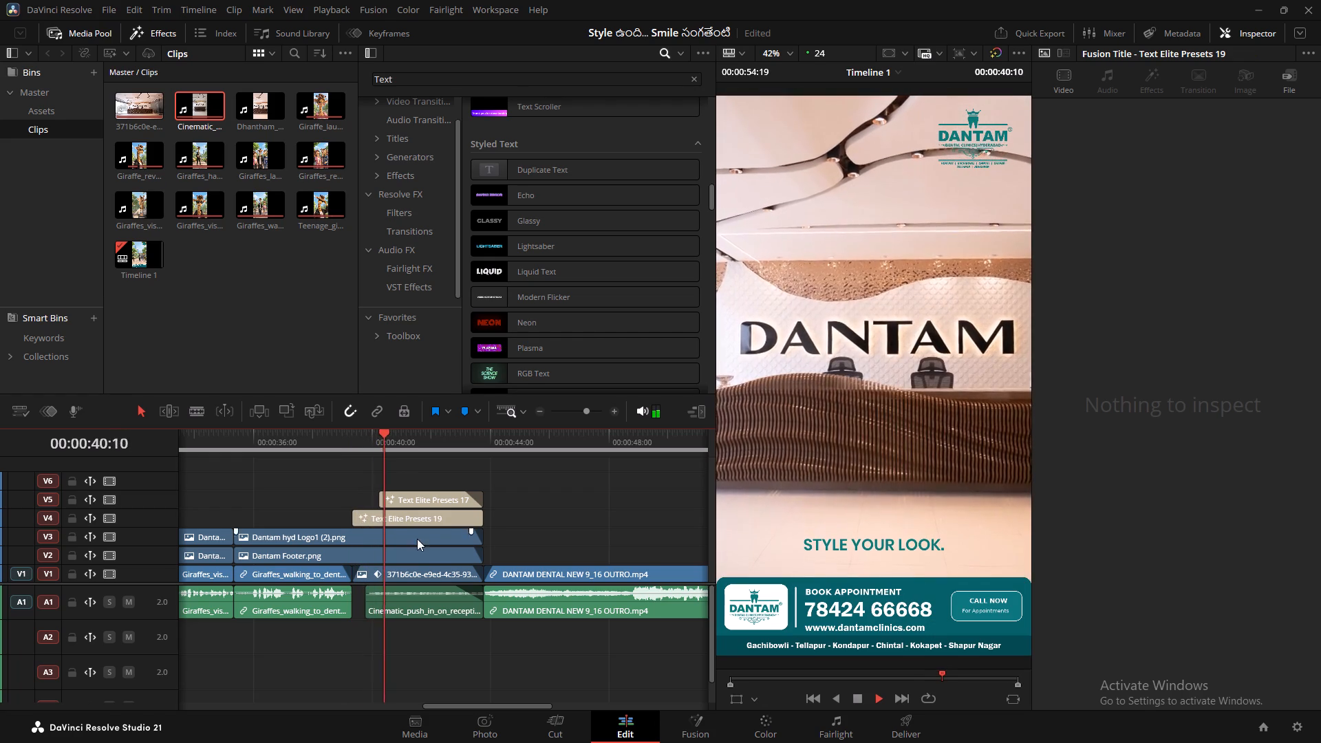
{"action": "left_click", "coordinate": [376, 416]}
{"action": "left_click", "coordinate": [415, 596]}
{"action": "left_click", "coordinate": [409, 566]}
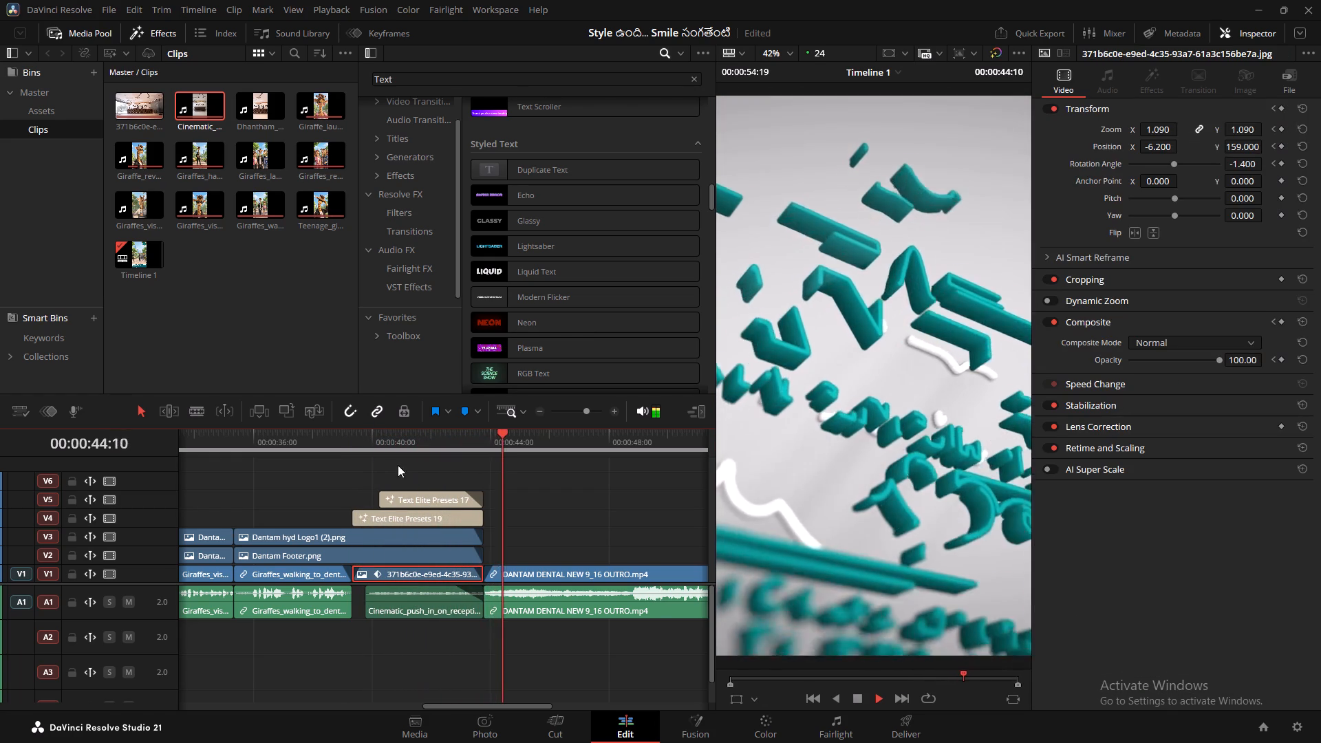
{"action": "left_click", "coordinate": [356, 435]}
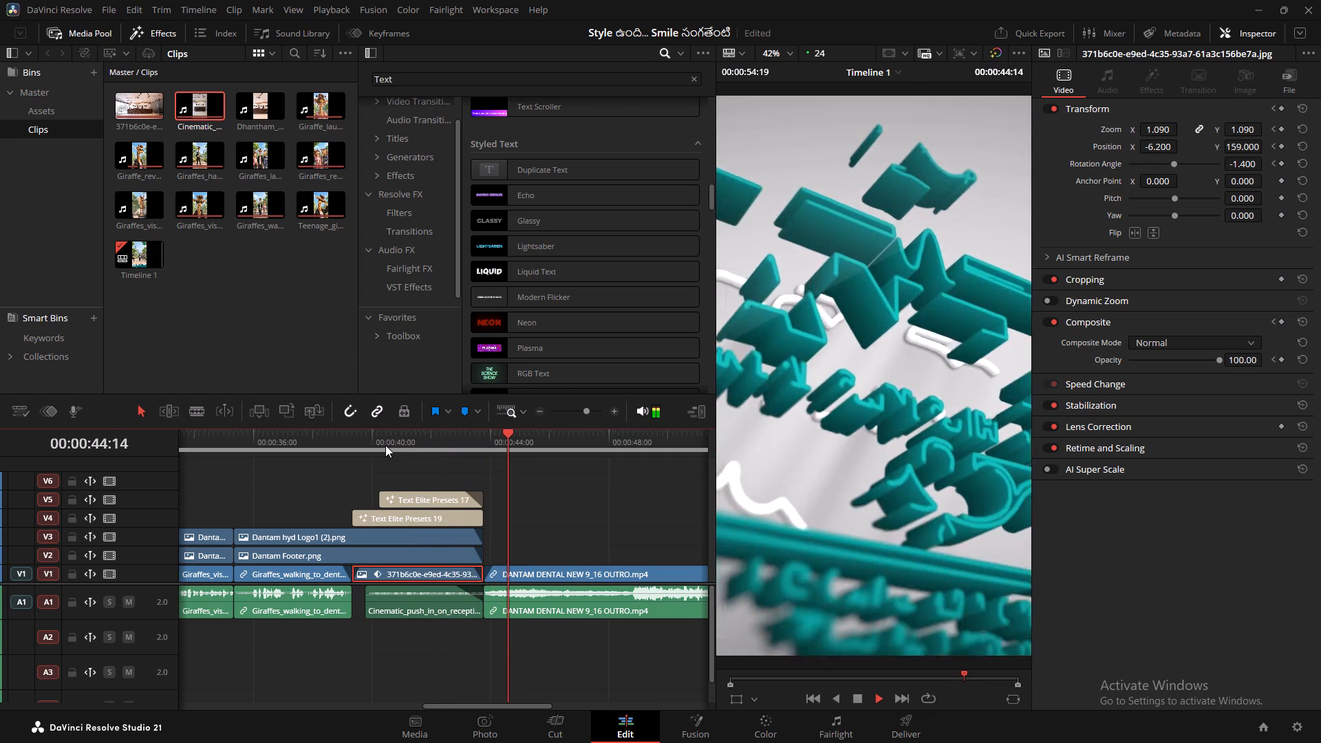
{"action": "key", "text": "space"}
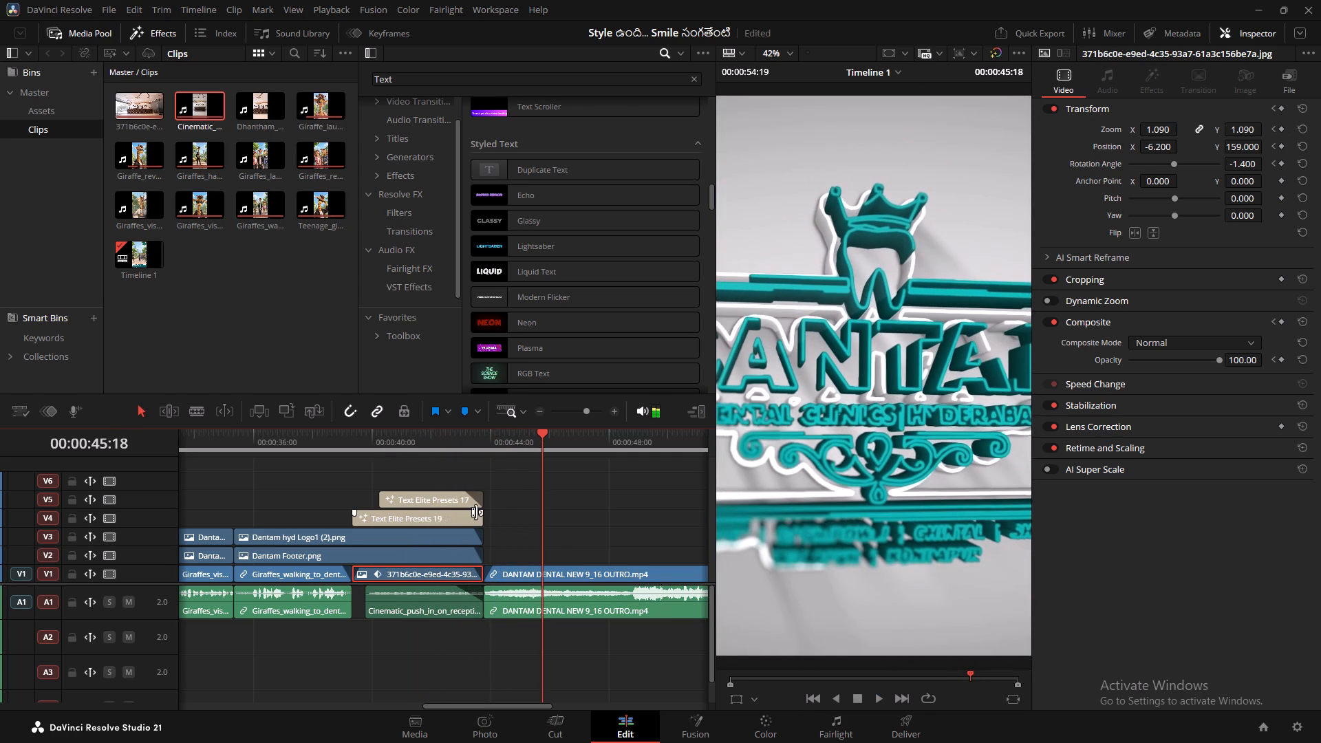
Fade out the end of the Text Elite Presets 19 title on V4 and replay the cut from the still into the outro.
{"action": "left_click_drag", "start_coordinate": [480, 514], "coordinate": [470, 512]}
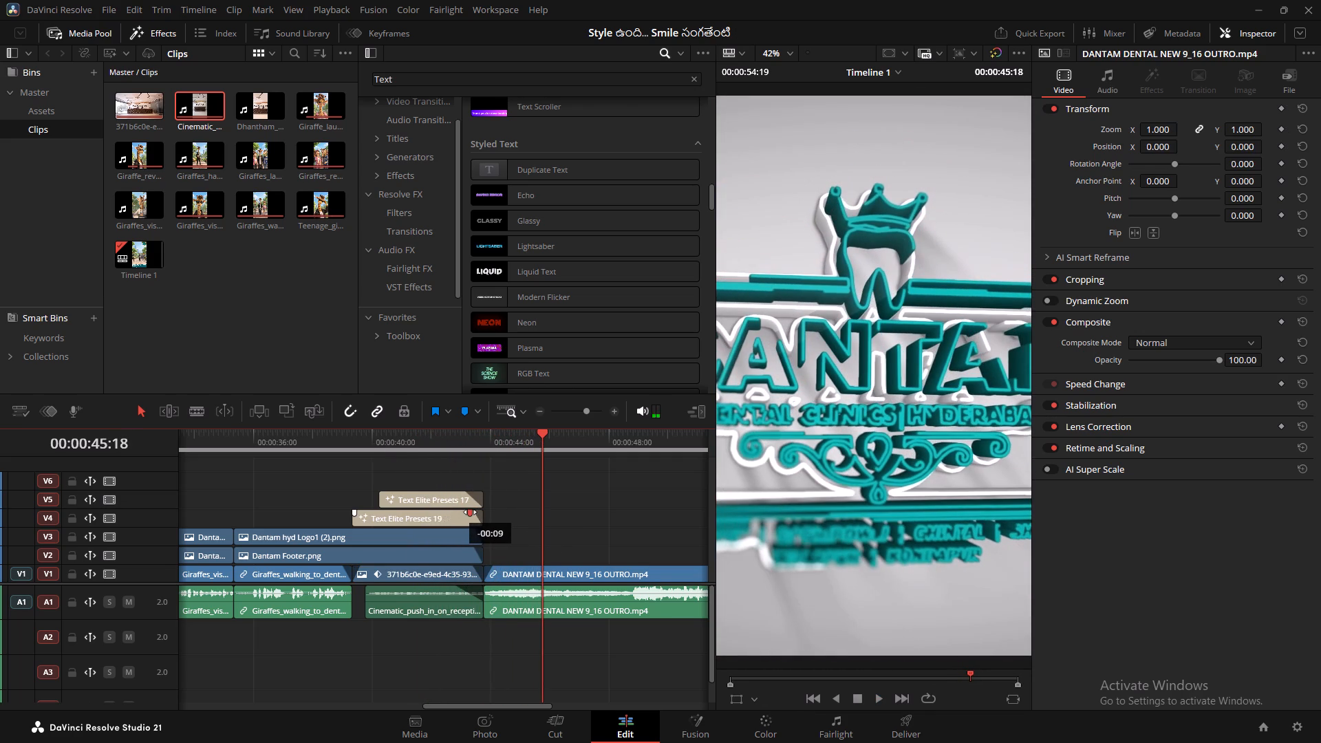
{"action": "left_click_drag", "start_coordinate": [470, 512], "coordinate": [464, 511]}
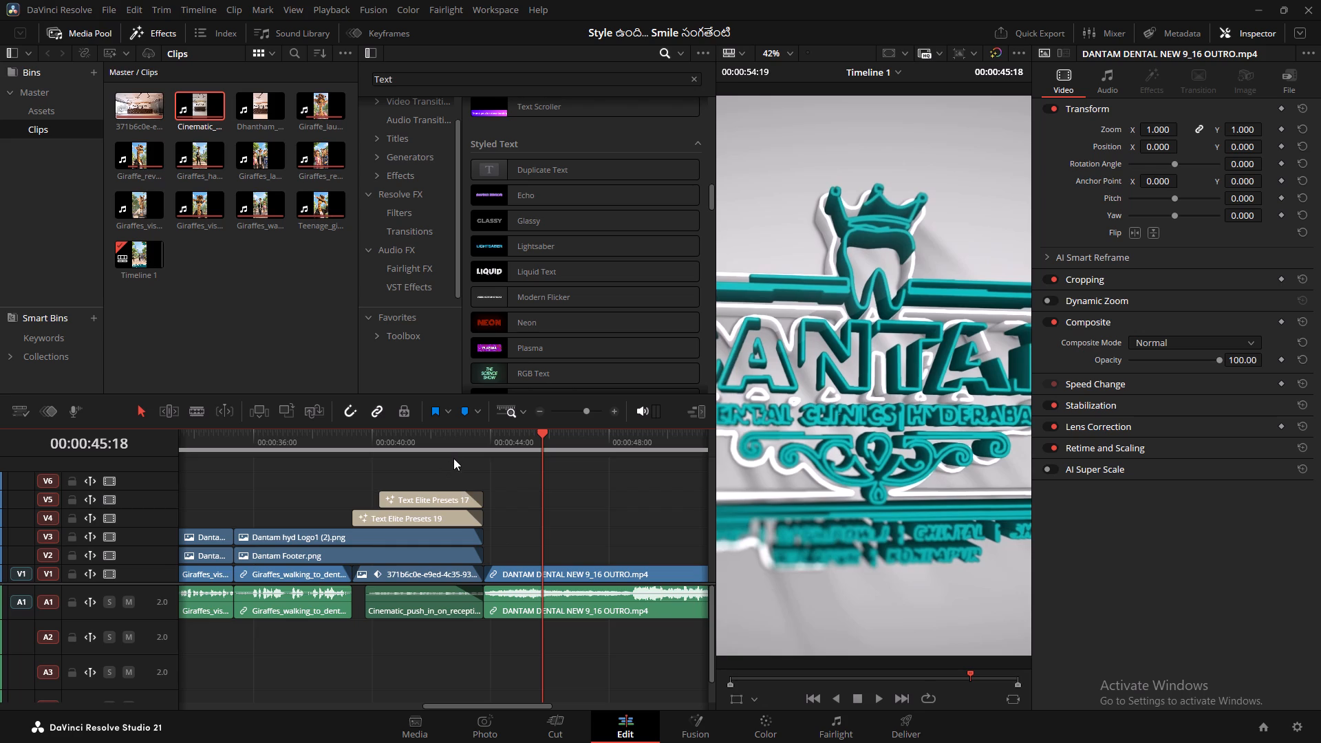
{"action": "left_click", "coordinate": [454, 444]}
{"action": "key", "text": "space"}
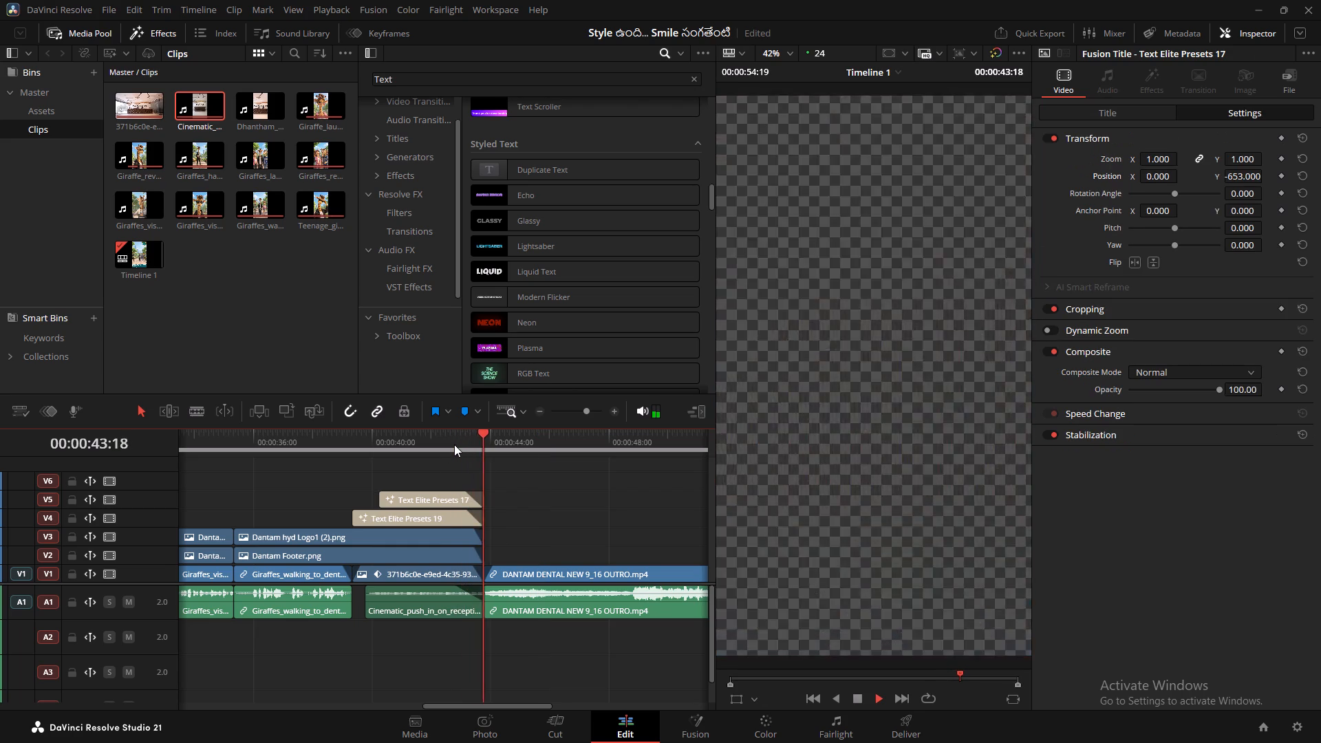
{"action": "left_click", "coordinate": [451, 450]}
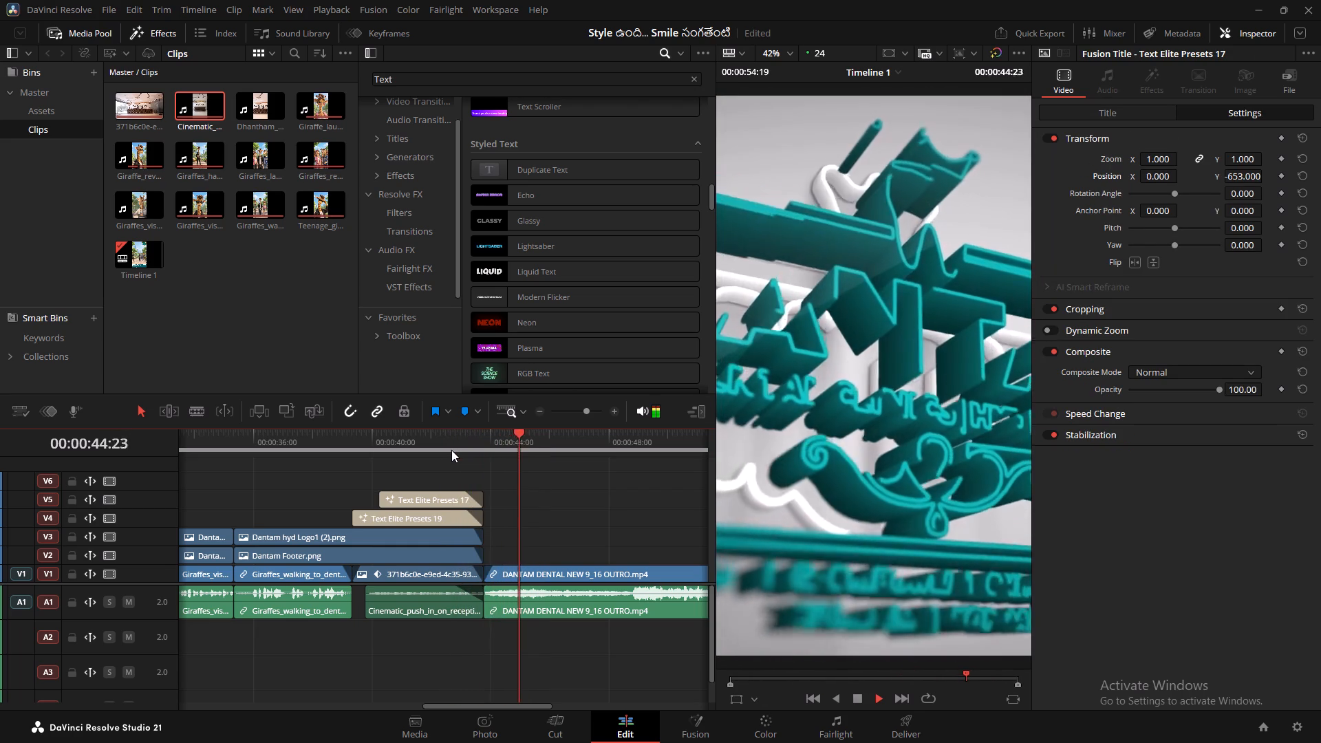
{"action": "left_click", "coordinate": [451, 450]}
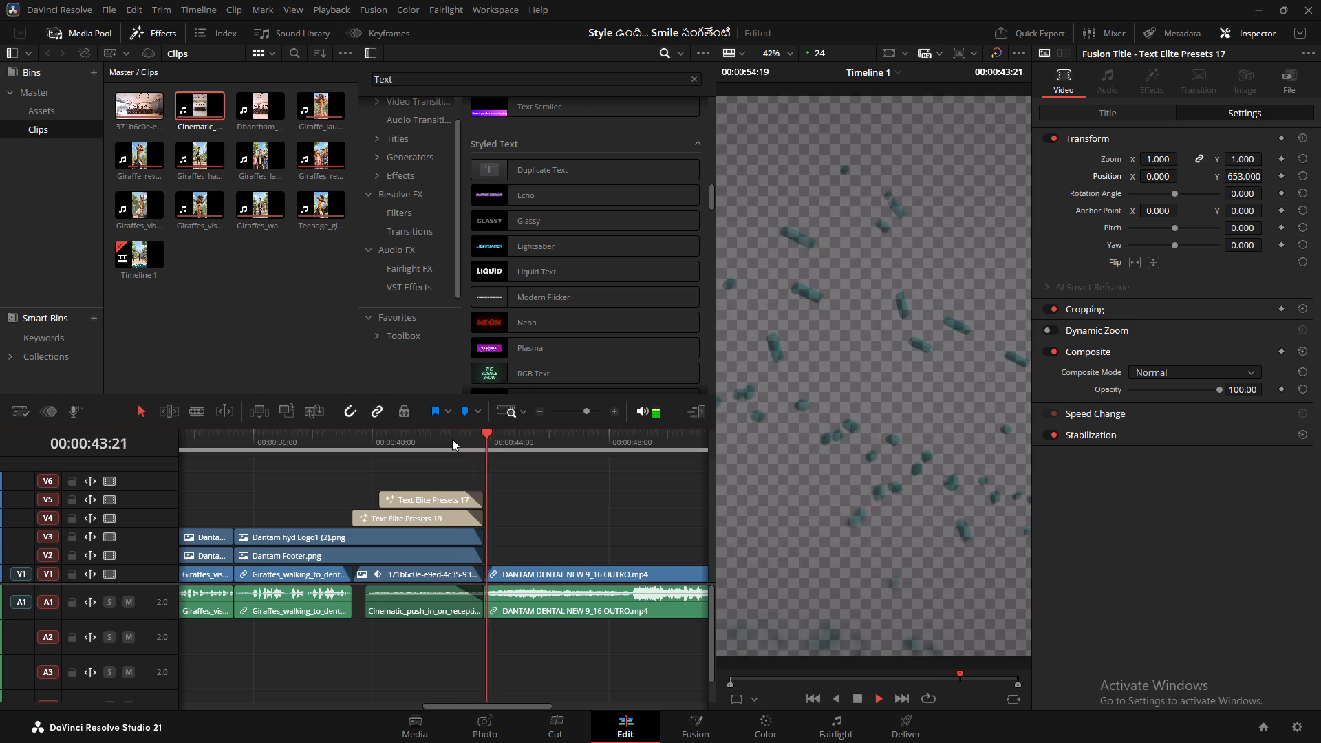
{"action": "key", "text": "space"}
{"action": "left_click", "coordinate": [452, 439]}
{"action": "key", "text": "space"}
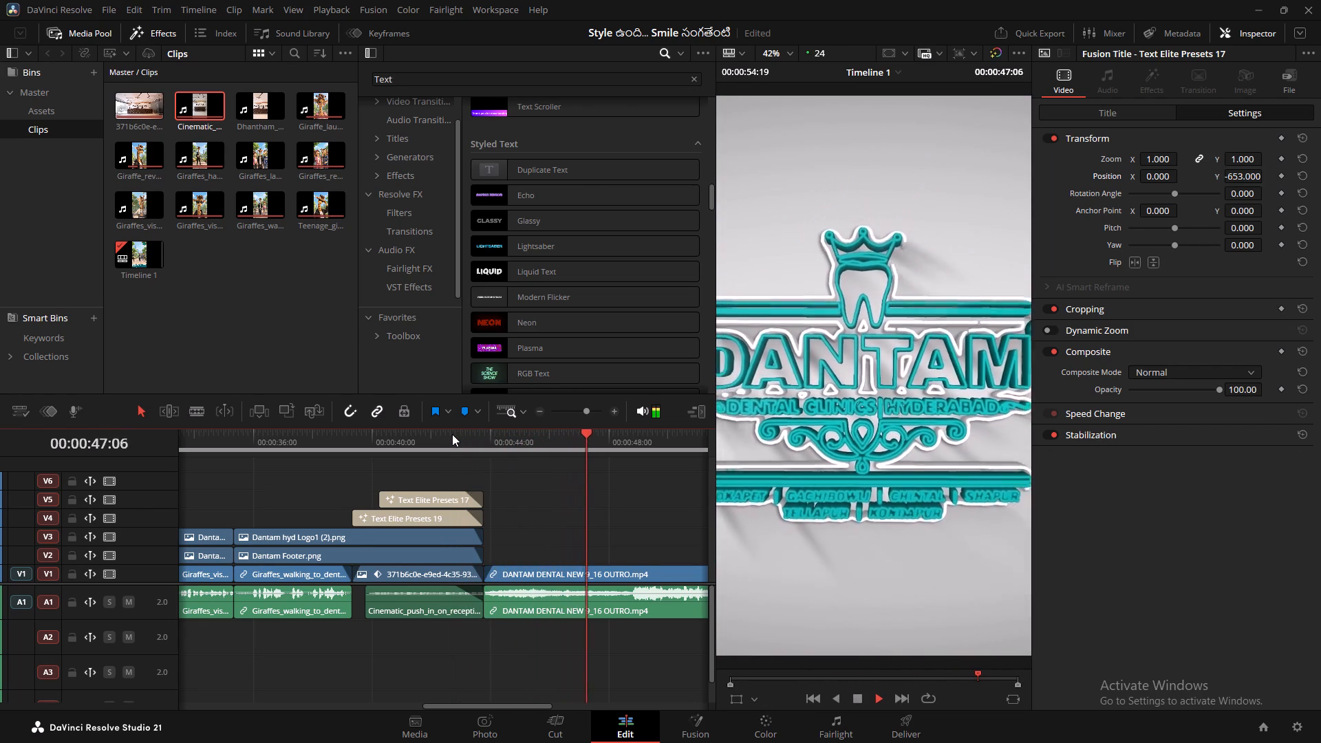
{"action": "key", "text": "space"}
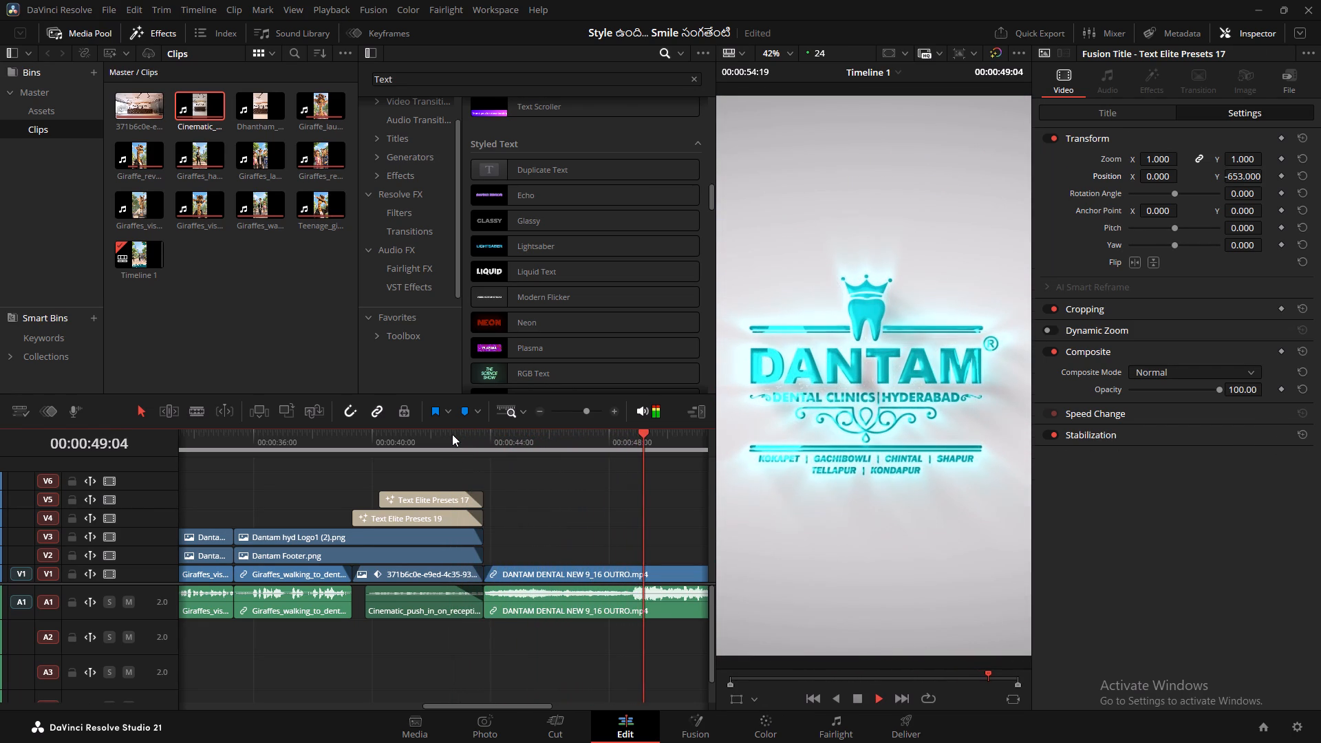
Check the fade-outs ending the closing still, footer and logo clips, and replay the transition into the outro.
{"action": "left_click", "coordinate": [469, 570]}
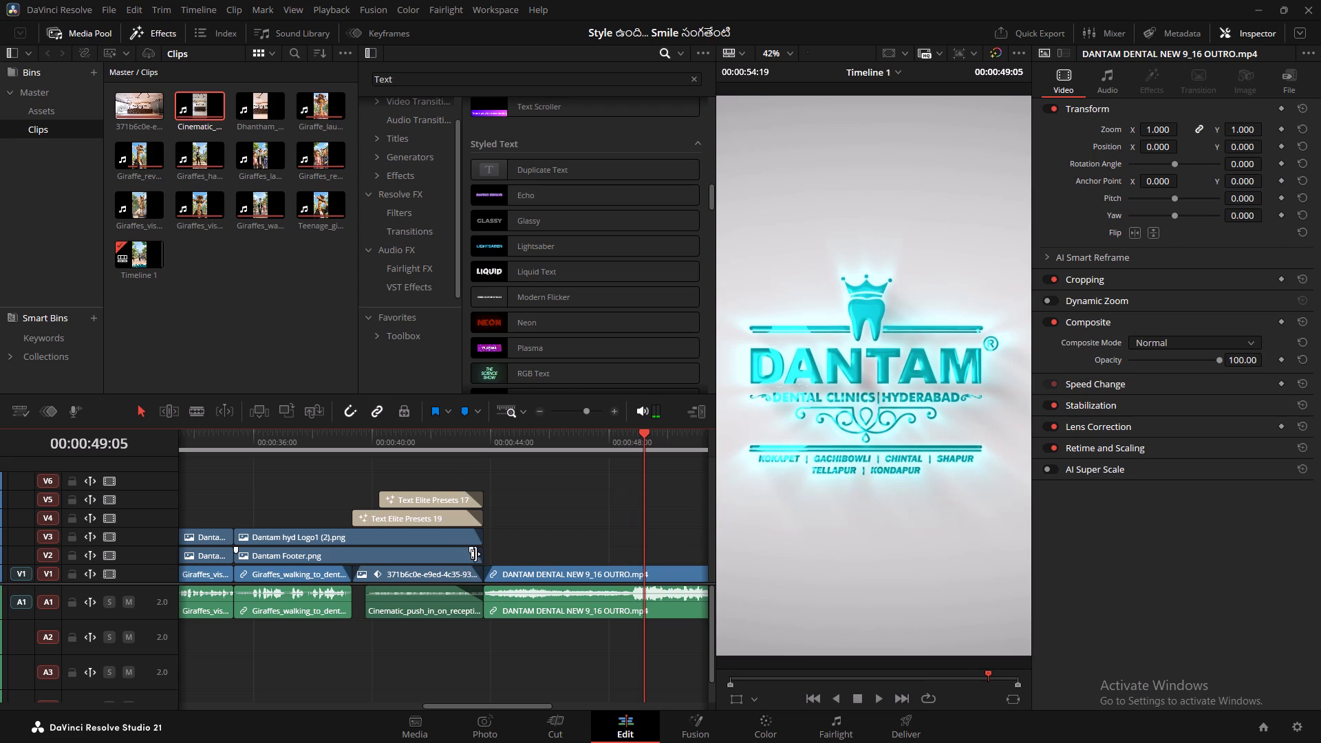
{"action": "left_click", "coordinate": [472, 549]}
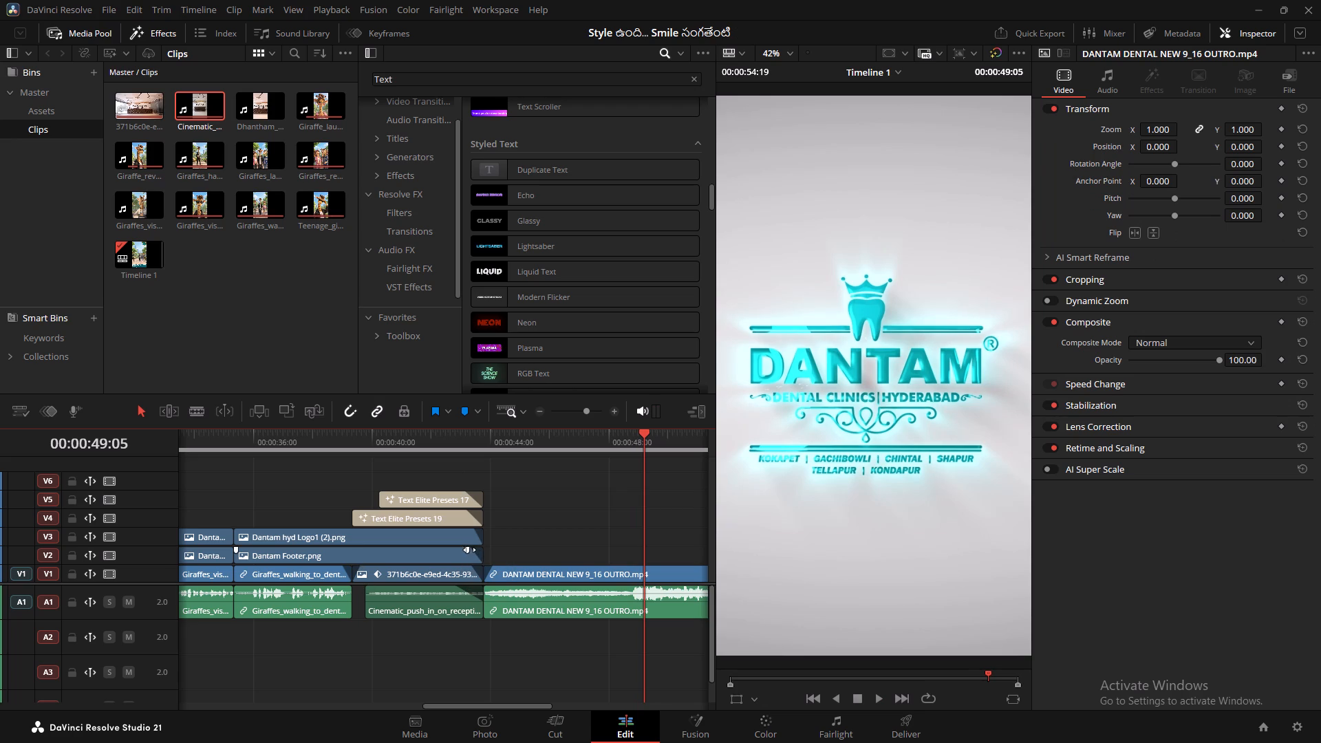
{"action": "left_click", "coordinate": [469, 535]}
{"action": "left_click", "coordinate": [461, 449]}
{"action": "key", "text": "space"}
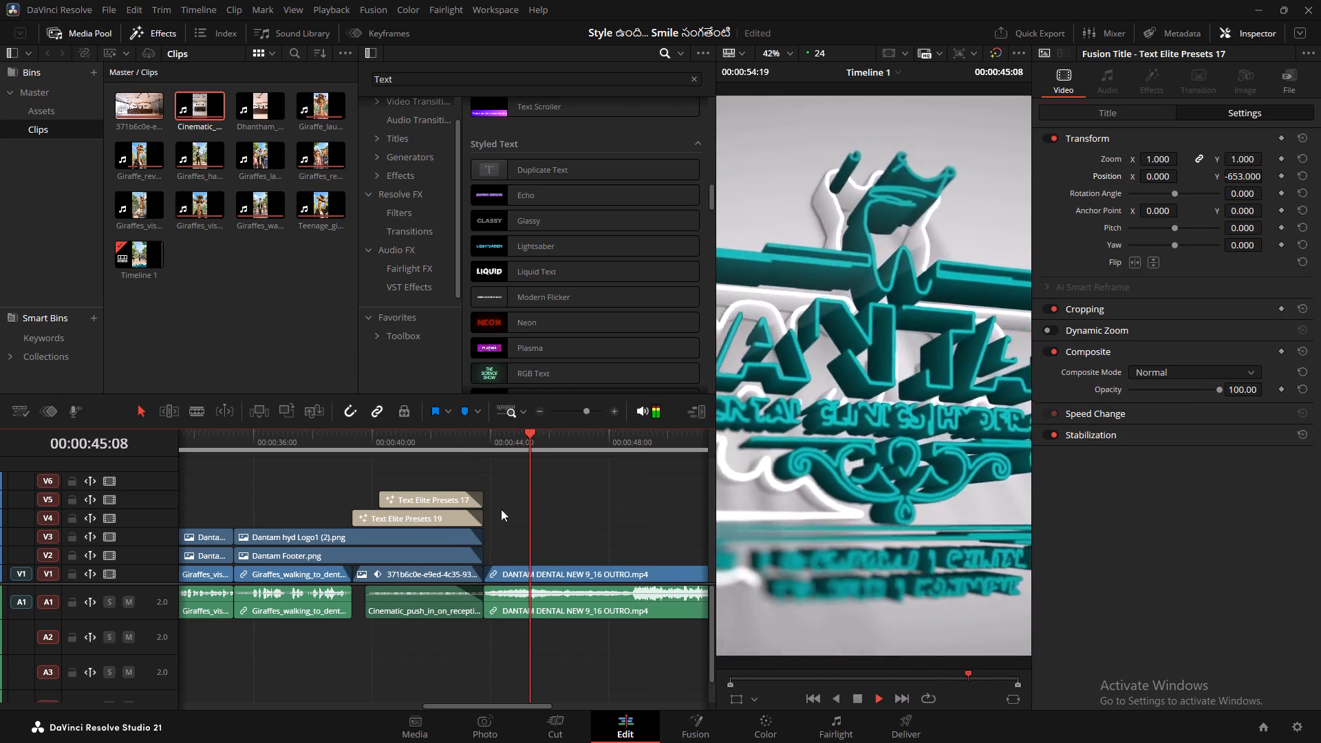
{"action": "scroll", "coordinate": [508, 537], "scroll_direction": "down", "scroll_amount": 6}
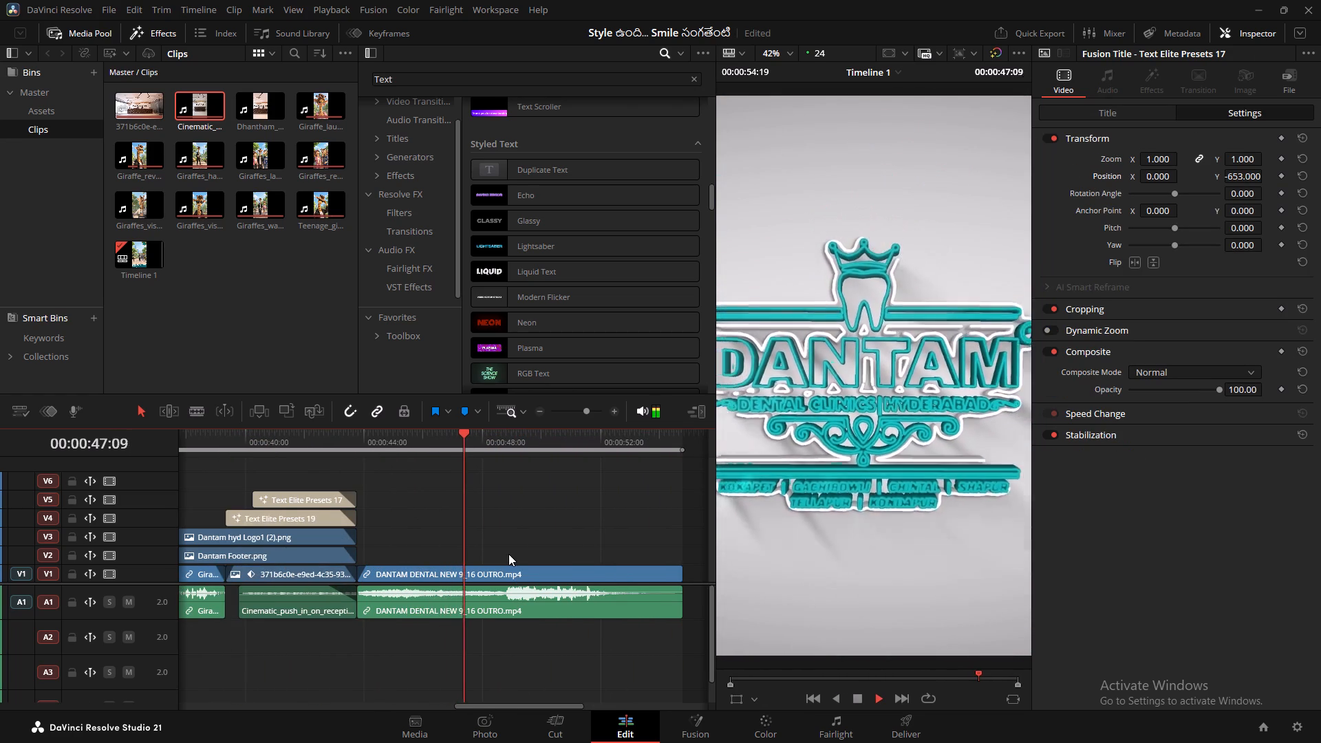
{"action": "key", "text": "space"}
{"action": "scroll", "coordinate": [504, 550], "scroll_direction": "up", "scroll_amount": 20}
{"action": "scroll", "coordinate": [504, 550], "scroll_direction": "up", "scroll_amount": 2}
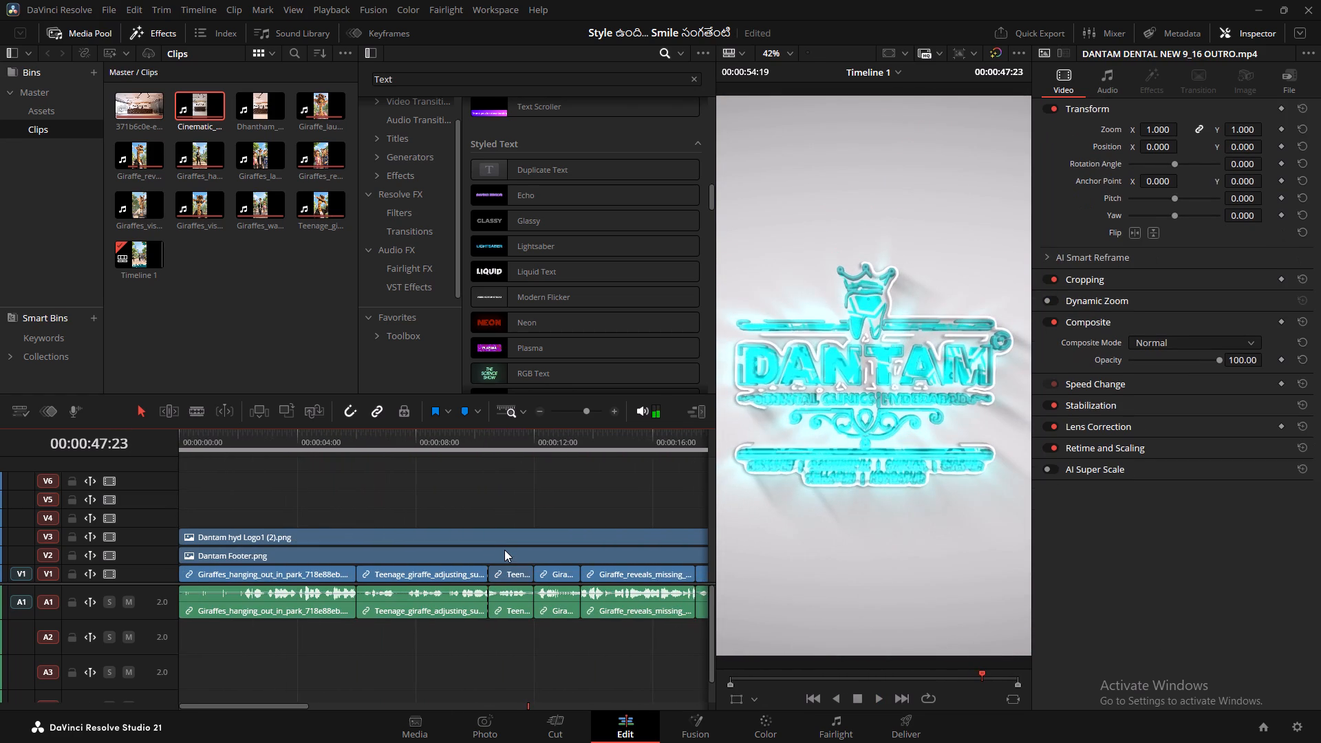
Play the promo from the very start of Timeline 1 to review the edited sequence.
{"action": "scroll", "coordinate": [504, 550], "scroll_direction": "up", "scroll_amount": 3}
{"action": "left_click_drag", "start_coordinate": [185, 432], "coordinate": [178, 431]}
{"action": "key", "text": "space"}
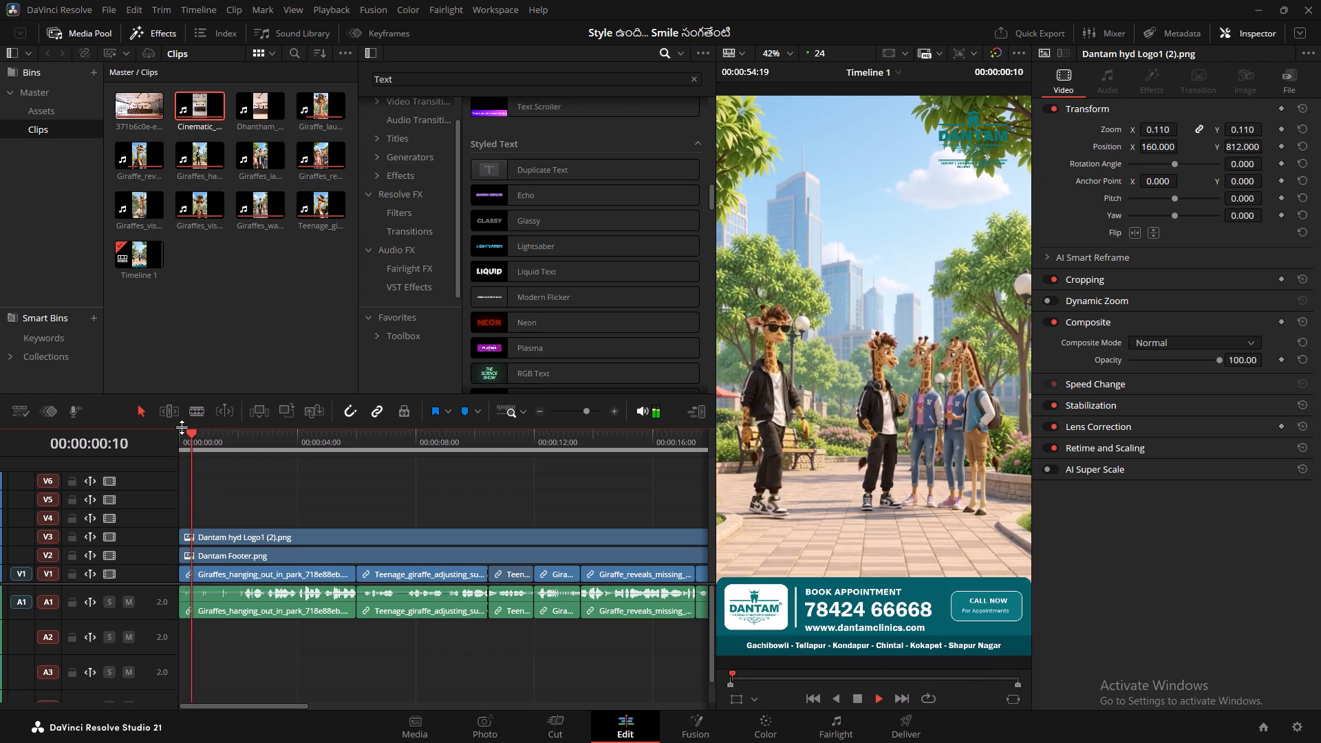
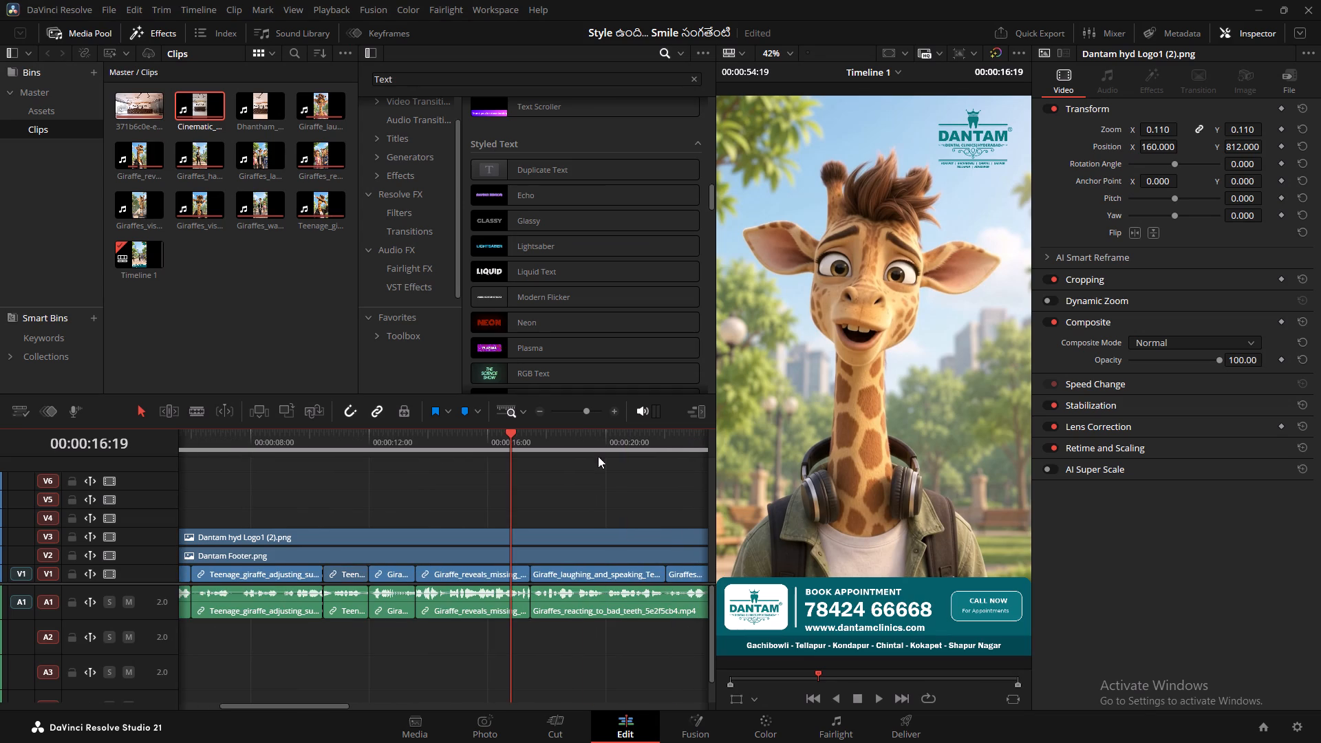
Play back the edit from the end of the Giraffe_reveals_missing clip into the Giraffes_visiting_dental_clinic clip, checking picture and audio.
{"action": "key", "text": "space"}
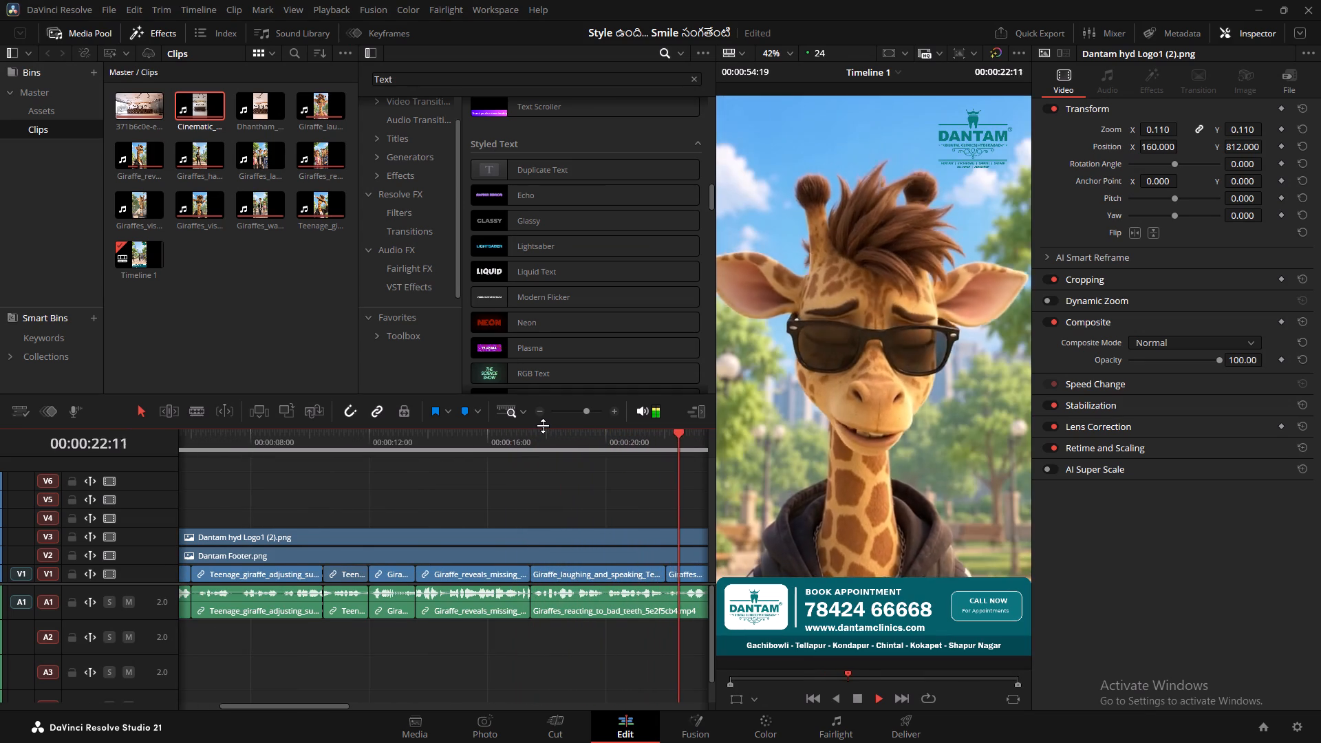
{"action": "scroll", "coordinate": [543, 426], "scroll_direction": "down", "scroll_amount": 1}
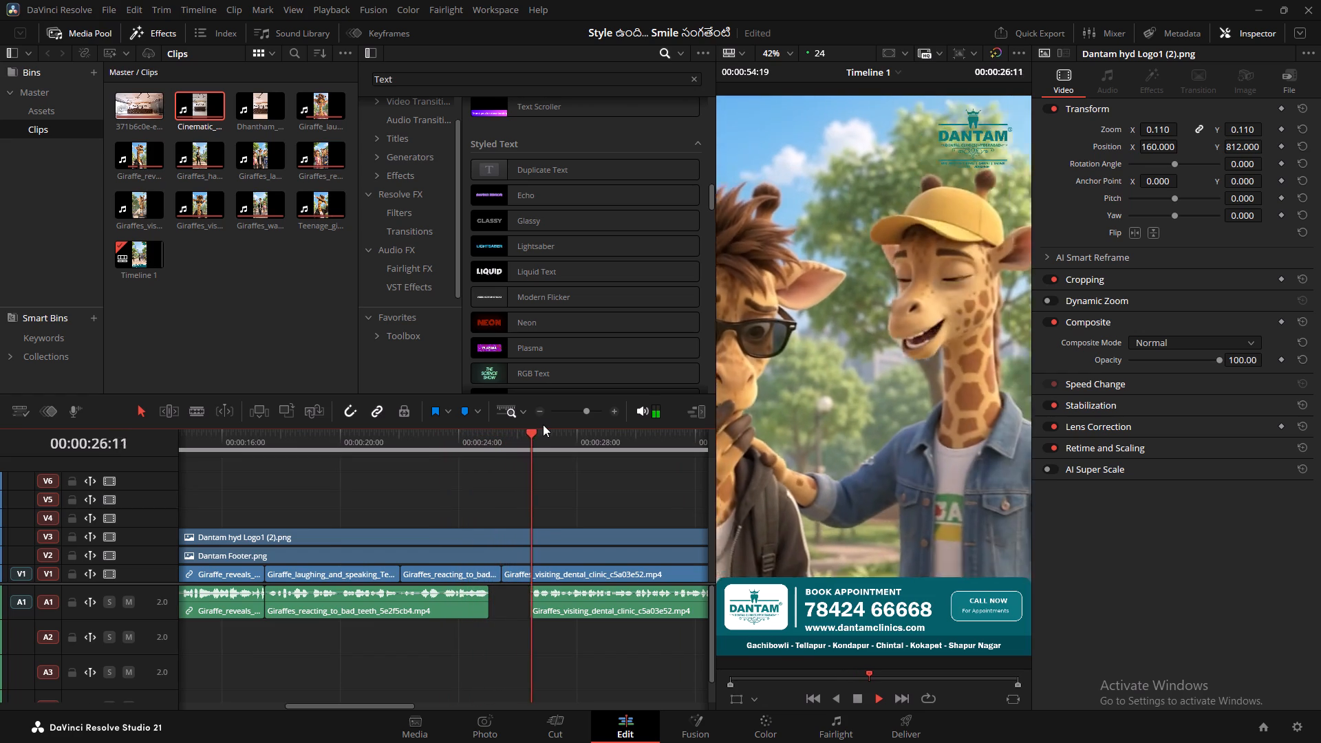
Play the opening of the Giraffes_visiting_dental_clinic clip to review how it follows the previous shot.
{"action": "key", "text": "space"}
{"action": "key", "text": "space"}
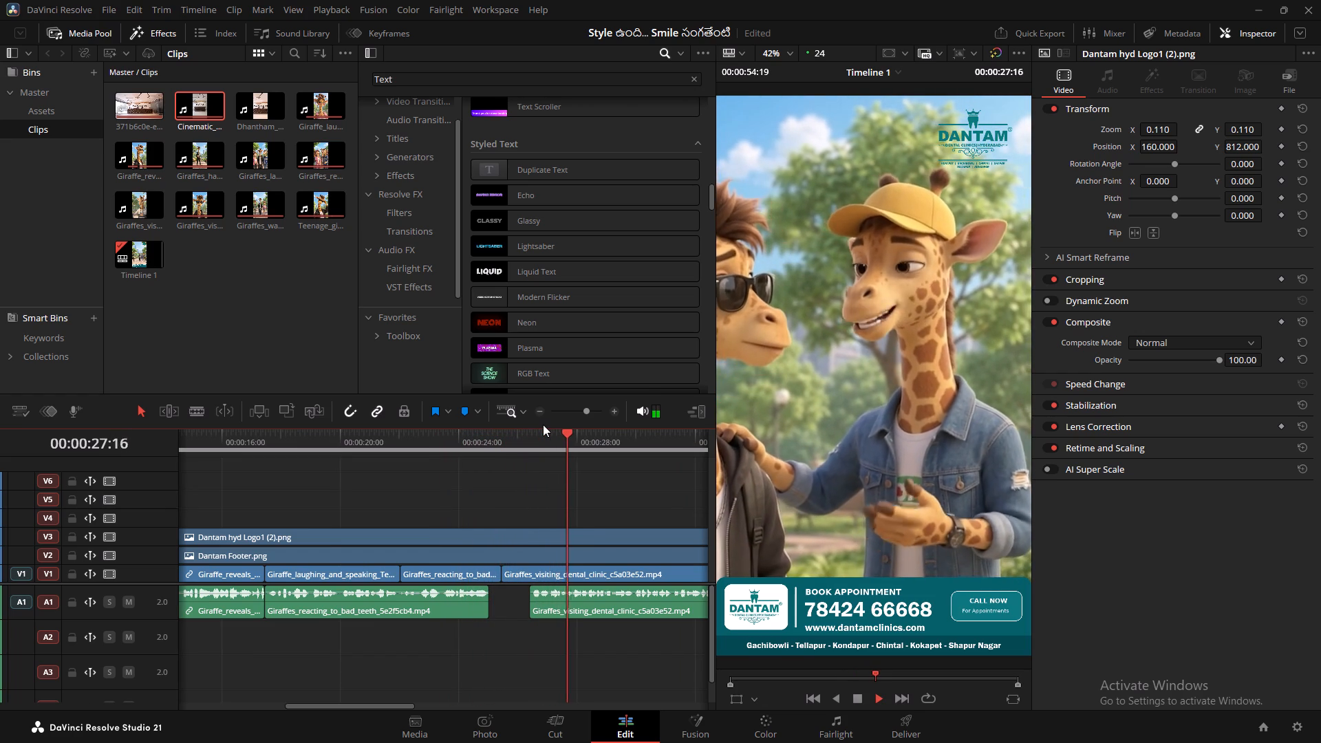
{"action": "key", "text": "space"}
Find the last good frame before the dental clinic shot and split the Giraffes_reacting_to_bad_teeth clip on V1 at 00:00:25:08.
{"action": "left_click", "coordinate": [504, 441]}
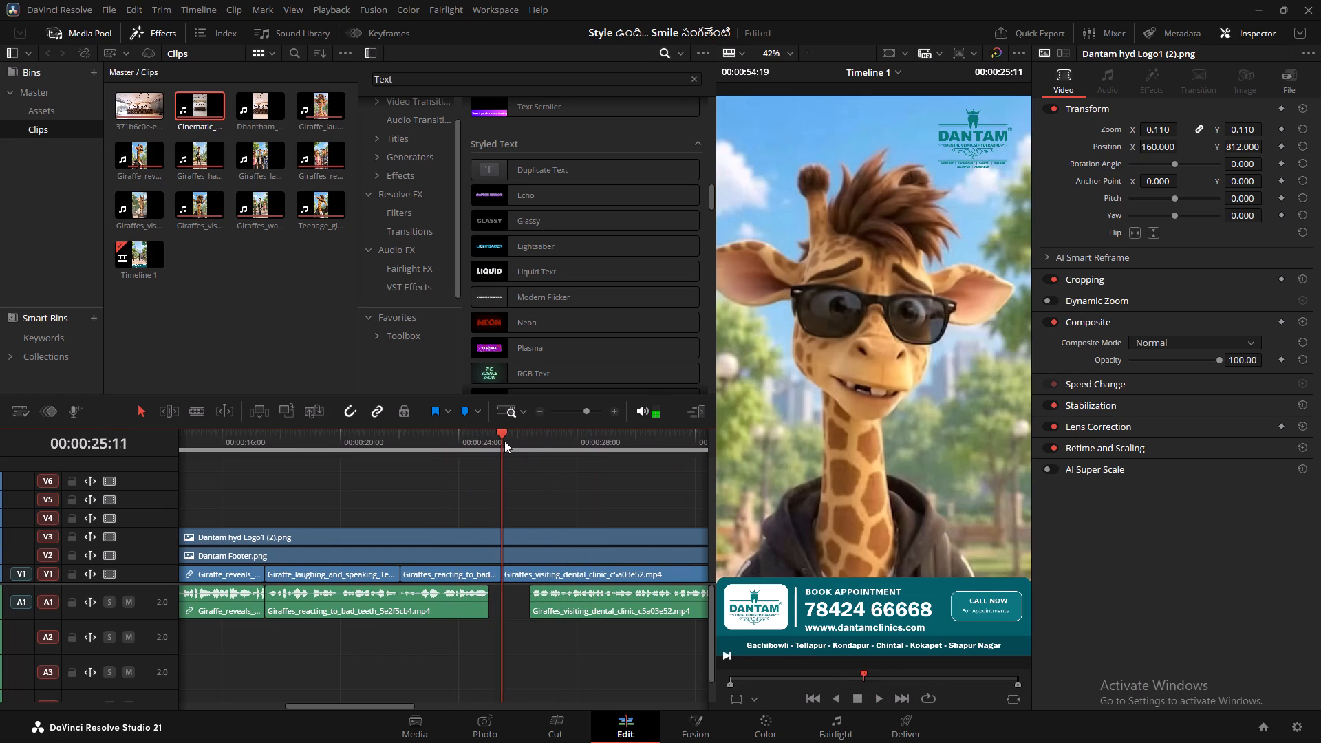
{"action": "key", "text": "Left"}
{"action": "key", "text": "Right"}
{"action": "key", "text": "Left"}
{"action": "key", "text": "Right"}
{"action": "key", "text": "Left"}
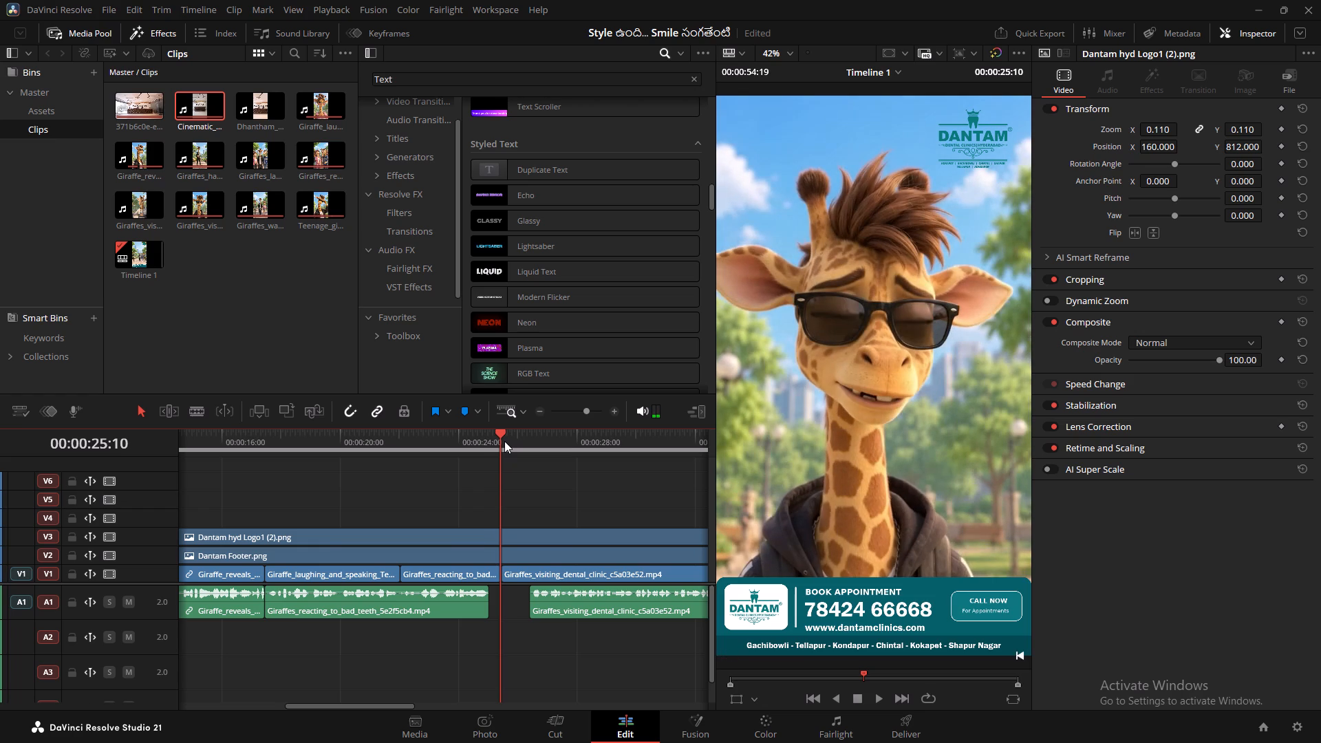
{"action": "key", "text": "Right"}
{"action": "key", "text": "Right"}
{"action": "key", "text": "Left"}
{"action": "key", "text": "Left"}
{"action": "key", "text": "Left"}
{"action": "key", "text": "Left"}
{"action": "key", "text": "Left"}
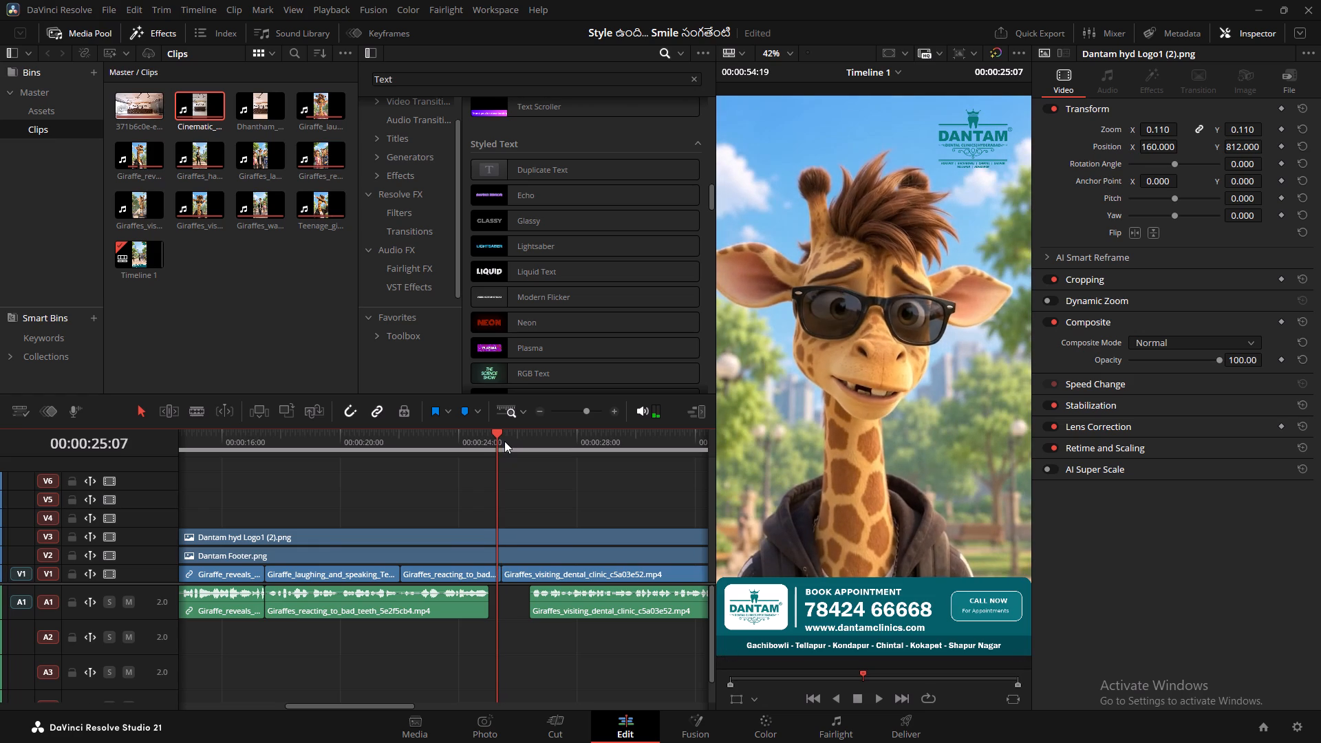
{"action": "key", "text": "Right"}
{"action": "key", "text": "Right"}
{"action": "key", "text": "Left"}
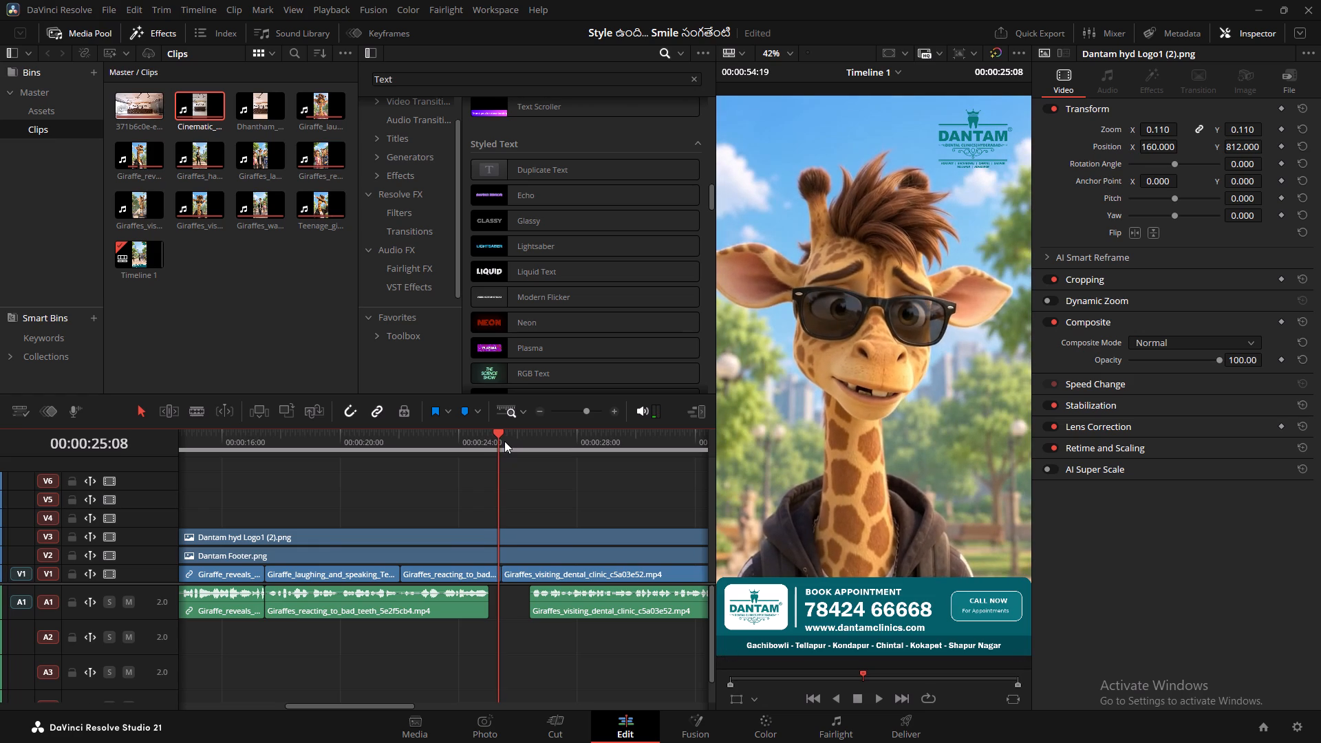
{"action": "key", "text": "b"}
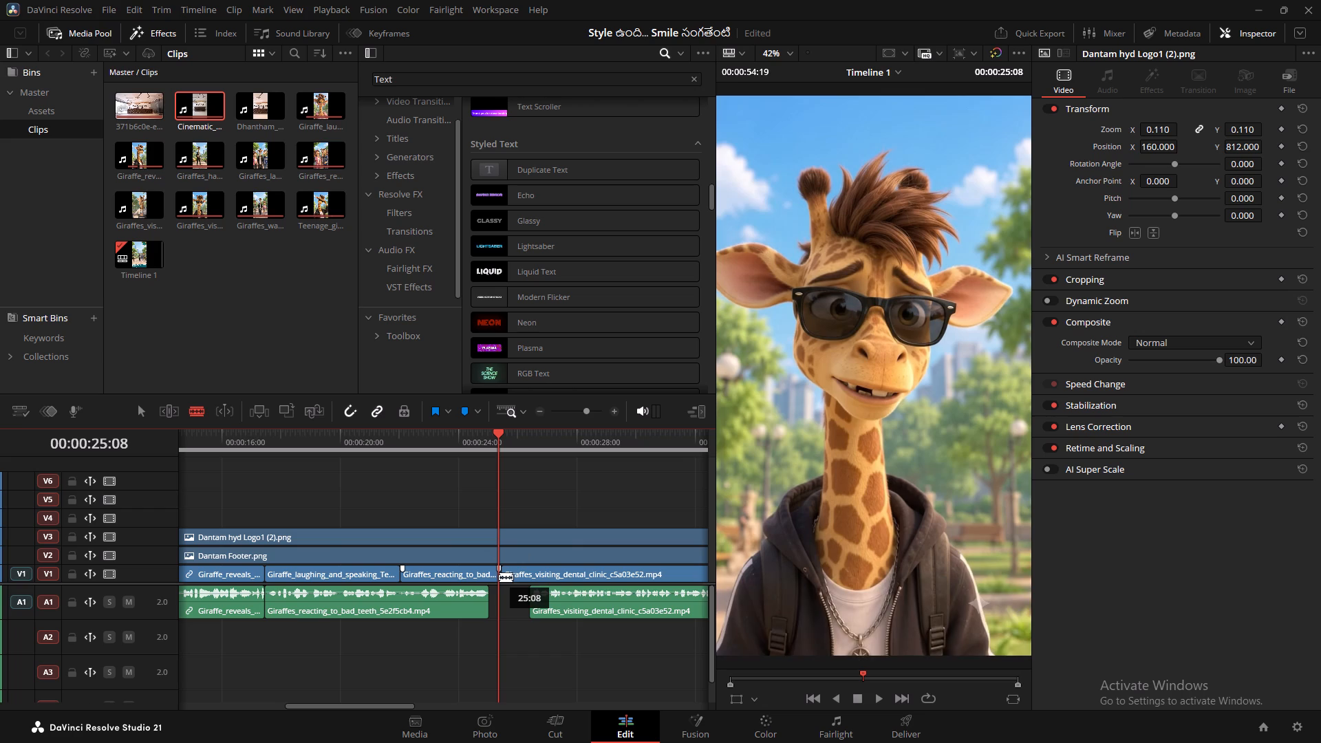
{"action": "left_click", "coordinate": [499, 577]}
Ripple-delete the short leftover piece of Giraffes_reacting_to_bad_teeth on V1 after the split, and return the playhead to 00:00:25:01.
{"action": "key", "text": "a"}
{"action": "scroll", "coordinate": [498, 599], "scroll_direction": "up", "scroll_amount": 4, "text": "alt"}
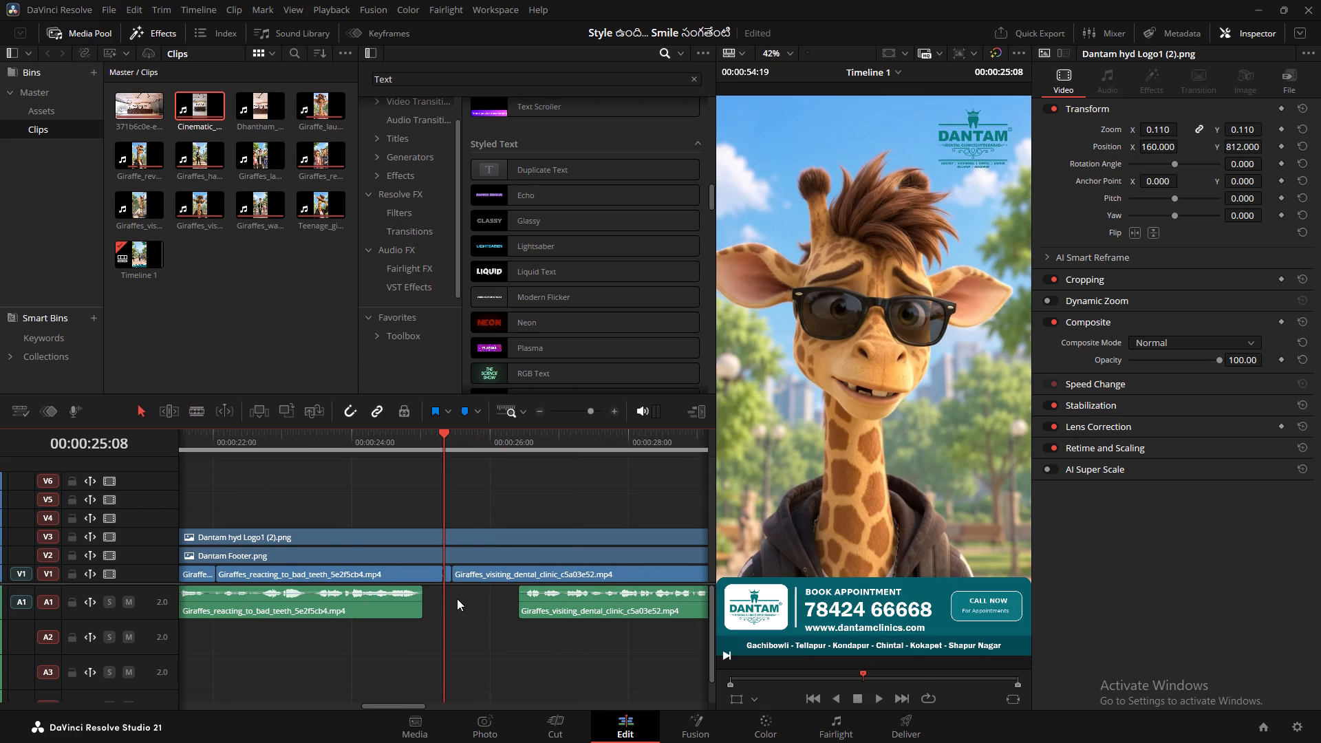
{"action": "left_click", "coordinate": [448, 579]}
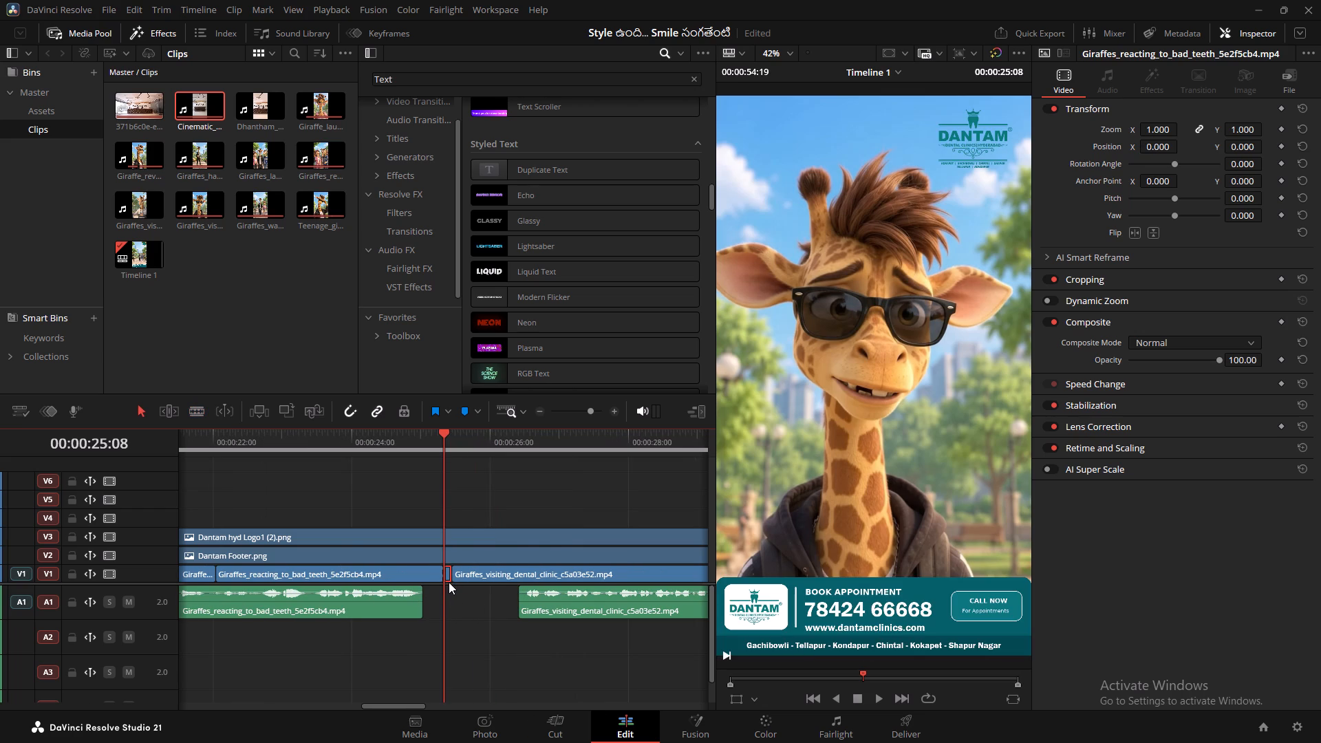
{"action": "key", "text": "Delete"}
{"action": "left_click", "coordinate": [417, 440]}
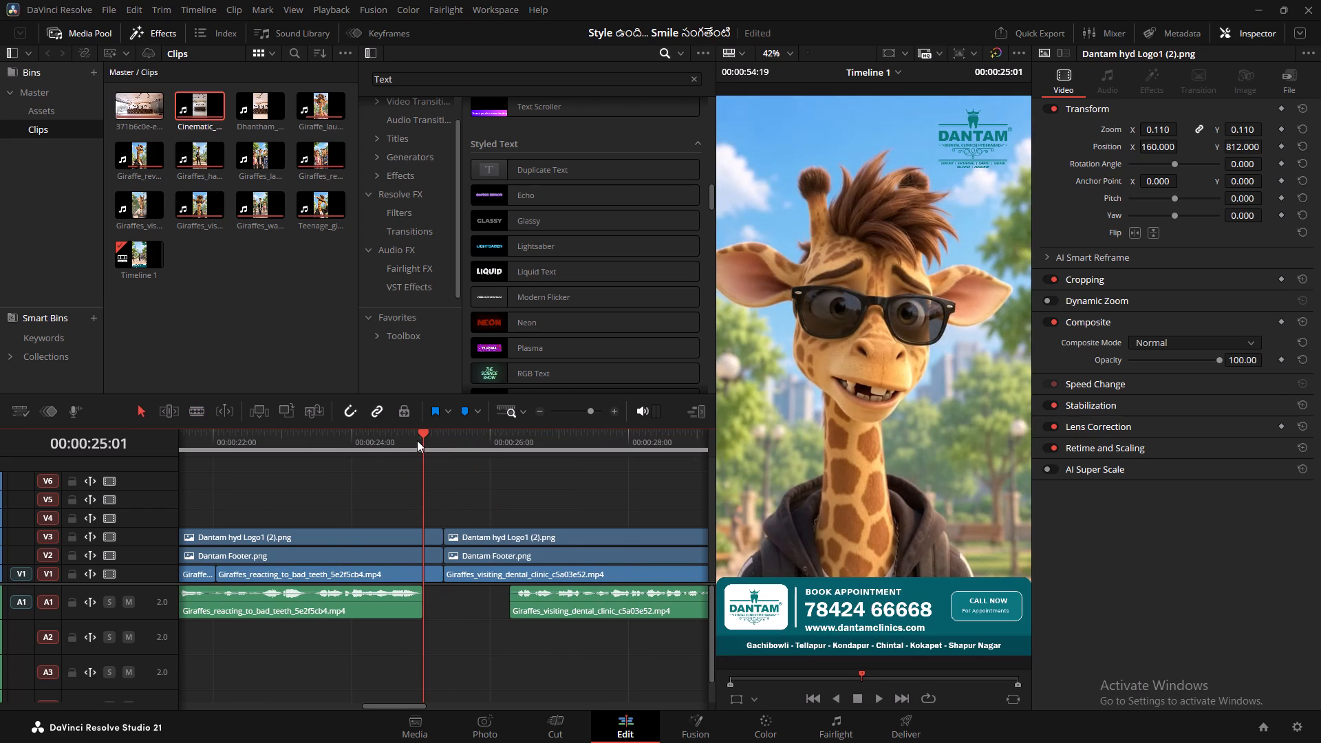
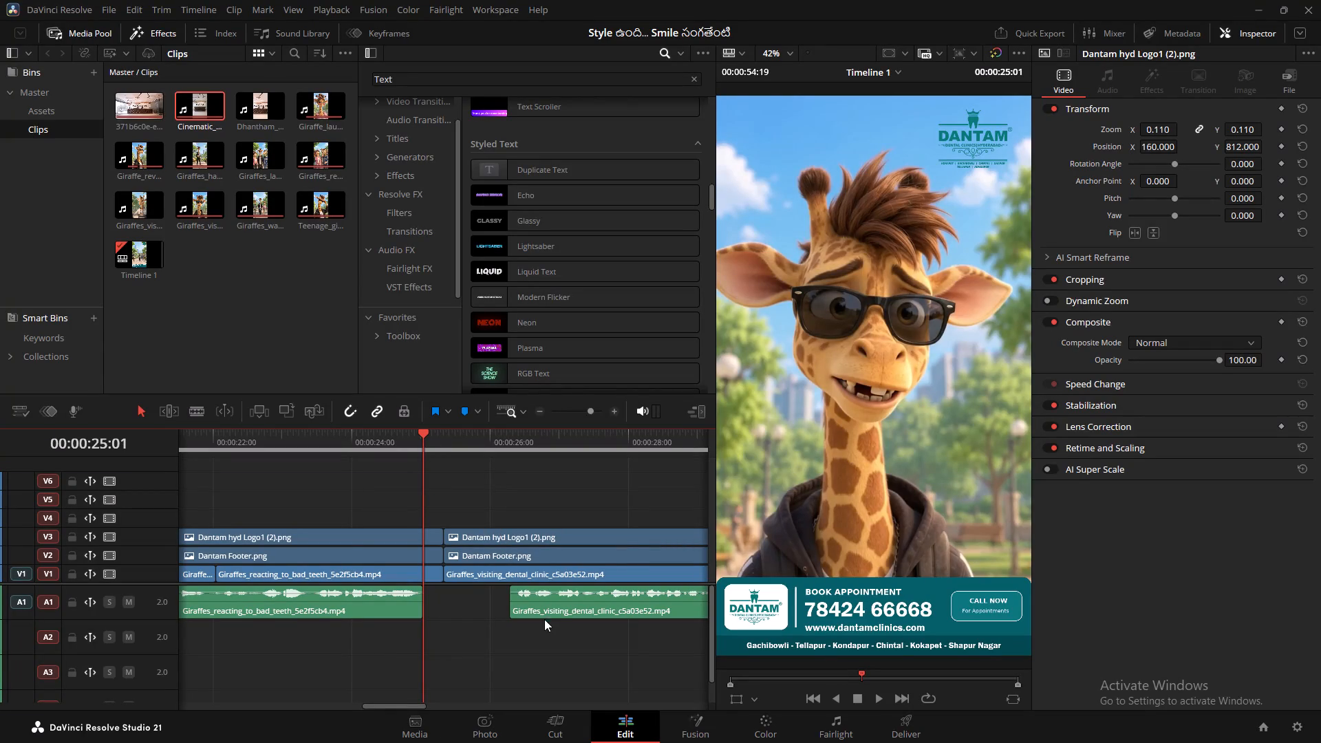
Play the timeline from 00:00:24:15 to review the tightened cut from Giraffes_reacting_to_bad_teeth into Giraffes_visiting_dental_clinic.
{"action": "left_click", "coordinate": [395, 440]}
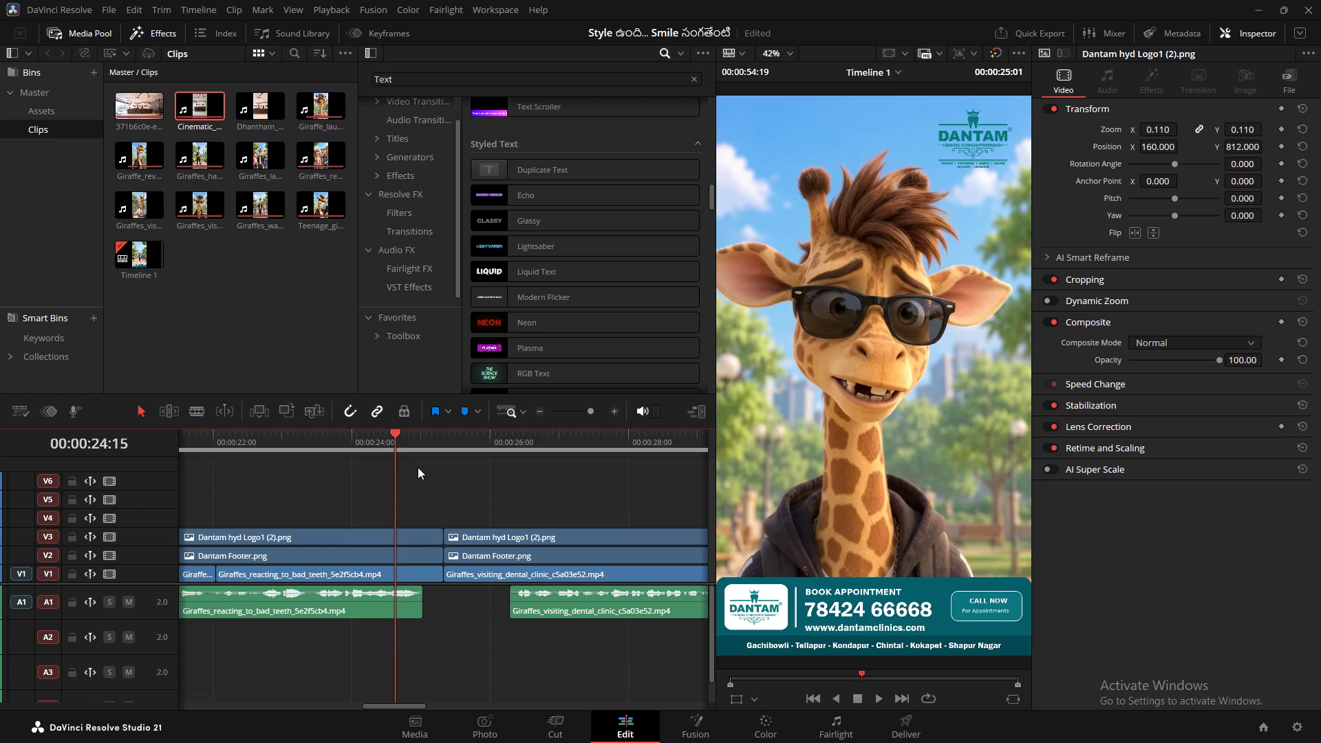
{"action": "key", "text": "space"}
{"action": "key", "text": "space"}
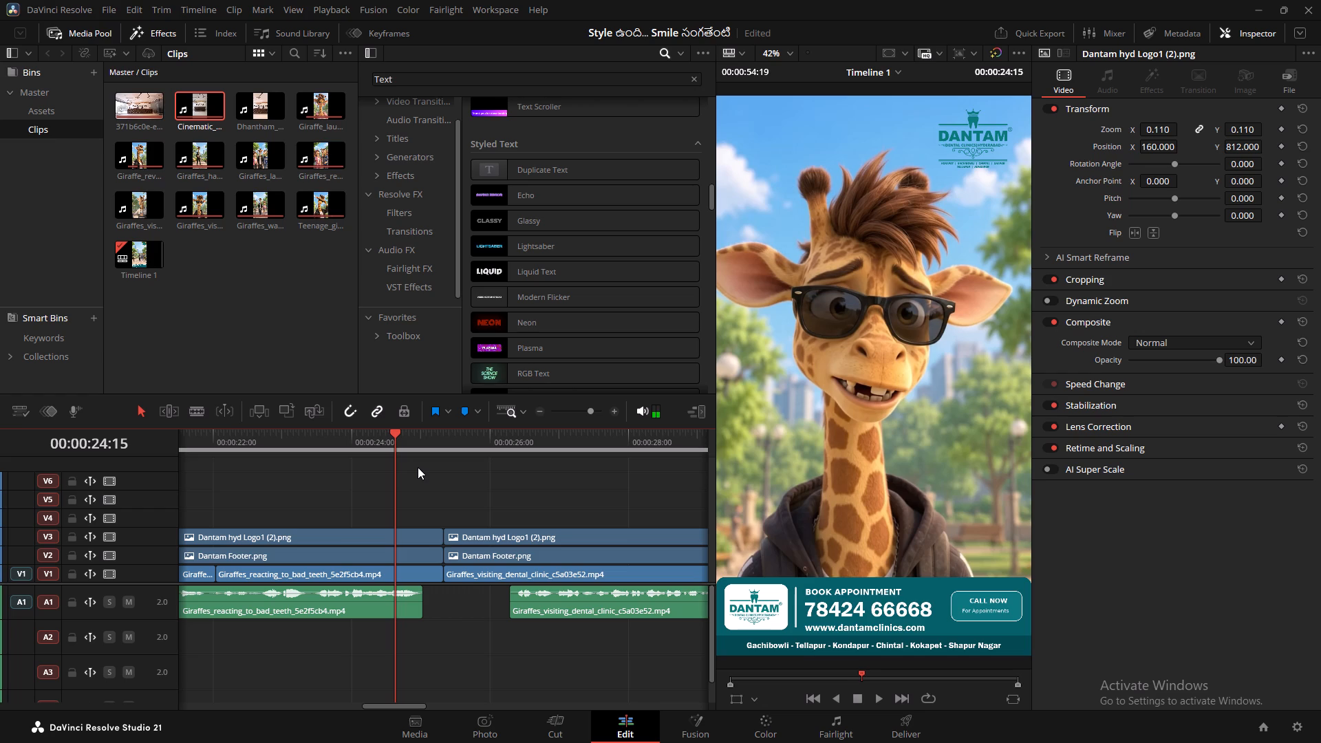
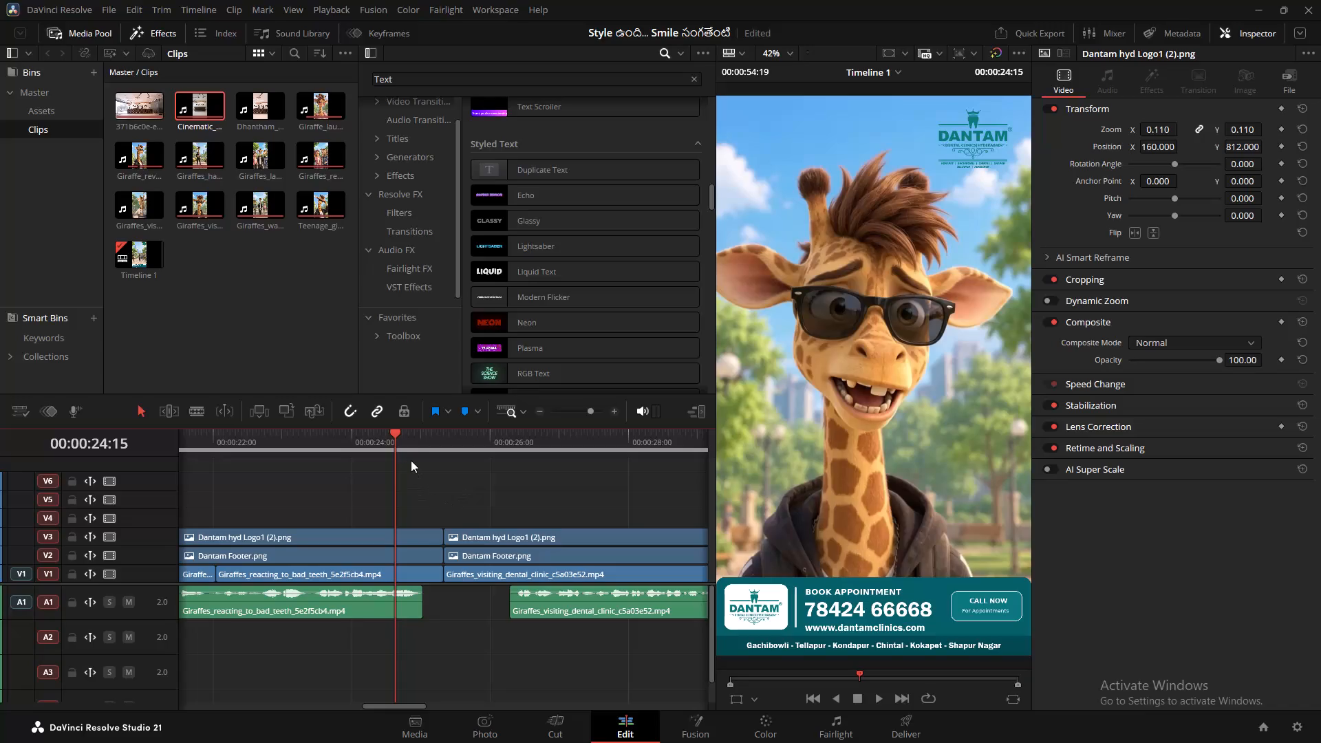
Scrub between 00:00:24:15 and 00:00:24:19 to examine the closing frames of Giraffes_reacting_to_bad_teeth, stopping at 00:00:24:17.
{"action": "left_click_drag", "start_coordinate": [393, 431], "coordinate": [408, 434]}
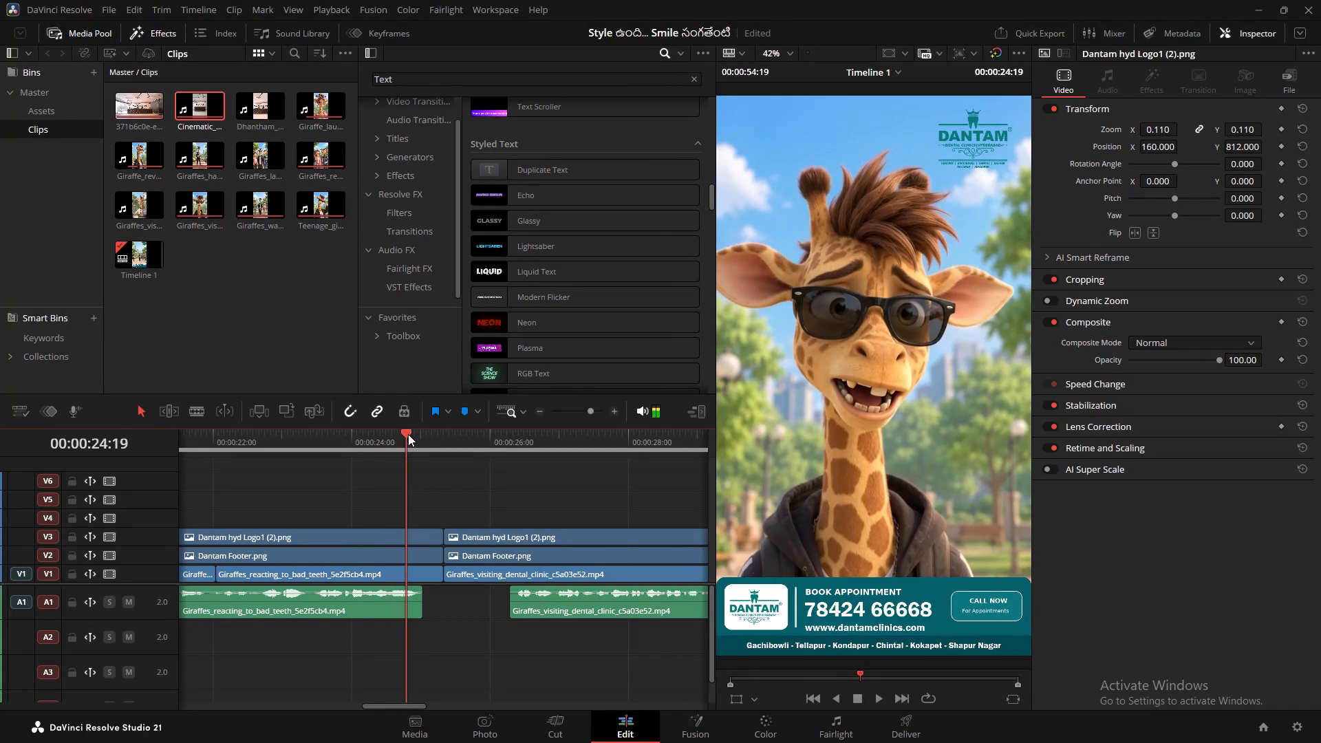
{"action": "left_click_drag", "start_coordinate": [408, 434], "coordinate": [400, 435]}
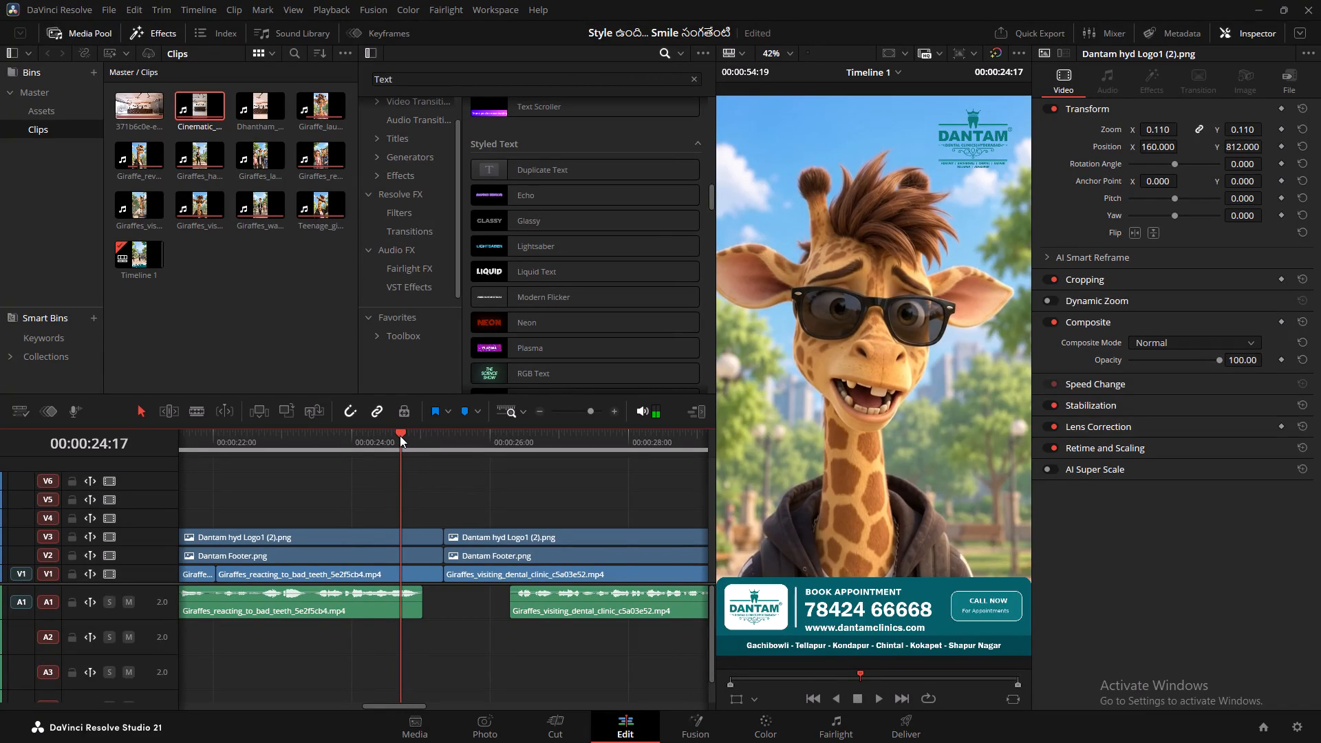
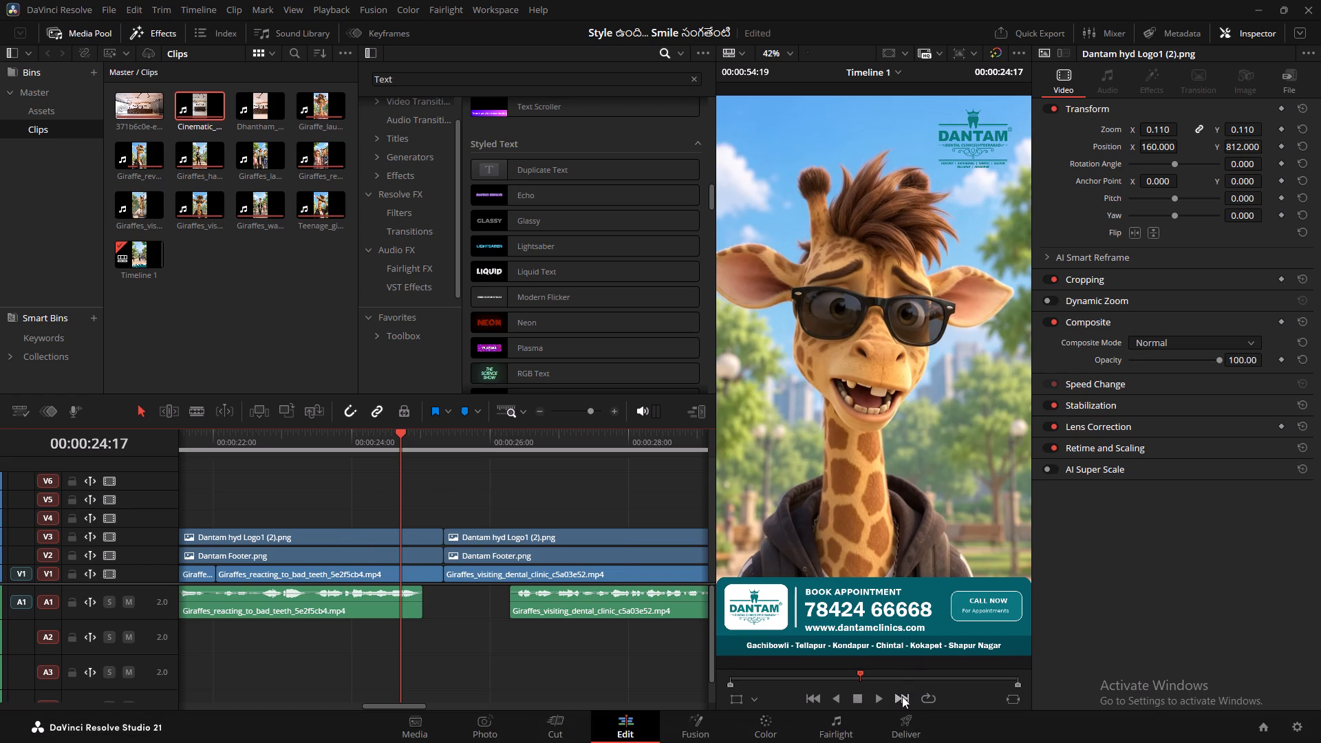
Open the Deliver page, show the promo full screen and scrub back through the giraffe shots to the beginning of the timeline.
{"action": "left_click", "coordinate": [901, 722]}
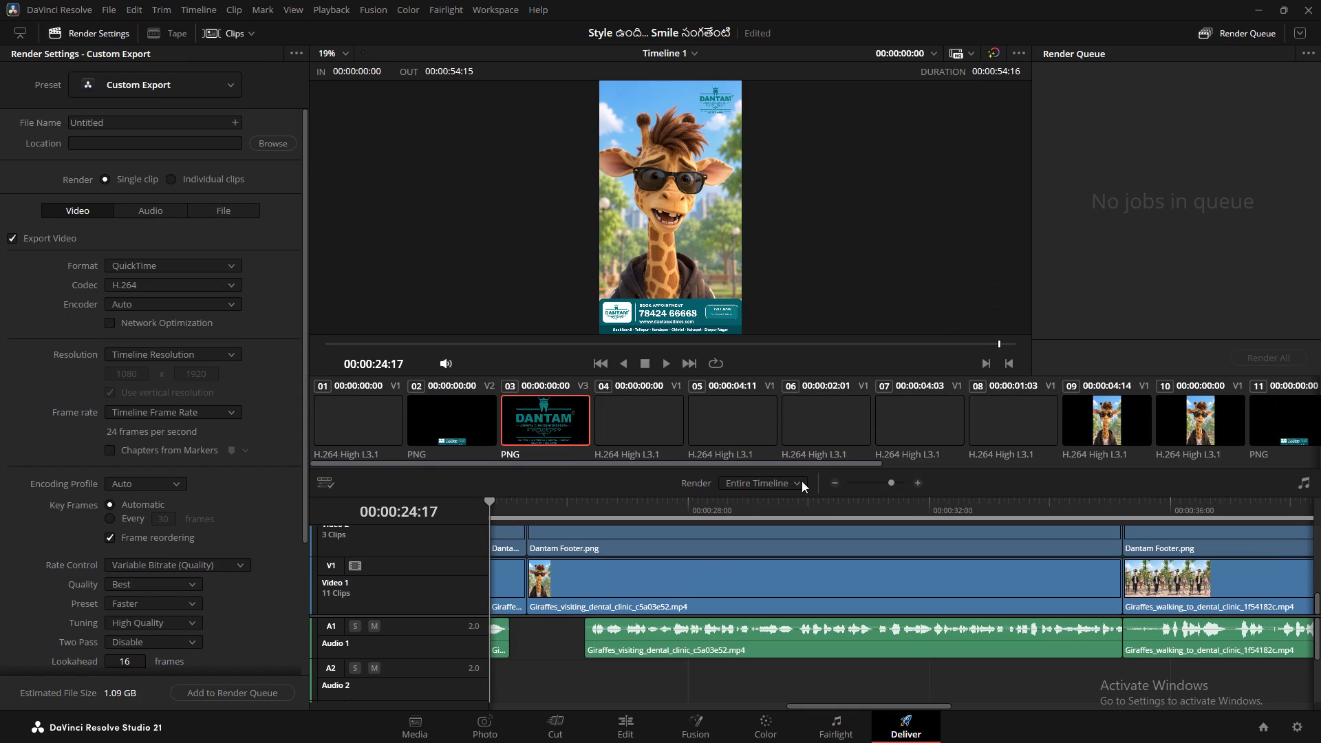
{"action": "key", "text": "p"}
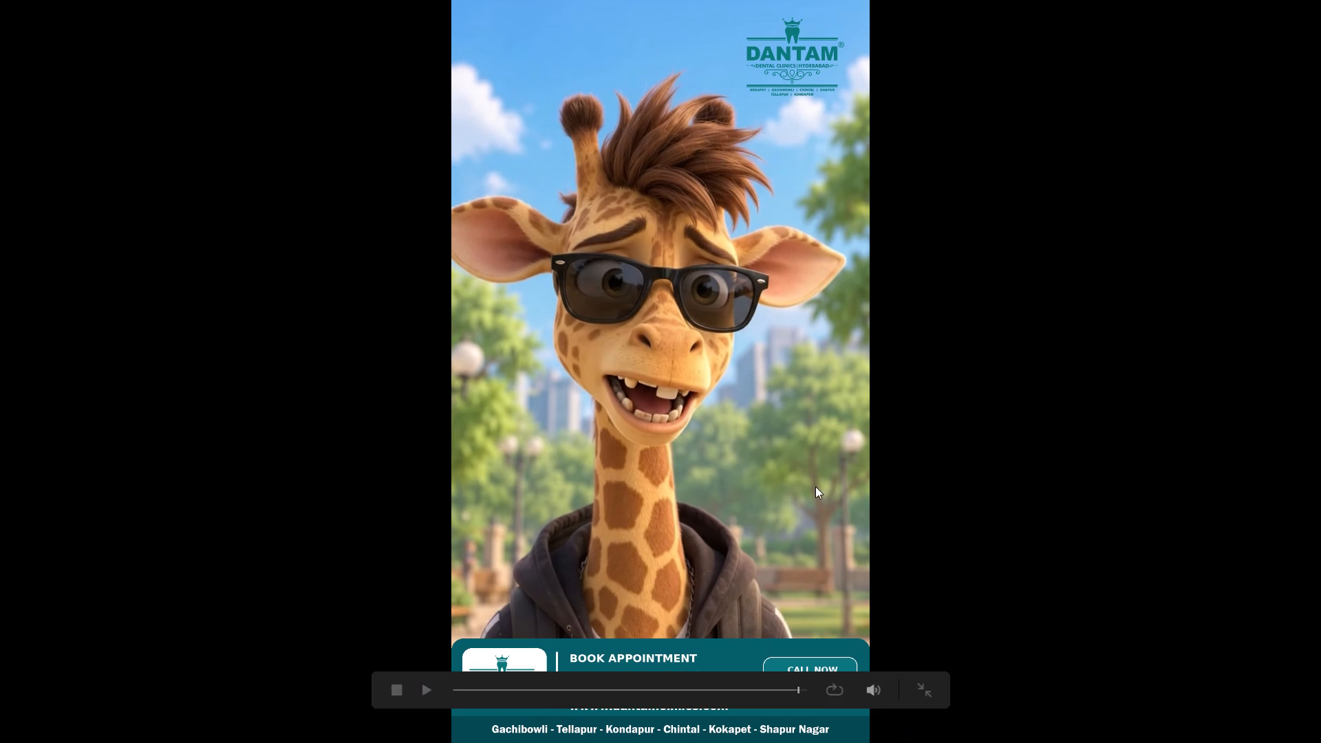
{"action": "left_click_drag", "start_coordinate": [798, 690], "coordinate": [613, 678]}
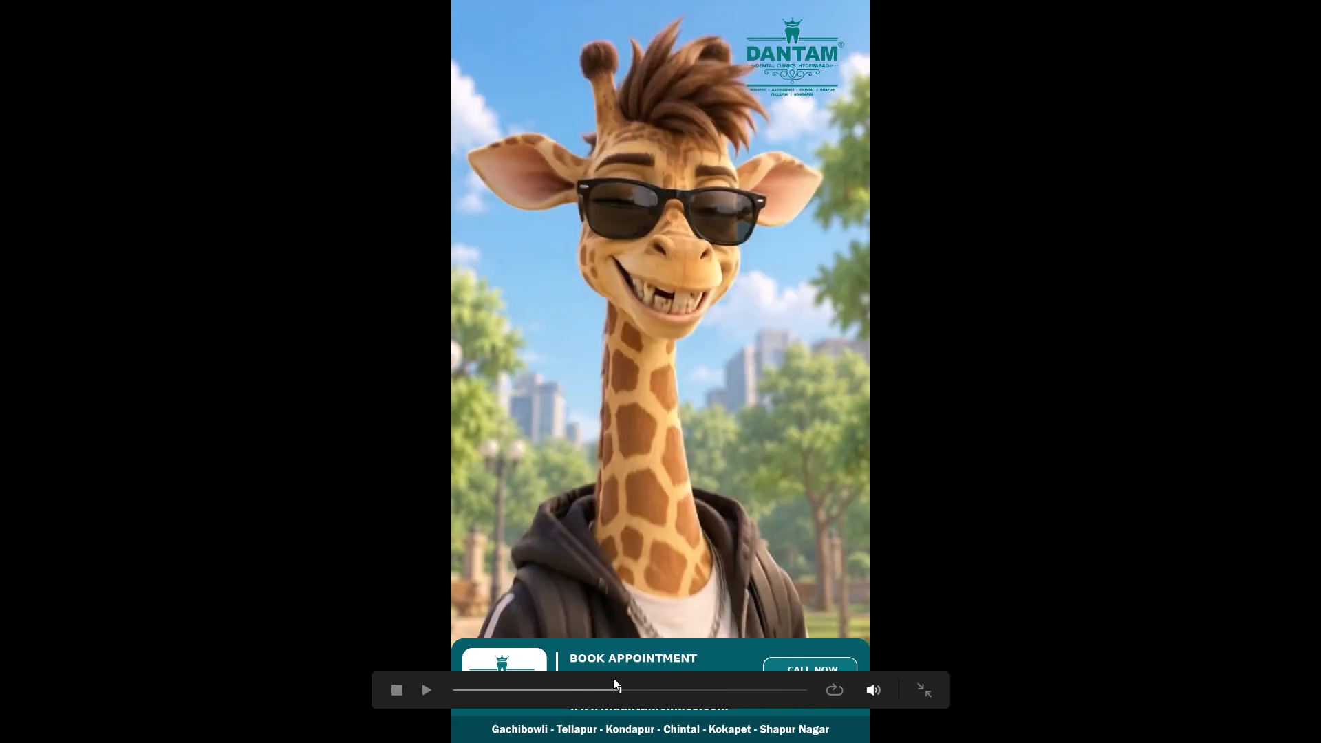
{"action": "left_click_drag", "start_coordinate": [613, 678], "coordinate": [482, 696]}
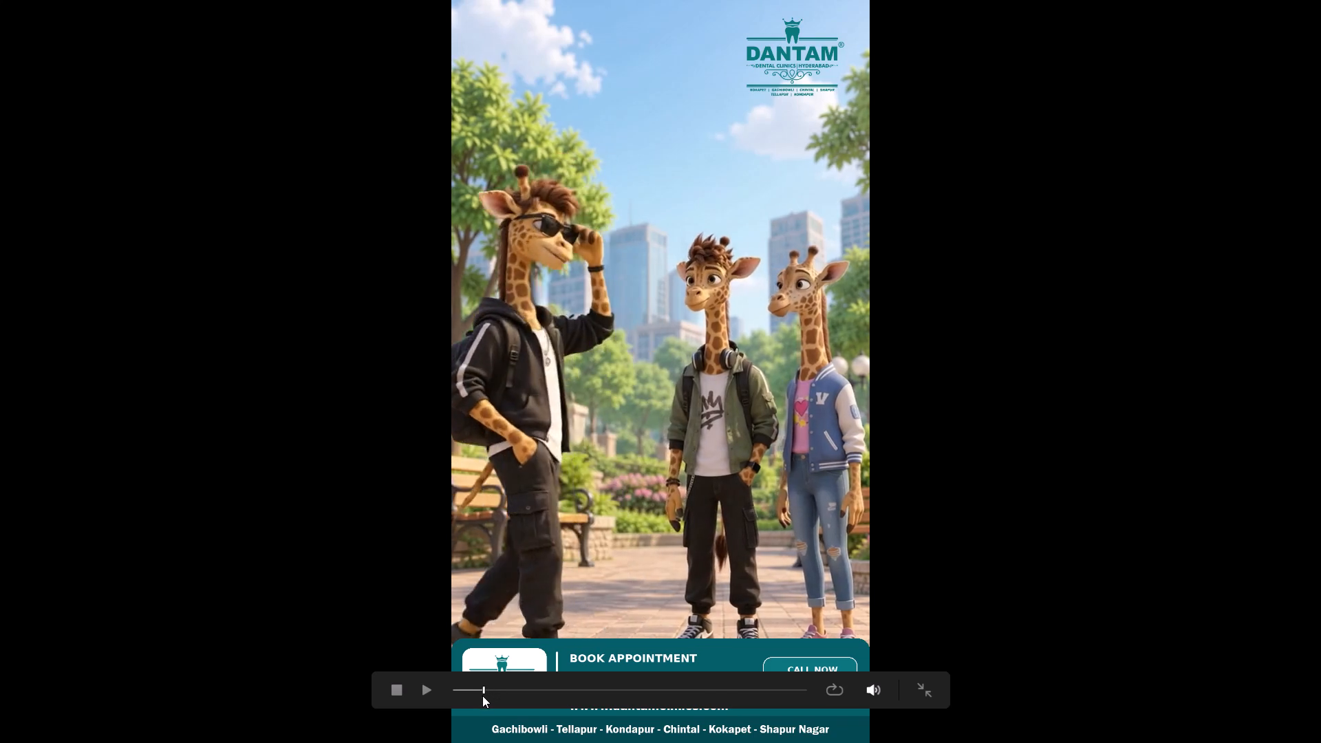
{"action": "left_click_drag", "start_coordinate": [482, 696], "coordinate": [420, 695]}
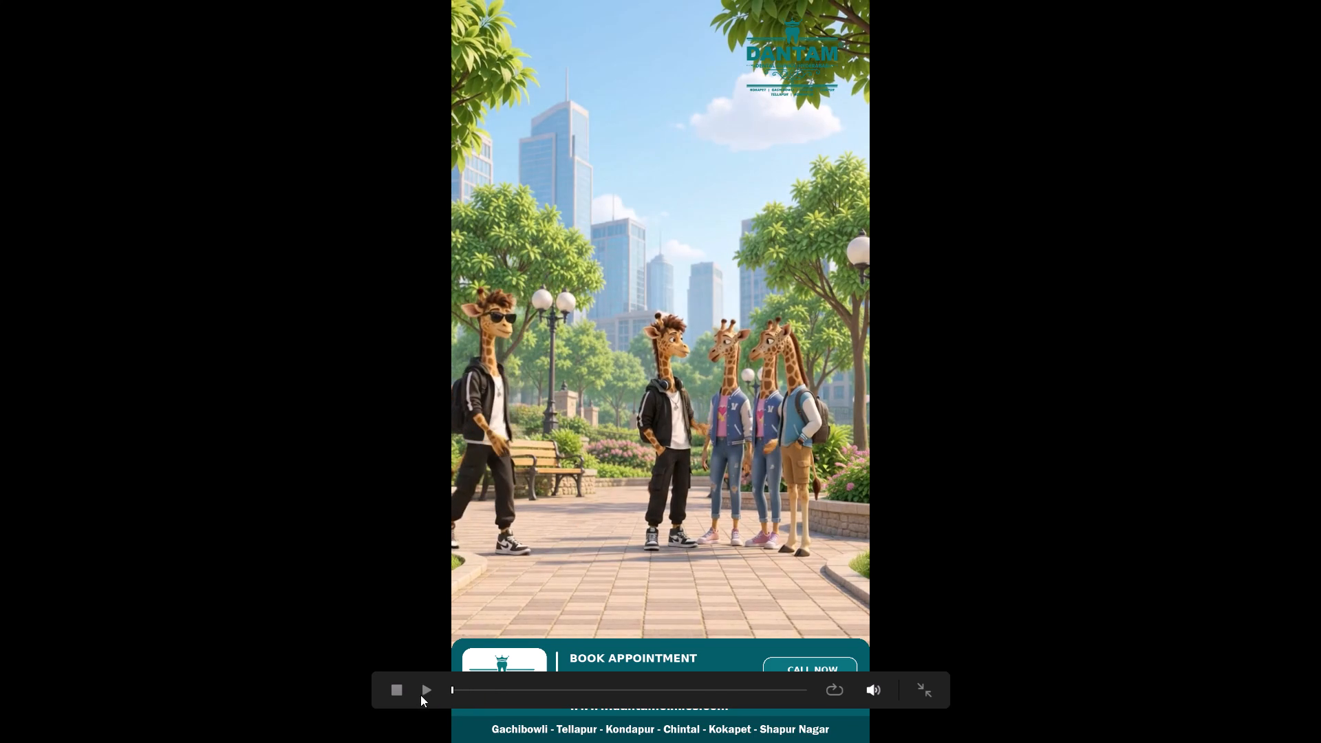
{"action": "left_click_drag", "start_coordinate": [420, 695], "coordinate": [423, 696]}
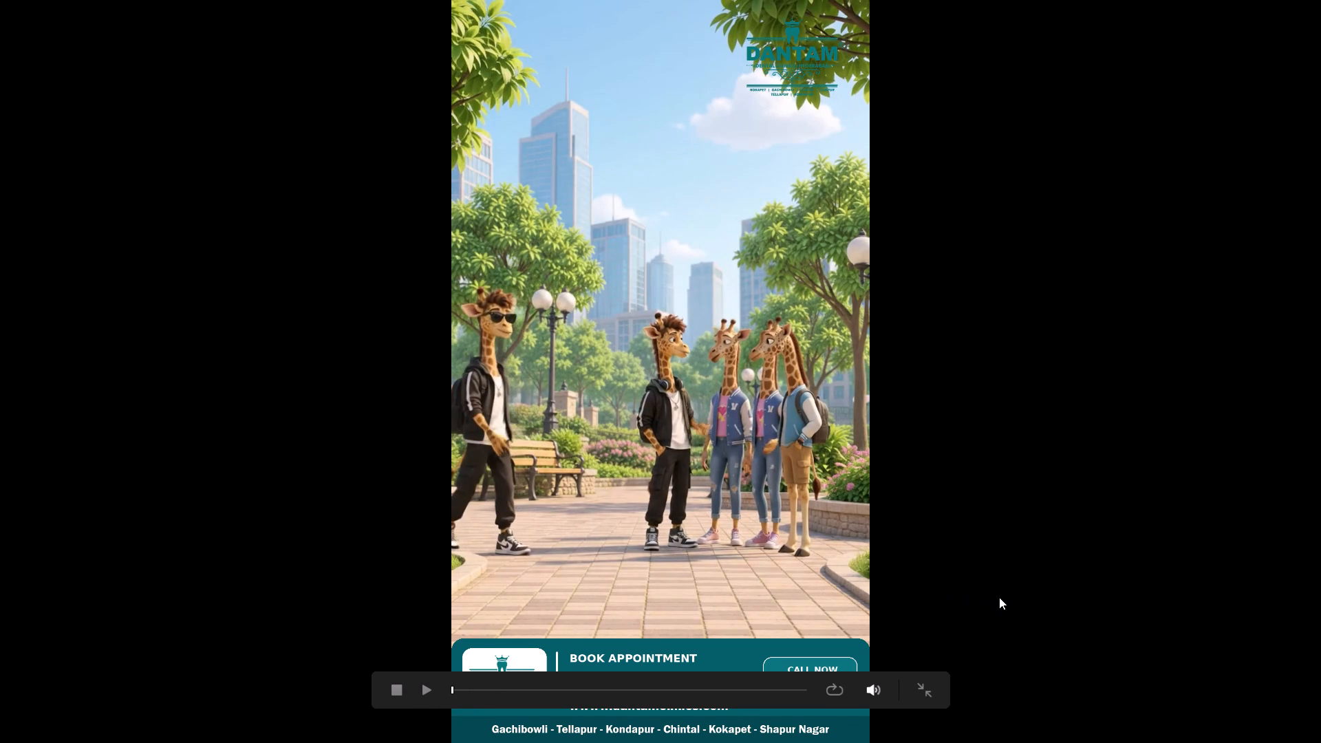
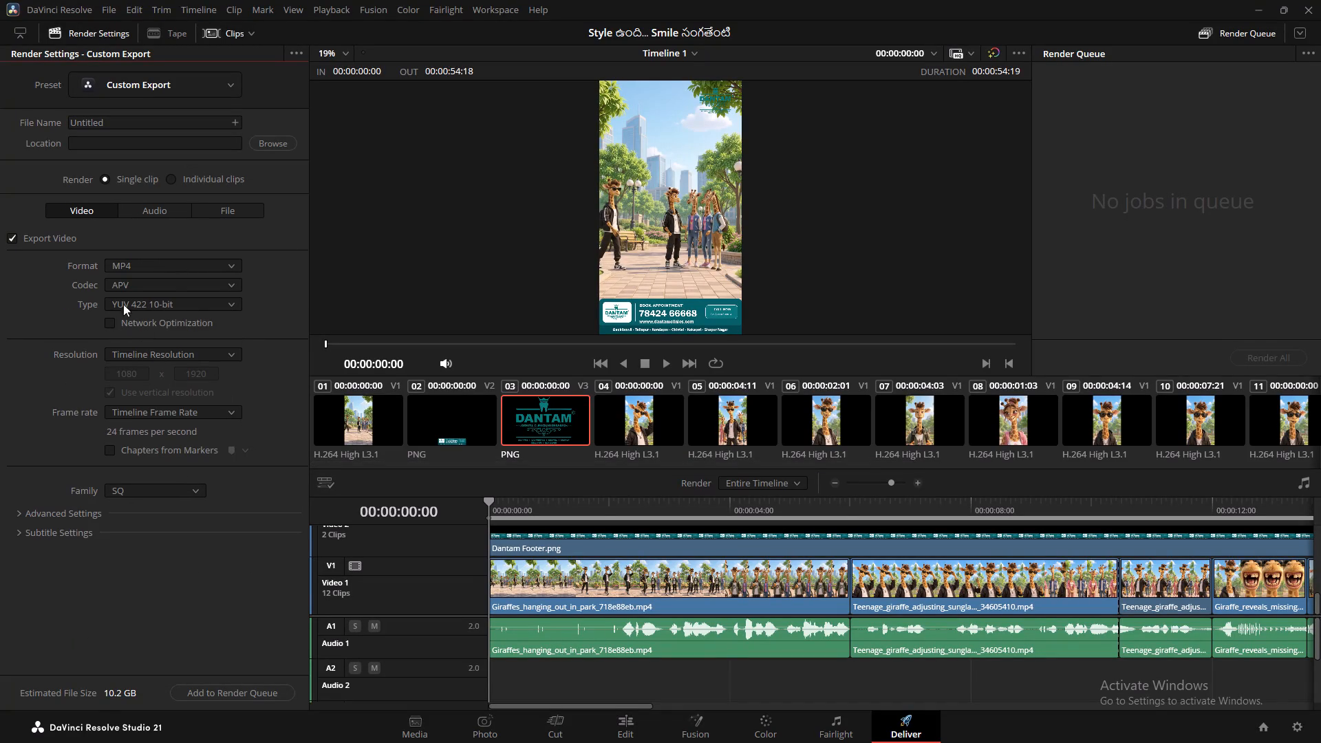
Set the export video codec to H.264 for the MP4 render.
{"action": "left_click", "coordinate": [175, 286]}
{"action": "left_click", "coordinate": [145, 314]}
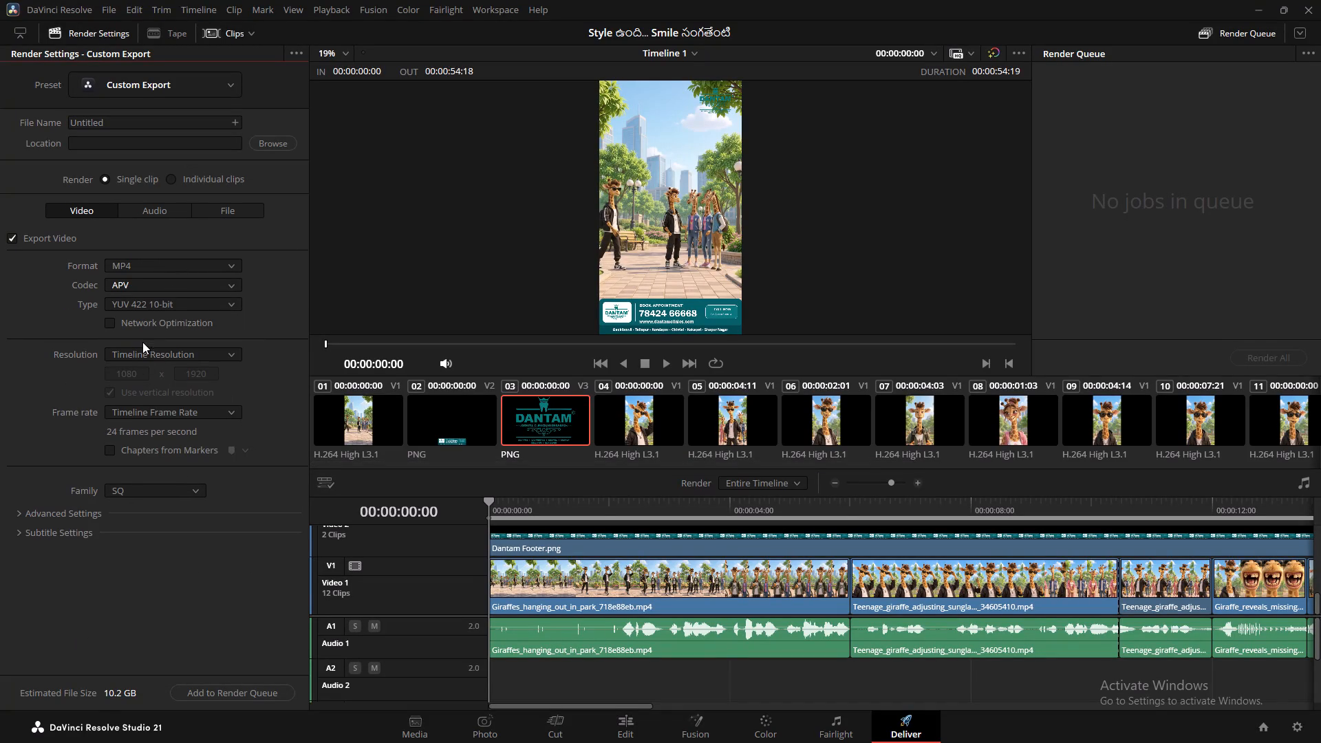
{"action": "left_click", "coordinate": [143, 299]}
{"action": "left_click", "coordinate": [151, 334]}
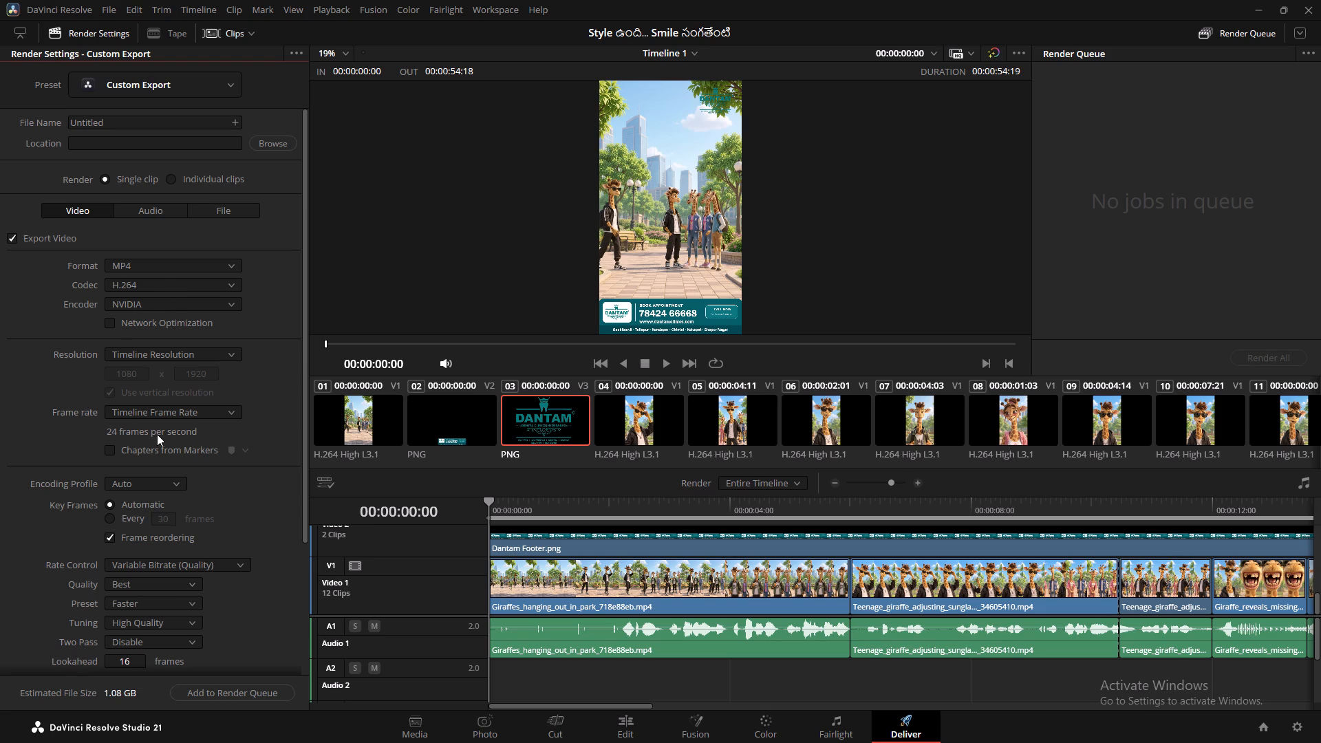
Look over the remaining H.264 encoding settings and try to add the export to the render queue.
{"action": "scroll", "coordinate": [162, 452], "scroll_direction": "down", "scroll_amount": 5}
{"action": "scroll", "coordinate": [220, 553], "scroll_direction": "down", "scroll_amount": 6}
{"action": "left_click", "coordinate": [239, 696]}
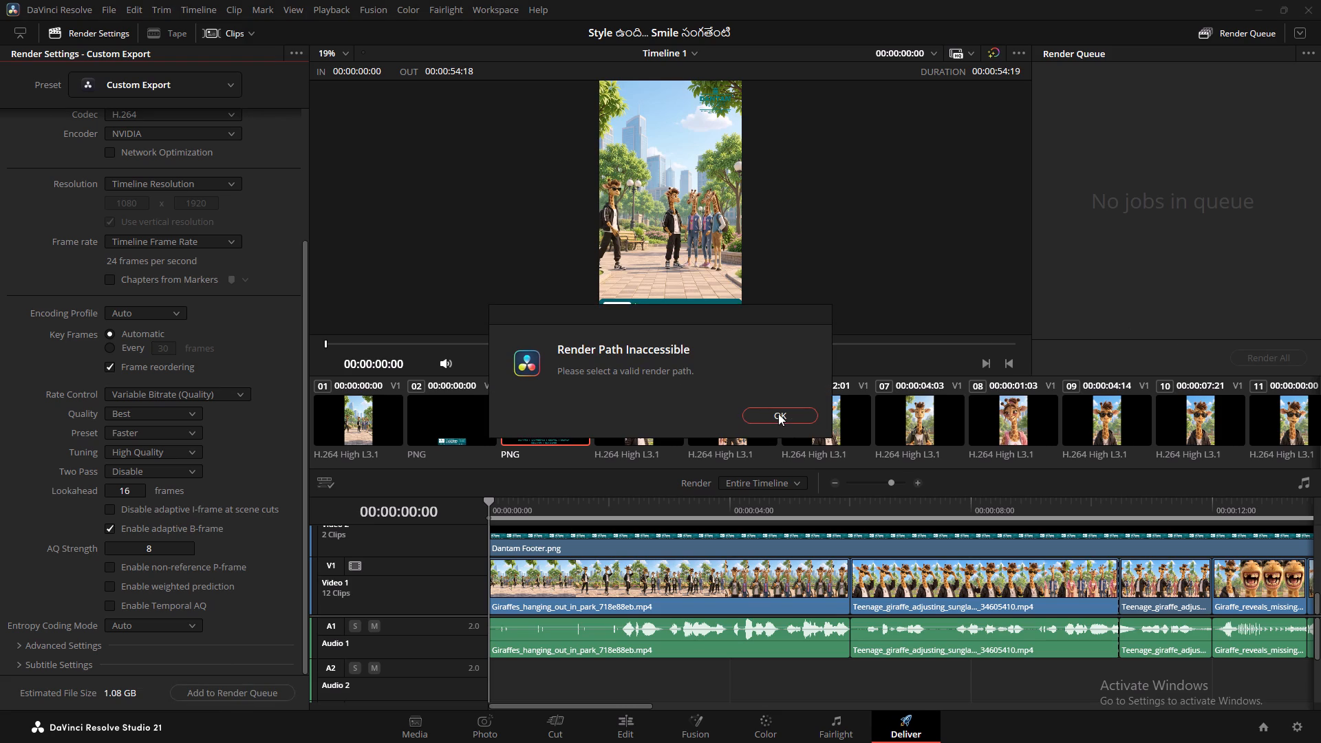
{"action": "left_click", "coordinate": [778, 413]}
Browse for the render location and open D:\RATHOD\Dhantam\Funny reel_02\Final_render as the destination folder.
{"action": "scroll", "coordinate": [51, 351], "scroll_direction": "up", "scroll_amount": 6}
{"action": "left_click", "coordinate": [280, 139]}
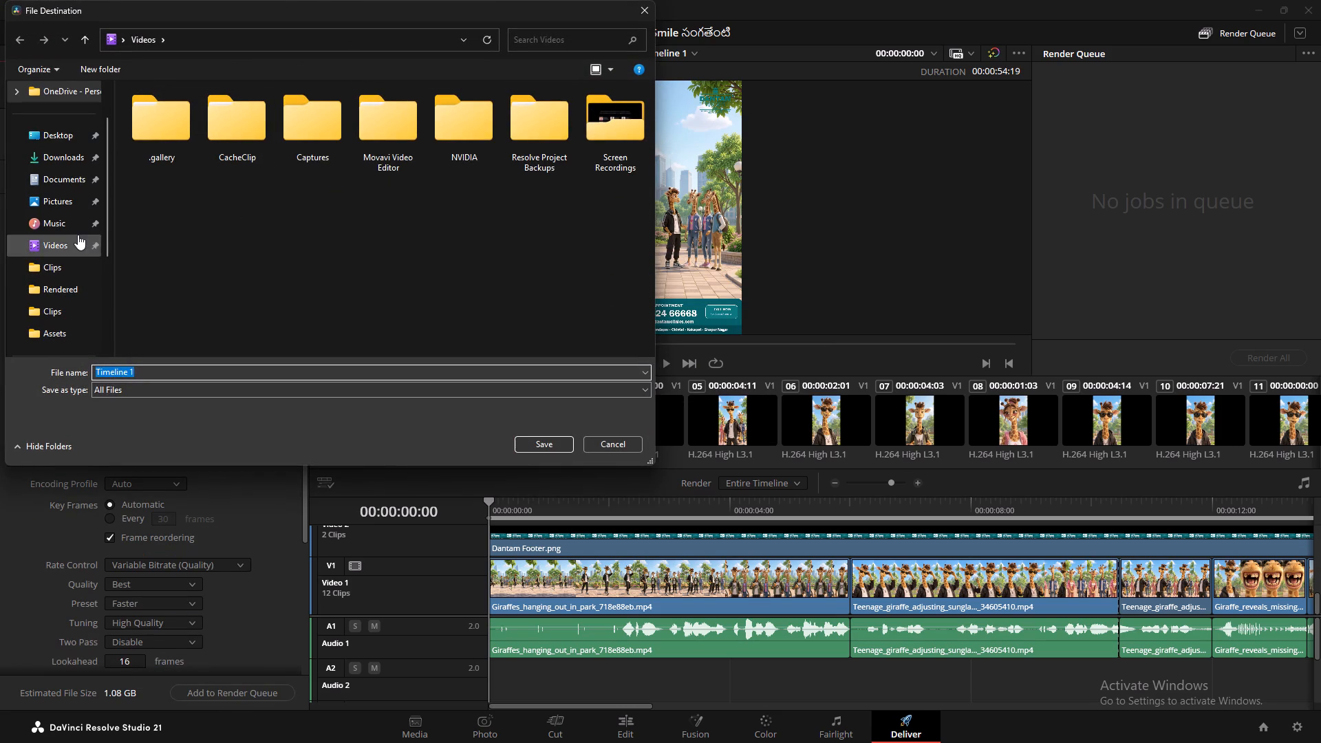
{"action": "scroll", "coordinate": [77, 235], "scroll_direction": "down", "scroll_amount": 6}
{"action": "left_click", "coordinate": [63, 294]}
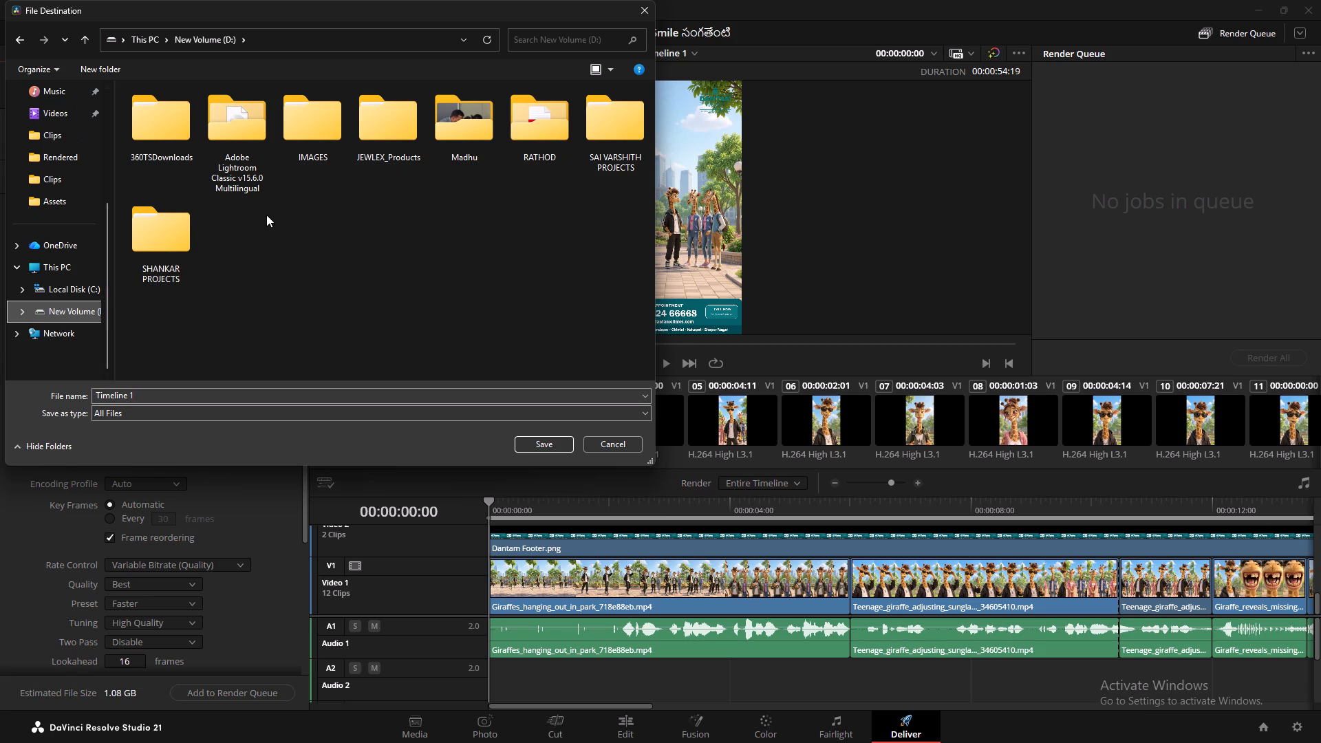
{"action": "left_click", "coordinate": [544, 131]}
{"action": "double_click", "coordinate": [543, 131]}
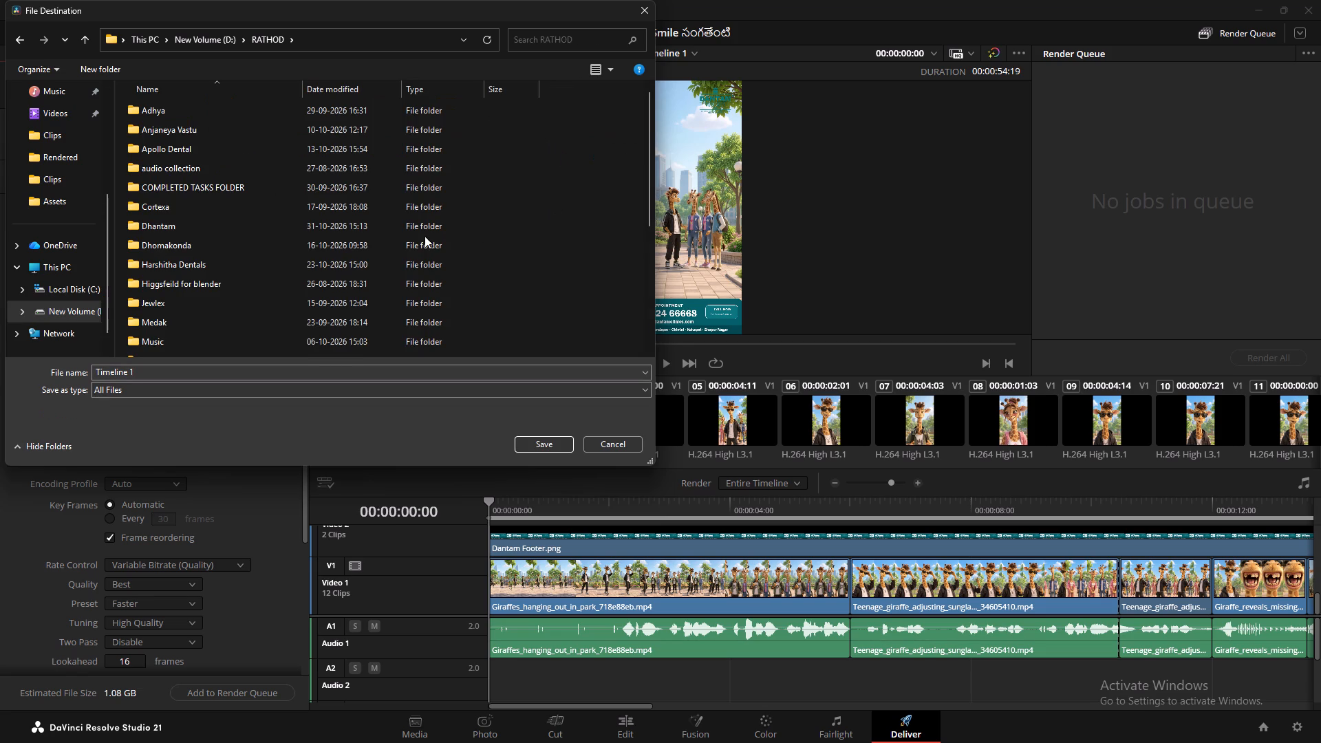
{"action": "scroll", "coordinate": [425, 236], "scroll_direction": "down", "scroll_amount": 3}
{"action": "scroll", "coordinate": [248, 215], "scroll_direction": "up", "scroll_amount": 3}
{"action": "double_click", "coordinate": [216, 226]}
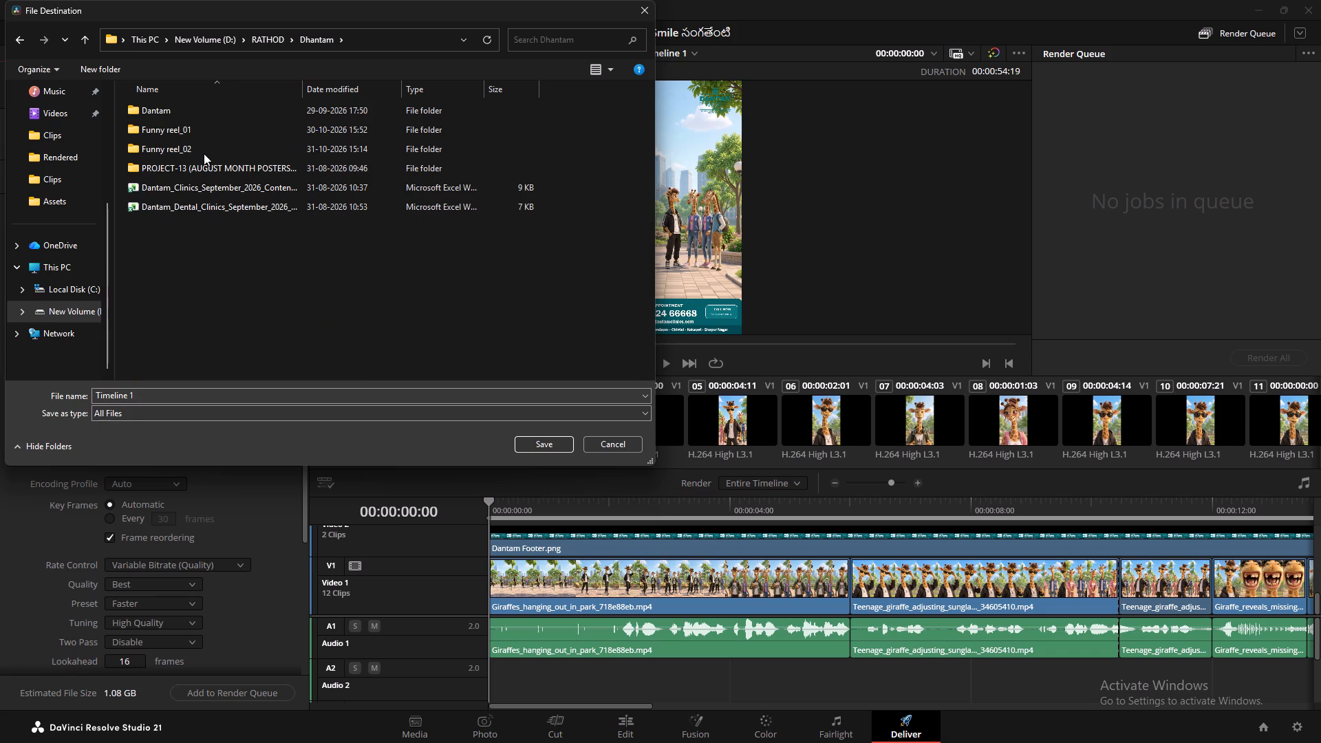
{"action": "double_click", "coordinate": [204, 152]}
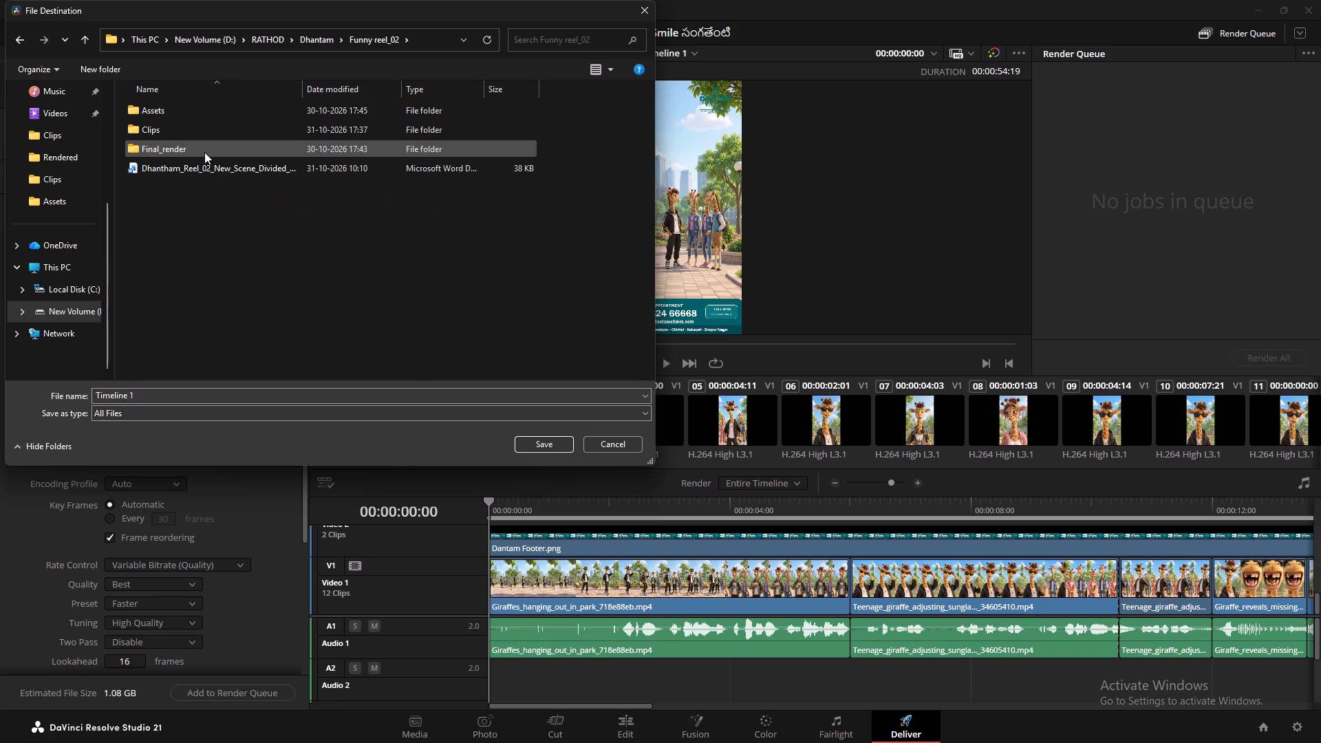
{"action": "double_click", "coordinate": [204, 152]}
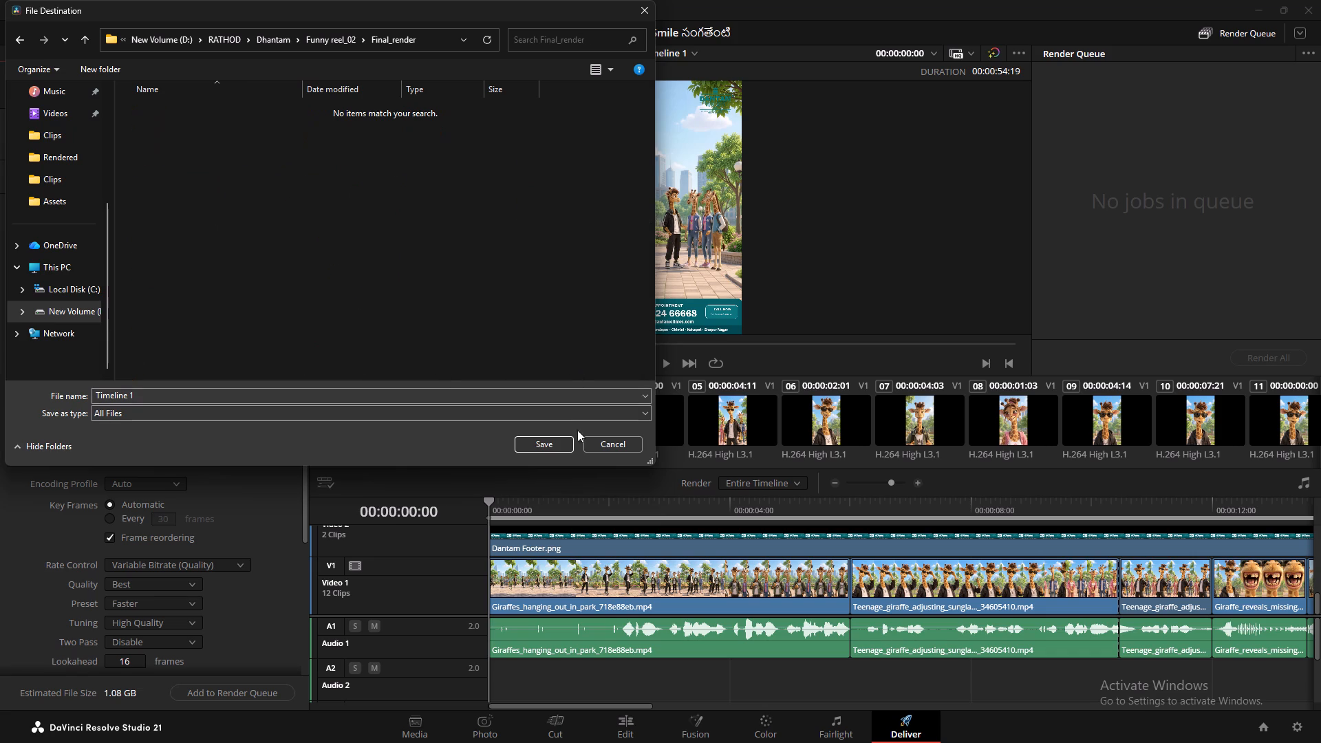
Name the export file "Style ఉంది... Smile సంగతేంటి" using the copied title from the clipboard history and save the destination.
{"action": "left_click_drag", "start_coordinate": [146, 394], "coordinate": [104, 394]}
{"action": "key", "text": "super+v"}
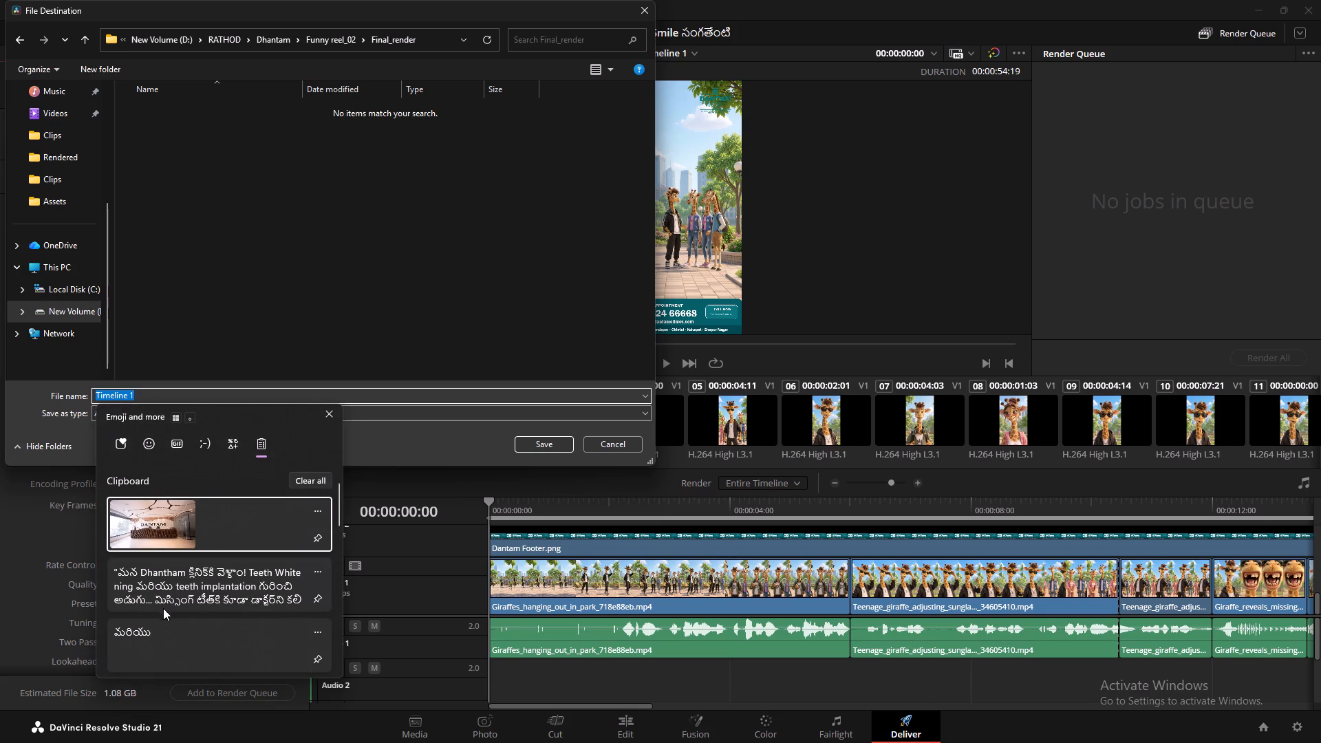
{"action": "scroll", "coordinate": [169, 592], "scroll_direction": "down", "scroll_amount": 8}
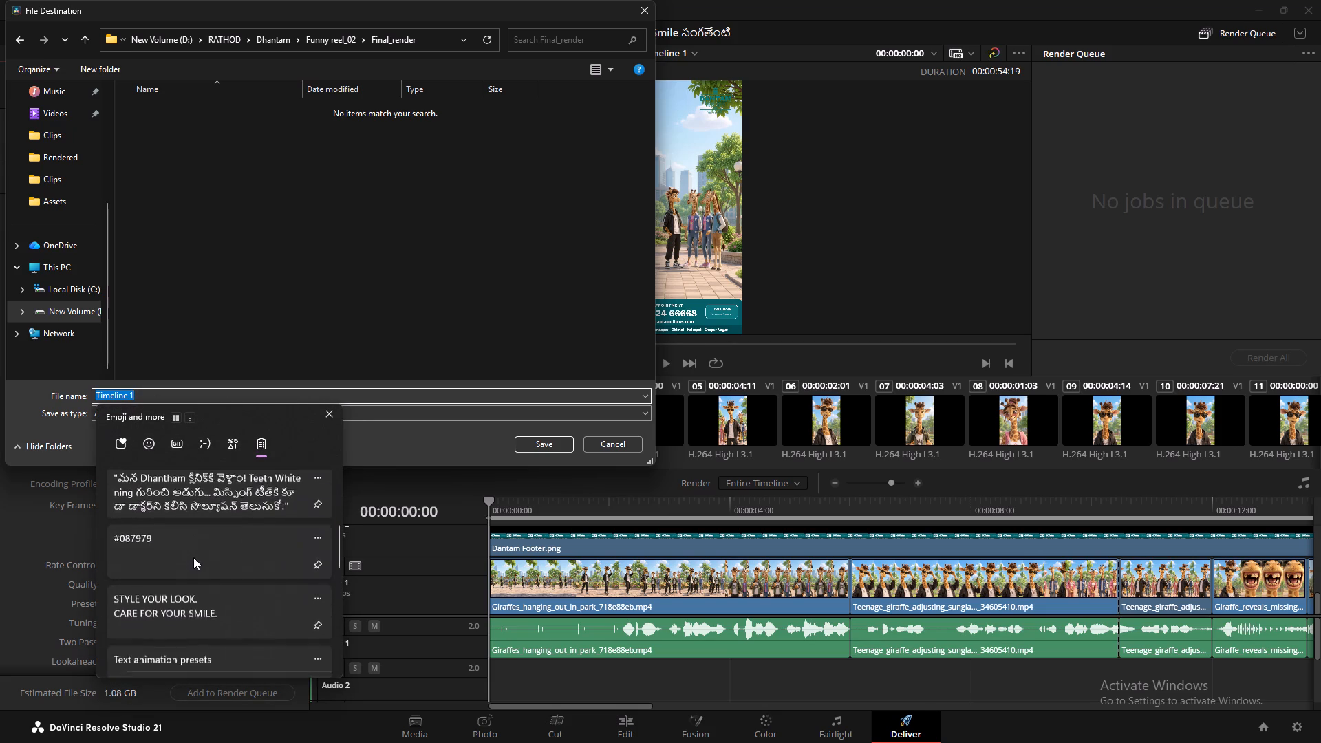
{"action": "scroll", "coordinate": [193, 557], "scroll_direction": "down", "scroll_amount": 13}
{"action": "scroll", "coordinate": [208, 552], "scroll_direction": "up", "scroll_amount": 2}
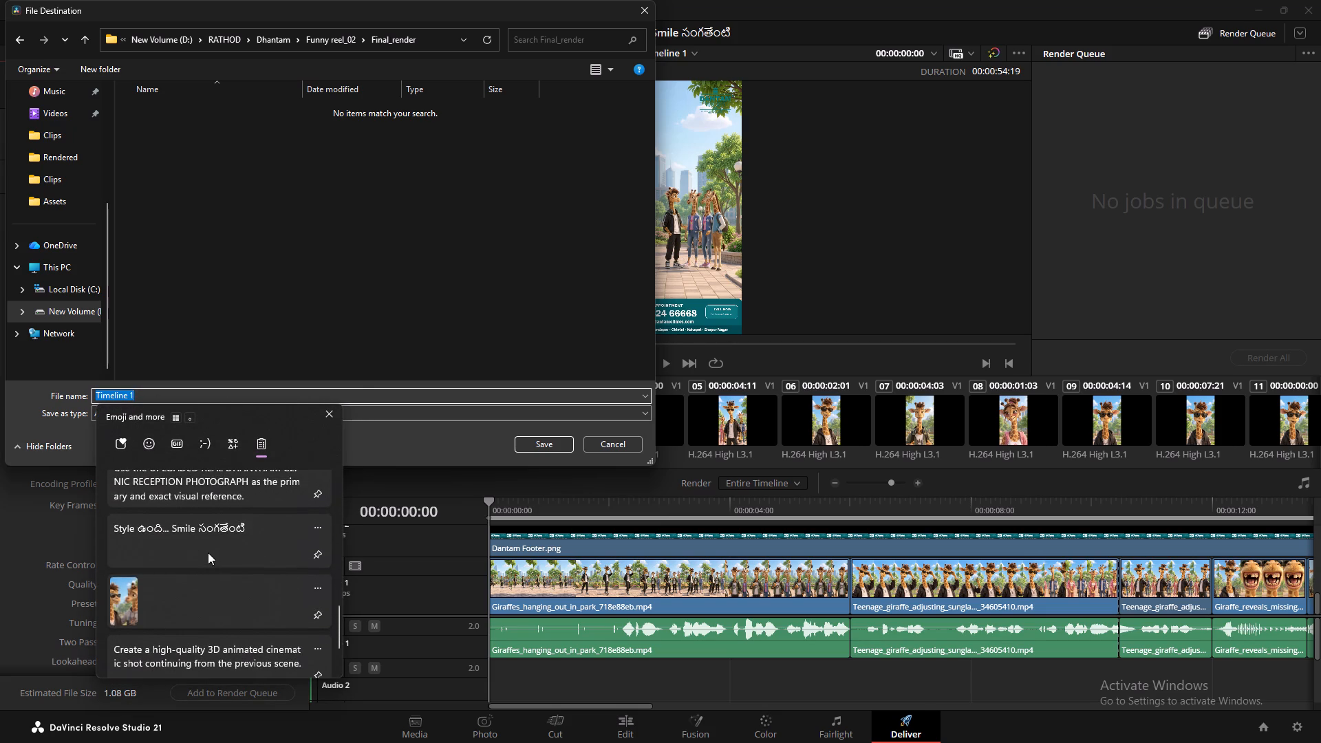
{"action": "left_click", "coordinate": [208, 552]}
{"action": "key", "text": "ctrl+v"}
{"action": "left_click", "coordinate": [535, 440]}
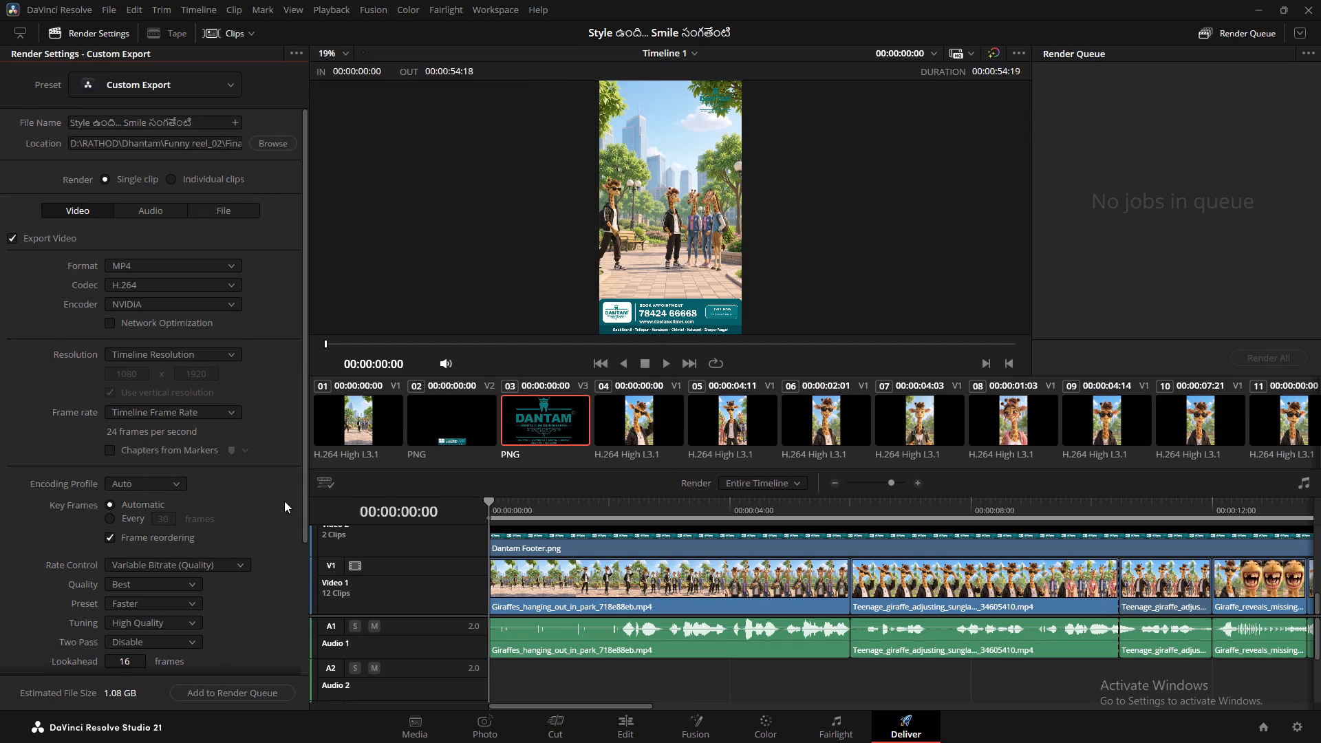
Add the configured export to the render queue.
{"action": "left_click", "coordinate": [248, 691]}
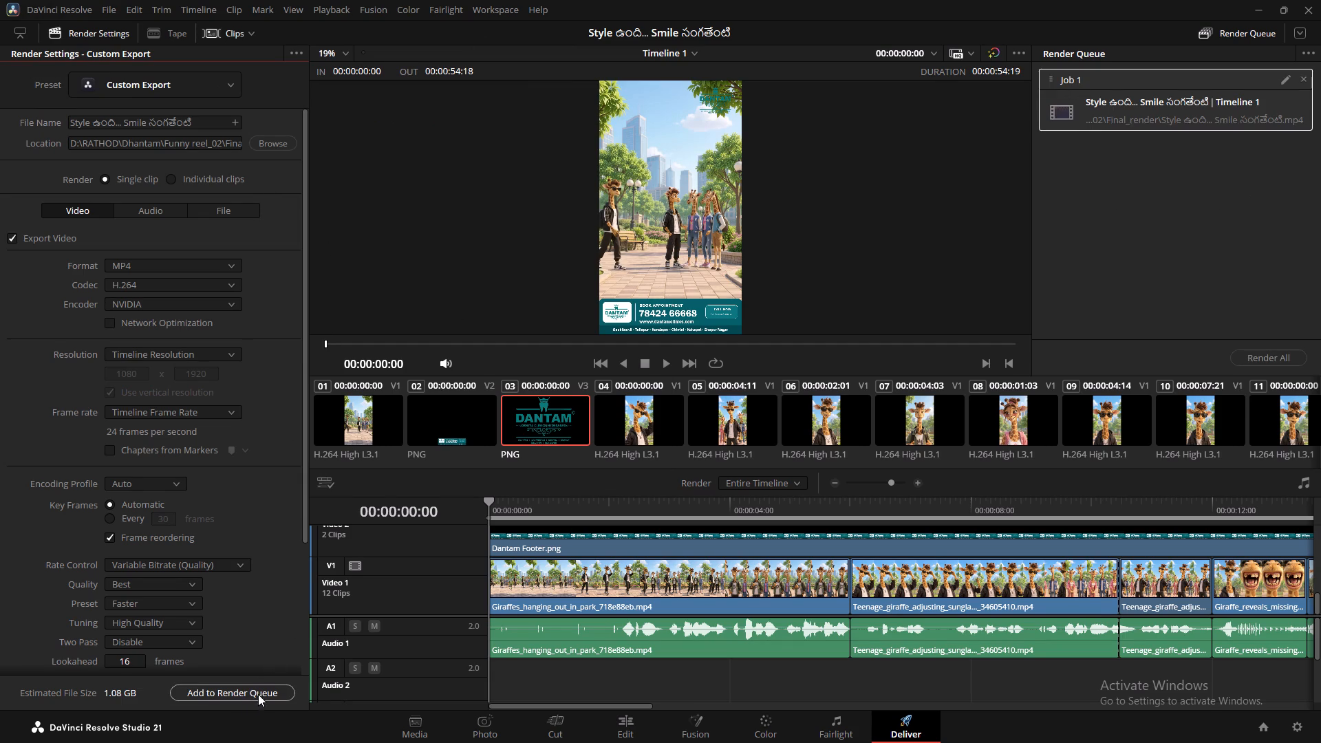
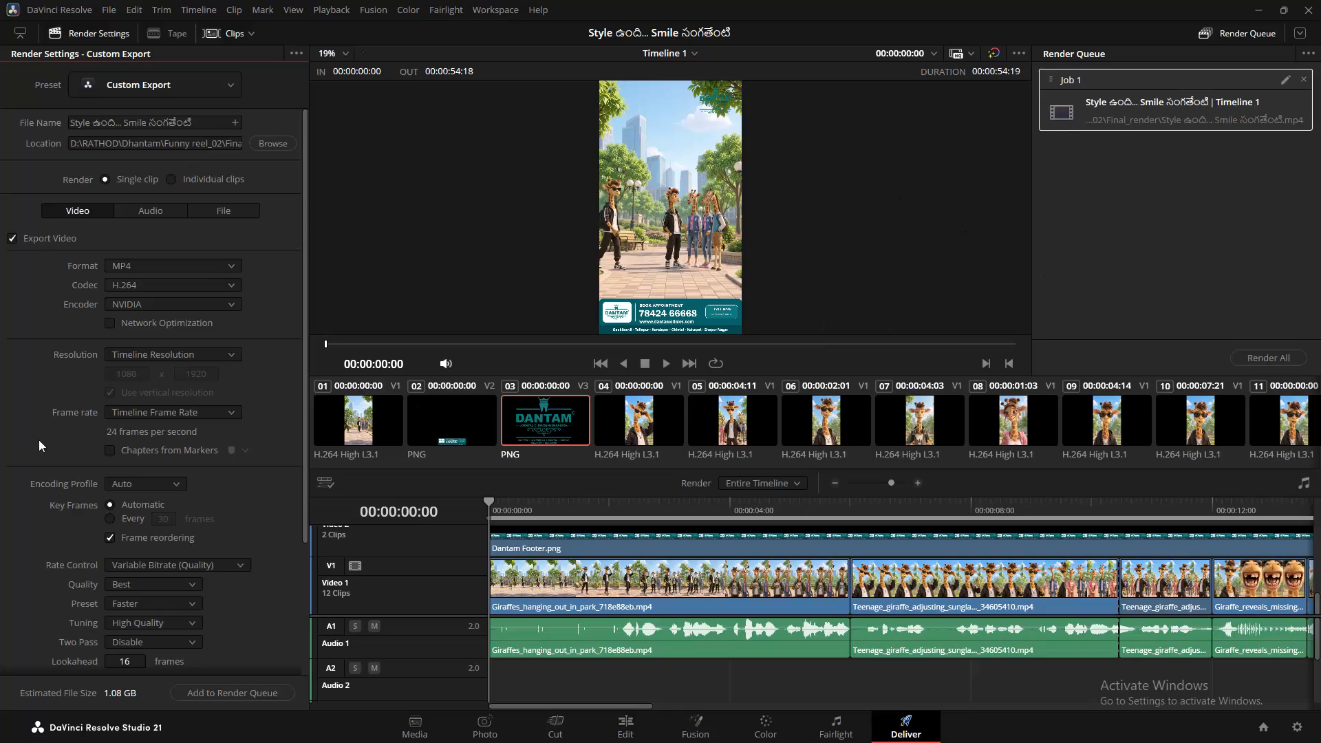
Render the queued promo export job.
{"action": "scroll", "coordinate": [101, 396], "scroll_direction": "down", "scroll_amount": 7}
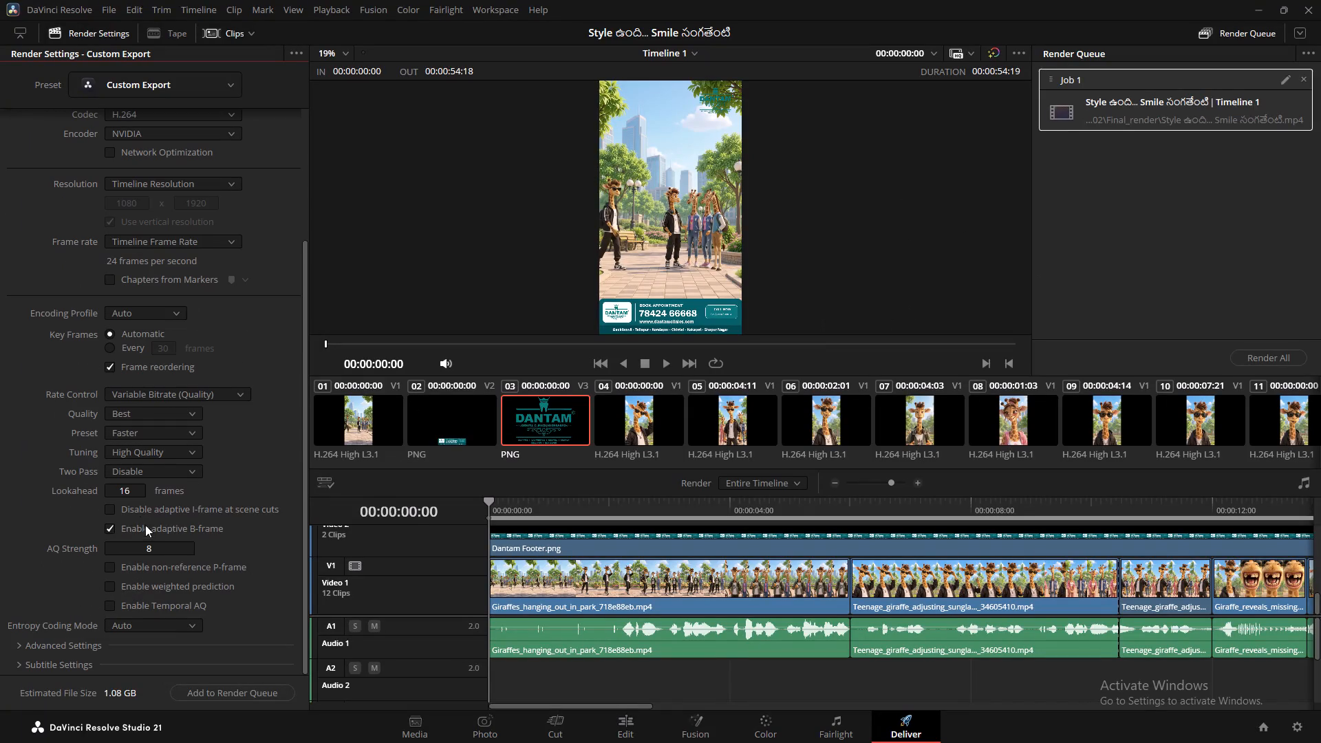
{"action": "left_click", "coordinate": [1269, 361]}
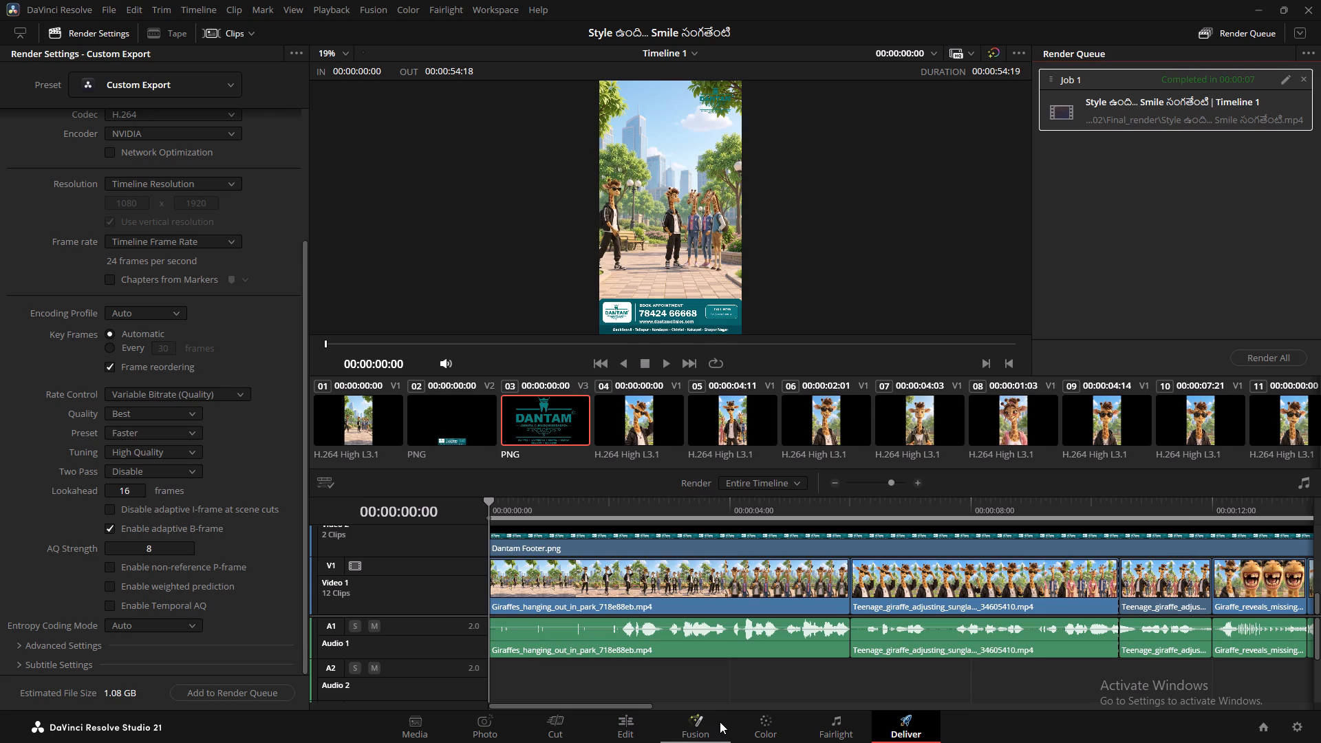
Switch to File Explorer, go to Funny reel_02's Final_render folder and open the rendered MP4.
{"action": "key", "text": "alt+Tab"}
{"action": "key", "text": "alt+Tab"}
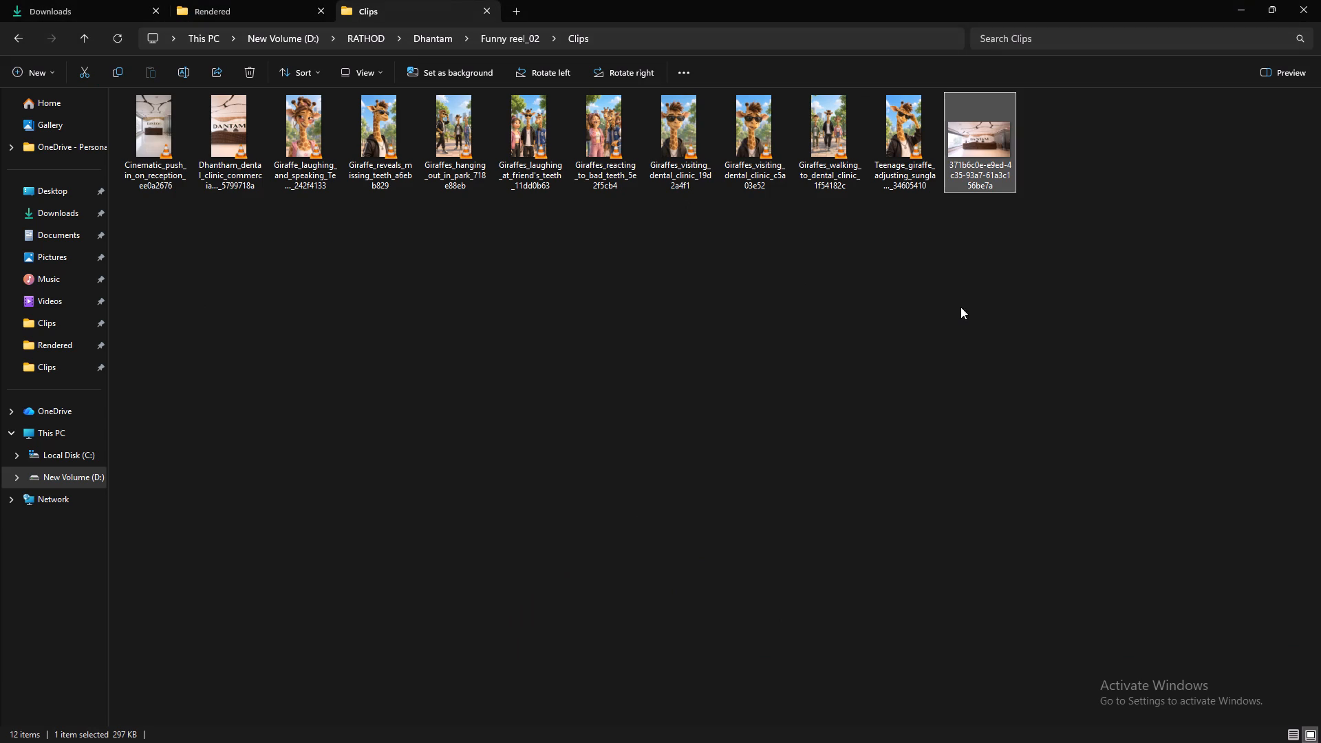
{"action": "left_click_drag", "start_coordinate": [373, 137], "coordinate": [431, 222]}
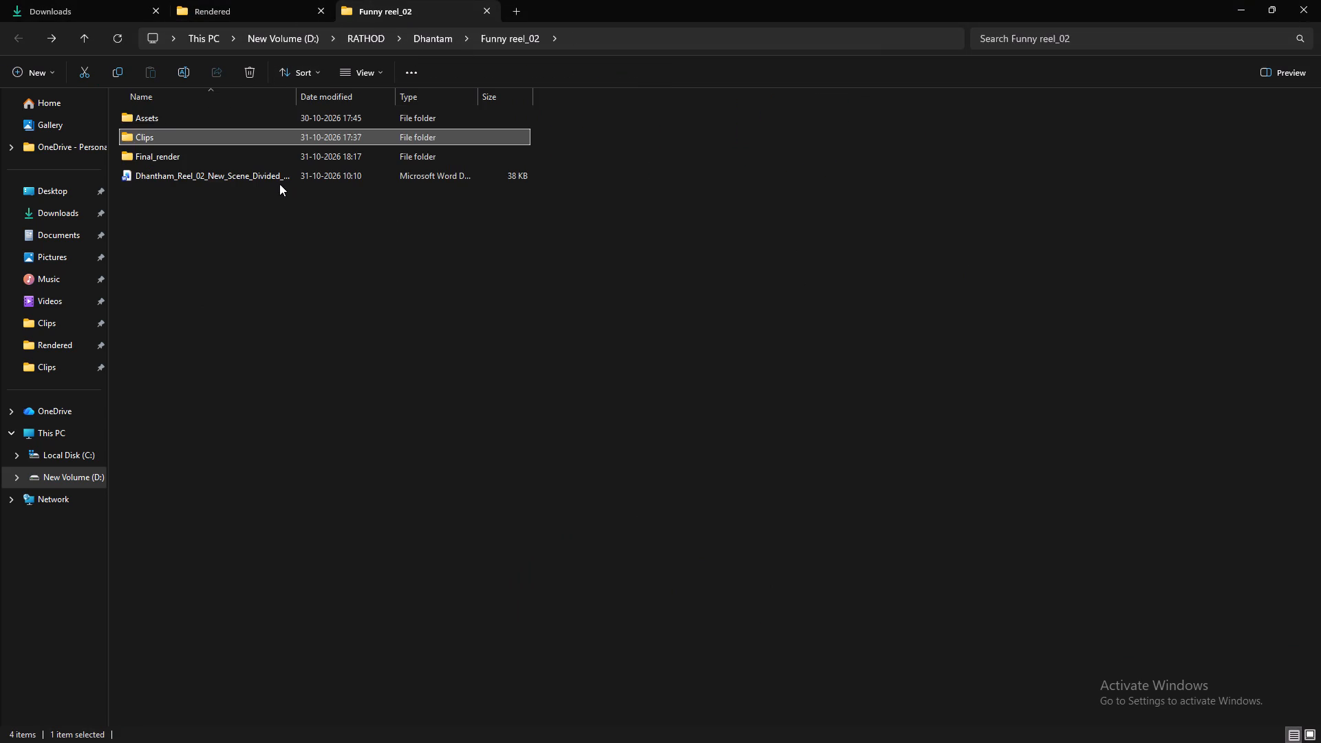
{"action": "left_click", "coordinate": [279, 184]}
{"action": "double_click", "coordinate": [275, 157]}
{"action": "double_click", "coordinate": [165, 147]}
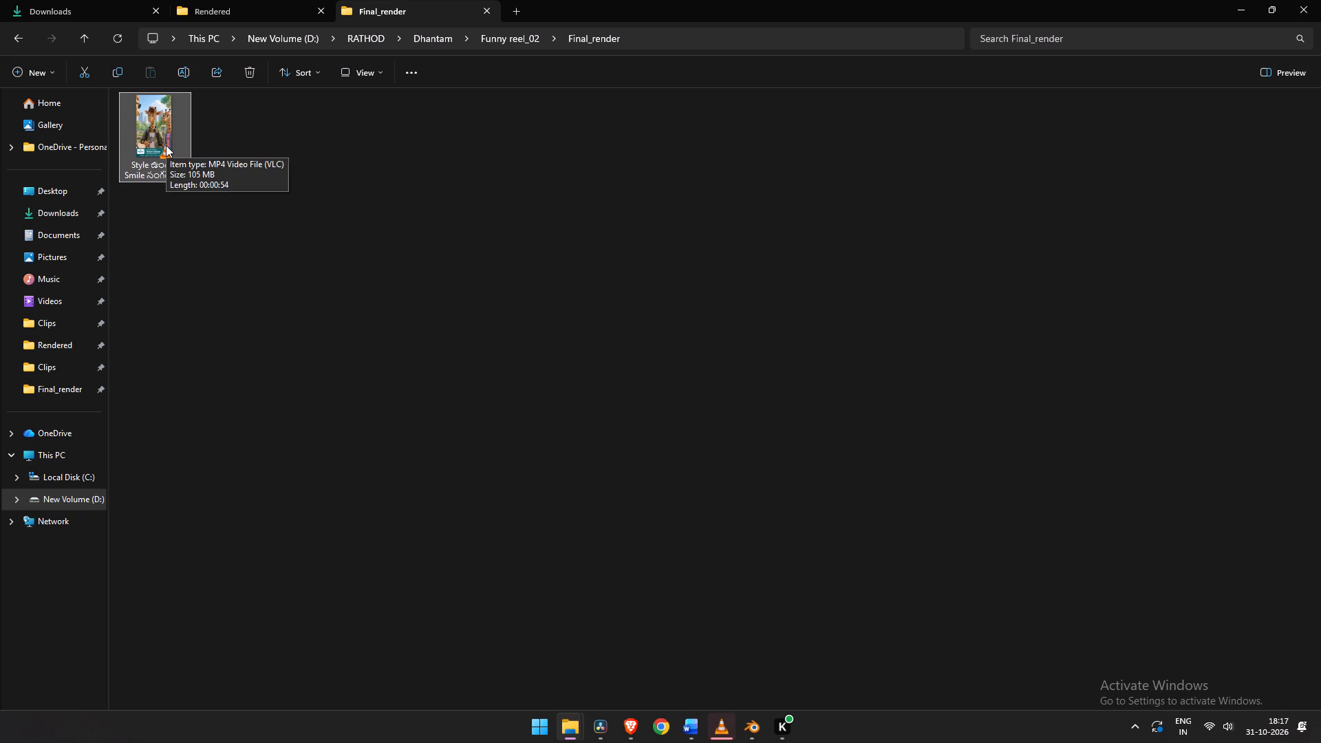
Switch to VLC media player, pause the rendered video, return it to the start and show it full screen.
{"action": "key", "text": "alt+Tab"}
{"action": "key", "text": "alt+Tab"}
{"action": "key", "text": "alt+Tab"}
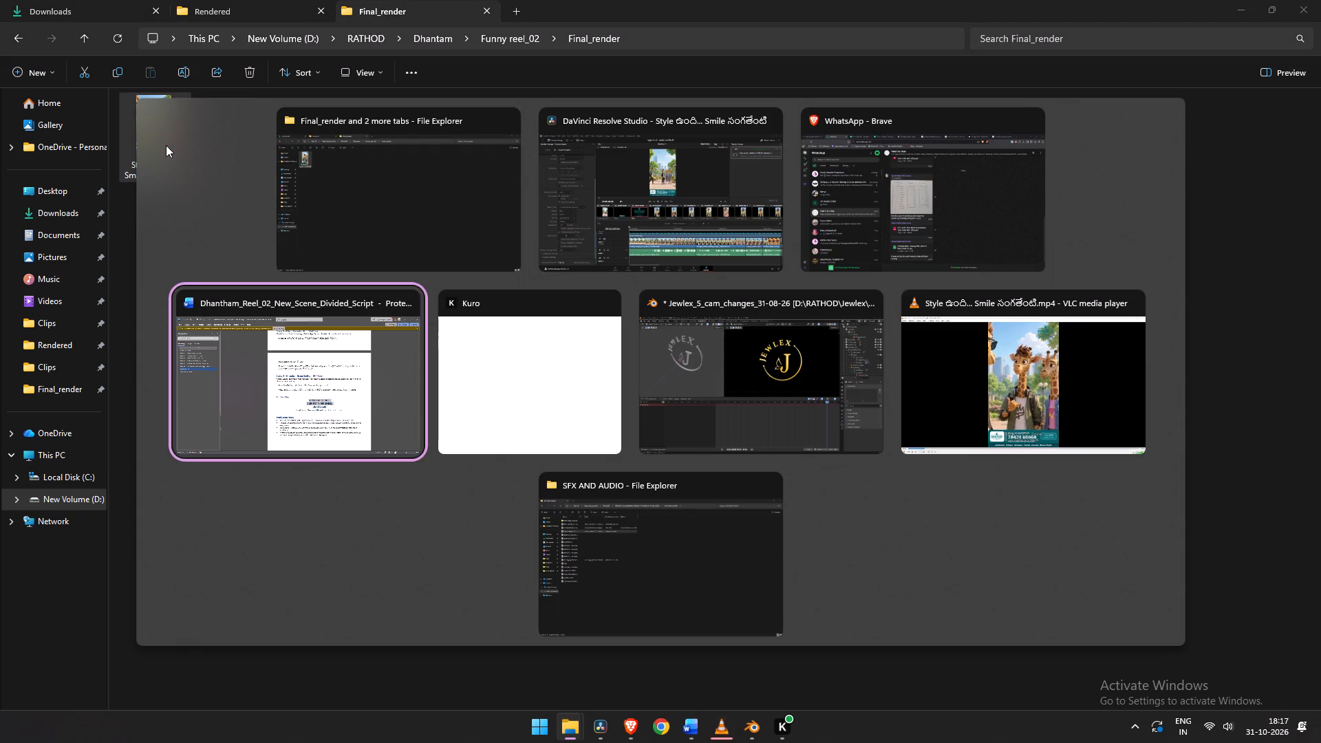
{"action": "key", "text": "alt+Tab"}
{"action": "key", "text": "alt+Tab"}
{"action": "key", "text": "alt+Tab"}
{"action": "key", "text": "space"}
{"action": "key", "text": "Left"}
{"action": "key", "text": "Left"}
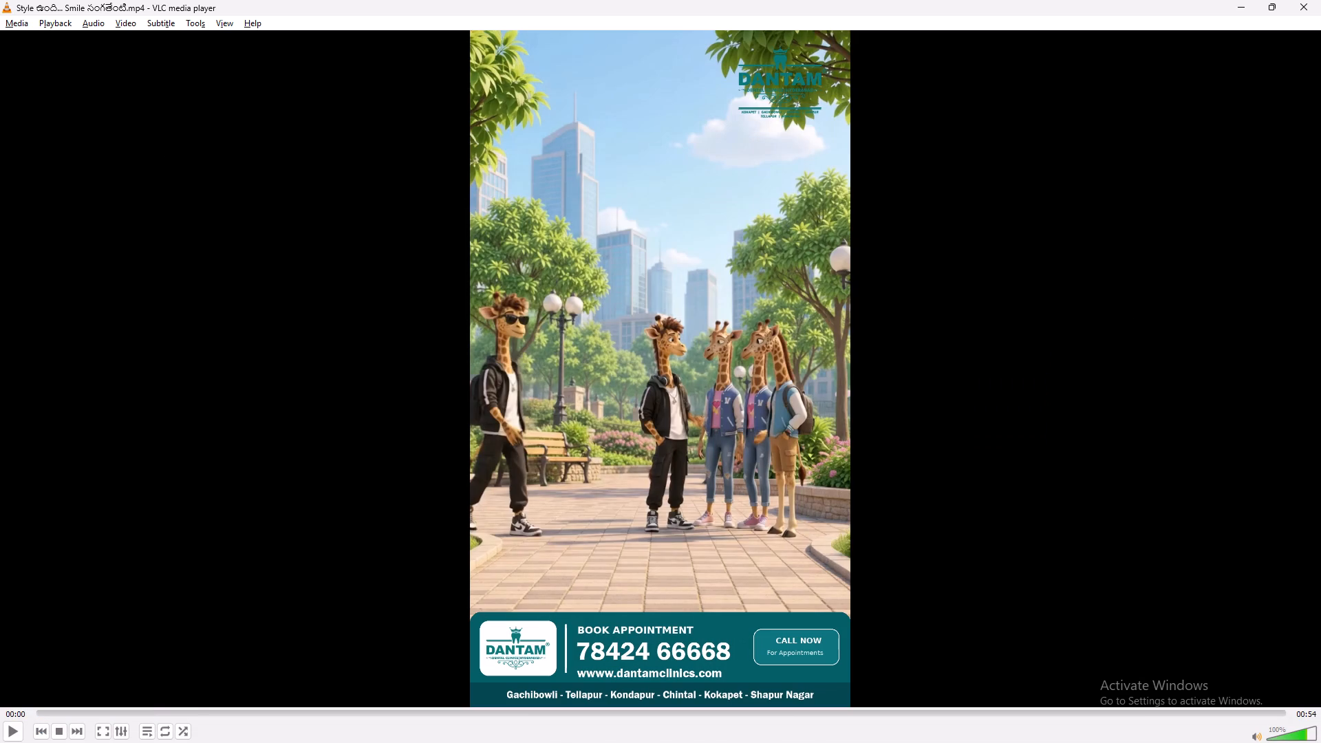
{"action": "key", "text": "f"}
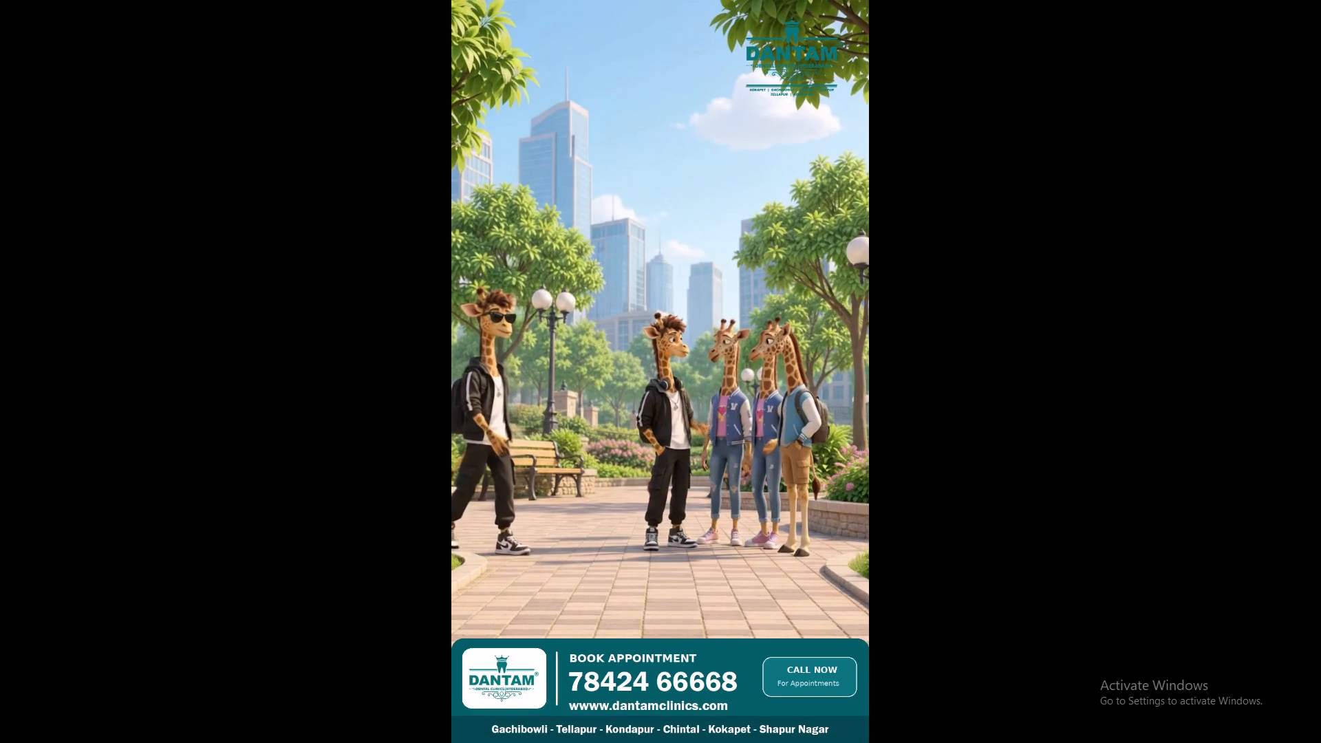
Play the rendered video from the start, replaying short passages of the giraffe dialogue, and skip ahead to the closing Dantam logo.
{"action": "key", "text": "space"}
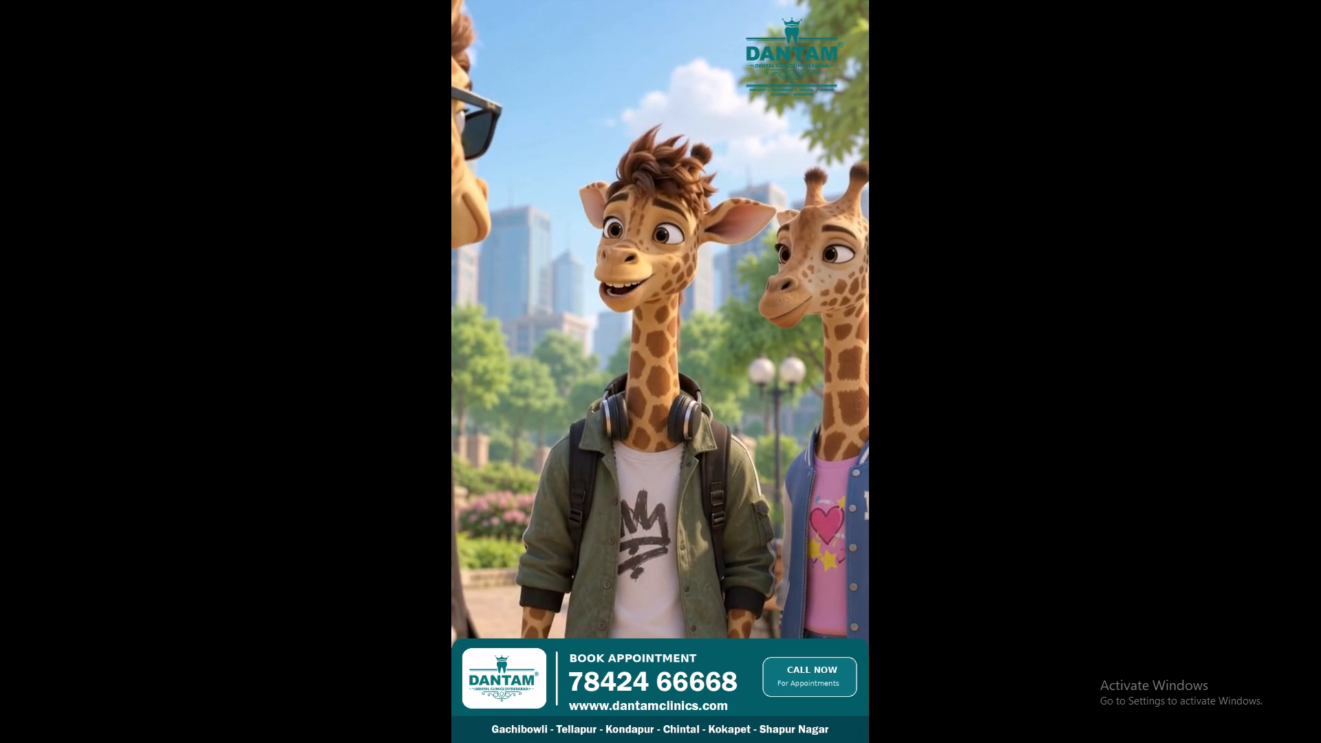
{"action": "key", "text": "space"}
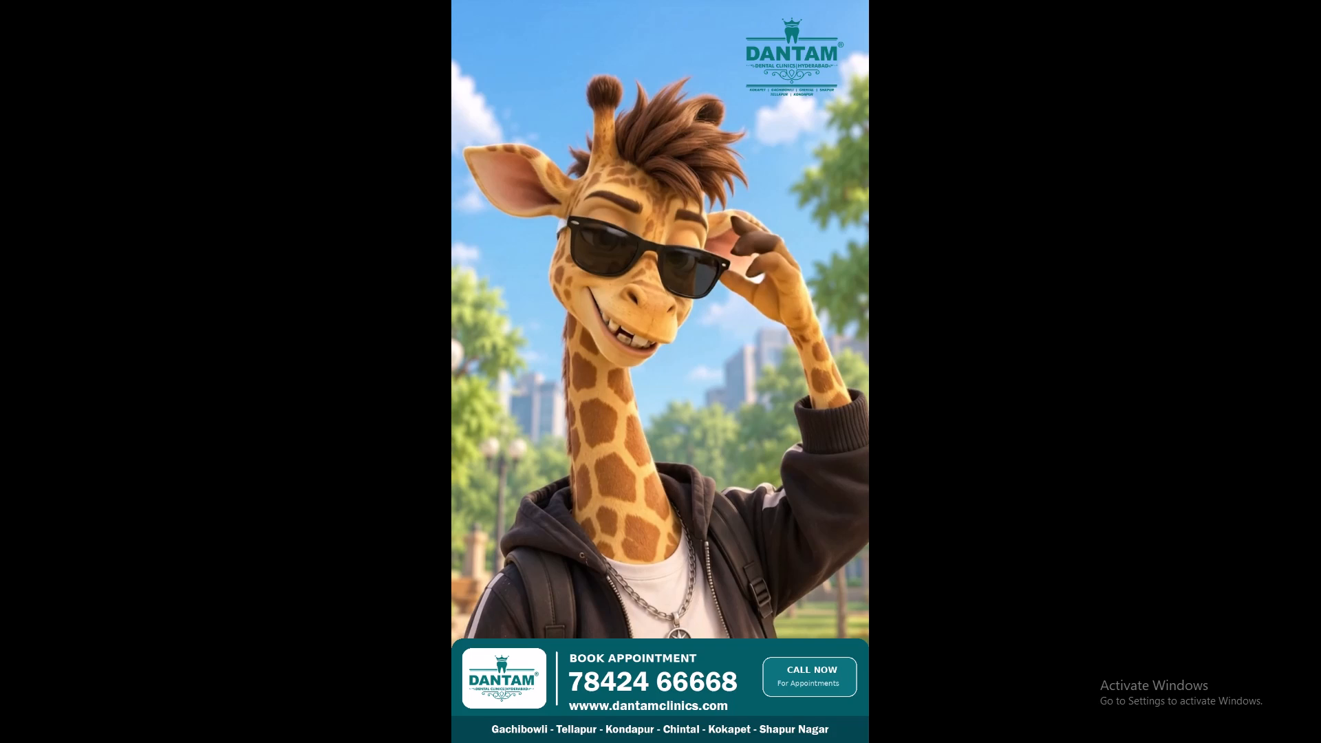
{"action": "key", "text": "space"}
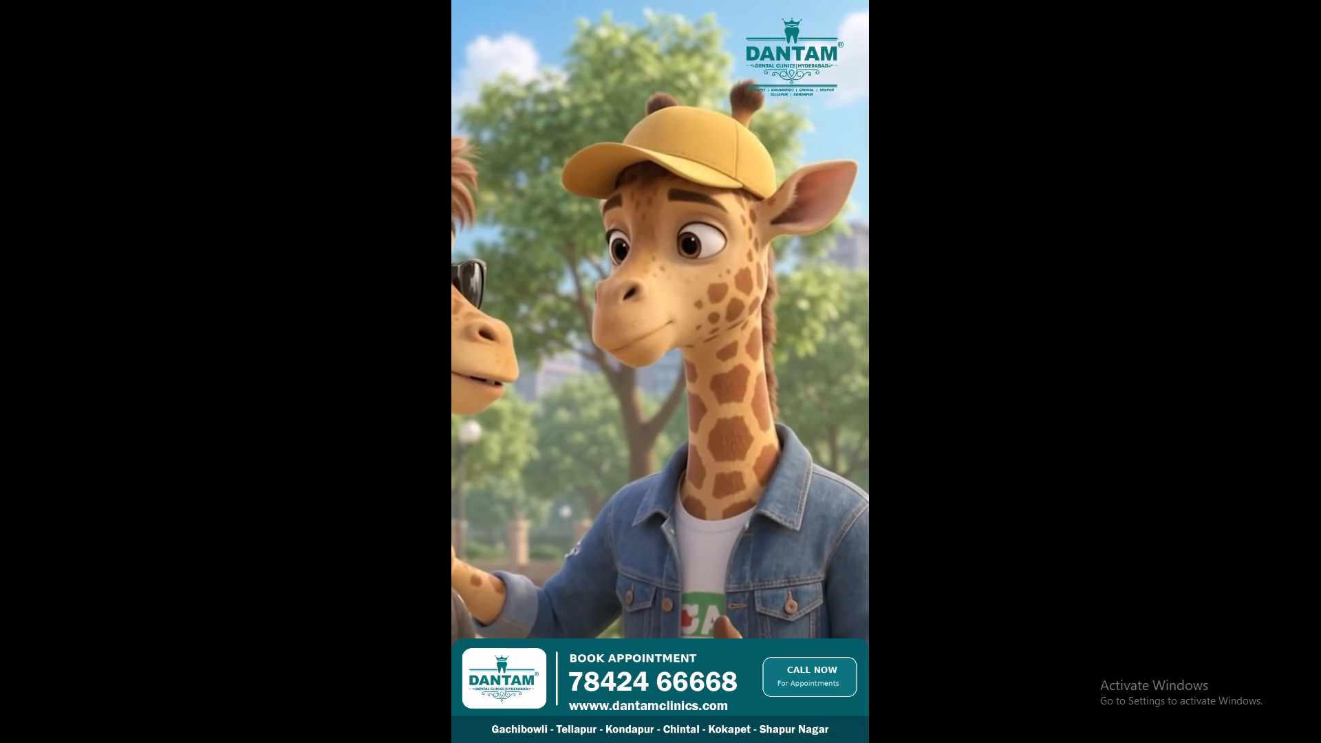
{"action": "key", "text": "space"}
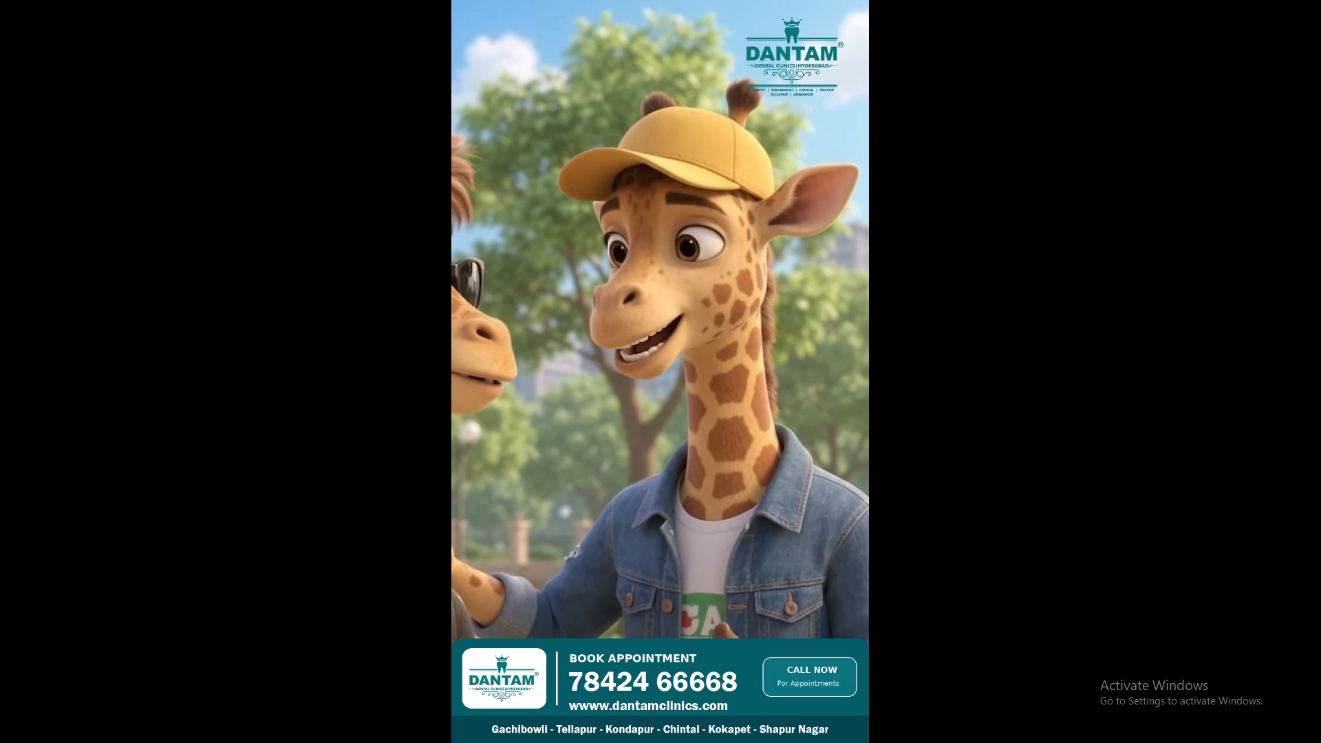
{"action": "key", "text": "Left"}
{"action": "key", "text": "space"}
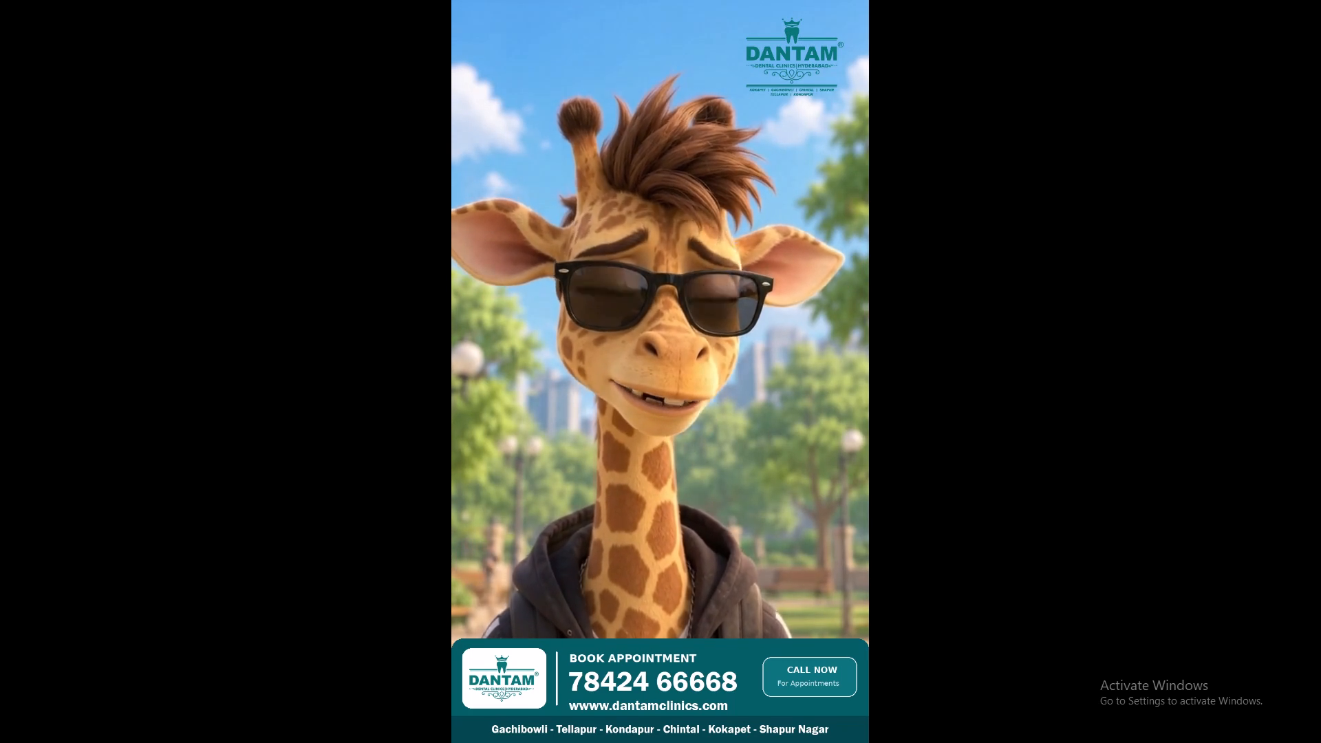
{"action": "key", "text": "space"}
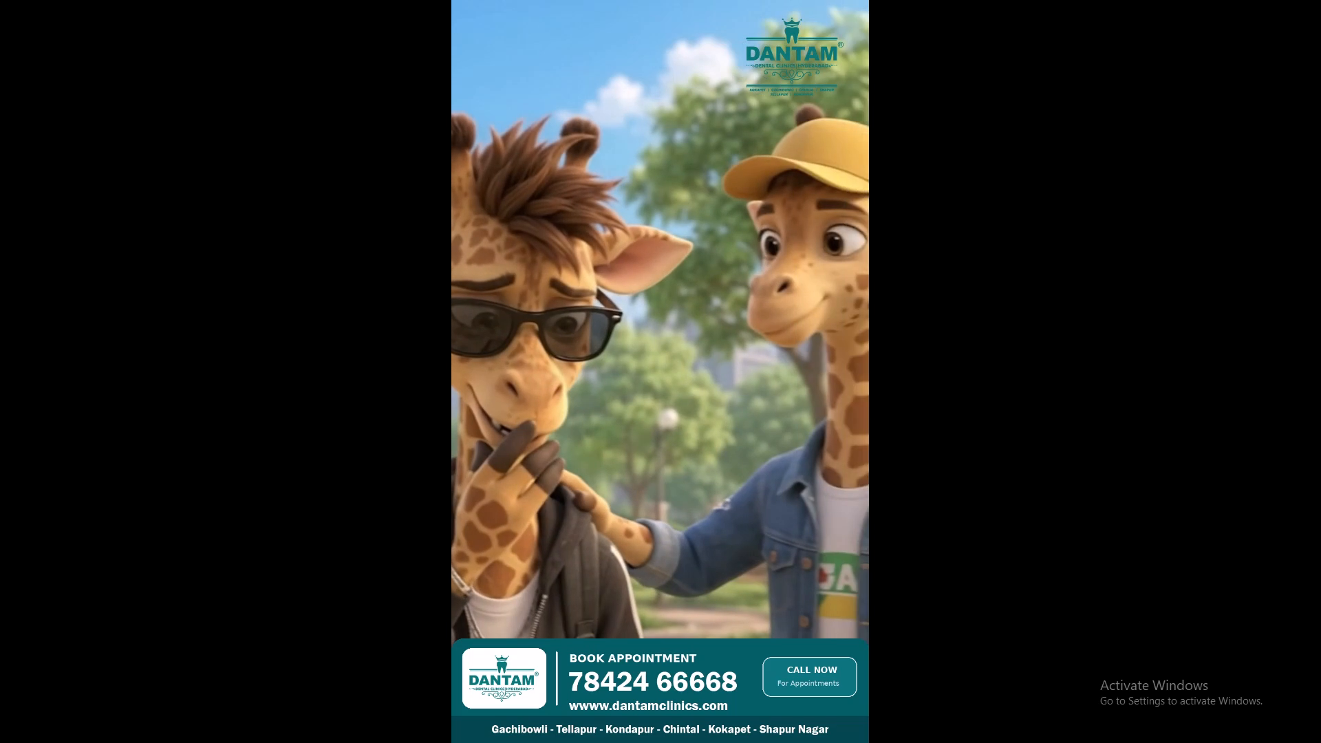
{"action": "key", "text": "Left"}
{"action": "key", "text": "space"}
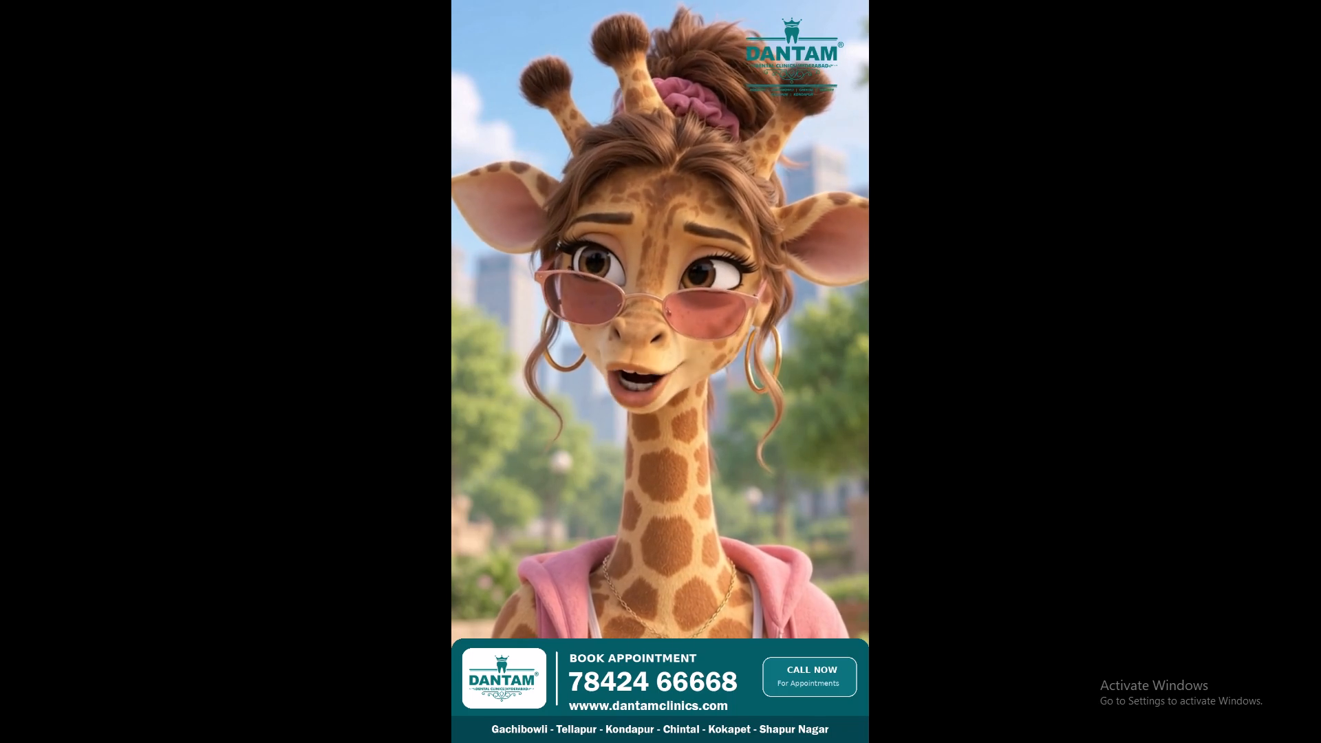
{"action": "key", "text": "Right"}
{"action": "key", "text": "Right"}
{"action": "key", "text": "Right"}
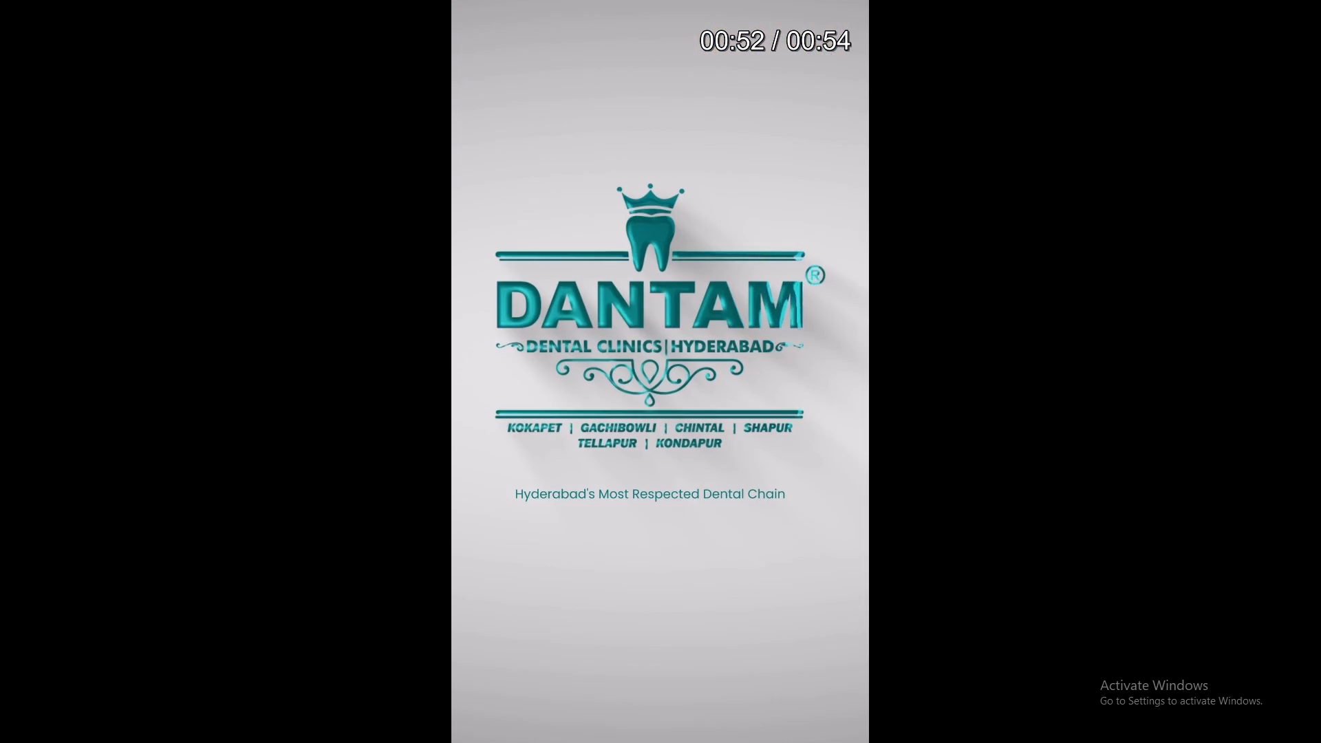
Go back to the giraffe park dialogue and review the video through the clinic reception tagline to the closing logo animation.
{"action": "key", "text": "Left"}
{"action": "key", "text": "Left"}
{"action": "key", "text": "Left"}
{"action": "key", "text": "Left"}
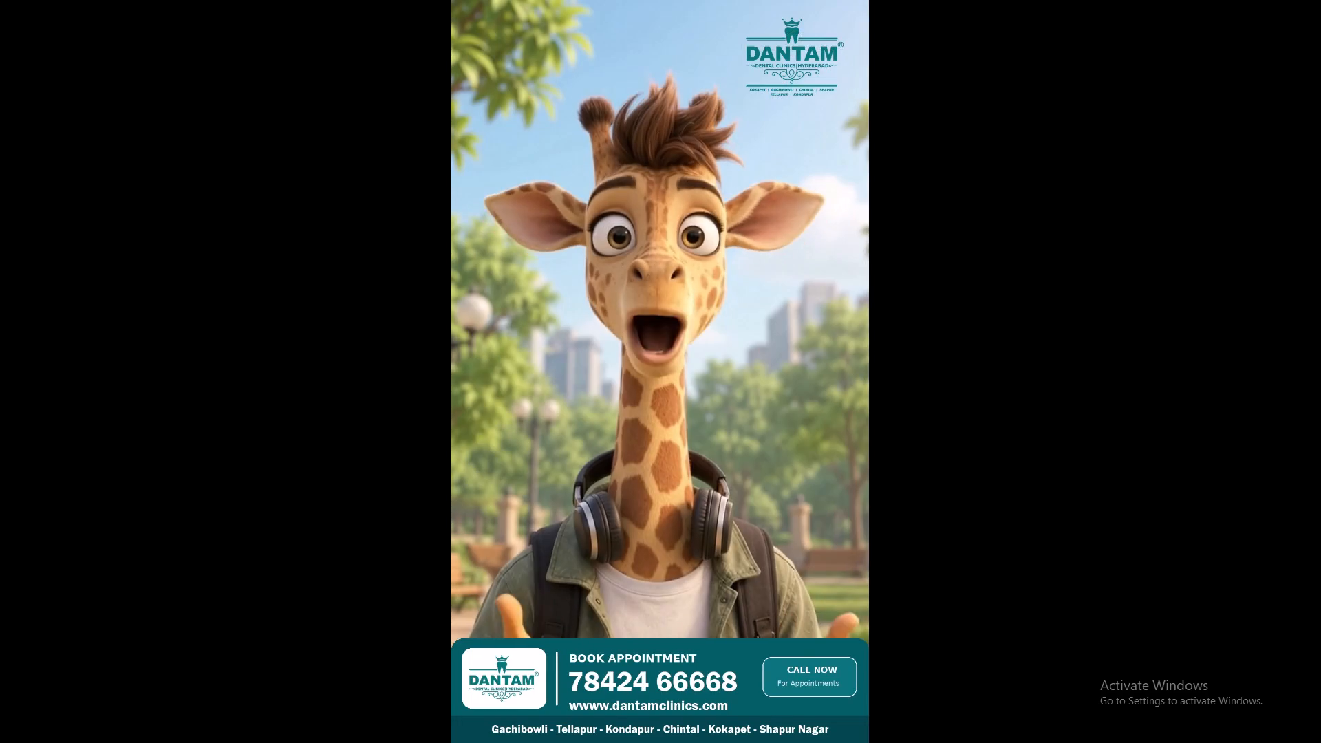
{"action": "key", "text": "Left"}
{"action": "key", "text": "Right"}
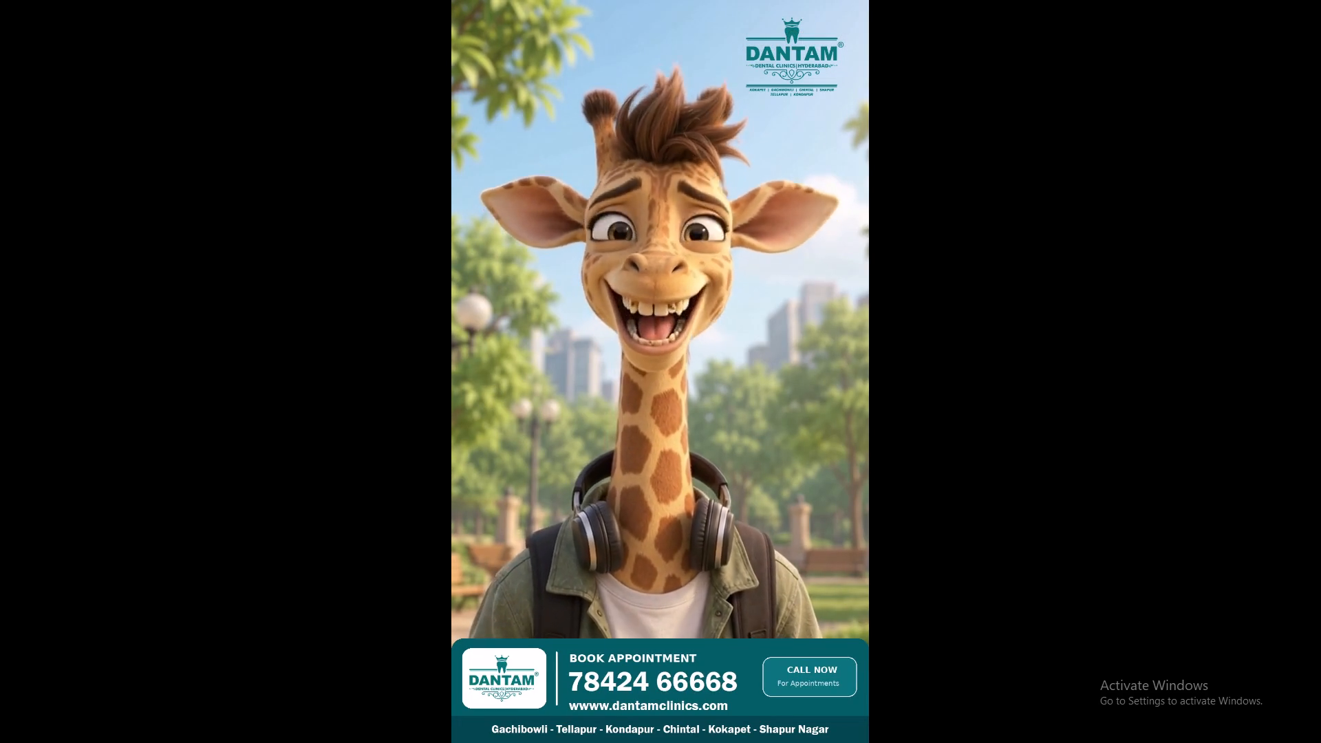
{"action": "key", "text": "Right"}
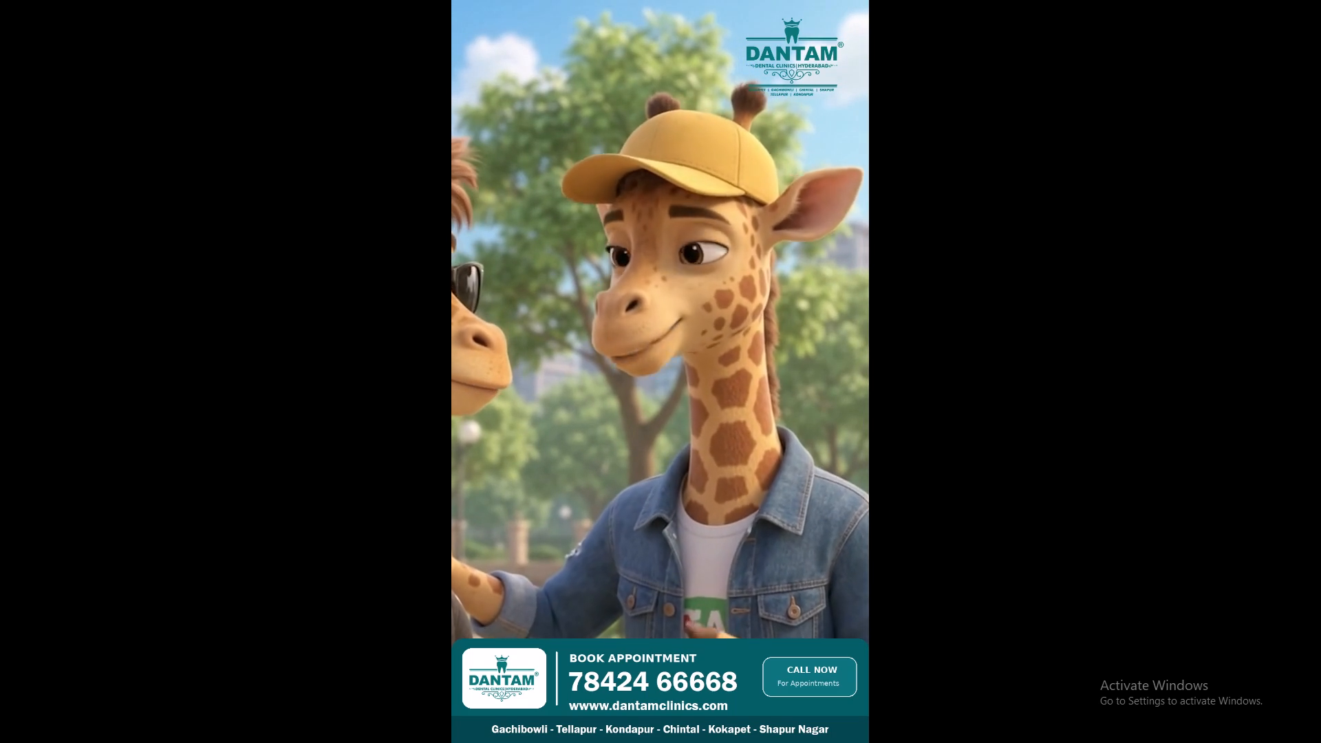
{"action": "key", "text": "space"}
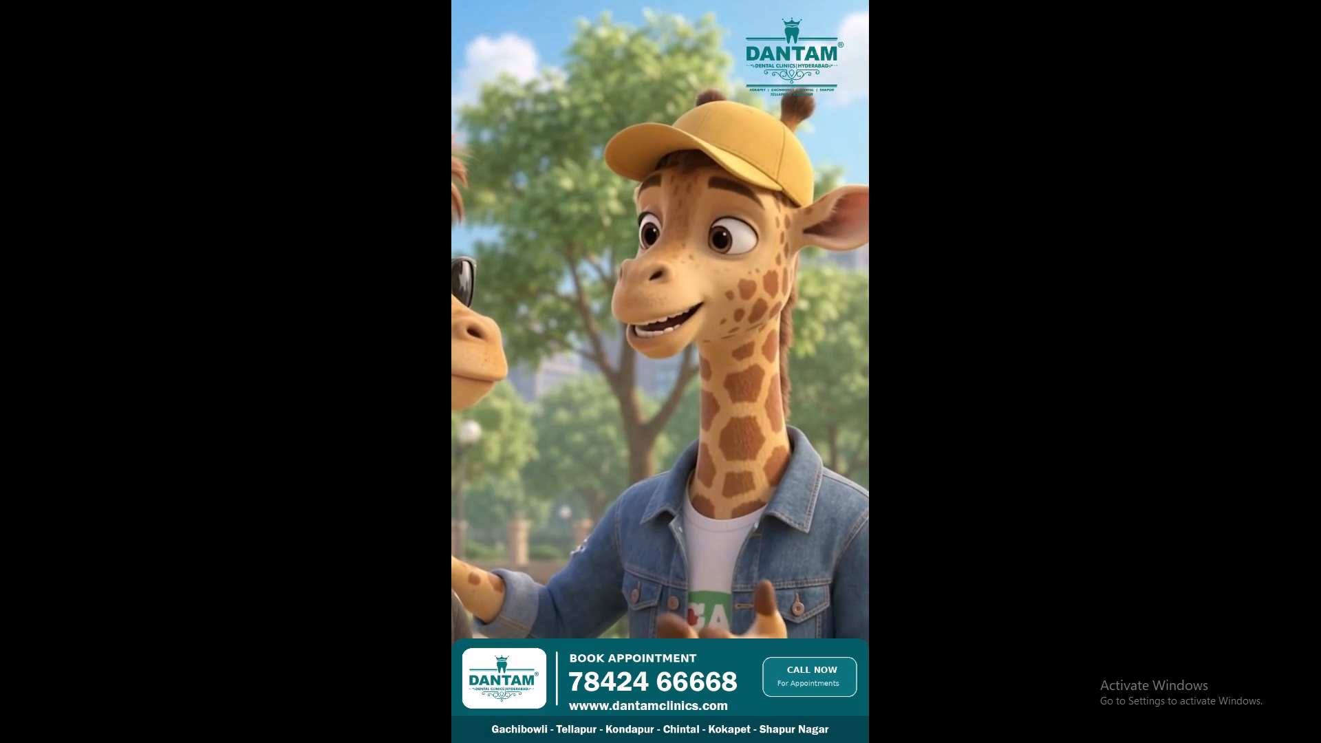
{"action": "key", "text": "space"}
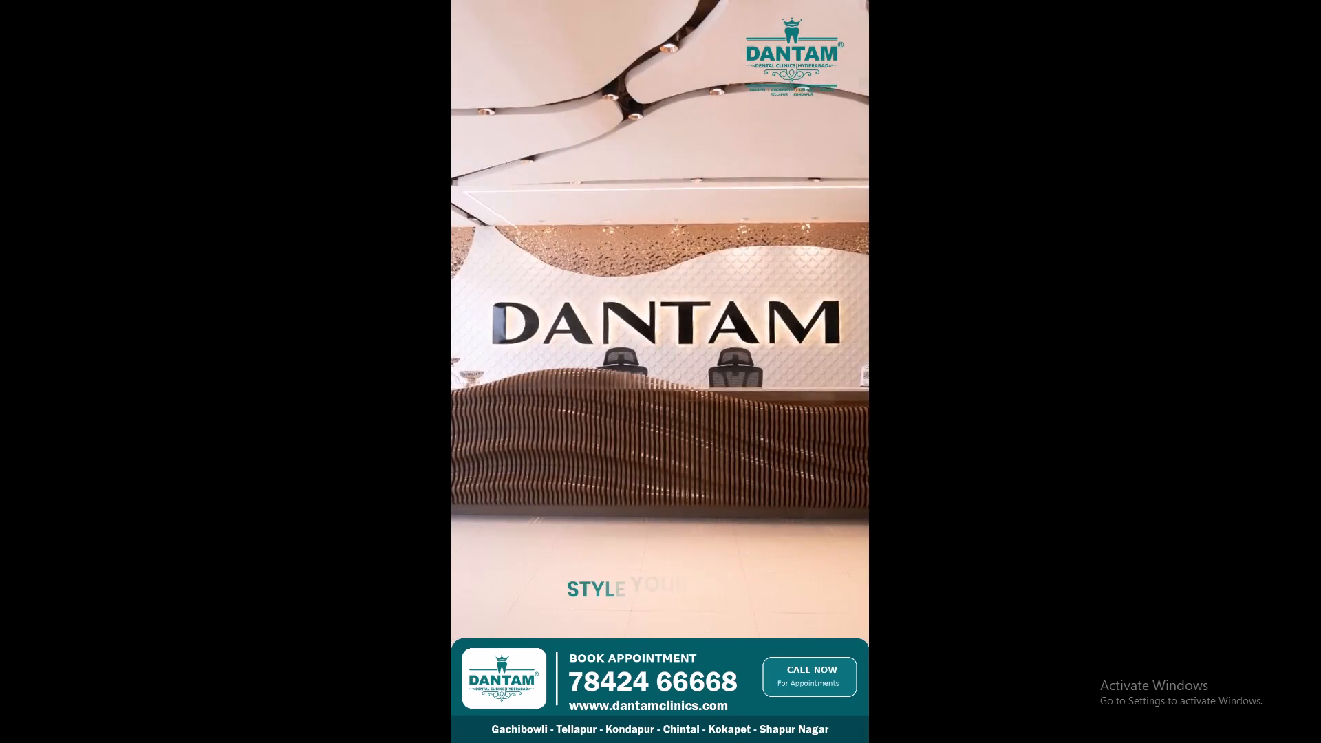
{"action": "key", "text": "space"}
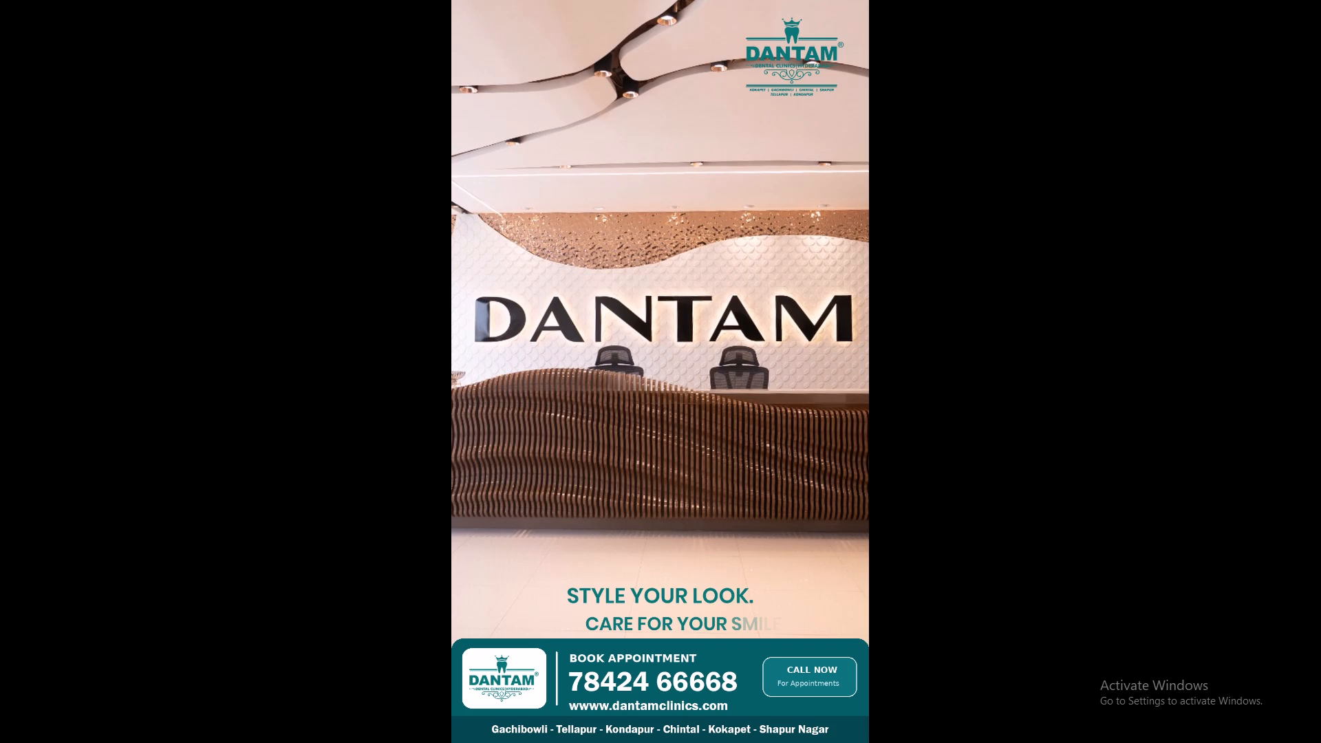
{"action": "key", "text": "space"}
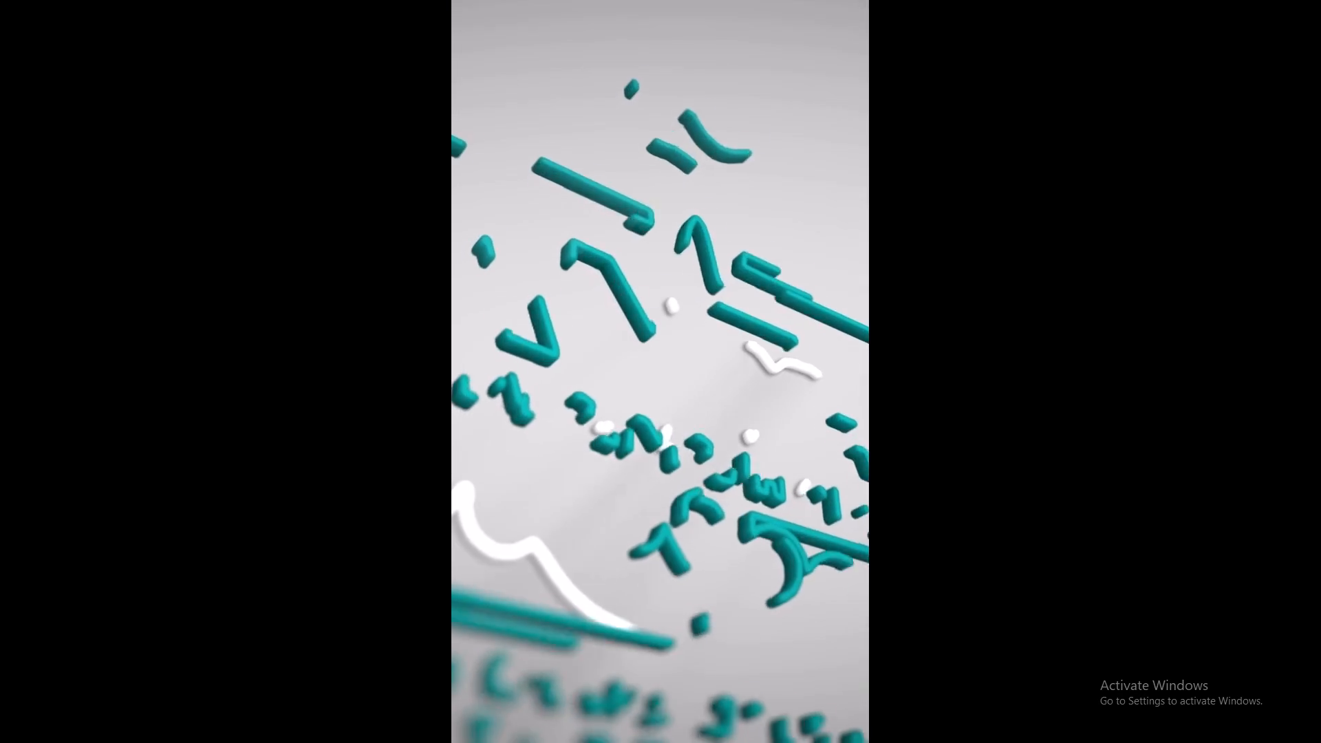
Return the rendered video to the beginning and play it again.
{"action": "key", "text": "space"}
{"action": "key", "text": "Left"}
{"action": "key", "text": "Left"}
{"action": "key", "text": "Left"}
{"action": "key", "text": "Left"}
{"action": "key", "text": "Left"}
{"action": "key", "text": "Left"}
{"action": "key", "text": "Left"}
{"action": "key", "text": "Left"}
{"action": "key", "text": "Left"}
{"action": "key", "text": "Left"}
{"action": "key", "text": "Left"}
{"action": "key", "text": "Left"}
{"action": "key", "text": "Left"}
{"action": "key", "text": "Left"}
{"action": "key", "text": "Left"}
{"action": "key", "text": "Left"}
{"action": "key", "text": "Left"}
{"action": "key", "text": "Left"}
{"action": "key", "text": "Left"}
{"action": "key", "text": "Left"}
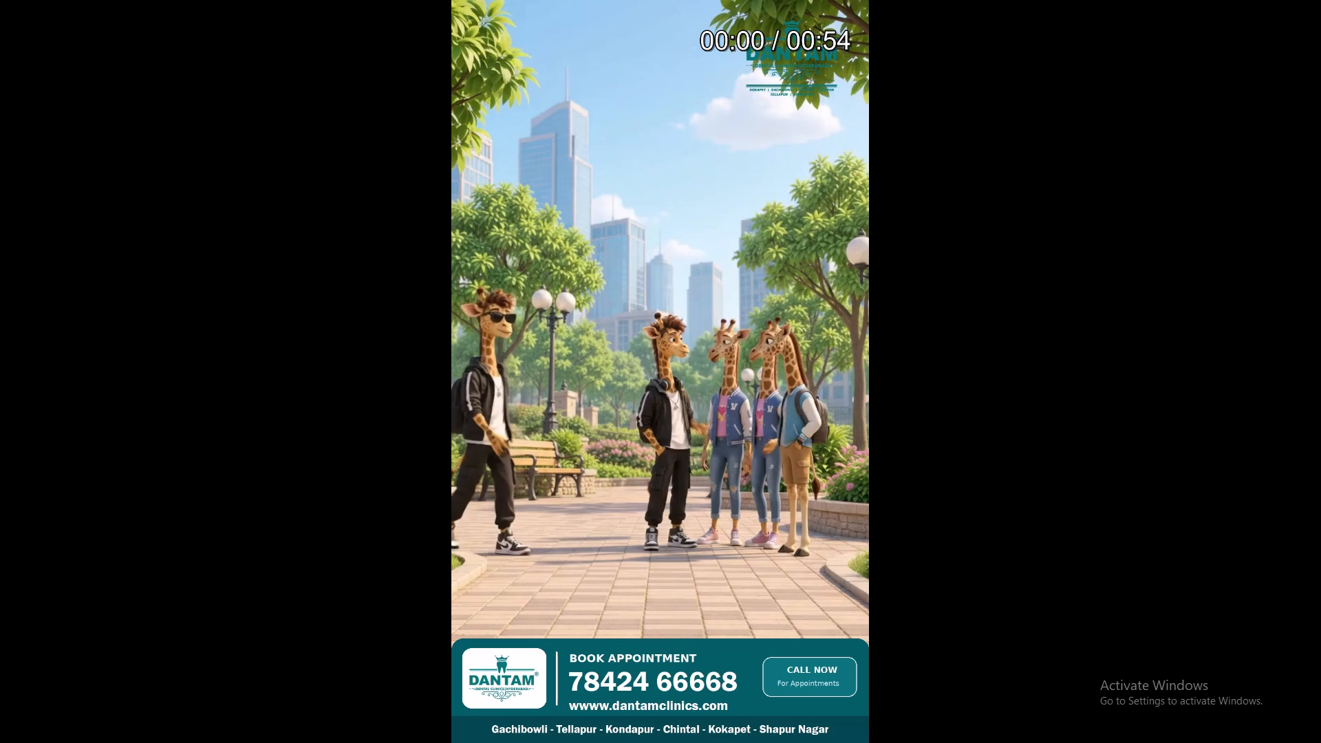
{"action": "key", "text": "Left"}
{"action": "key", "text": "Left"}
{"action": "key", "text": "Left"}
{"action": "key", "text": "Left"}
{"action": "key", "text": "Left"}
{"action": "key", "text": "Left"}
{"action": "key", "text": "space"}
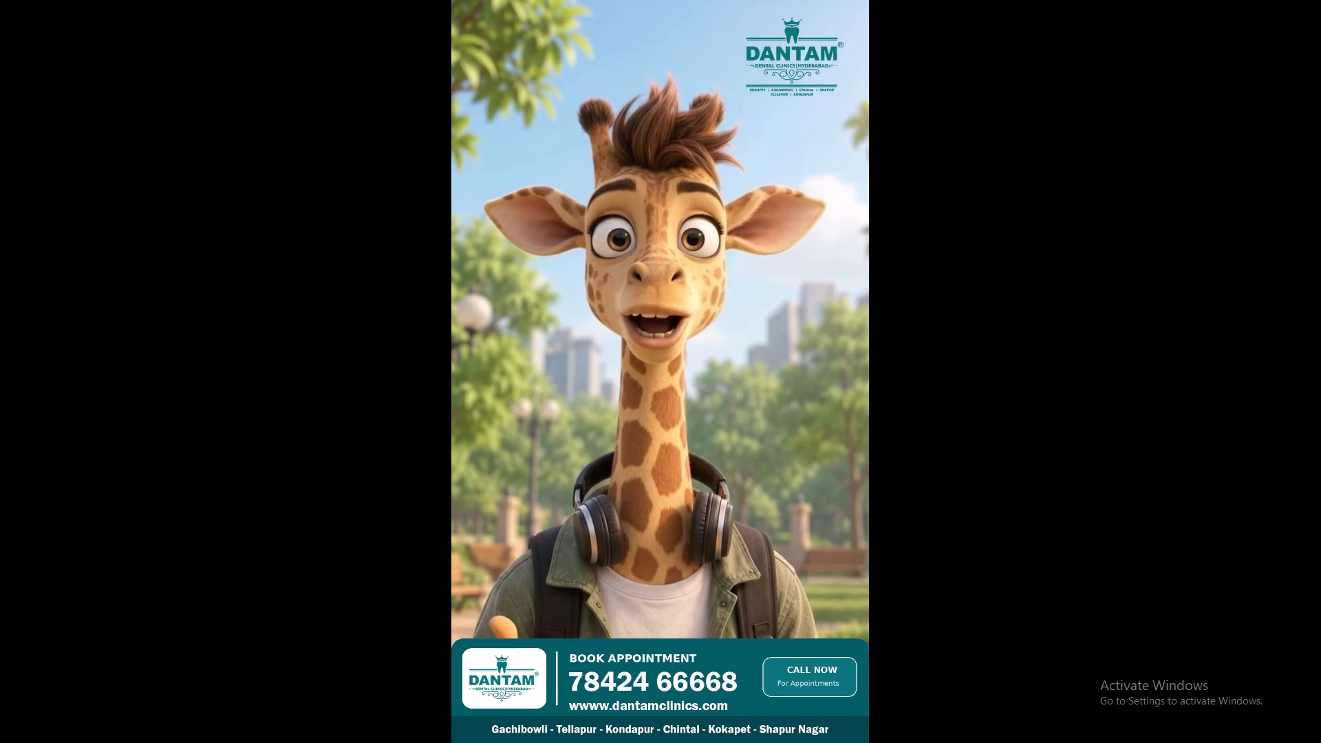
Replay a short passage of the giraffe dialogue and continue checking the following park scenes.
{"action": "key", "text": "space"}
{"action": "key", "text": "Left"}
{"action": "key", "text": "space"}
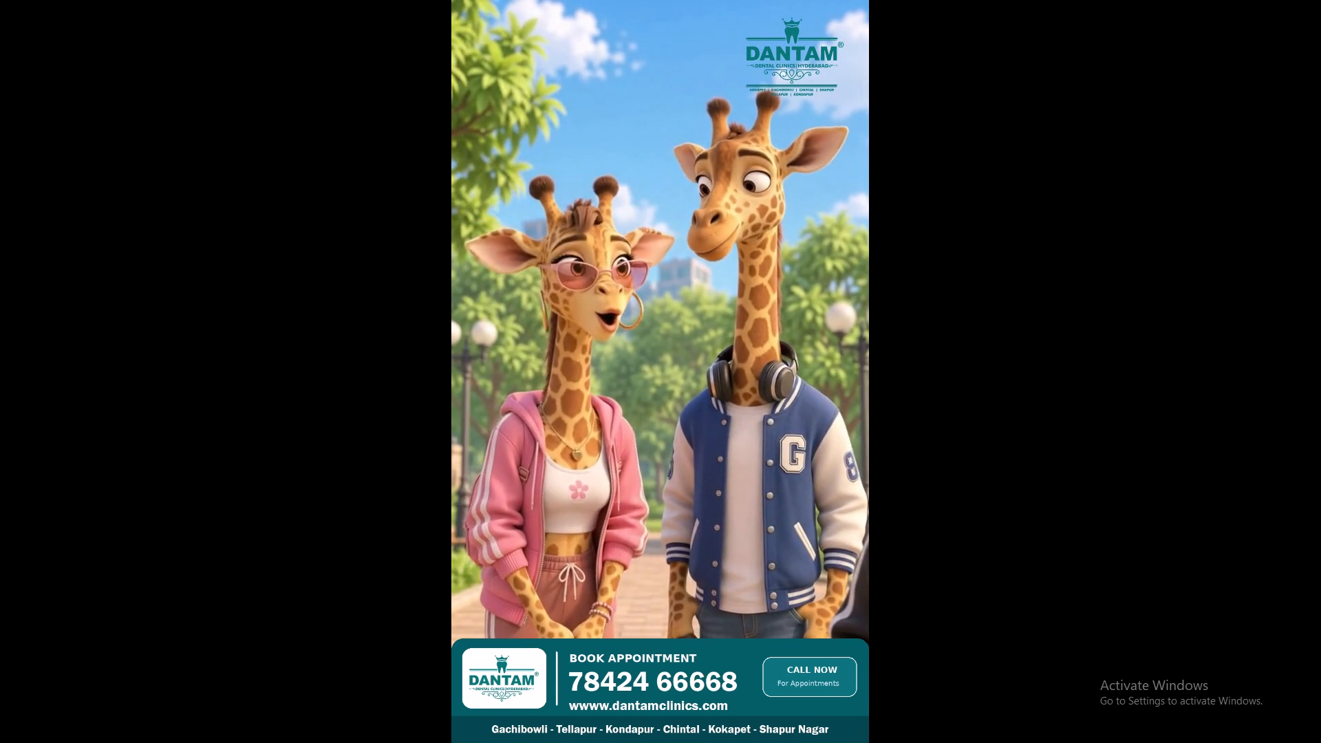
{"action": "key", "text": "space"}
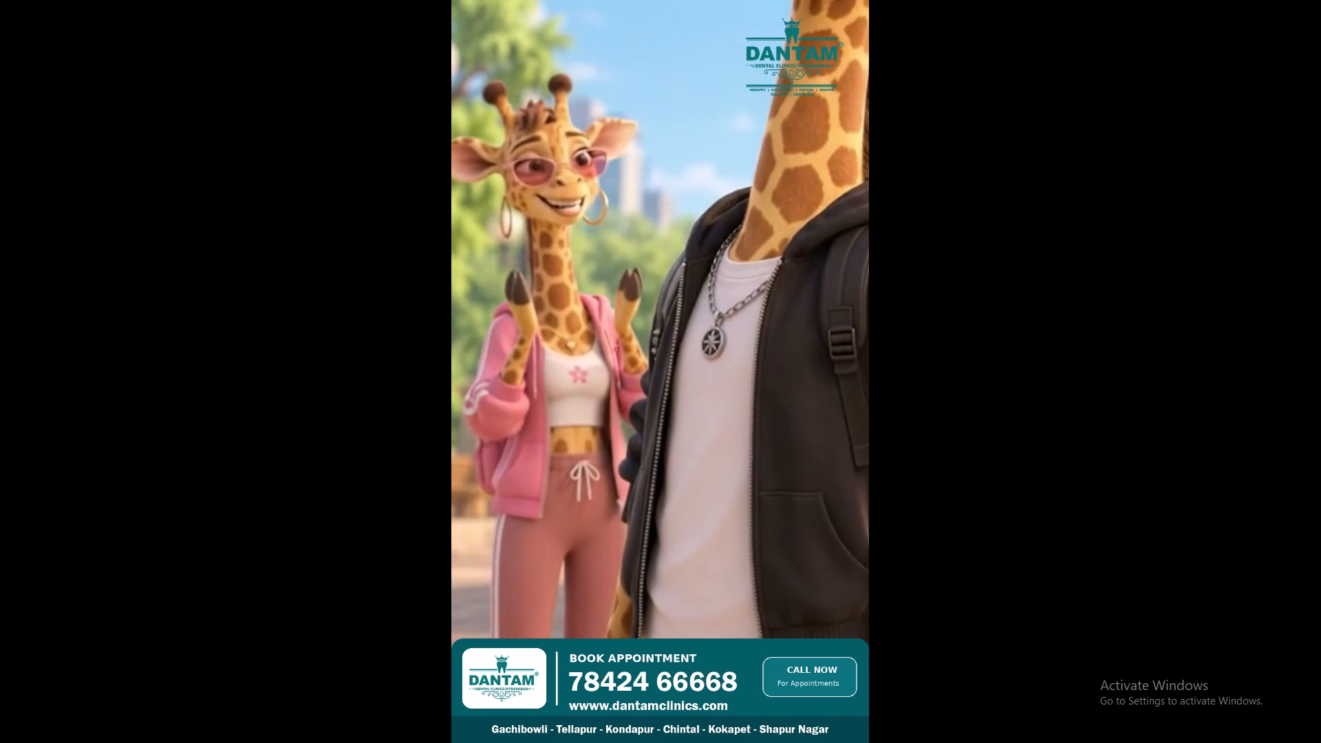
{"action": "key", "text": "space"}
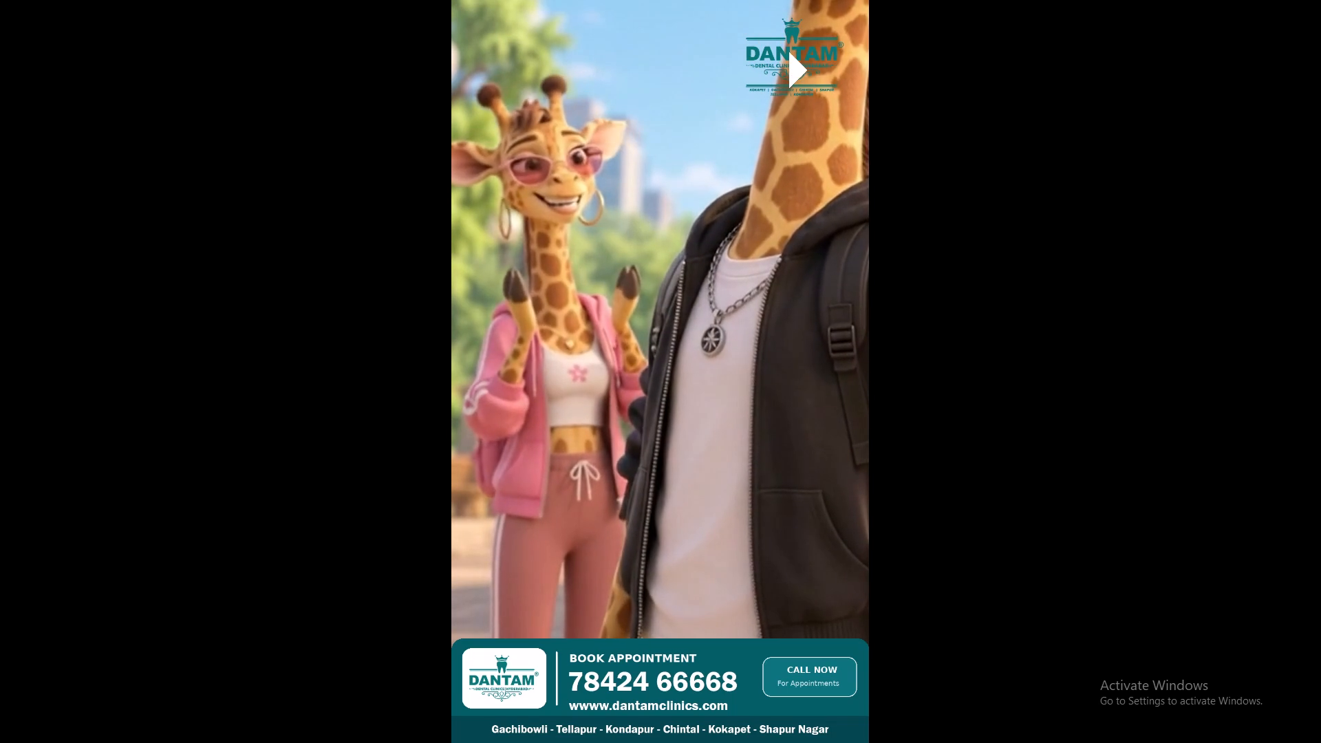
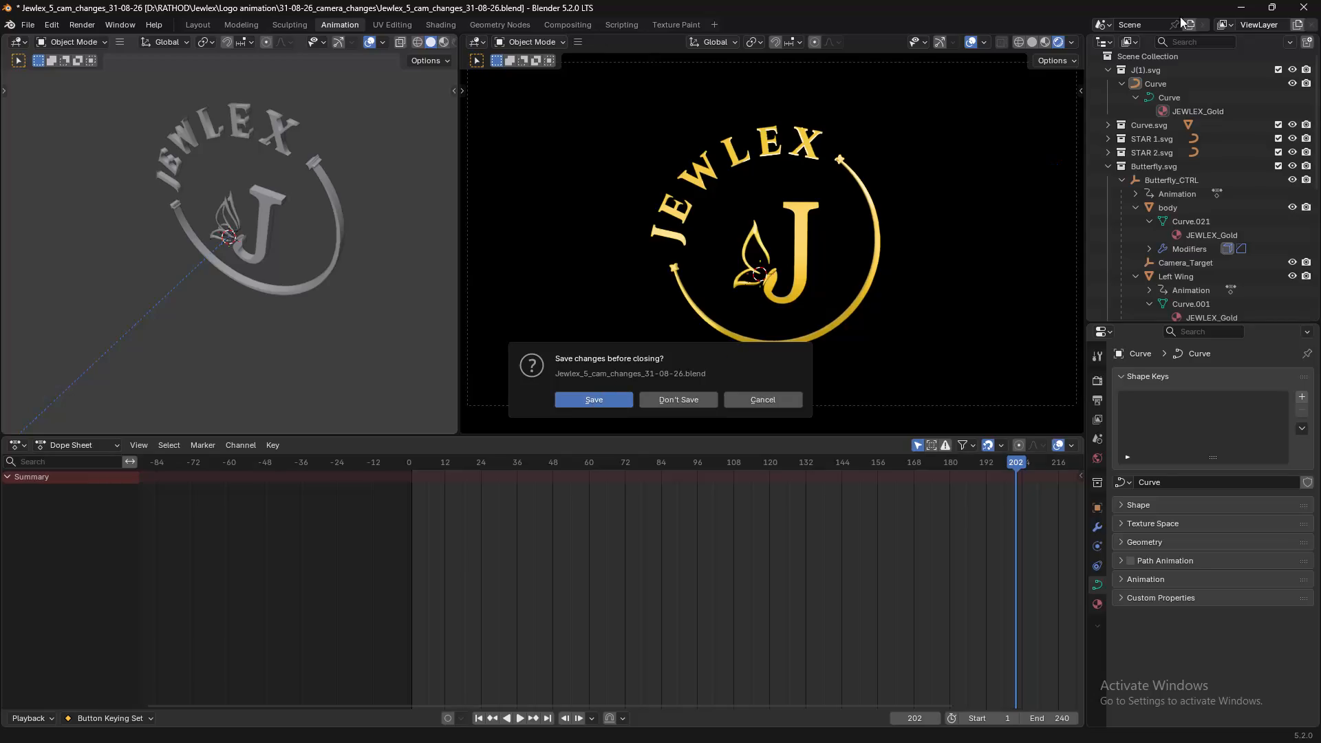
Close the Jewlex logo animation project in Blender and return to the desktop.
{"action": "left_click", "coordinate": [1320, 0]}
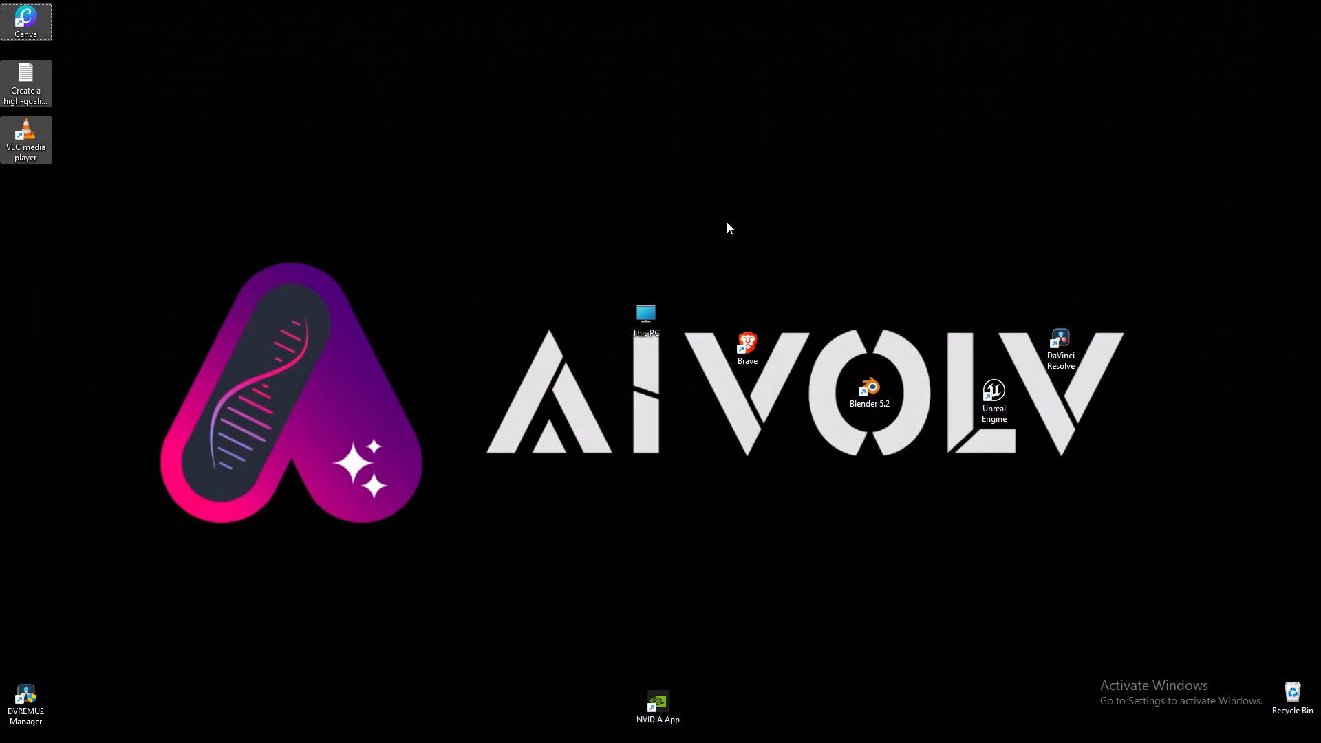
Bring up the Windows power options for shutting down the computer.
{"action": "left_click", "coordinate": [608, 726]}
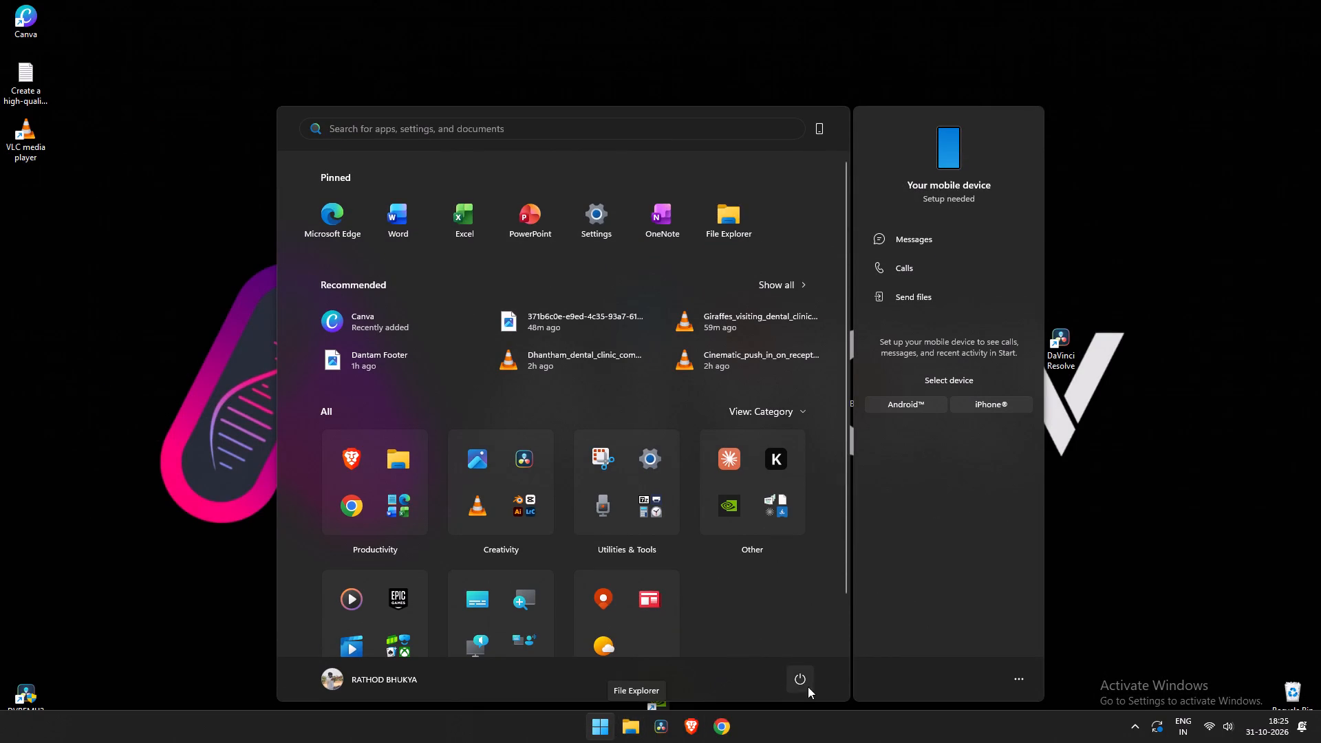
{"action": "left_click", "coordinate": [796, 682]}
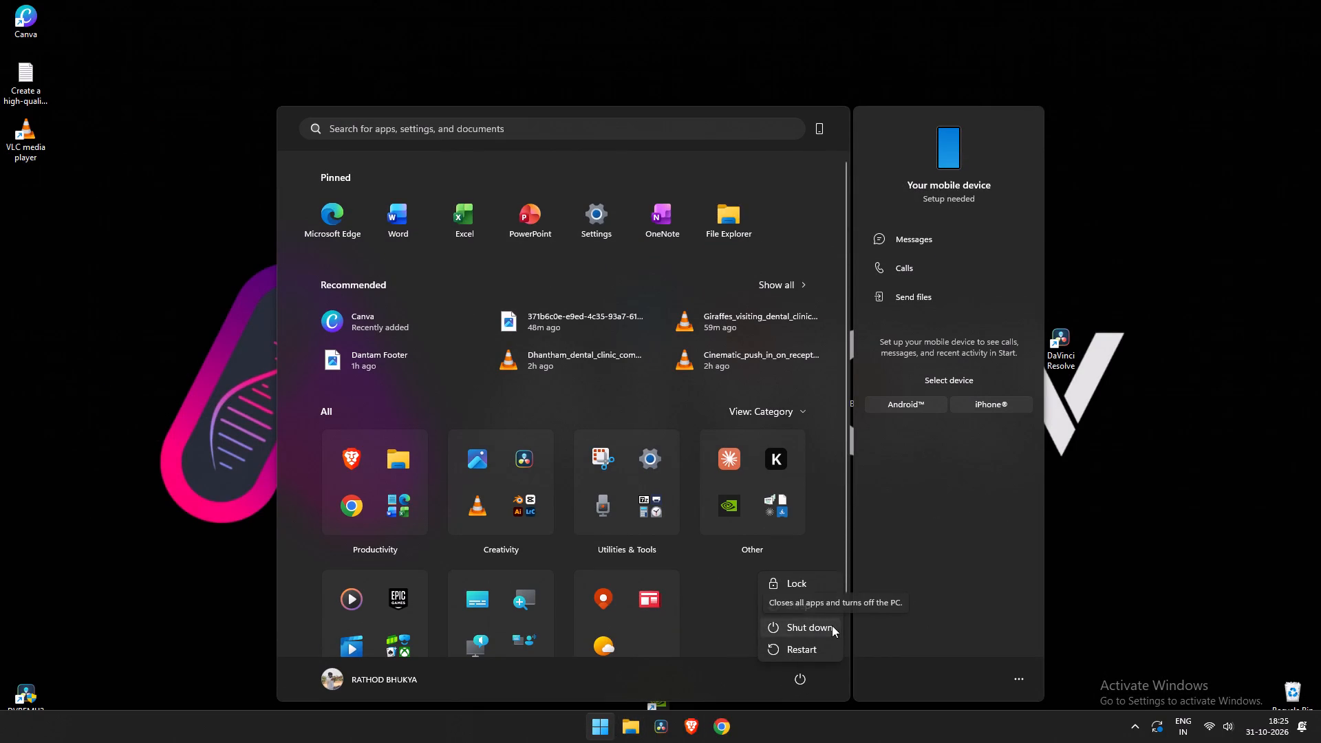